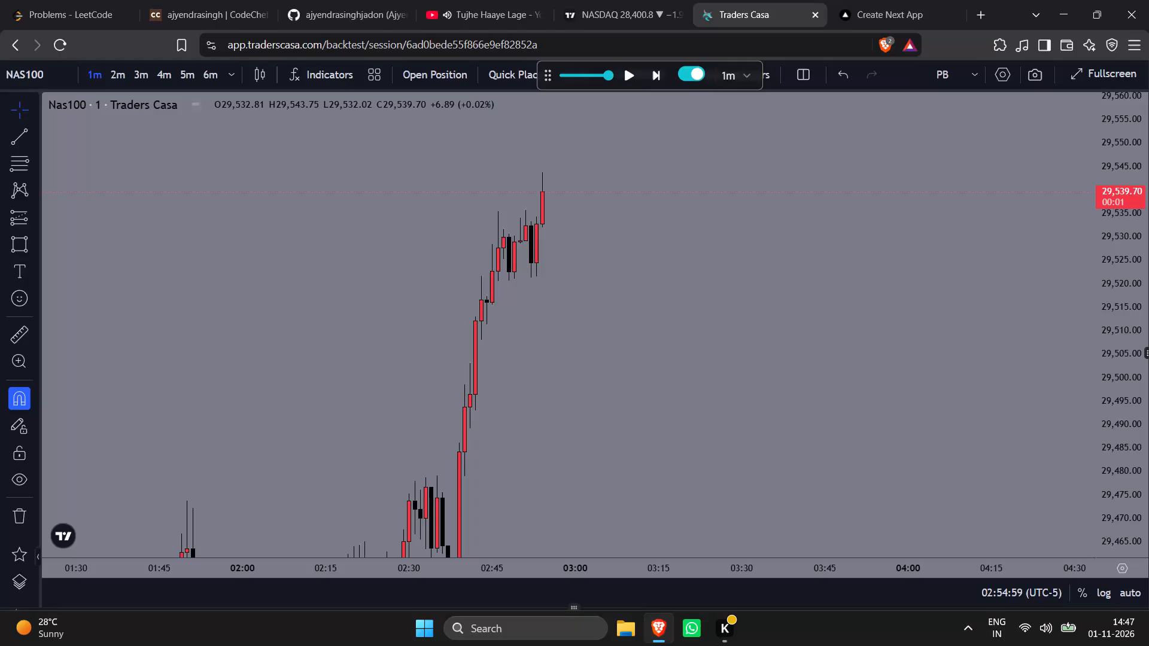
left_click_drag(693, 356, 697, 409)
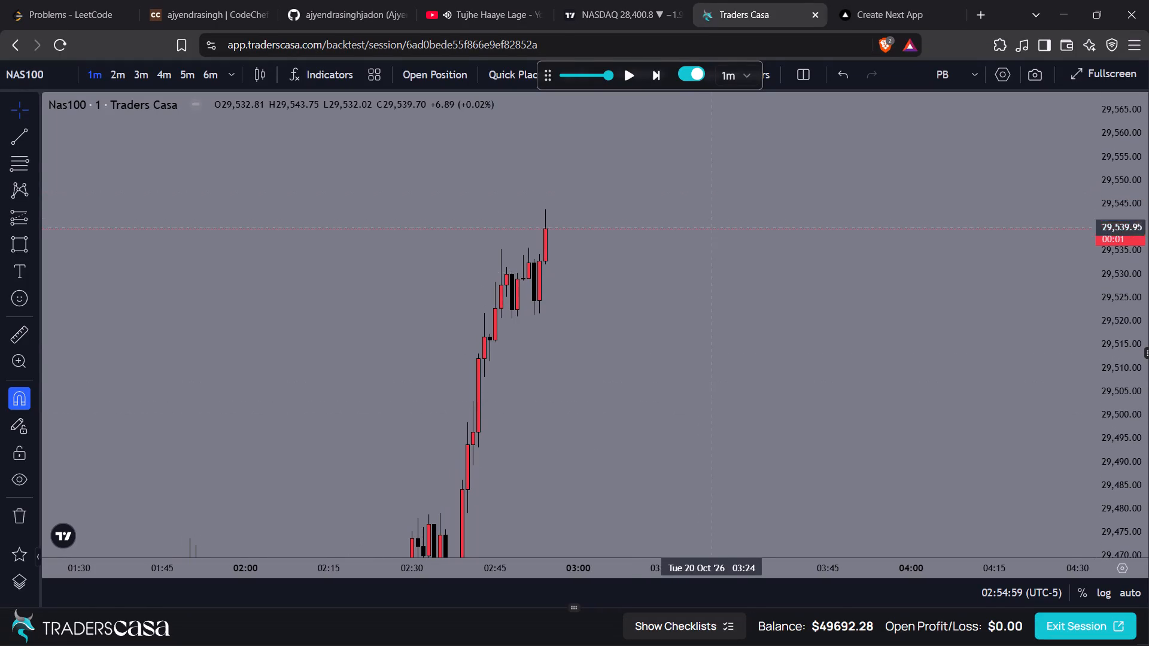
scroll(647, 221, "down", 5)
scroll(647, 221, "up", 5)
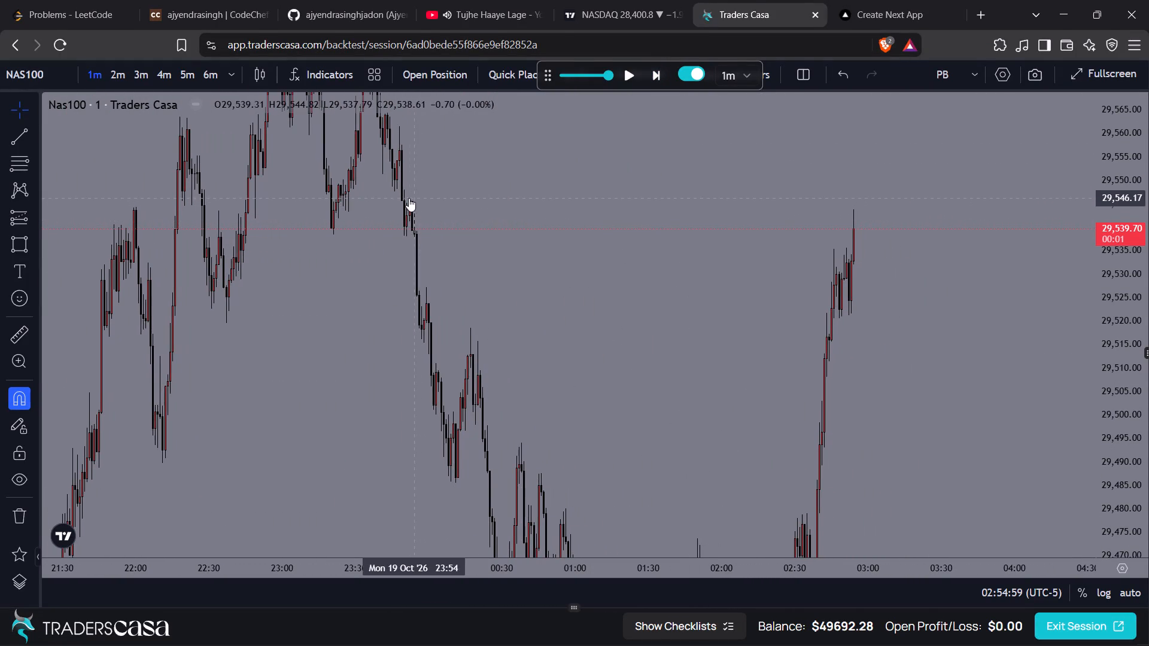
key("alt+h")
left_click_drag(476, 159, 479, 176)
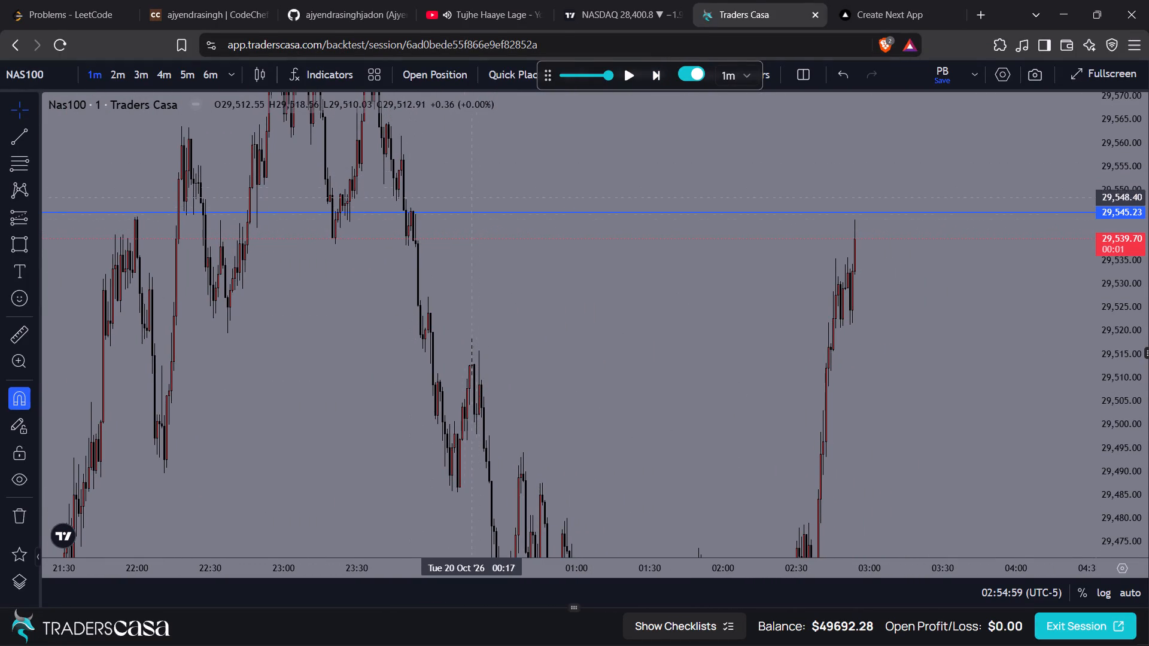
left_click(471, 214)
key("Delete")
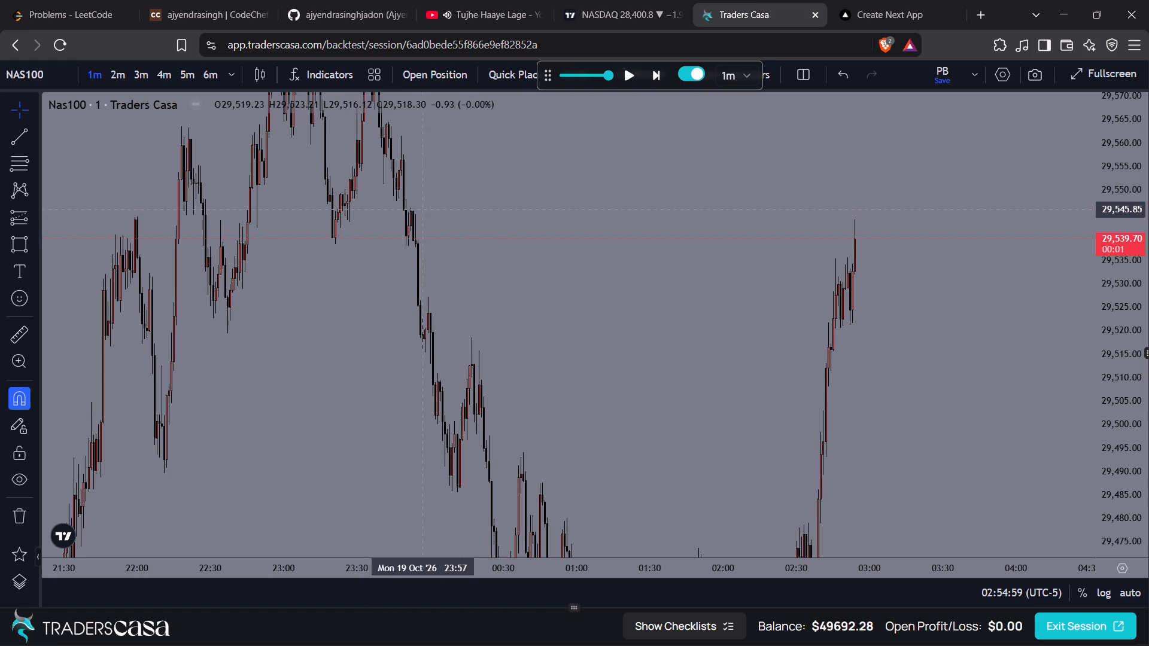
Draw horizontal rays from the late 19 Oct swing highs at 29,546.48 and 29,561.58, extending forward over the chart.
key("alt+j")
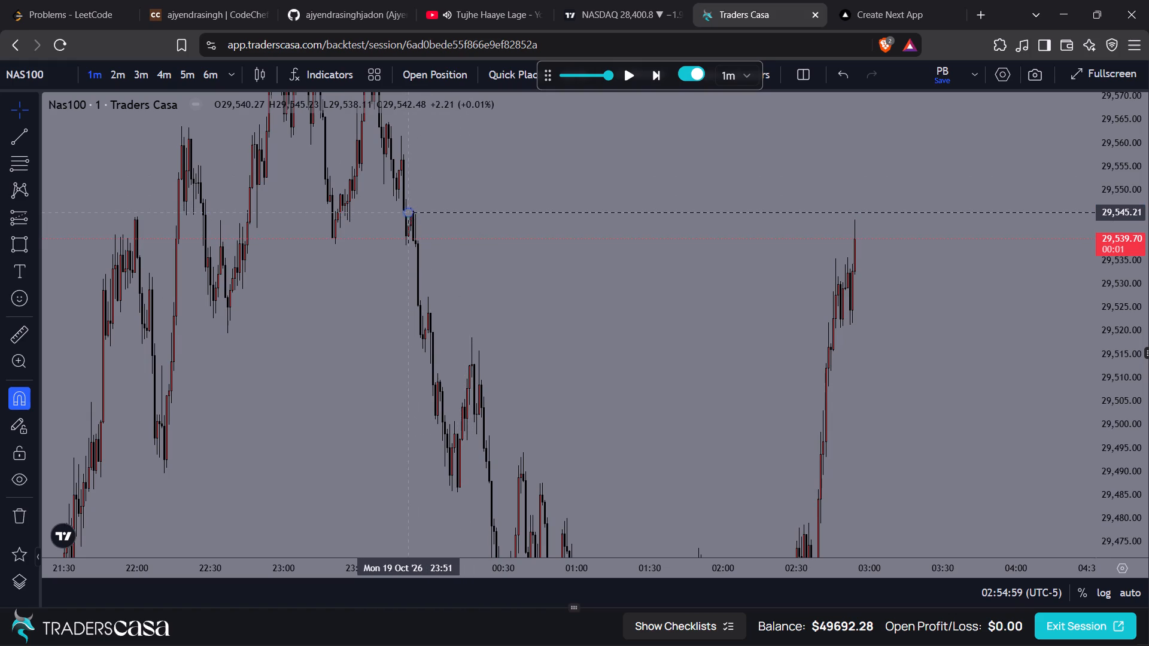
left_click(416, 217)
left_click(427, 211)
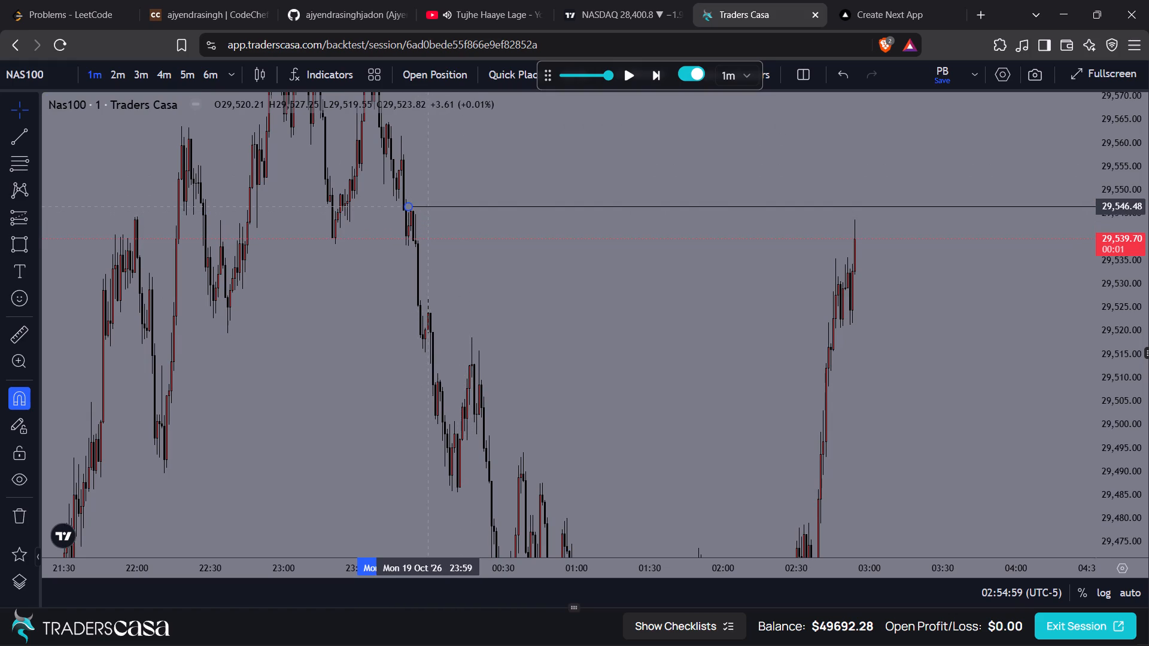
left_click(434, 170)
left_click_drag(434, 170, 466, 295)
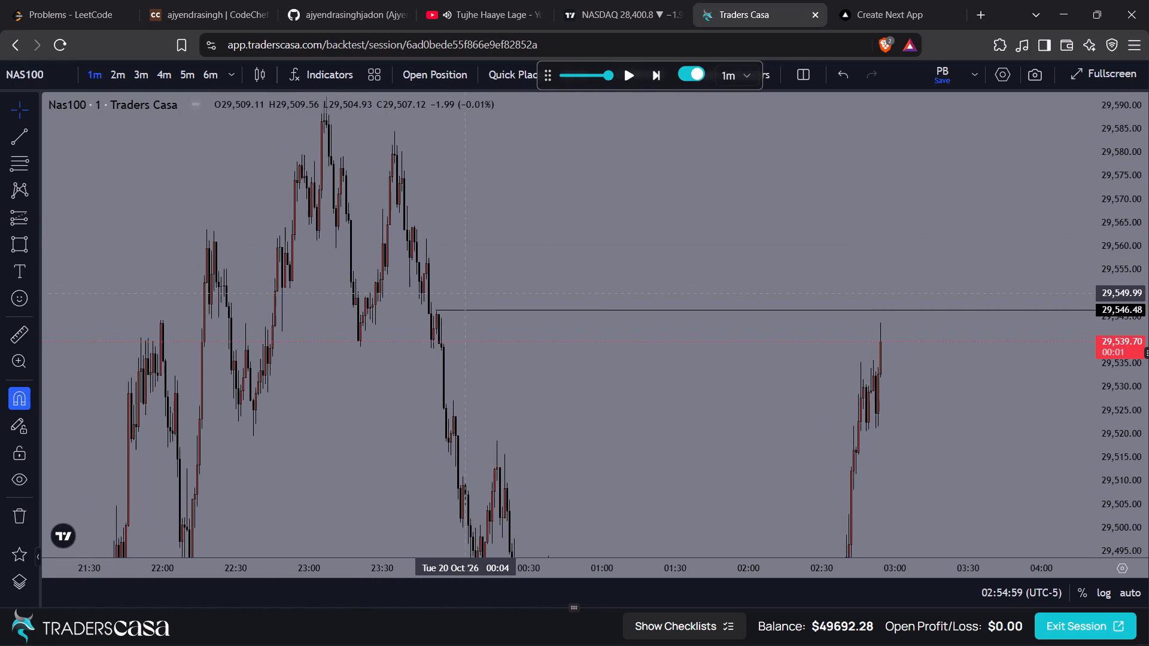
key("alt+j")
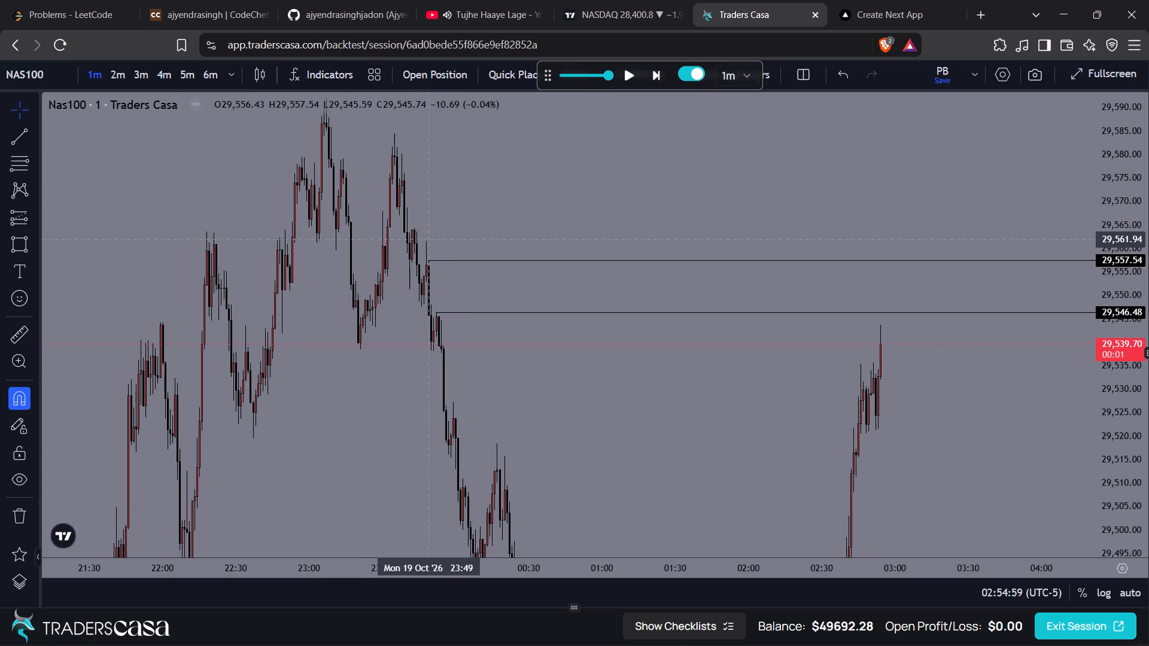
left_click_drag(451, 259, 446, 242)
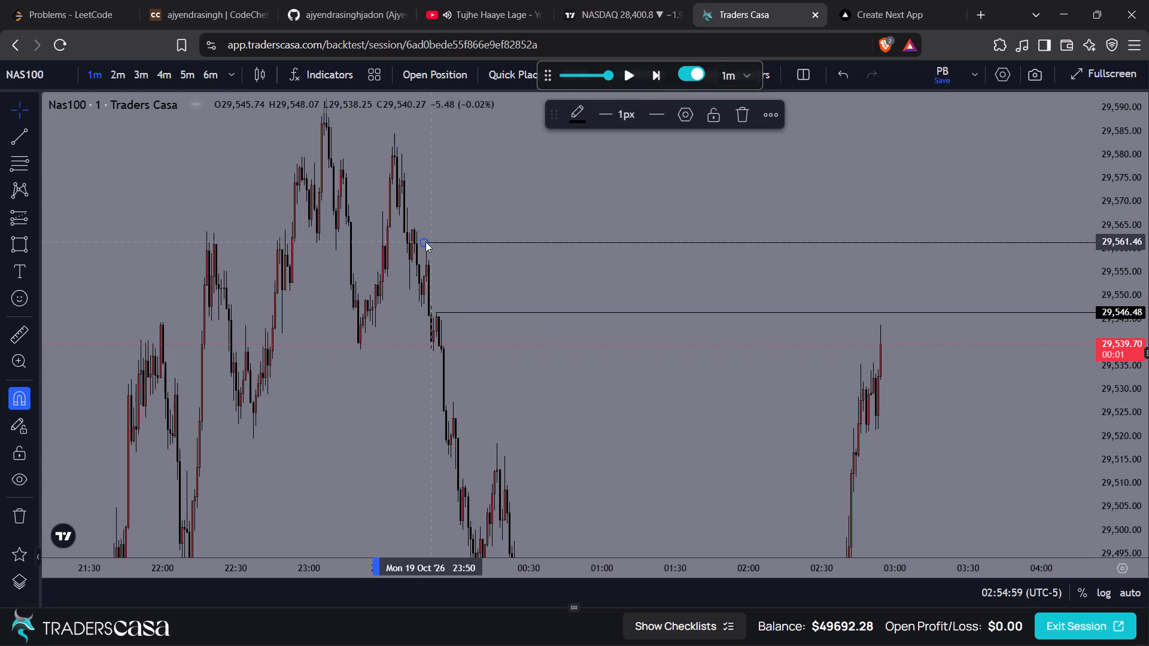
left_click(424, 242)
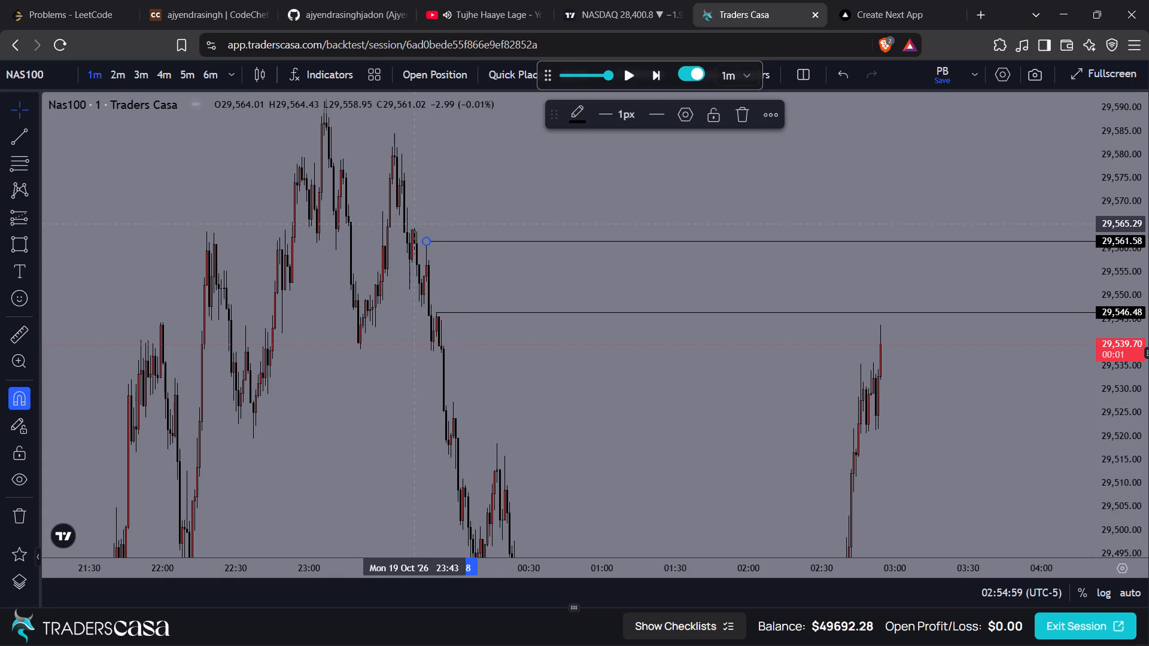
Draw horizontal rays from the earlier, higher swing highs at 29,564.43, 29,580.18, 29,584.52 and 29,591.99.
key("alt+j")
left_click(446, 172)
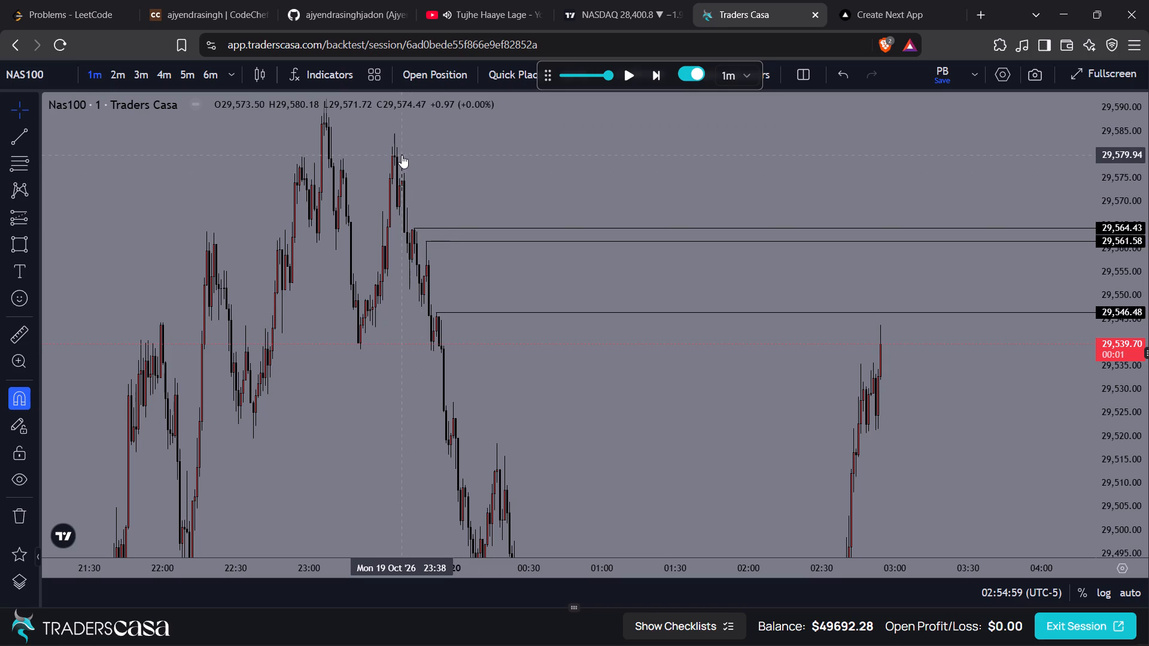
key("alt+j")
key("alt+j")
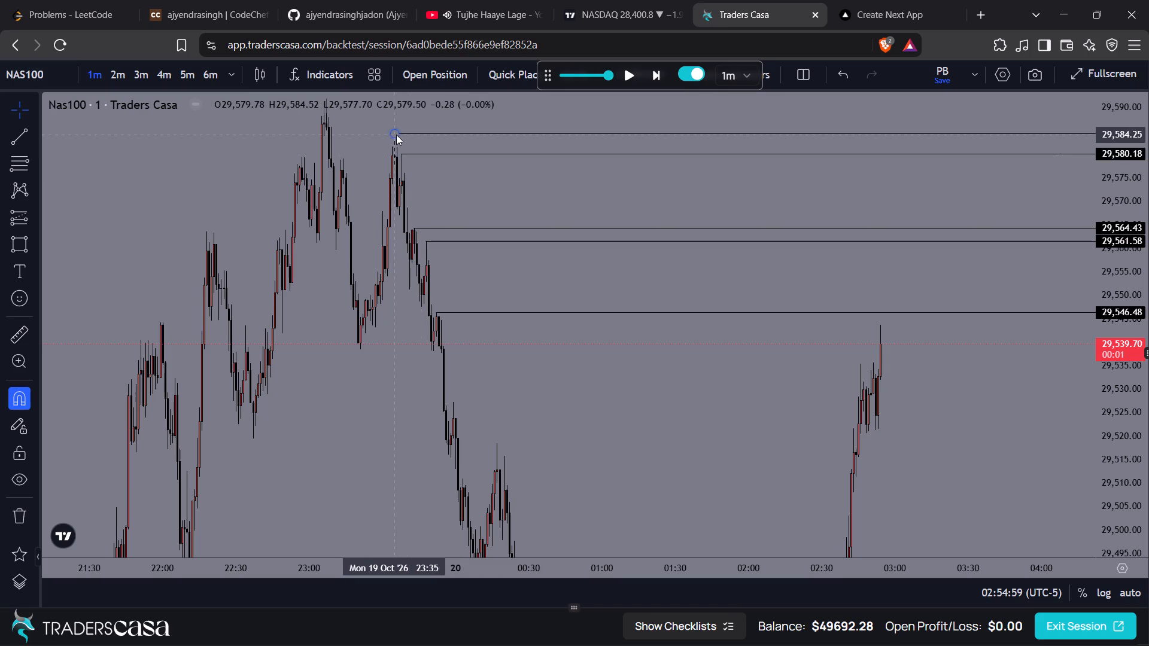
left_click_drag(369, 126, 411, 218)
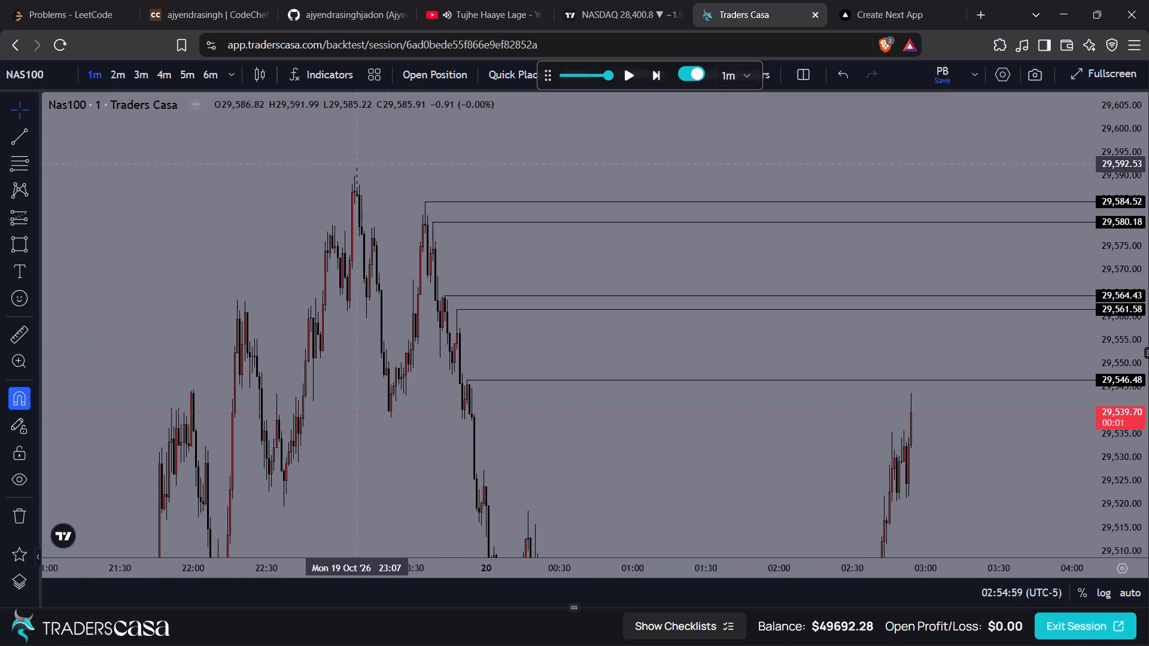
key("alt+j")
Advance the replay four one-minute candles, up to 02:58:59.
left_click_drag(569, 177, 433, 129)
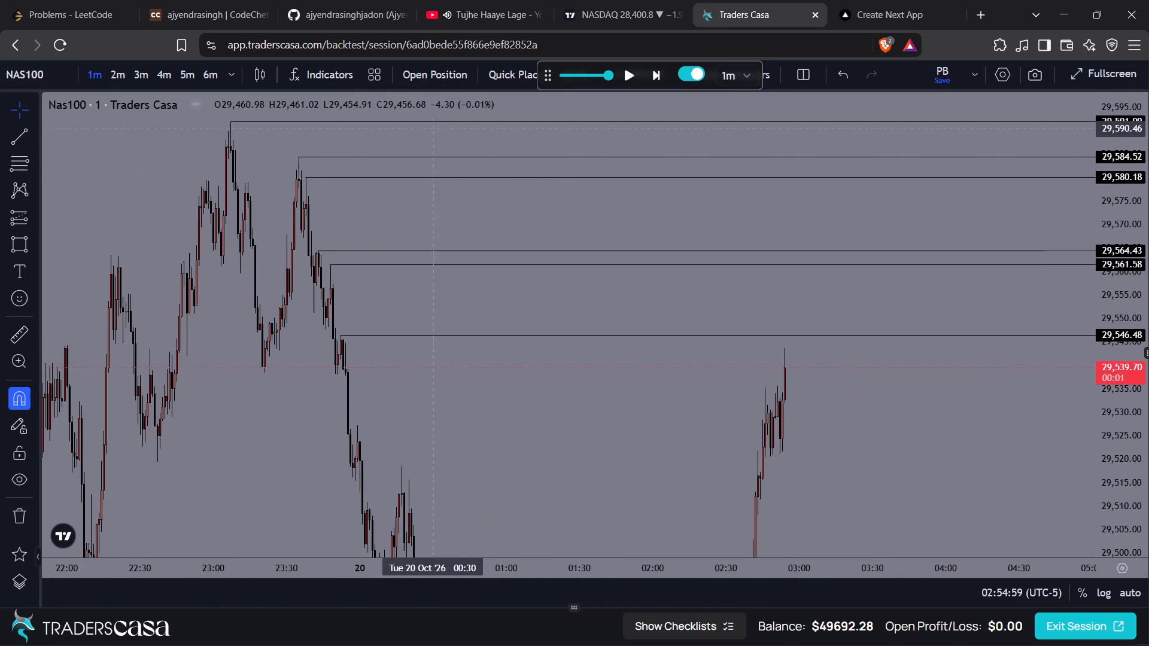
left_click(656, 81)
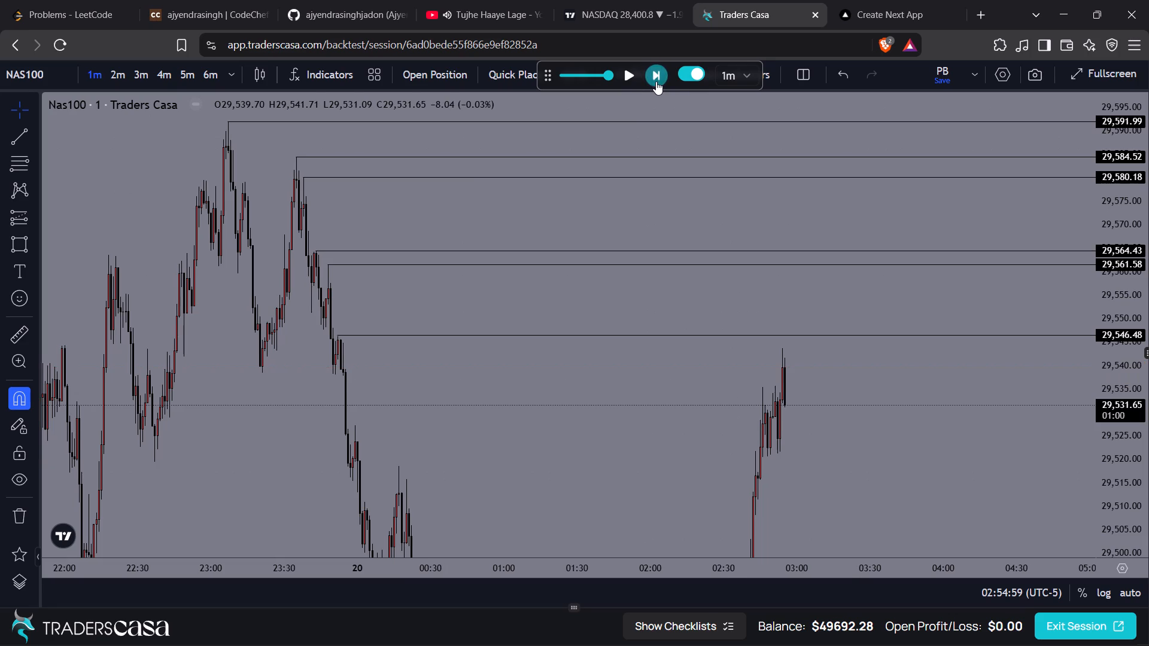
scroll(804, 382, "up", 5, "ctrl")
left_click_drag(817, 388, 602, 319)
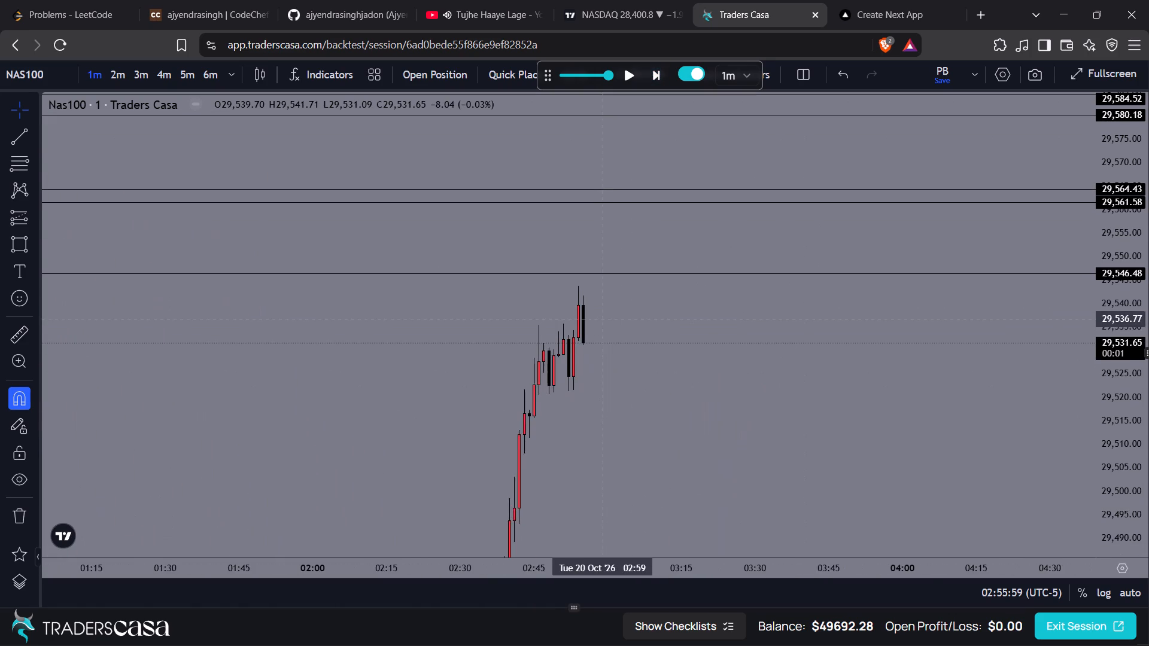
scroll(602, 319, "down", 1)
left_click(654, 77)
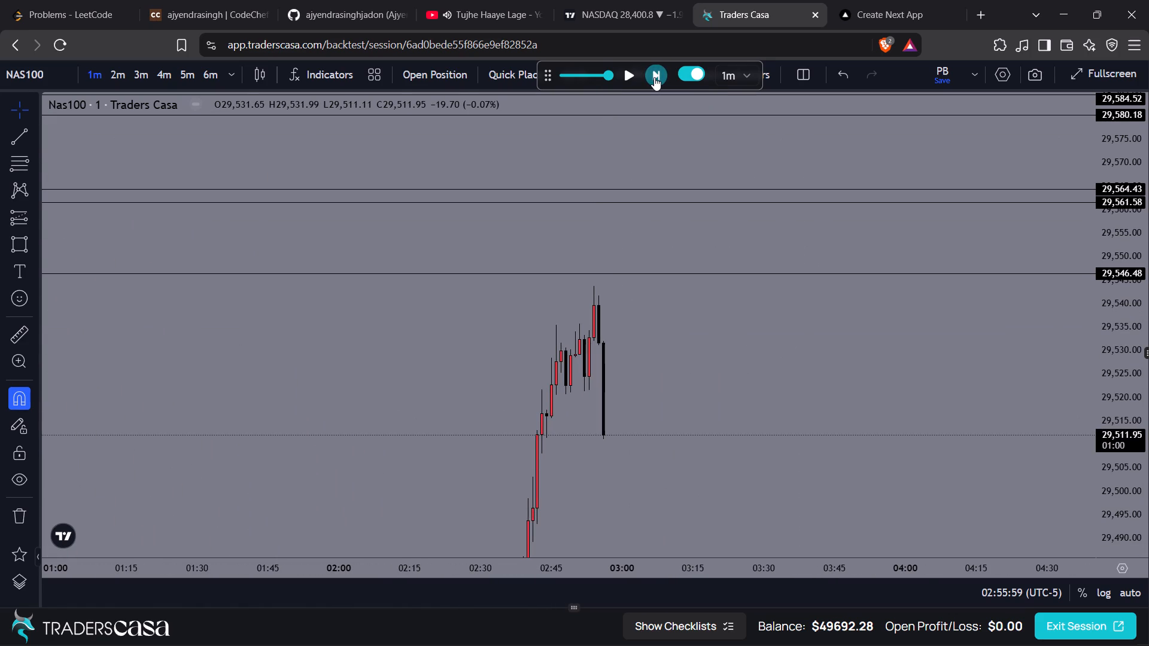
left_click(654, 77)
left_click_drag(668, 343, 652, 182)
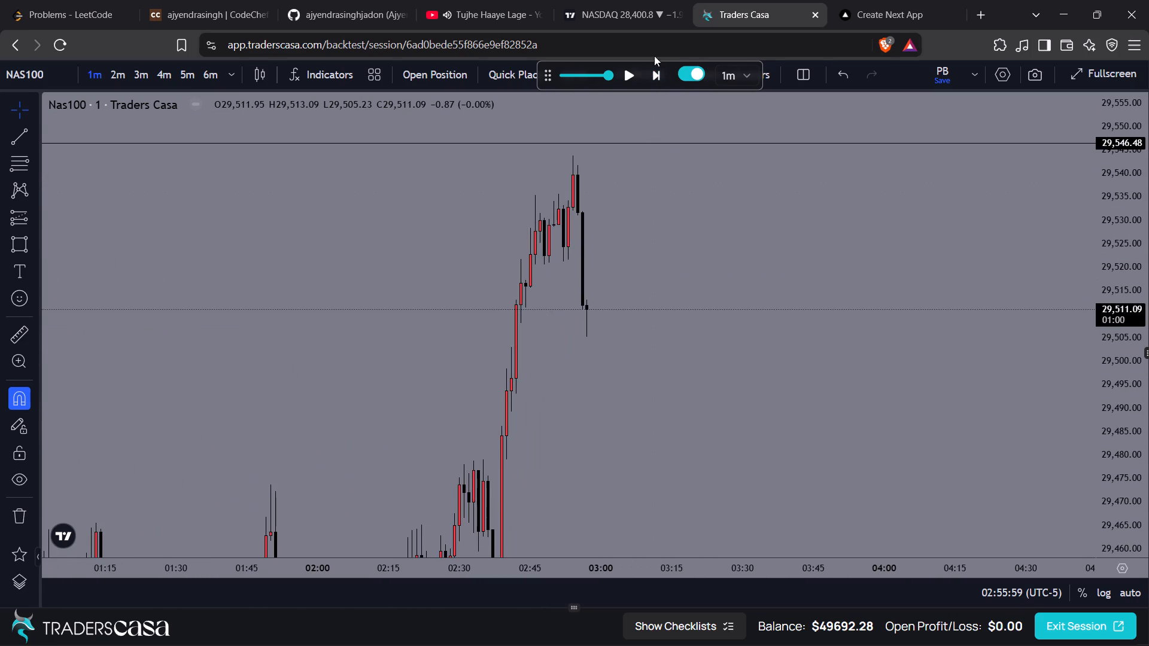
left_click(660, 72)
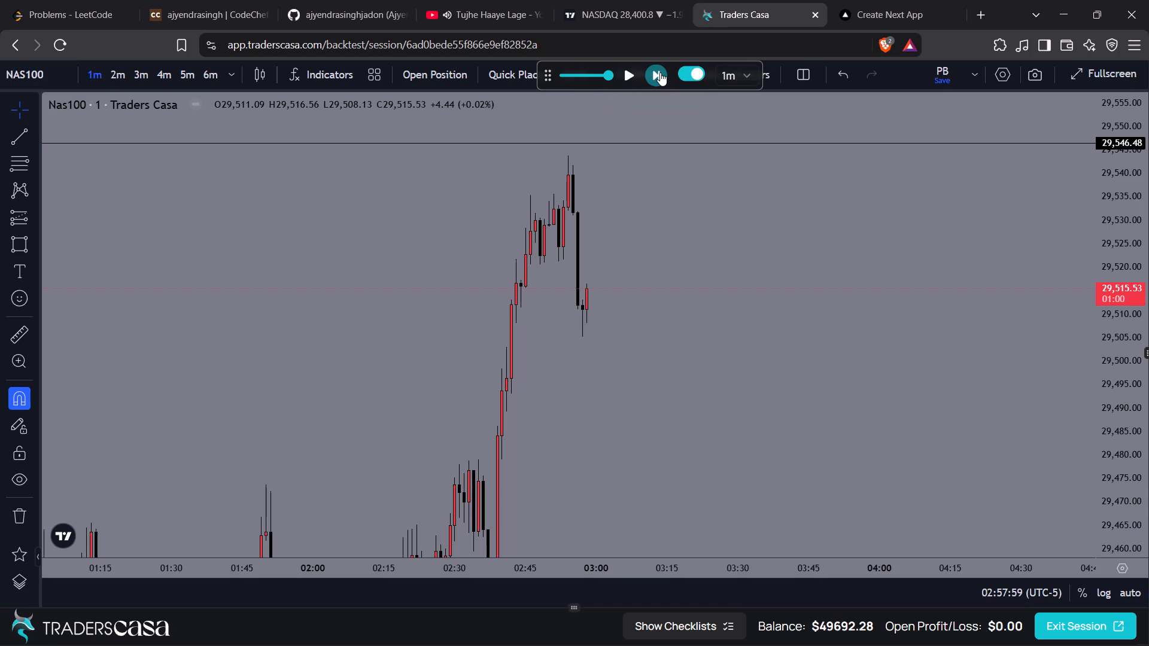
Advance the replay two more one-minute candles, up to 03:00:59.
left_click_drag(641, 220, 641, 193)
scroll(641, 193, "up", 1)
left_click_drag(613, 224, 639, 227)
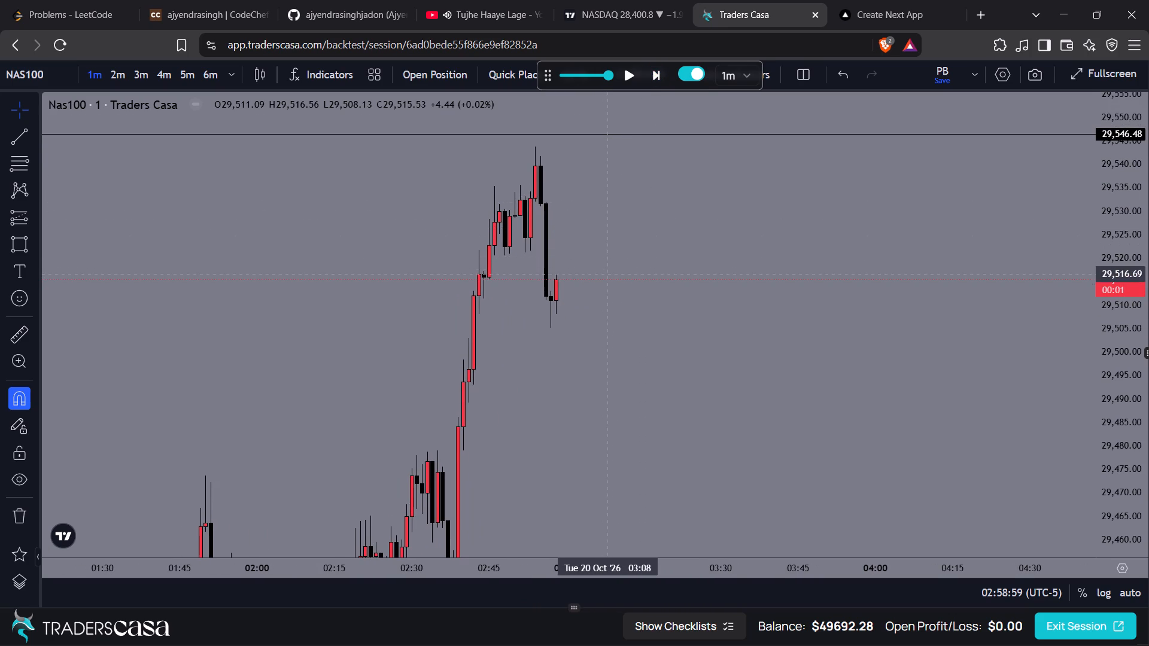
left_click_drag(610, 272, 622, 251)
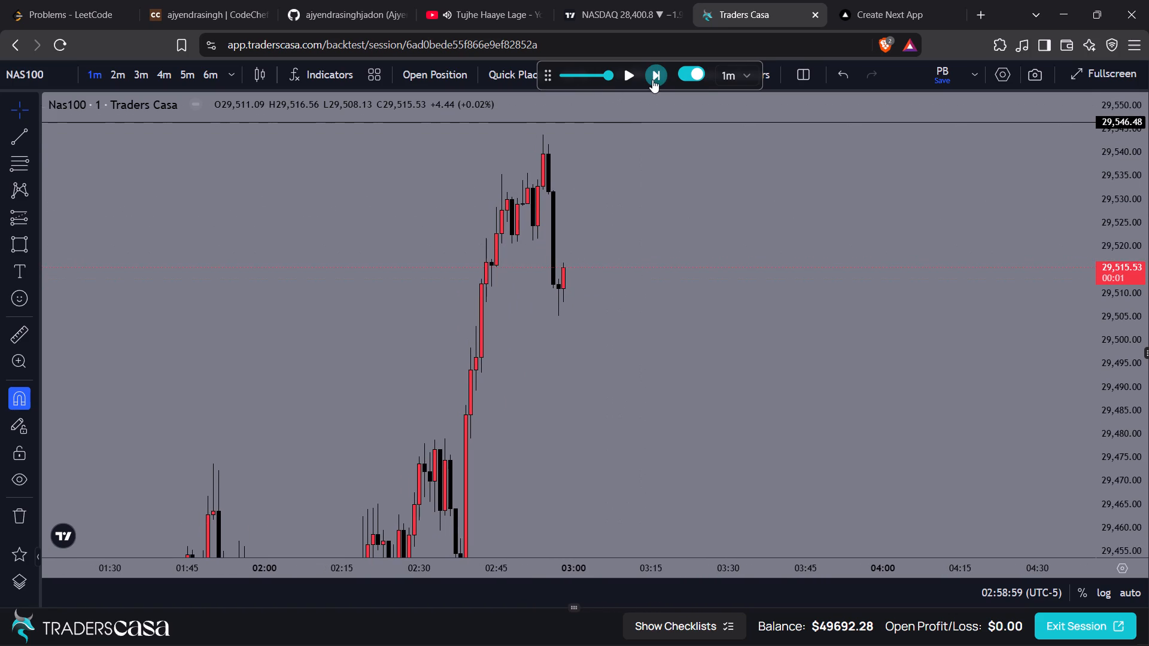
left_click(652, 80)
left_click(652, 80)
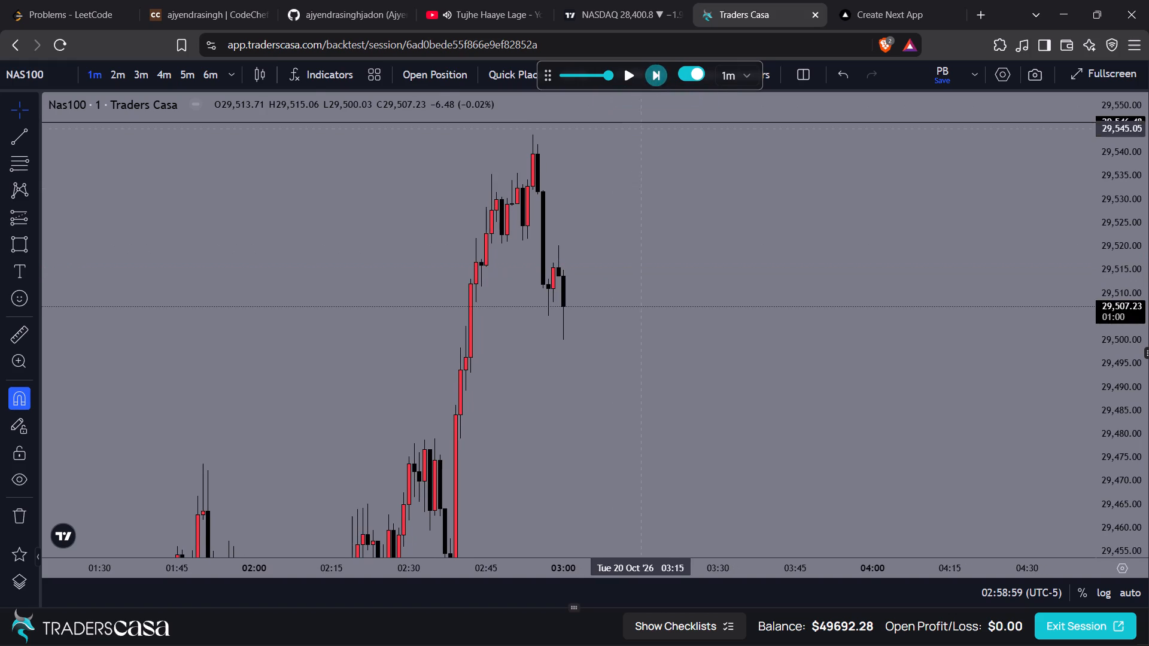
Place a short position on the 03:00 candle with entry 29,507.23, stop about 29,537.88 and target about 29,476.58.
left_click_drag(628, 189, 590, 182)
left_click(34, 223)
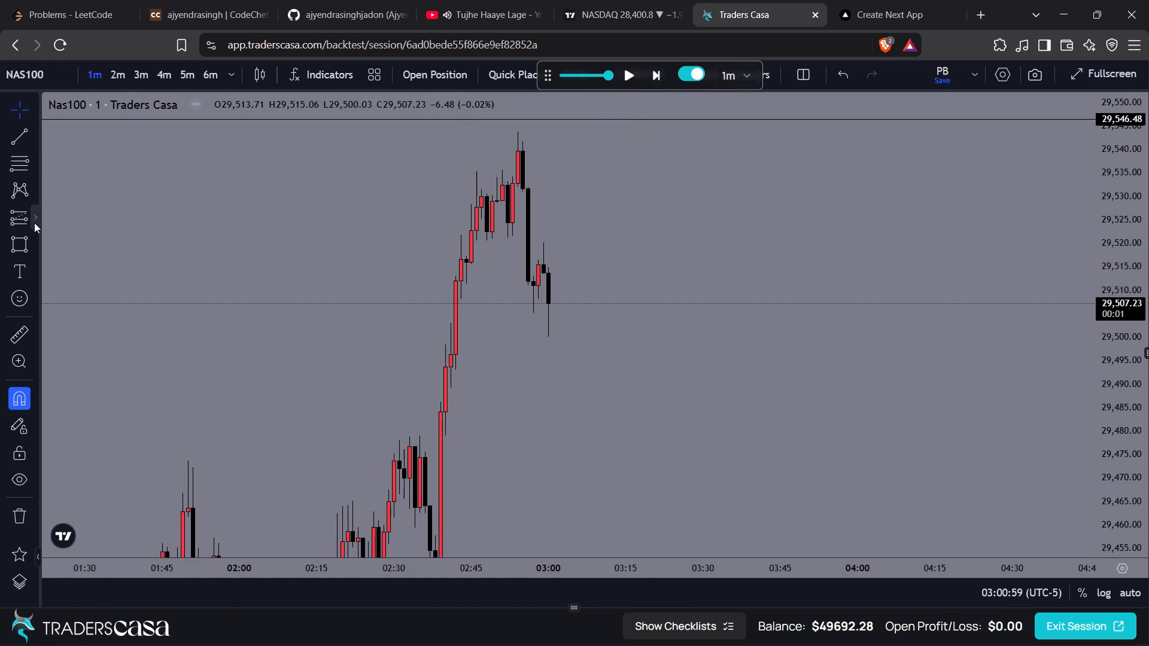
left_click(105, 269)
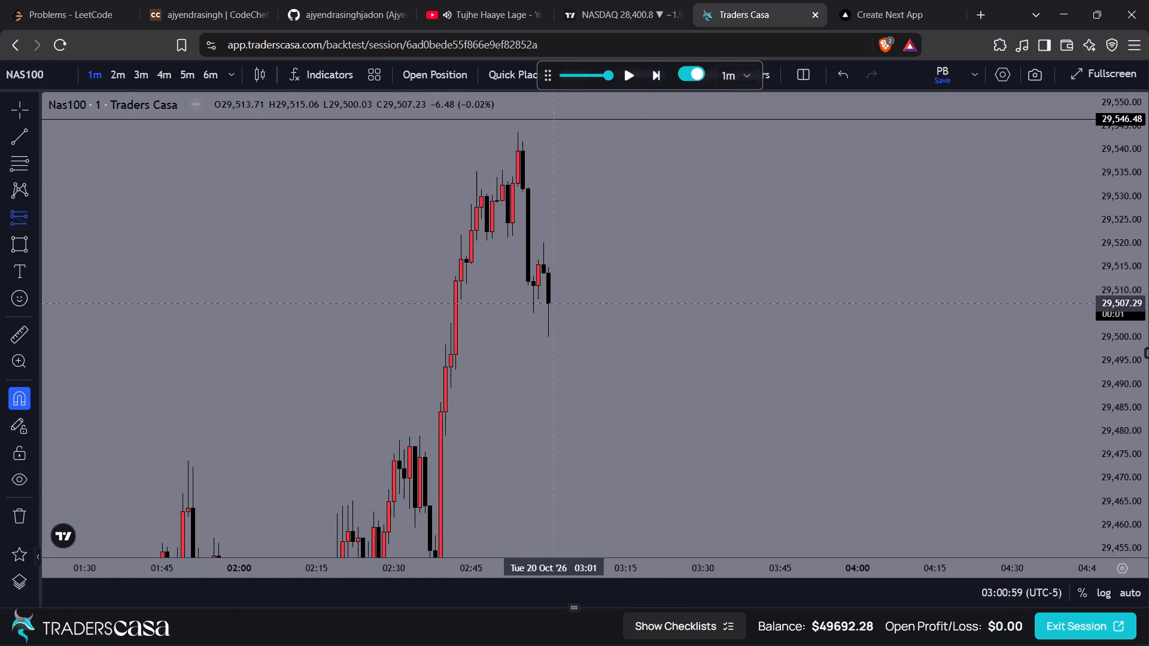
left_click(550, 303)
right_click(807, 246)
left_click_drag(753, 276, 727, 194)
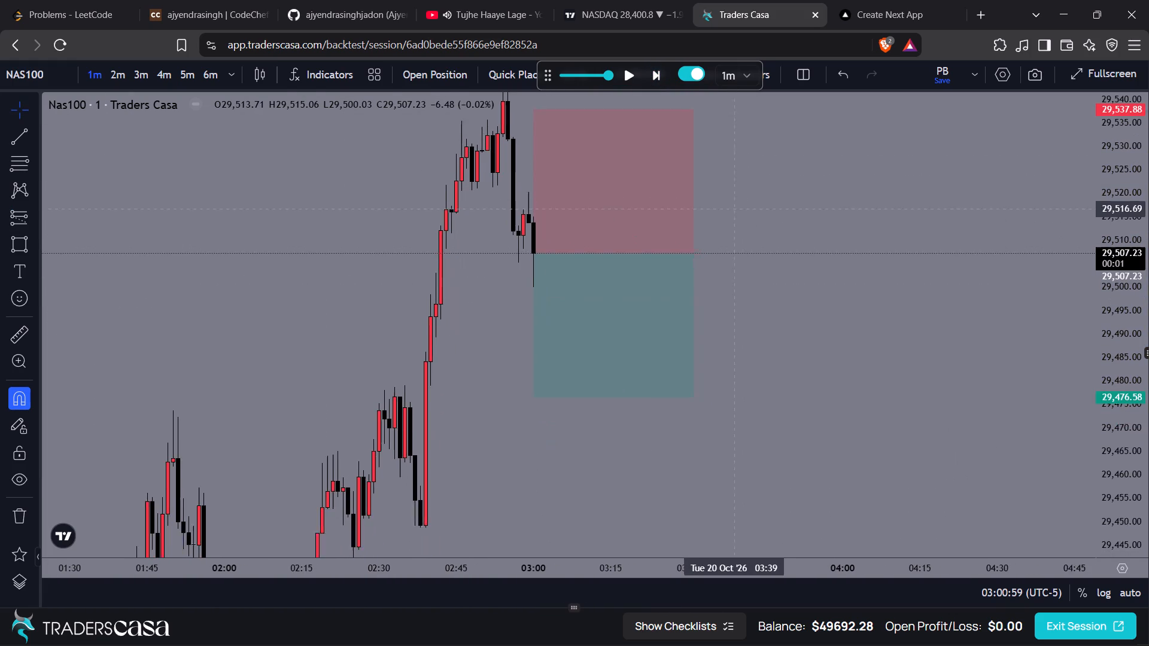
left_click_drag(727, 194, 726, 193)
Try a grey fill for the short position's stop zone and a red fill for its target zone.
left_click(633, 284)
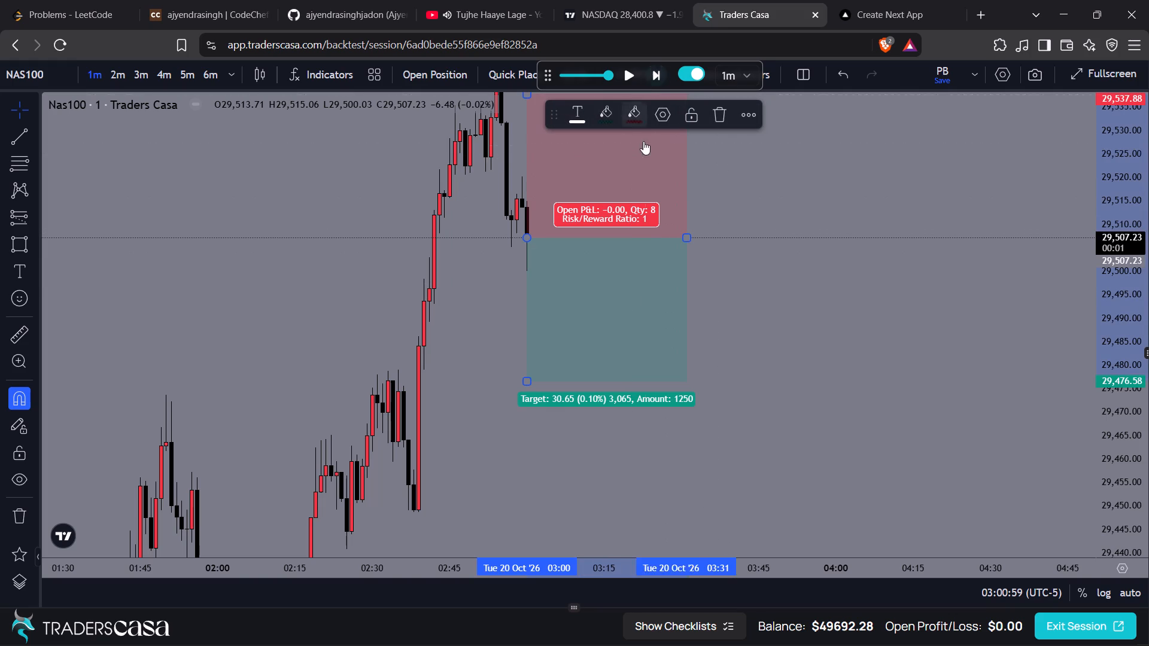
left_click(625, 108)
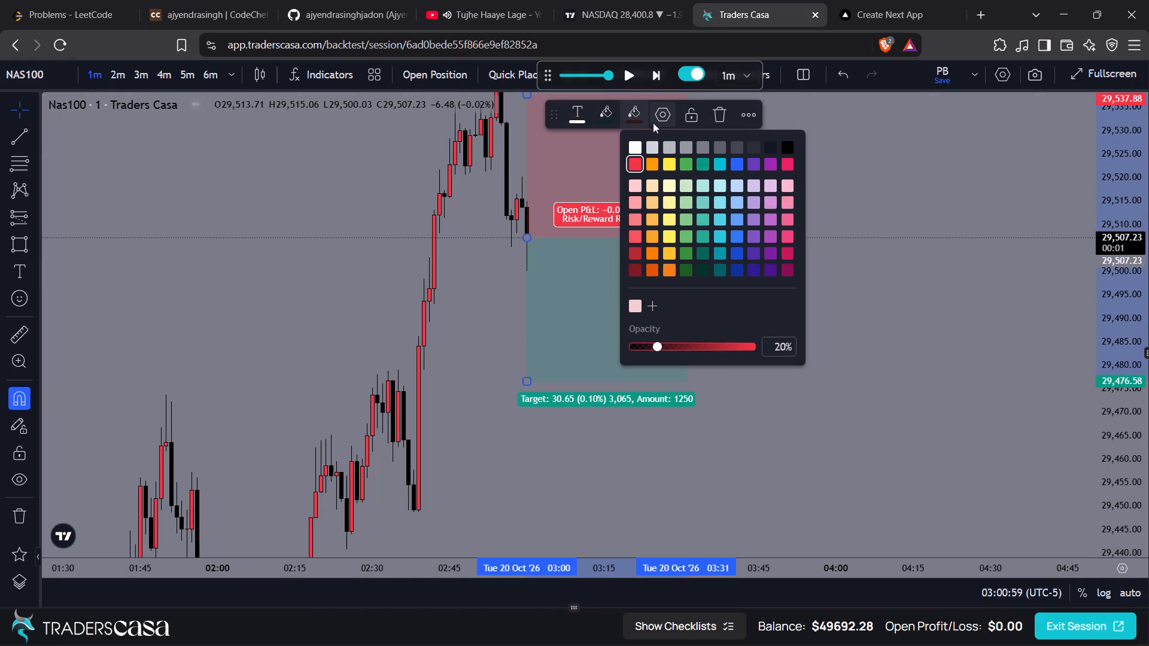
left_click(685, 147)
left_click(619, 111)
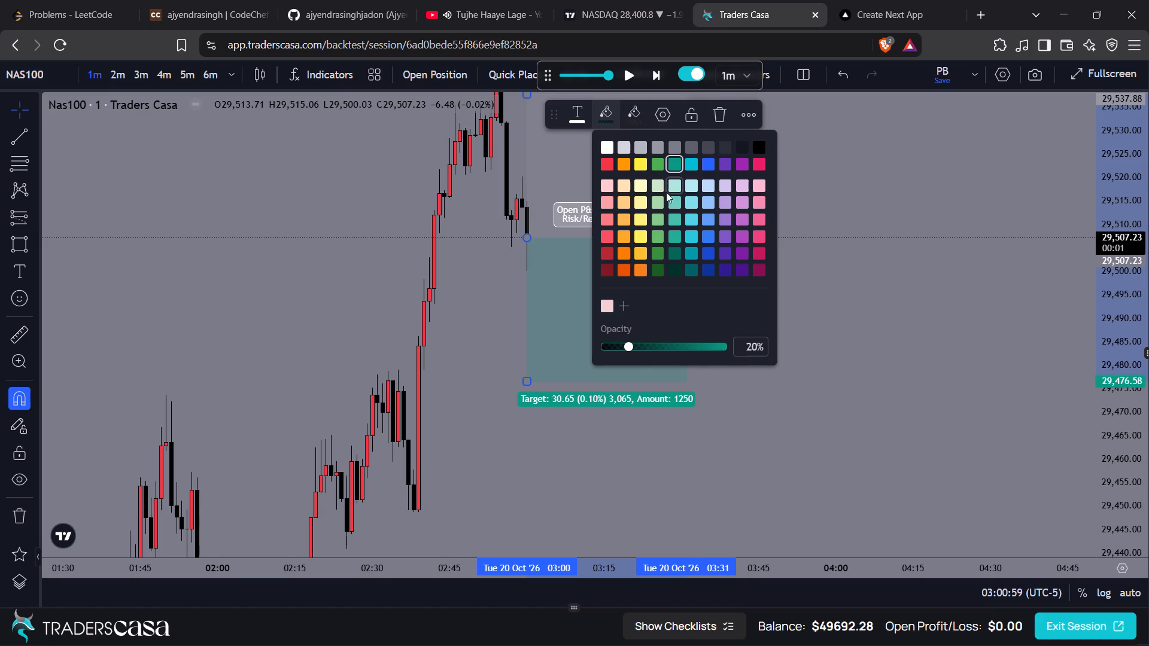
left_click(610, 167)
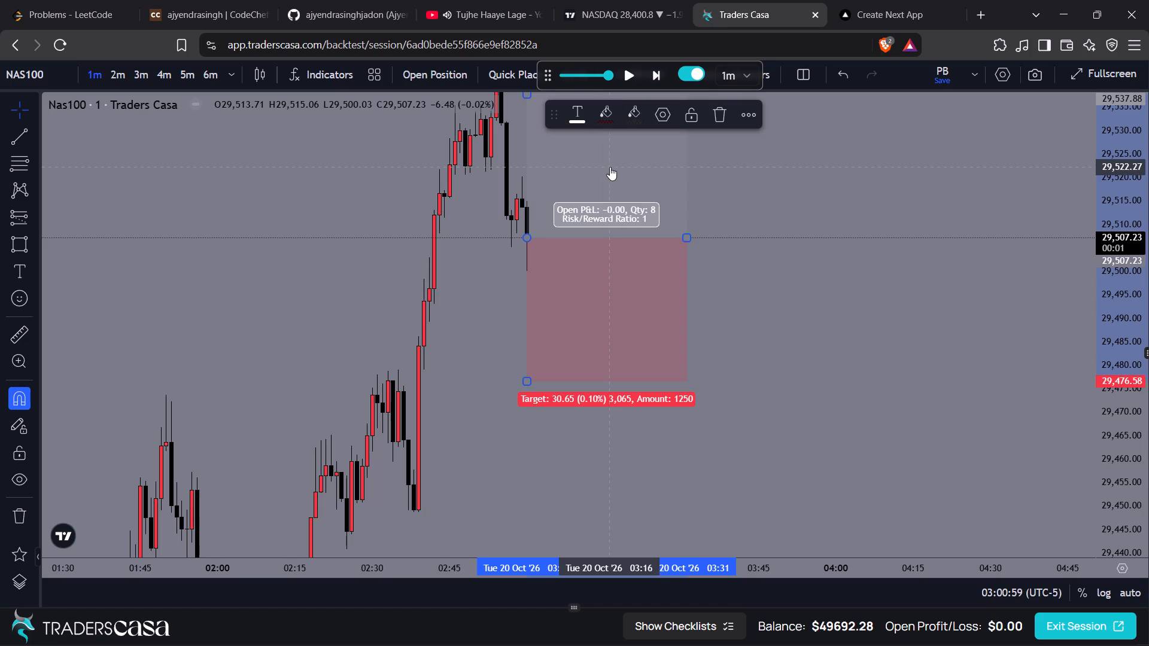
Set the short position's target zone fill to light red and its stop zone fill to dark grey.
left_click(613, 117)
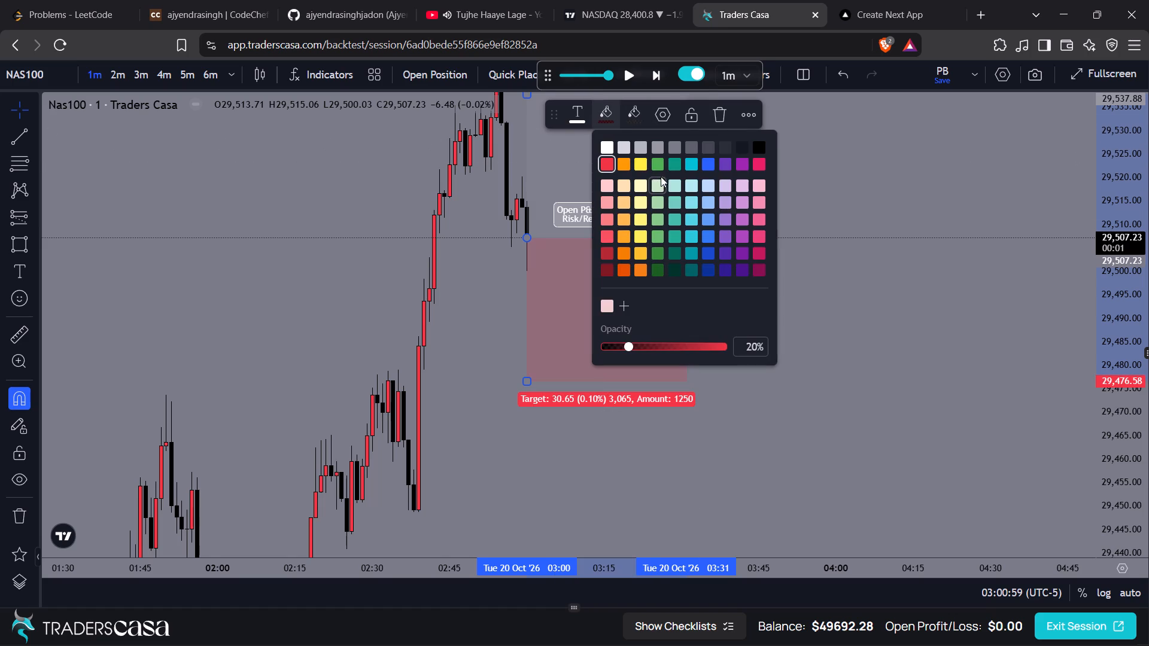
left_click(607, 202)
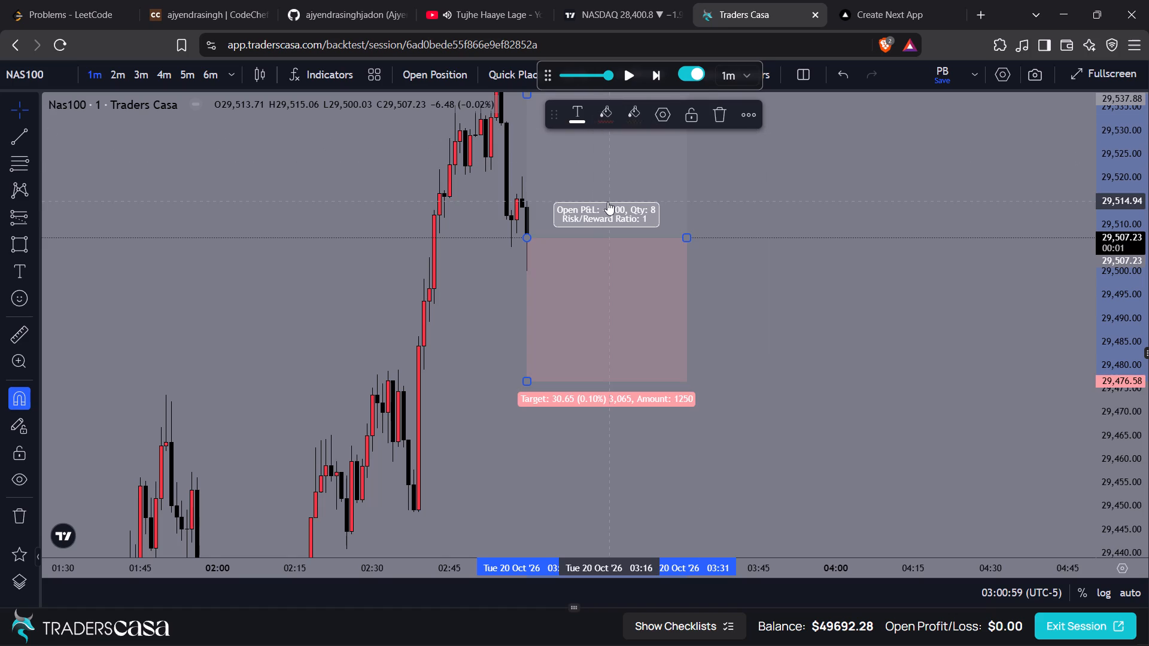
left_click(629, 115)
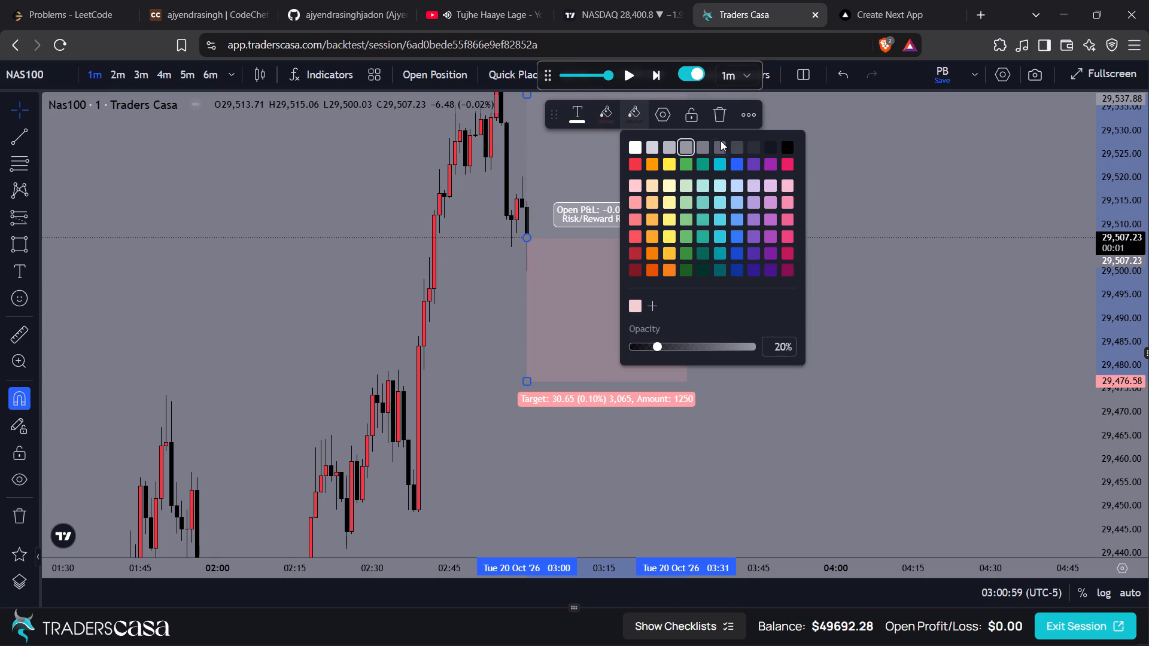
left_click(738, 144)
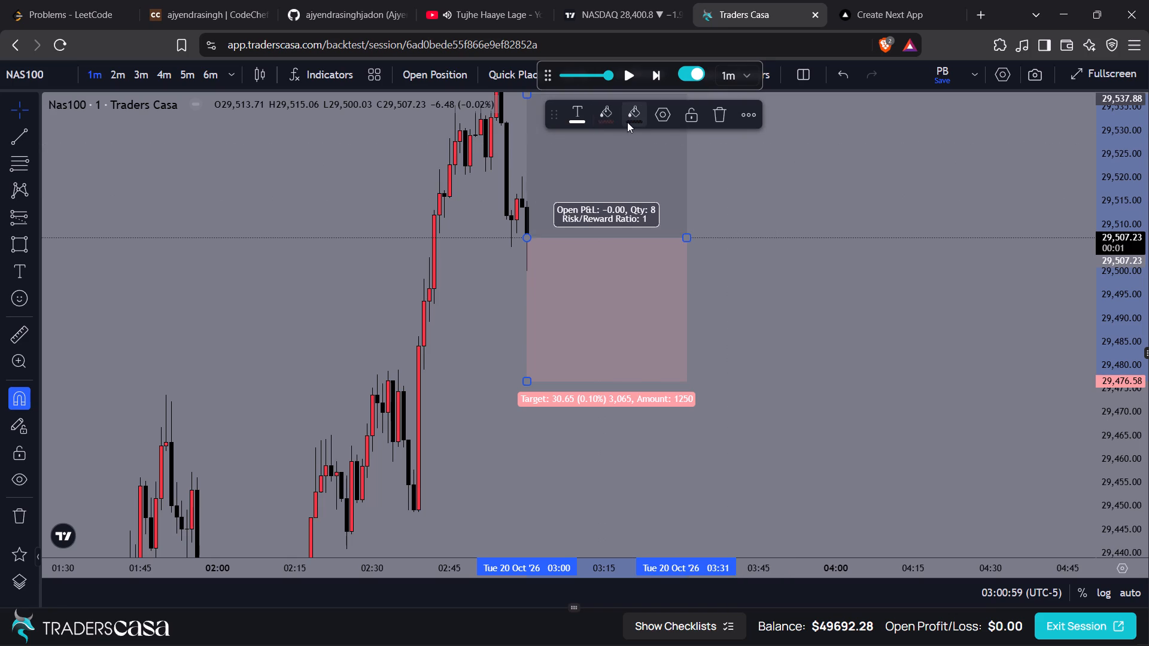
Change the short position's stop zone fill to the next darker grey shade.
left_click_drag(588, 118, 628, 120)
left_click(628, 120)
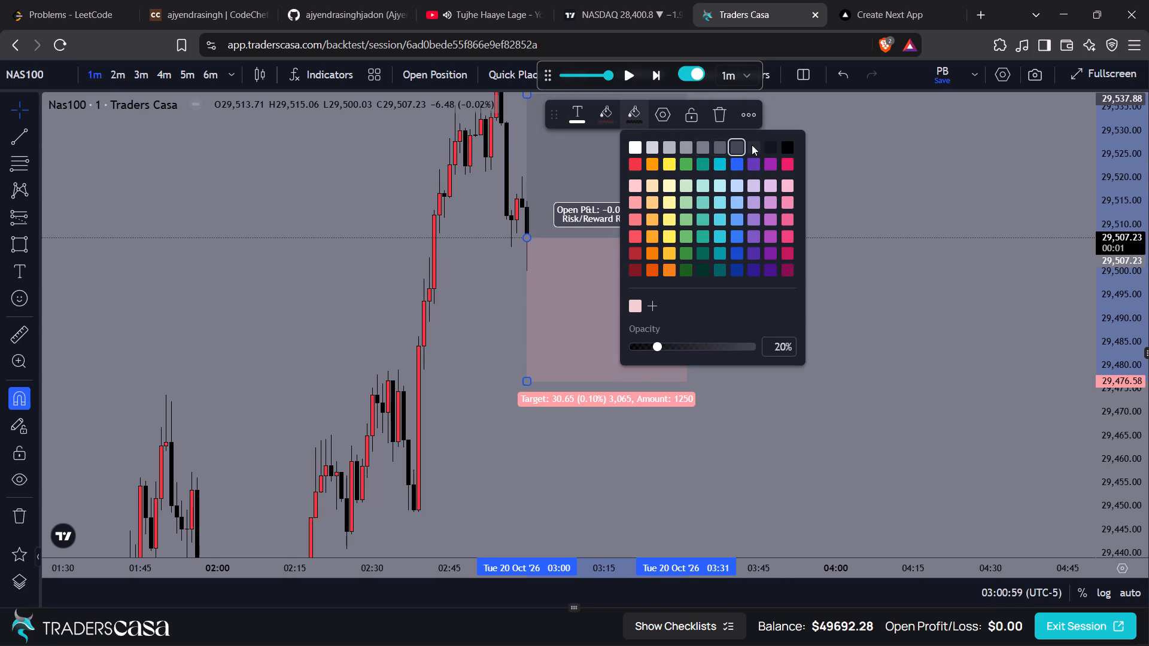
left_click(758, 145)
Lower the short position's target to 29,449.29, level with the swing low before the rally.
left_click_drag(746, 178, 752, 293)
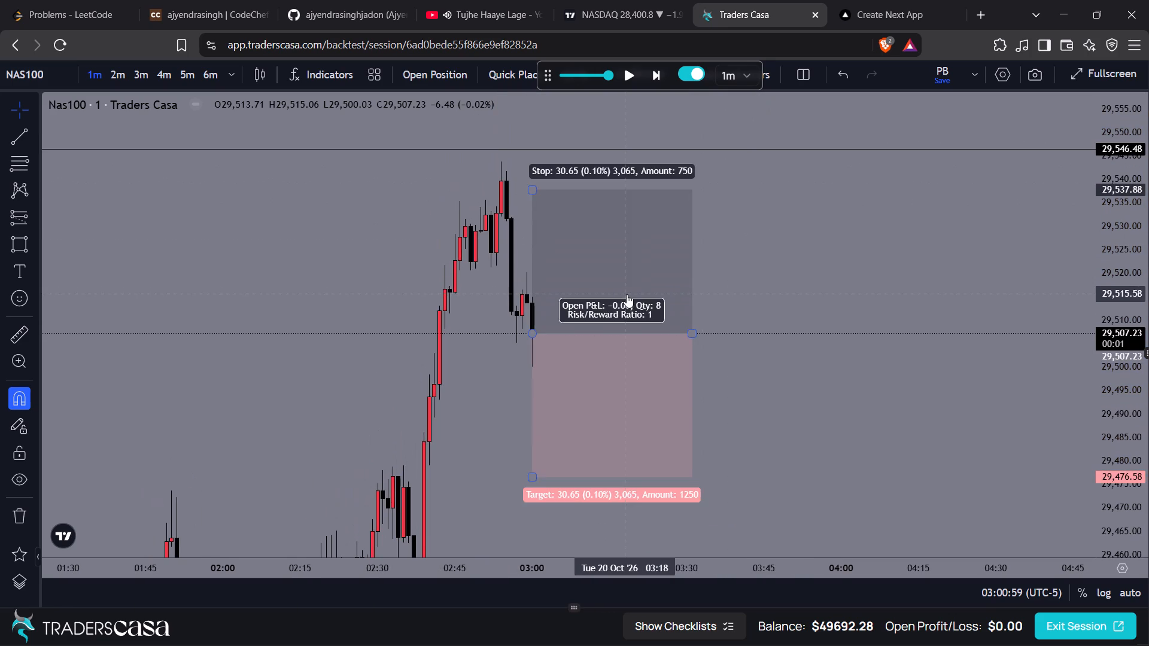
left_click_drag(795, 351, 776, 166)
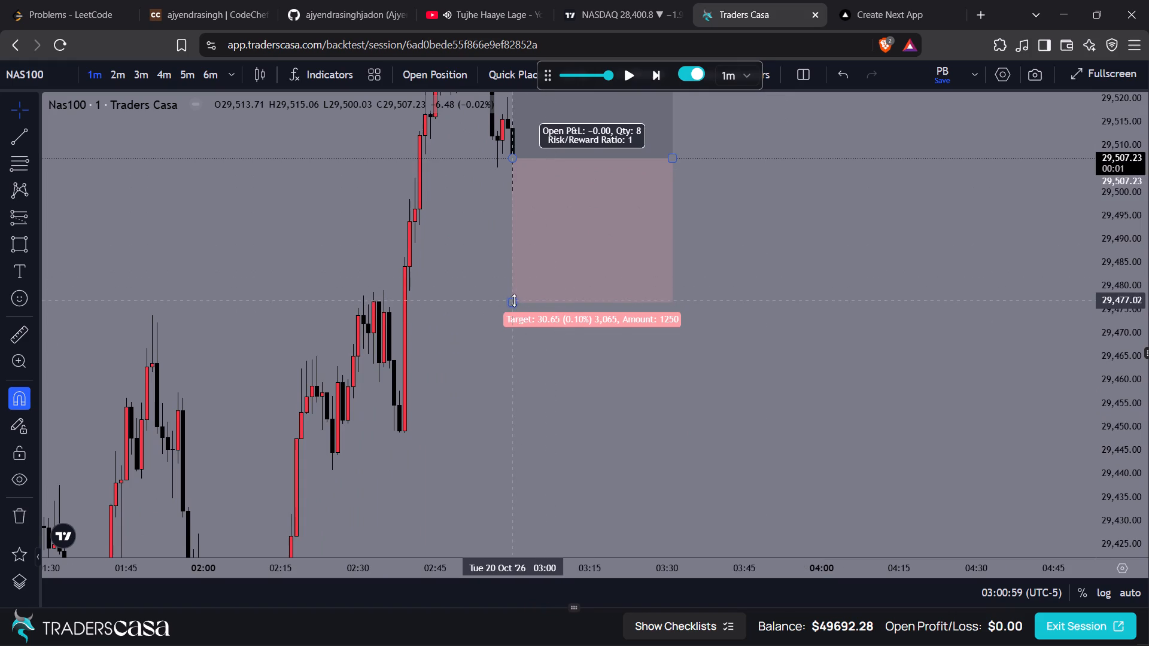
left_click_drag(514, 300, 520, 430)
Tighten the short position's stop level to 29,534.54.
left_click_drag(720, 207, 727, 258)
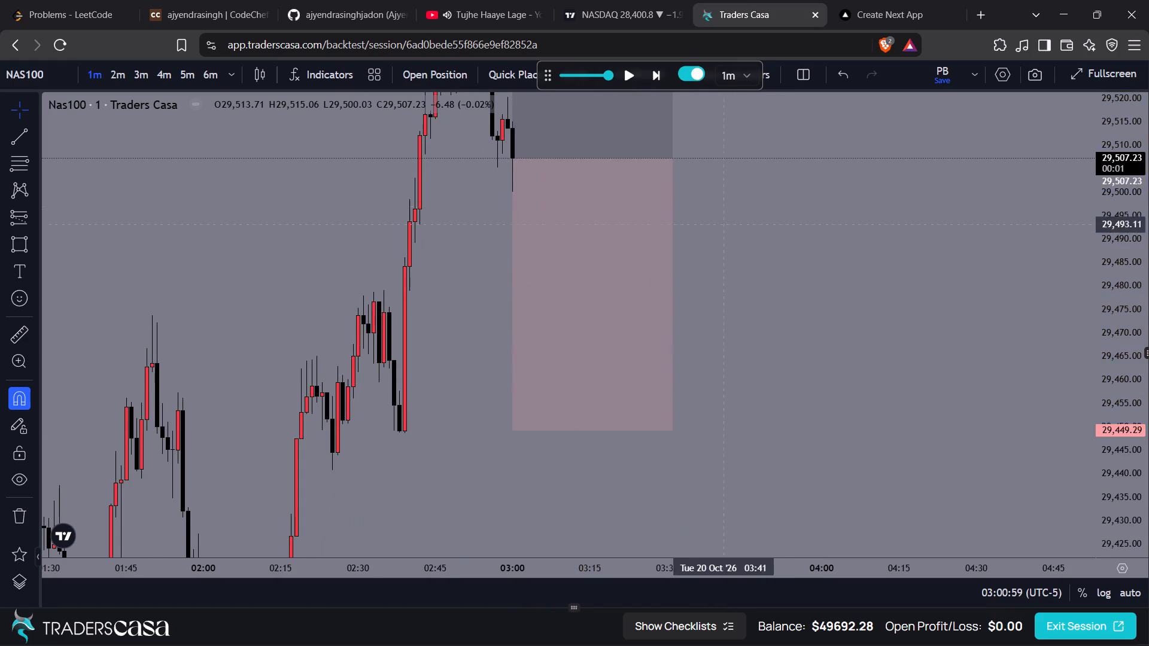
left_click_drag(727, 258, 736, 373)
left_click(525, 136)
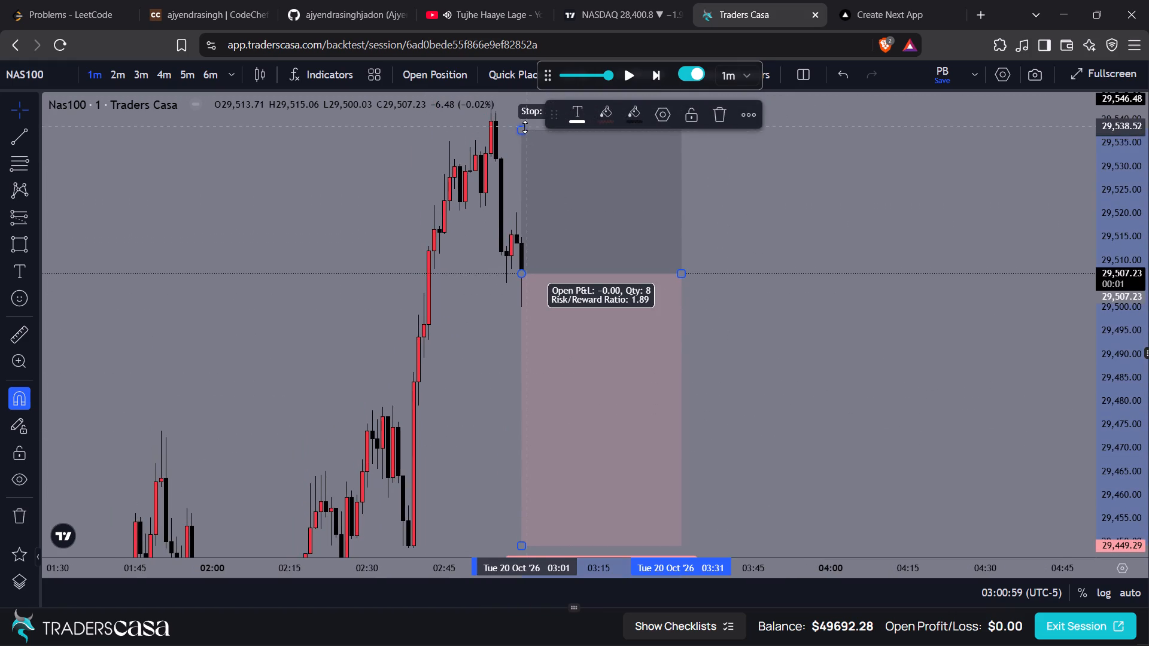
left_click_drag(525, 127, 548, 153)
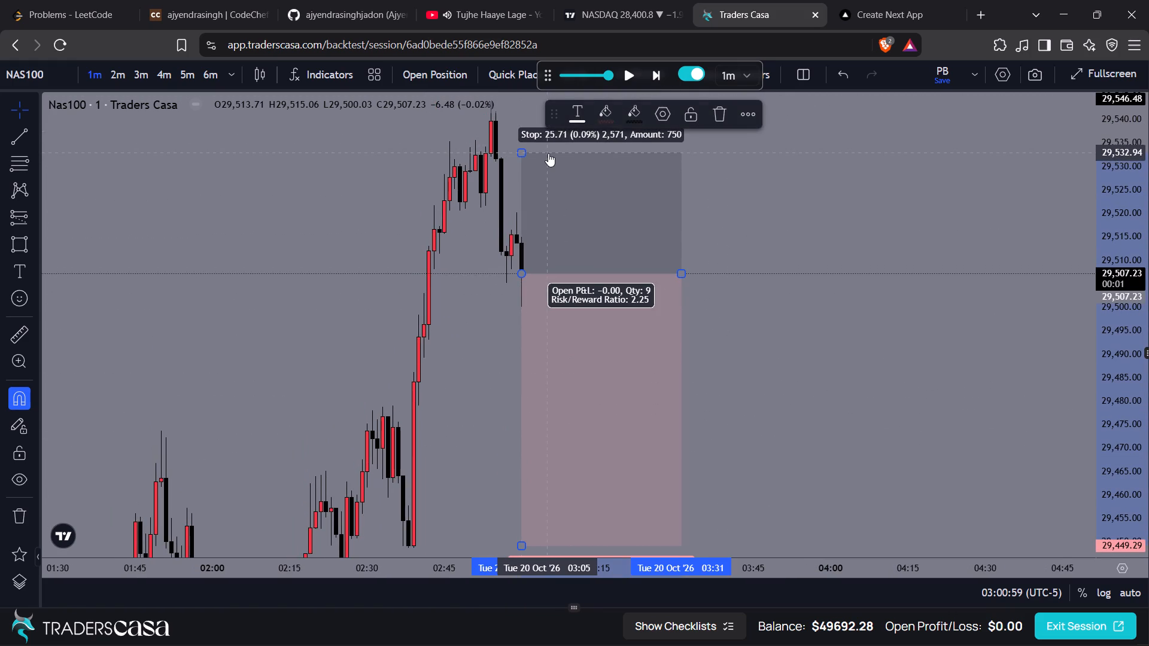
left_click_drag(524, 151, 532, 145)
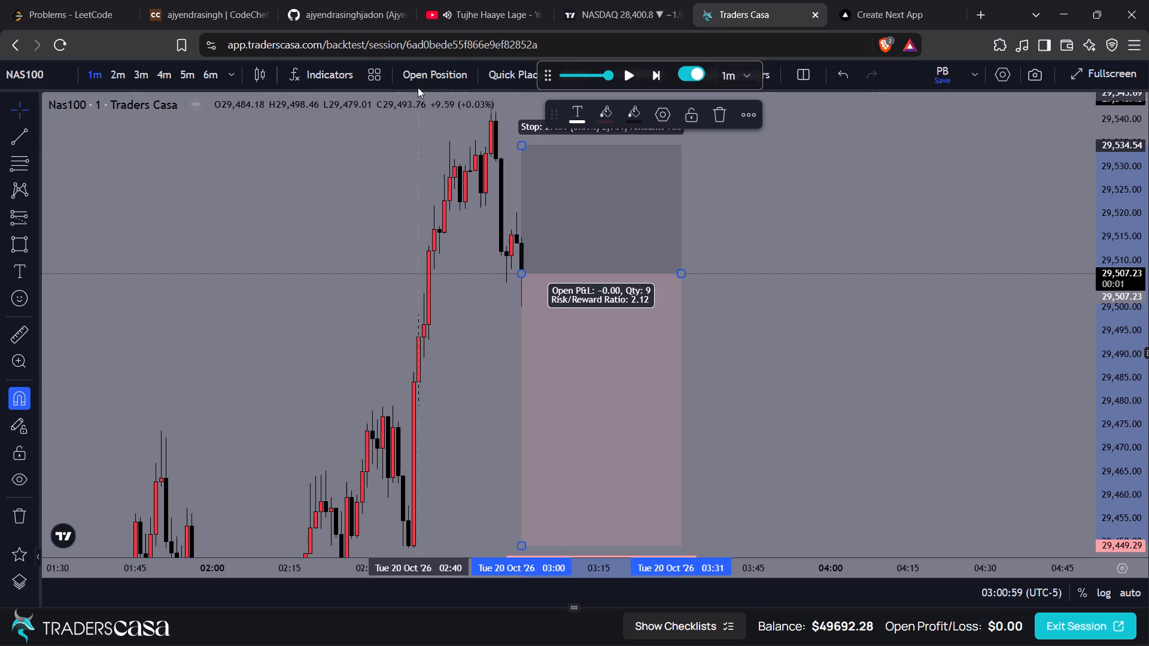
Place a sell stop trade at 29507.23 with take profit 29449.29, stop loss 29534.54 and 0.3% risk.
left_click(425, 72)
left_click(546, 573)
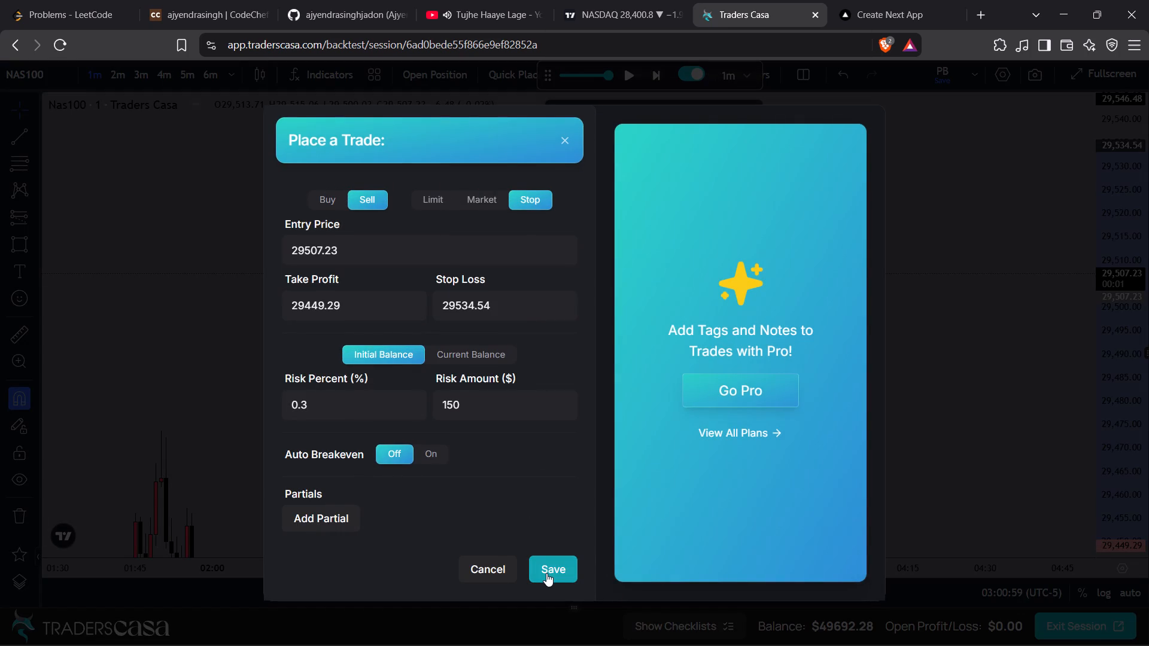
Advance the replay twelve one-minute candles, up to 03:12:59.
left_click_drag(810, 413, 806, 350)
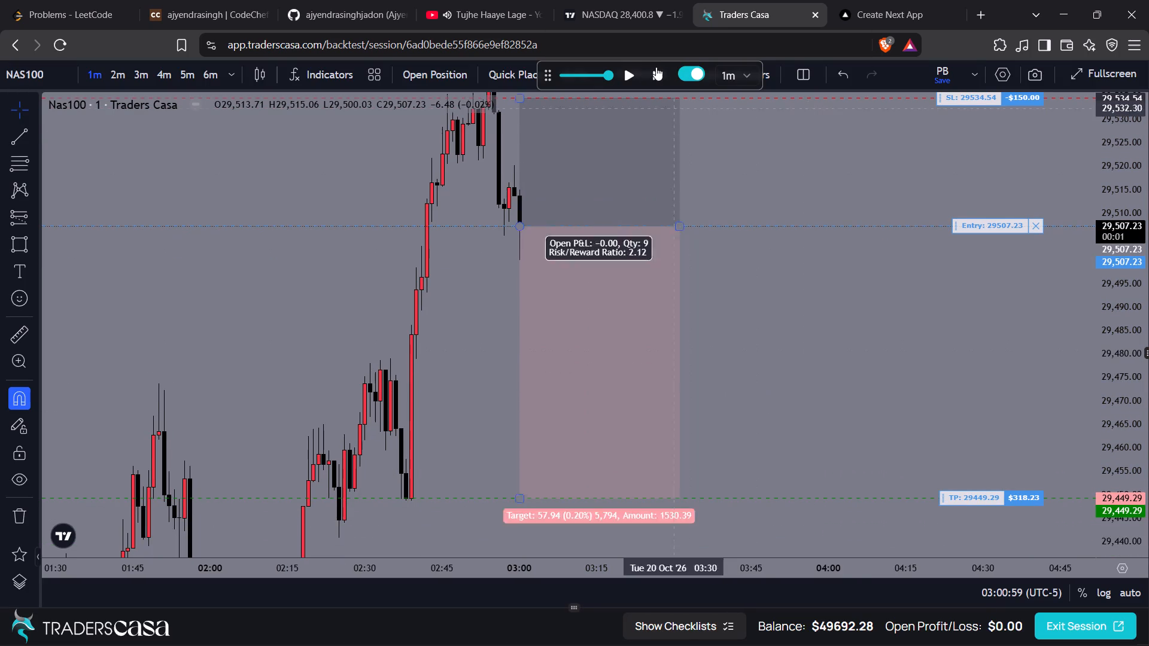
left_click(653, 78)
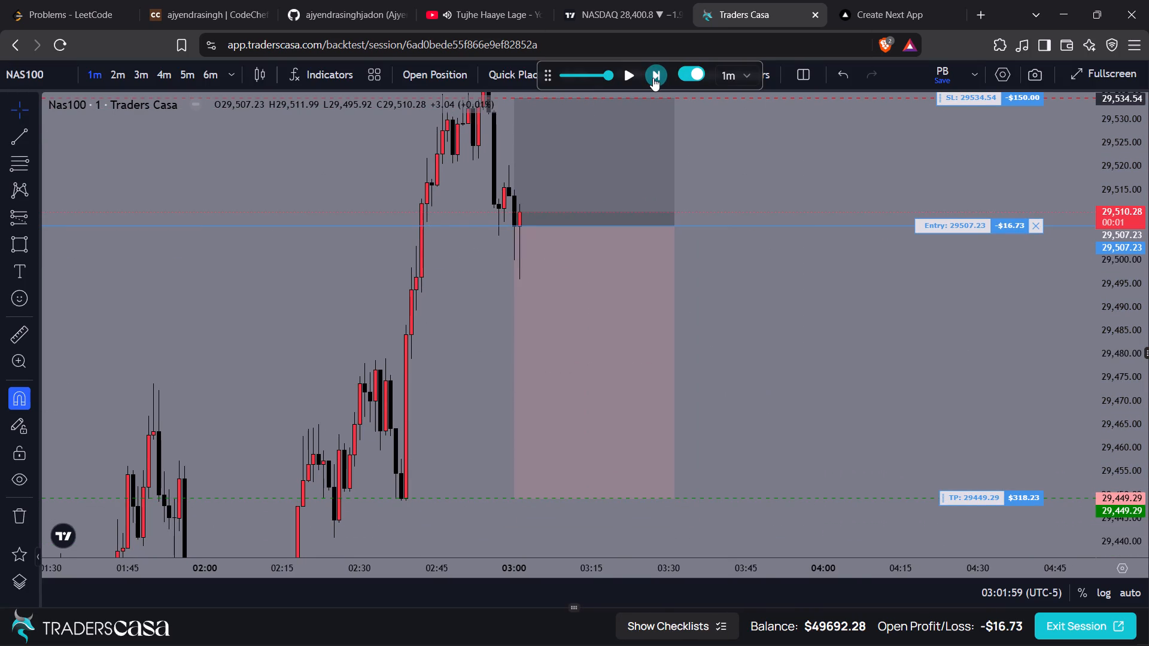
left_click(653, 78)
left_click(653, 78)
left_click(653, 78)
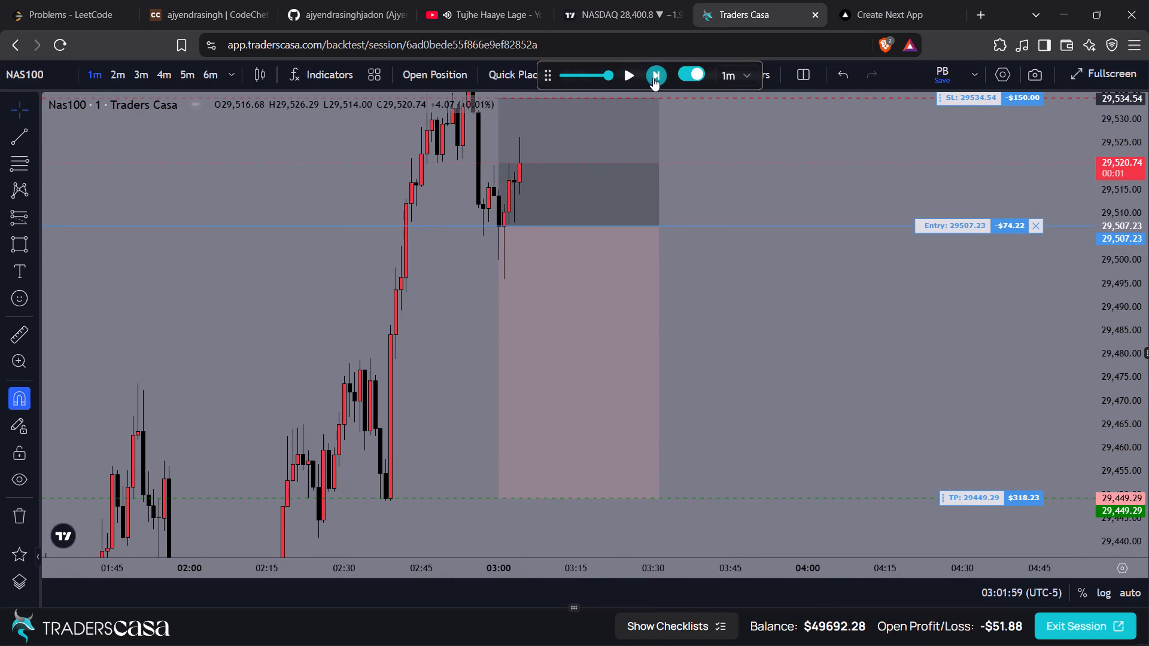
left_click(653, 78)
left_click(653, 78)
left_click(653, 78)
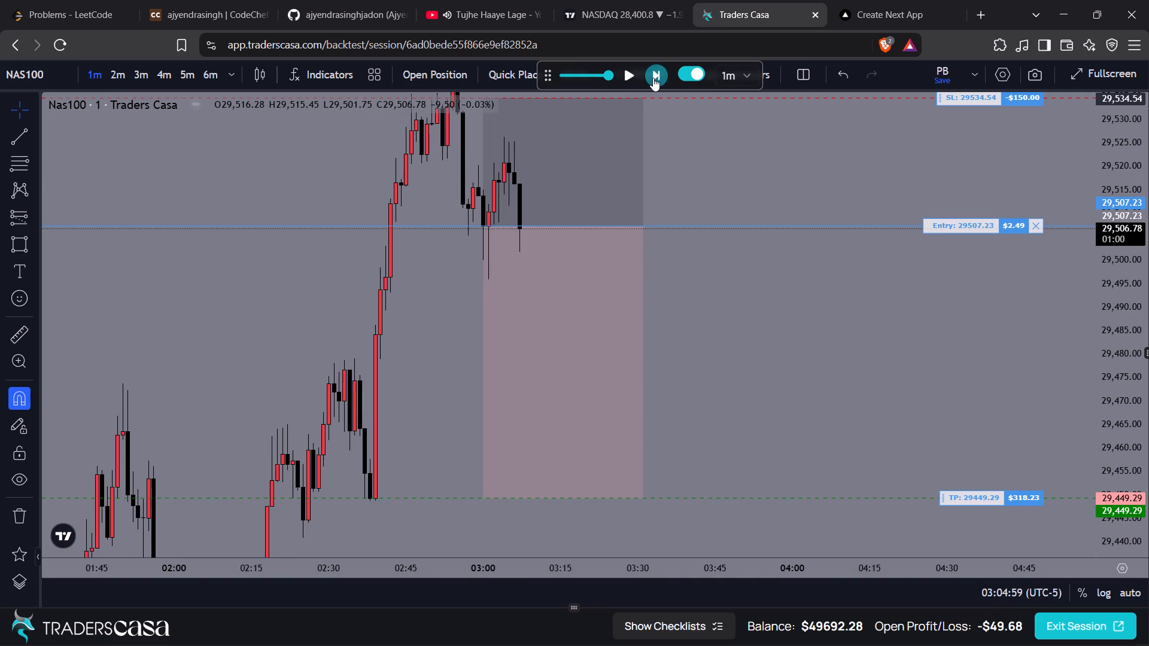
left_click(653, 78)
left_click(653, 78)
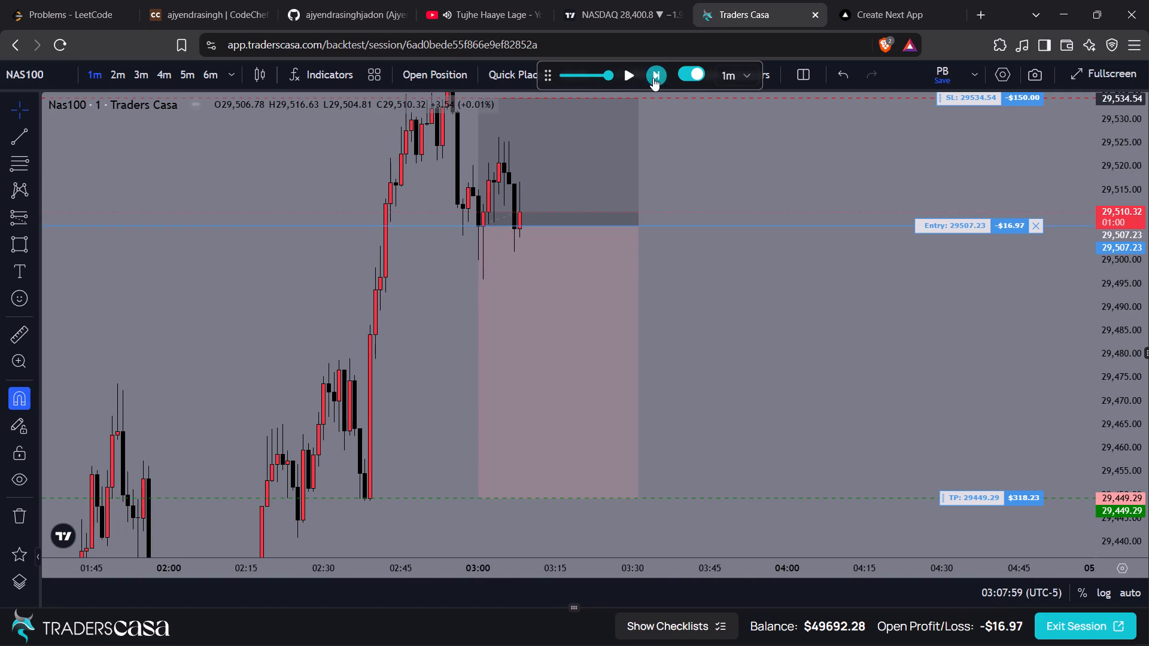
left_click(653, 78)
left_click(653, 78)
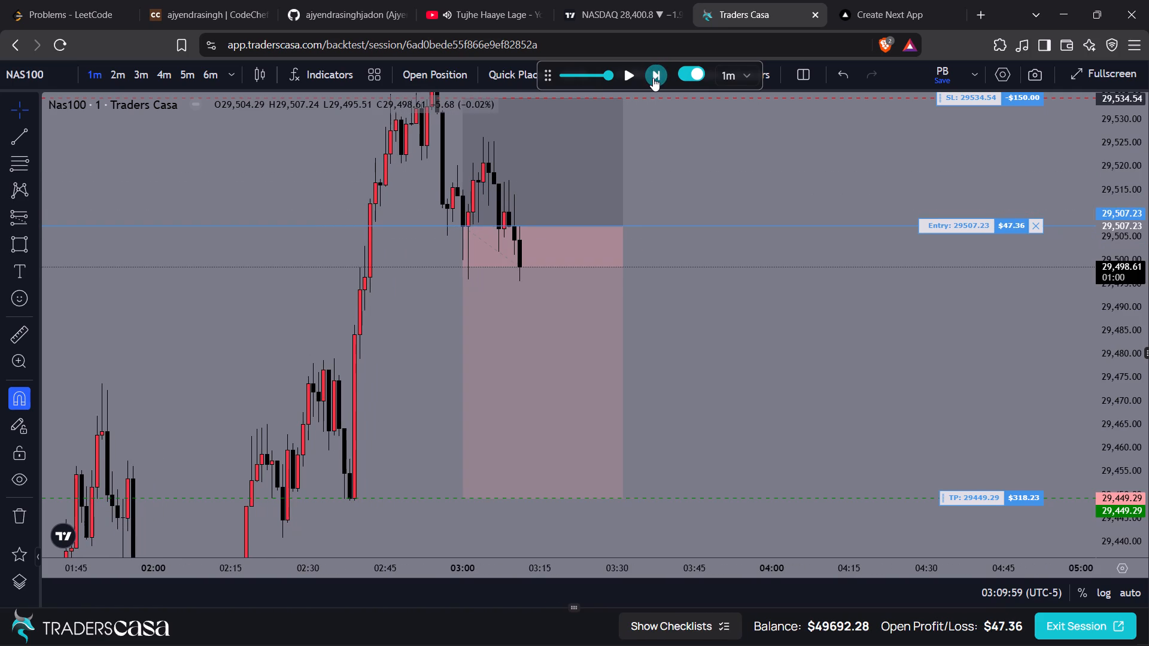
left_click(653, 78)
Move the open trade's stop loss to 29506.81, just below the entry line.
left_click(724, 258)
left_click_drag(724, 258, 689, 303)
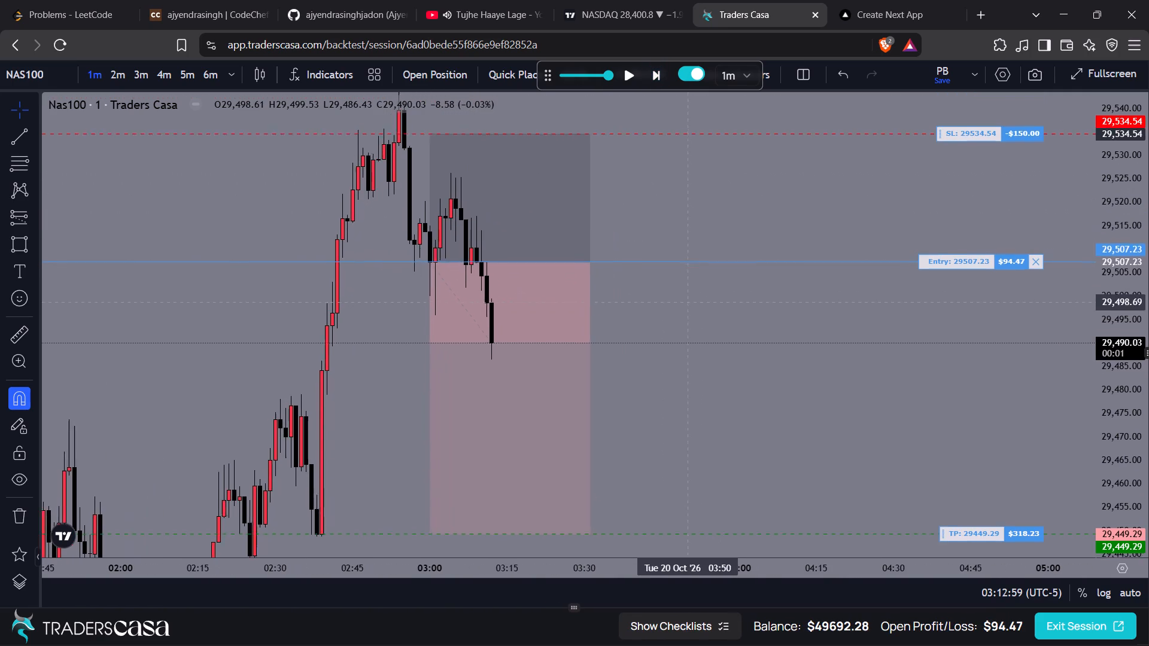
left_click_drag(689, 303, 687, 304)
left_click_drag(952, 138, 972, 272)
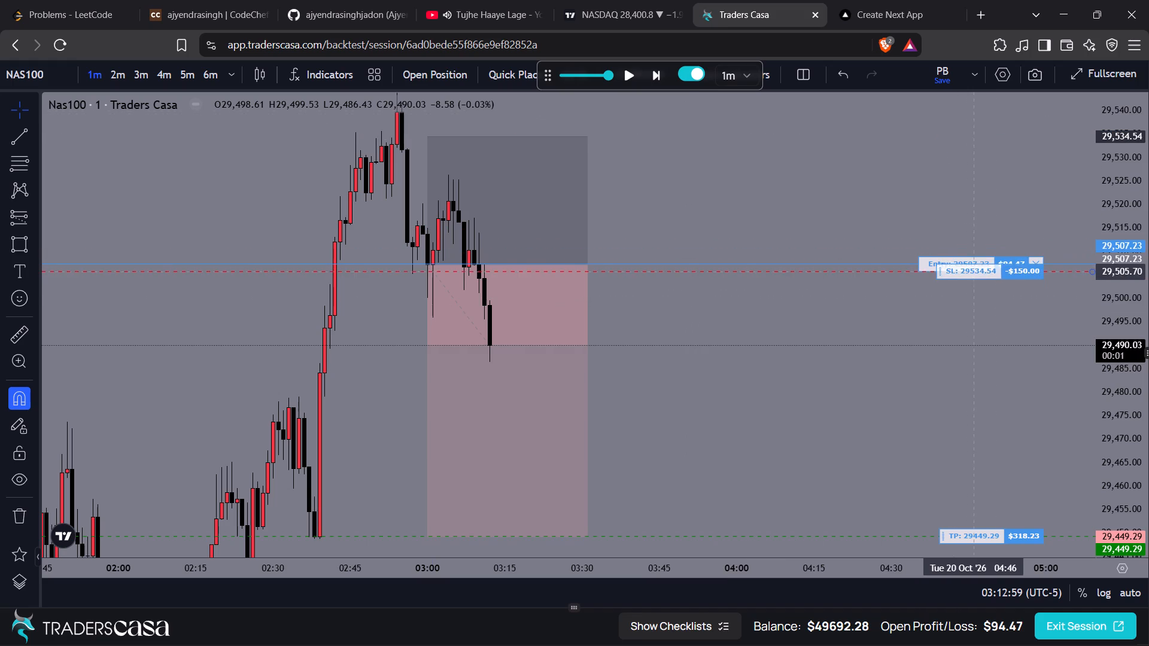
left_click_drag(972, 272, 986, 267)
Advance the replay candle by candle past the take-profit level, up to 03:24:59.
left_click_drag(860, 229, 908, 139)
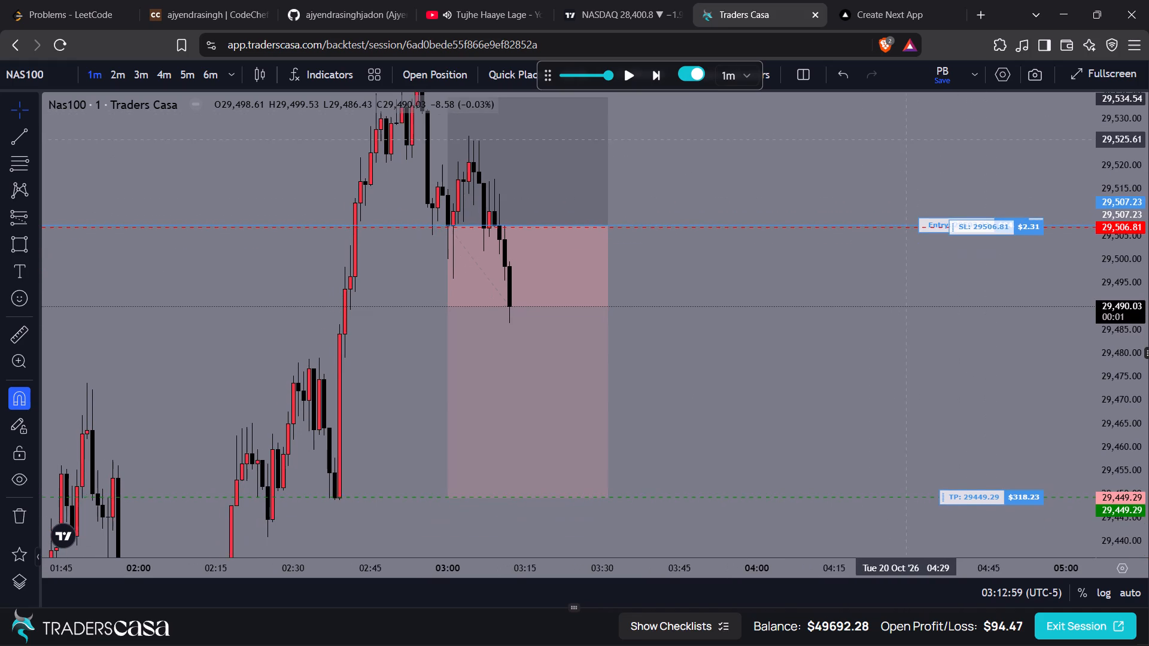
left_click(661, 80)
triple_click(661, 80)
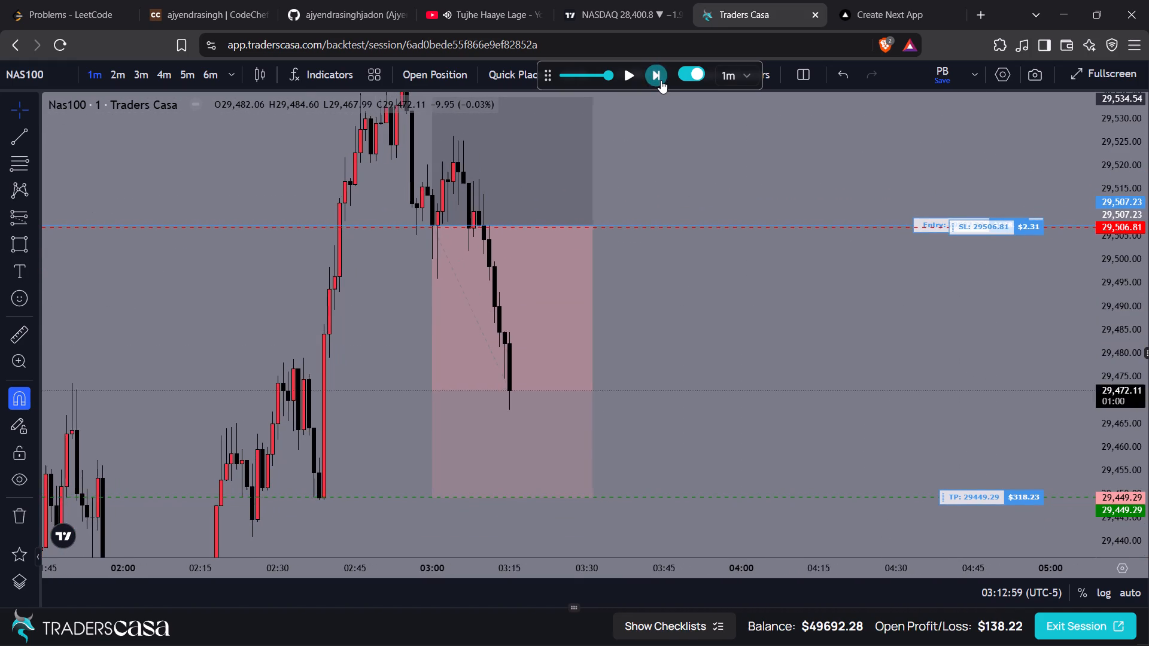
triple_click(661, 80)
left_click(661, 80)
triple_click(661, 80)
left_click(661, 80)
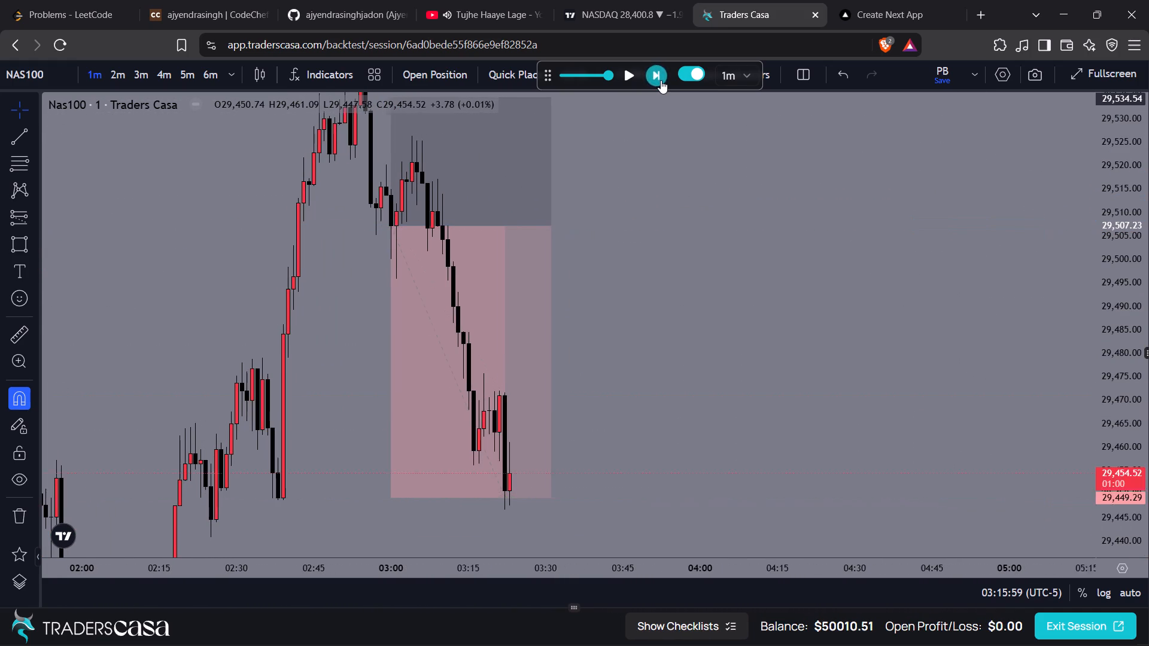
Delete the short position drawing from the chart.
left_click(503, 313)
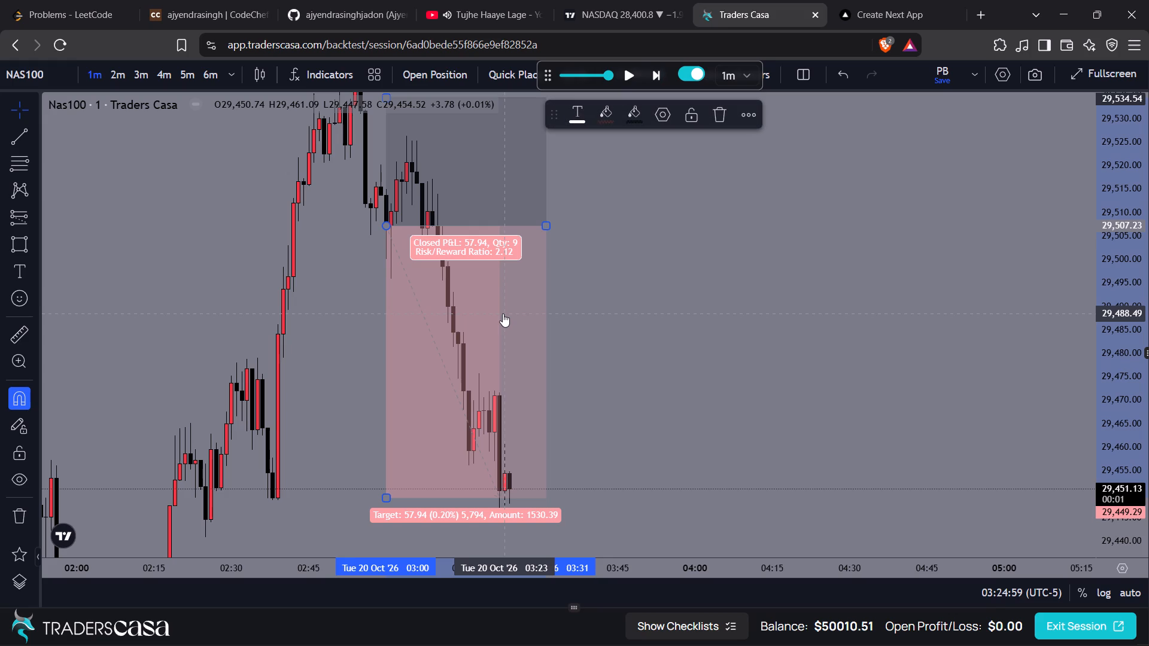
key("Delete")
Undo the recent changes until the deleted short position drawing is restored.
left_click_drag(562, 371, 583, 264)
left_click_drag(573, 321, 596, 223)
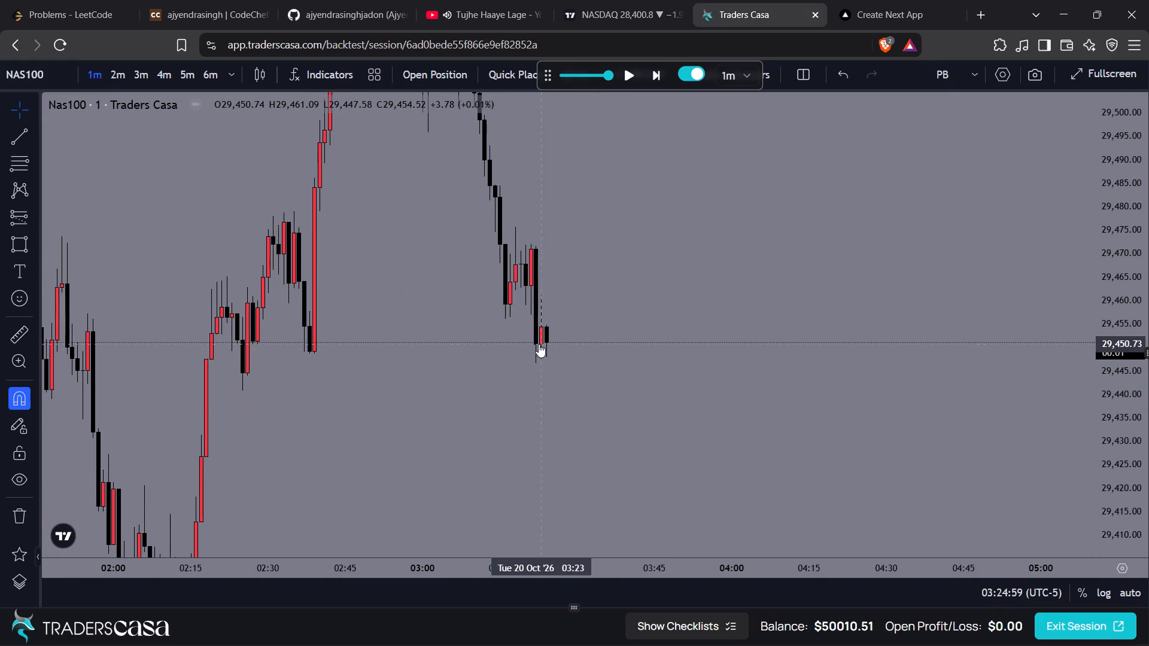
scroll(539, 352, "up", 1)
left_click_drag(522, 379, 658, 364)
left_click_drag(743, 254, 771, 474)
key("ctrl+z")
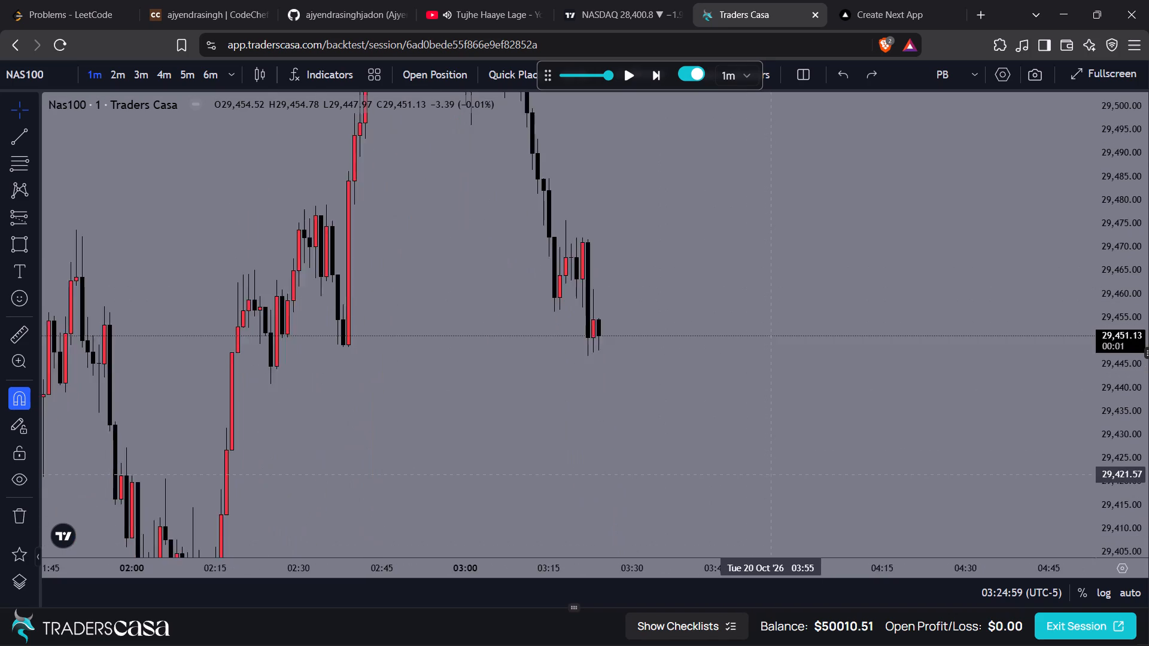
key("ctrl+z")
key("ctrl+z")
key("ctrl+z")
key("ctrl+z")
Shorten the short position drawing so that it ends at the 03:22 candle.
left_click_drag(666, 304, 744, 419)
left_click_drag(614, 330, 574, 331)
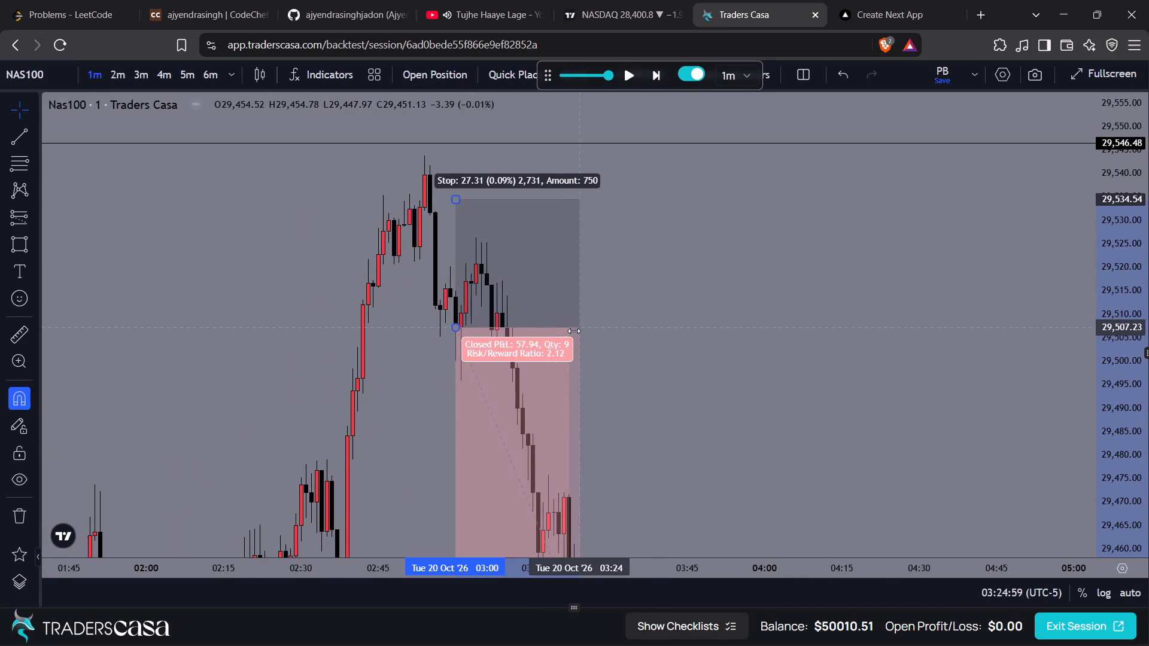
left_click_drag(574, 331, 570, 331)
left_click(604, 318)
Set the opacity of the short position's target zone fill to 10%.
left_click_drag(648, 351, 657, 257)
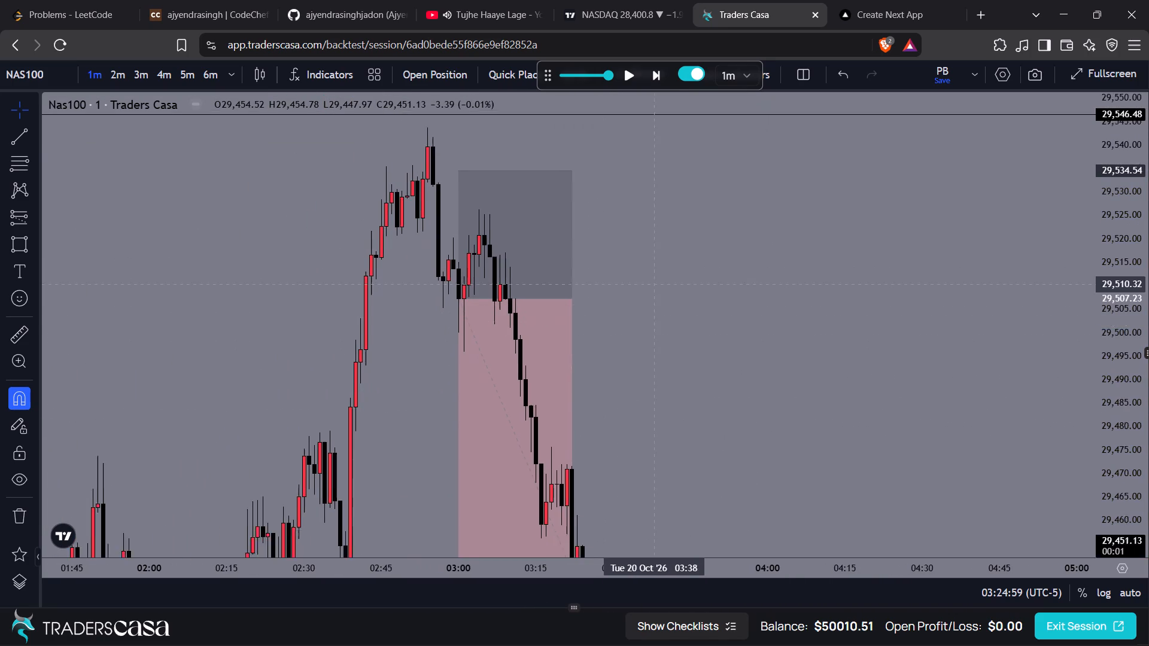
left_click_drag(657, 257, 658, 209)
left_click(551, 282)
left_click(608, 122)
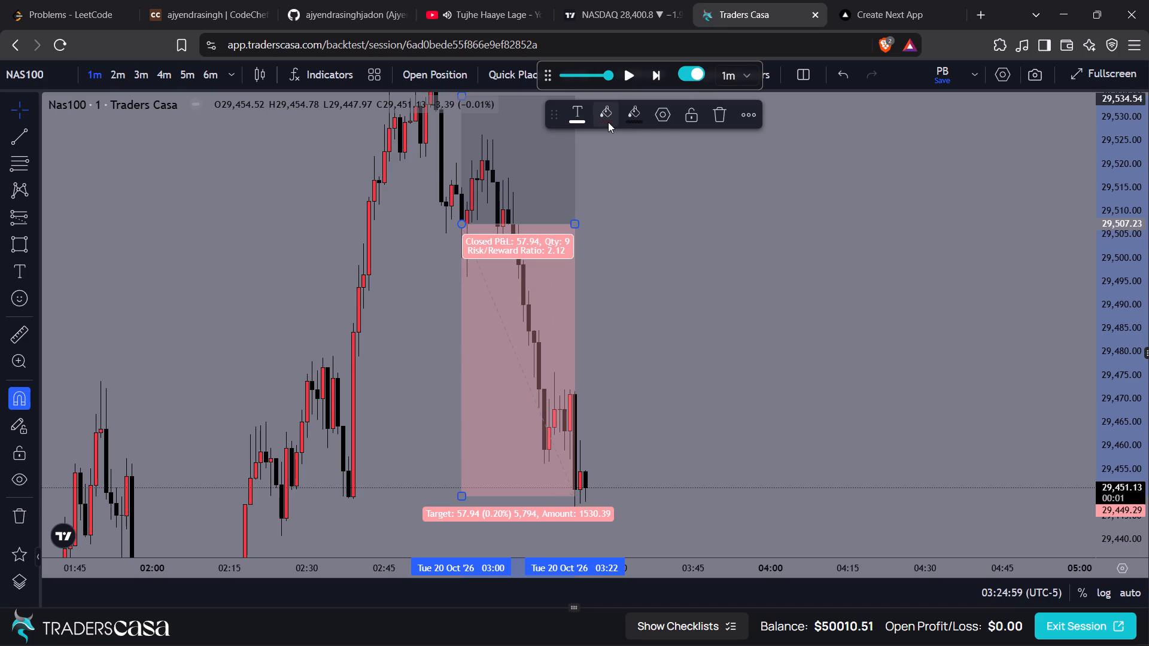
left_click_drag(743, 349, 795, 341)
type("15")
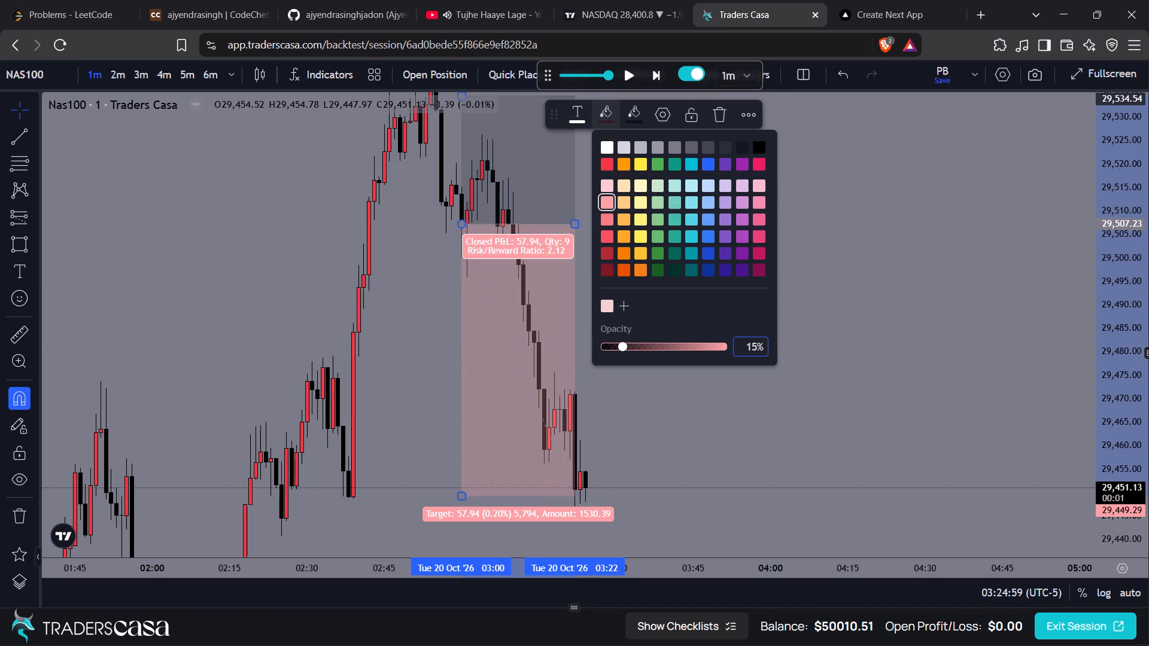
key("BackSpace")
key("0")
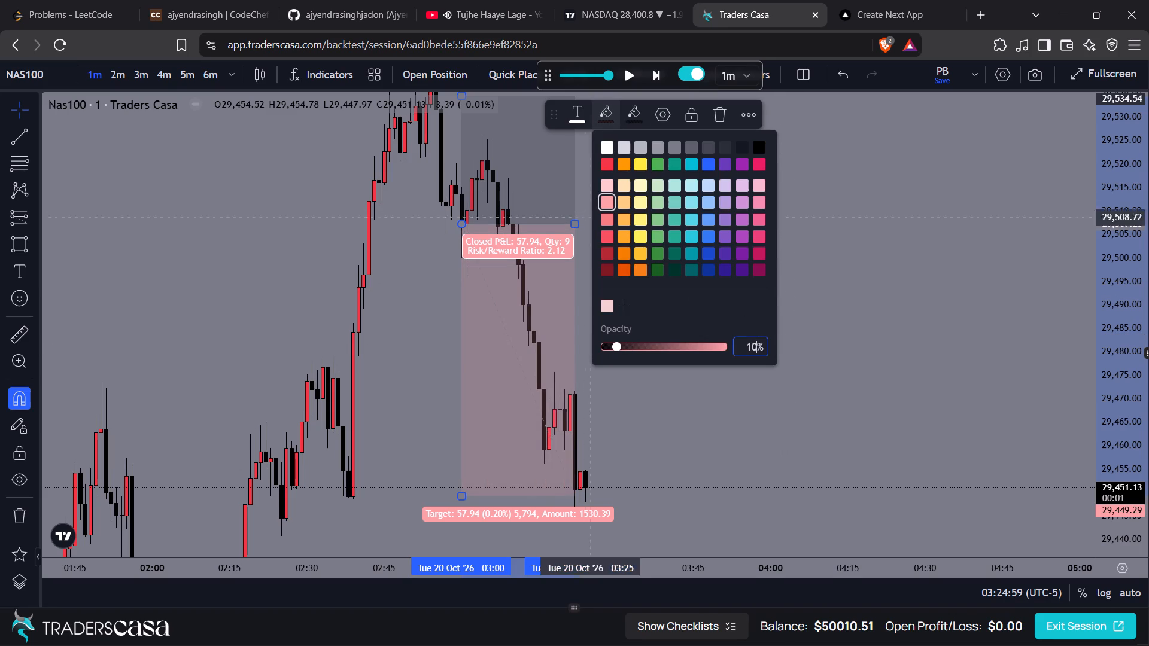
Set the opacity of the short position's stop zone fill to 10%.
left_click(543, 158)
left_click(635, 117)
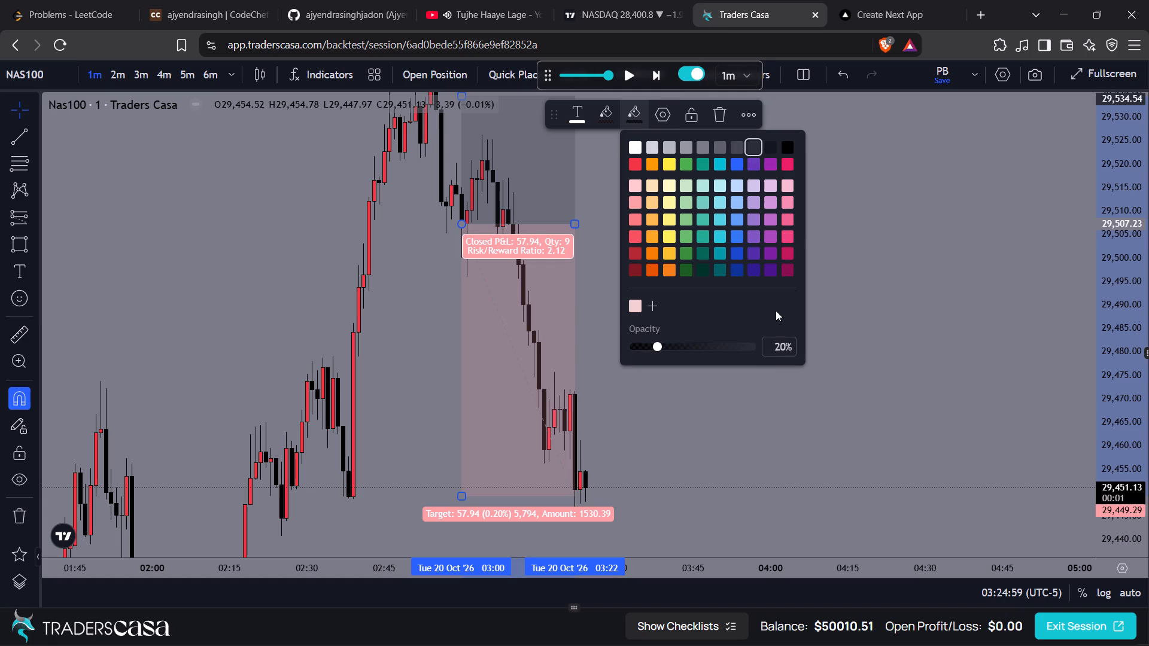
left_click_drag(774, 345, 841, 334)
type("10")
left_click(946, 270)
Draw a rectangle over the price gap from 02:44 to 03:37, between 29,517.30 and 29,520.67.
left_click_drag(697, 249, 763, 332)
left_click_drag(763, 332, 738, 251)
left_click(11, 246)
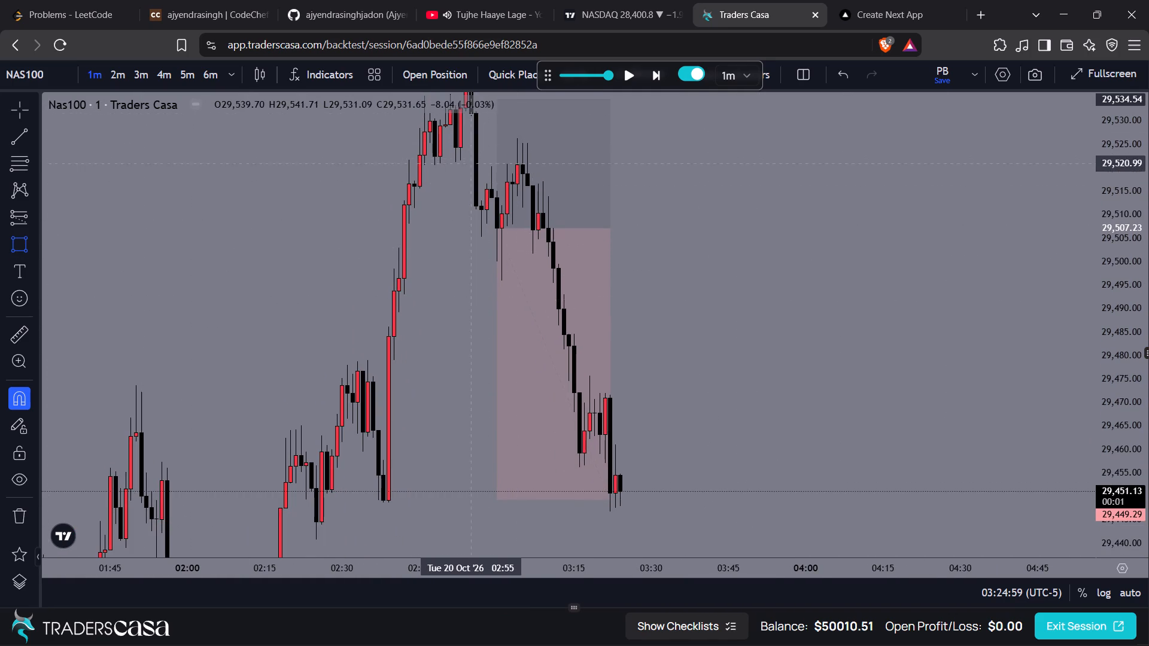
left_click(414, 176)
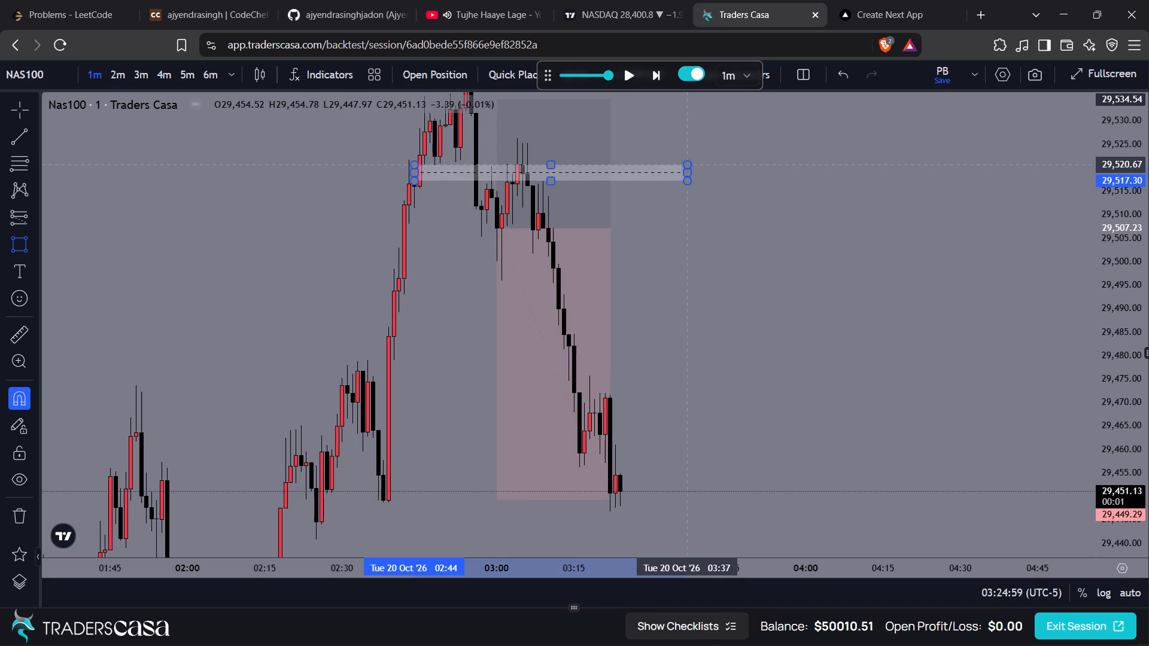
left_click(685, 164)
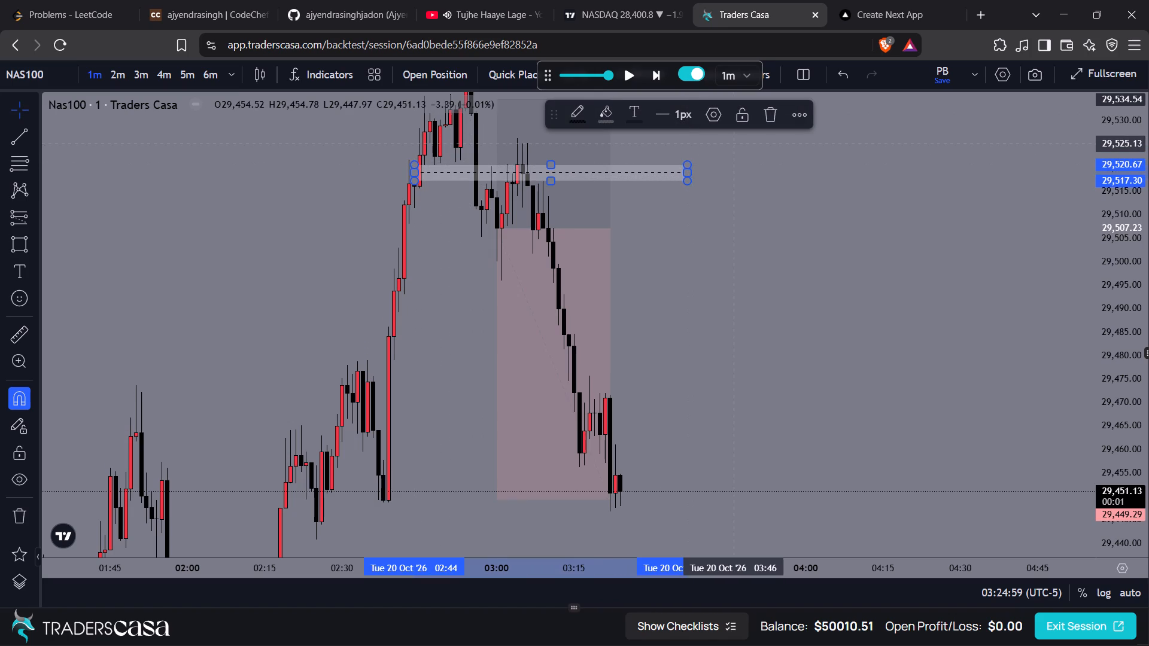
right_click(750, 140)
left_click(733, 151)
Label the gap rectangle with the text iFVG.
left_click_drag(737, 217, 745, 282)
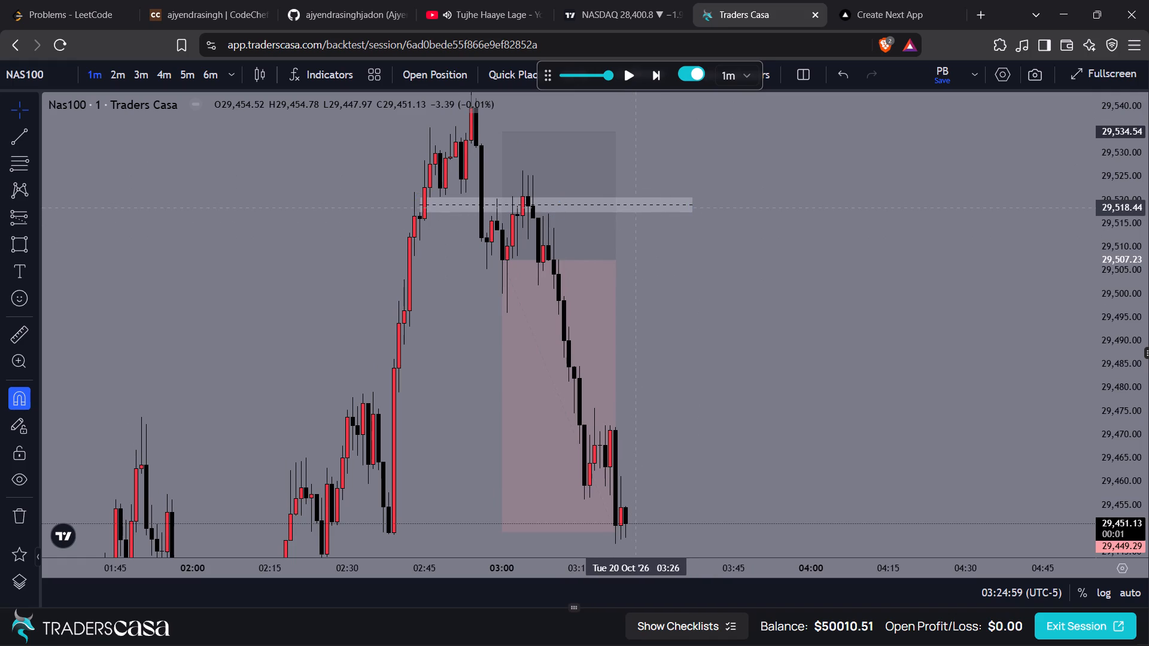
left_click(649, 203)
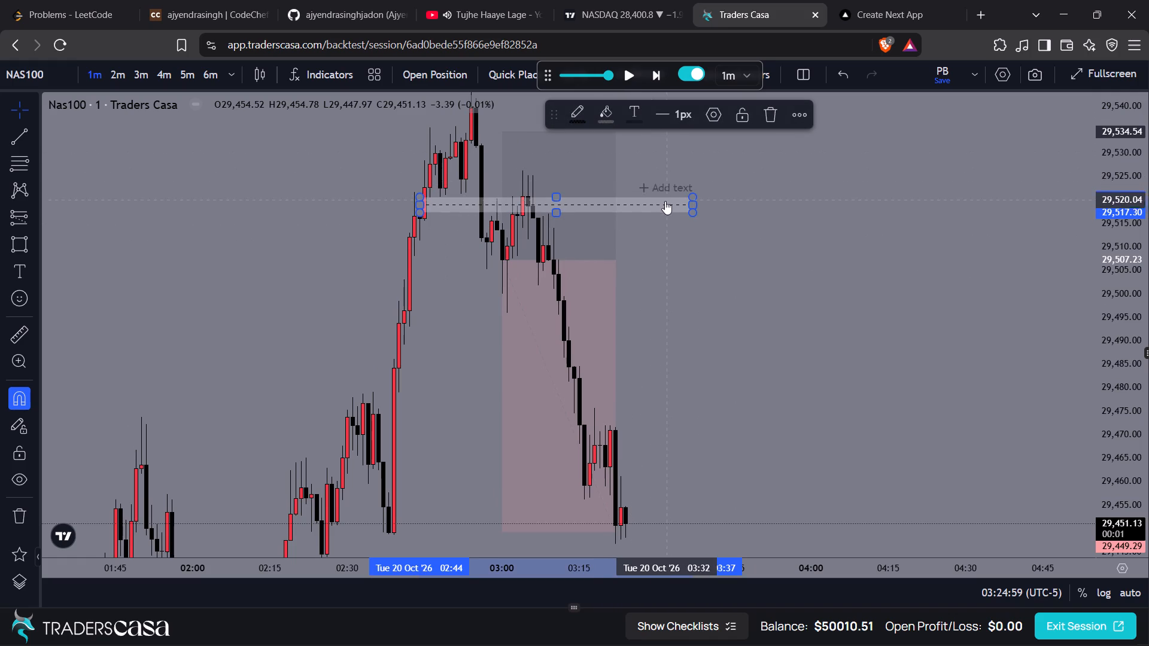
left_click(671, 185)
key("i")
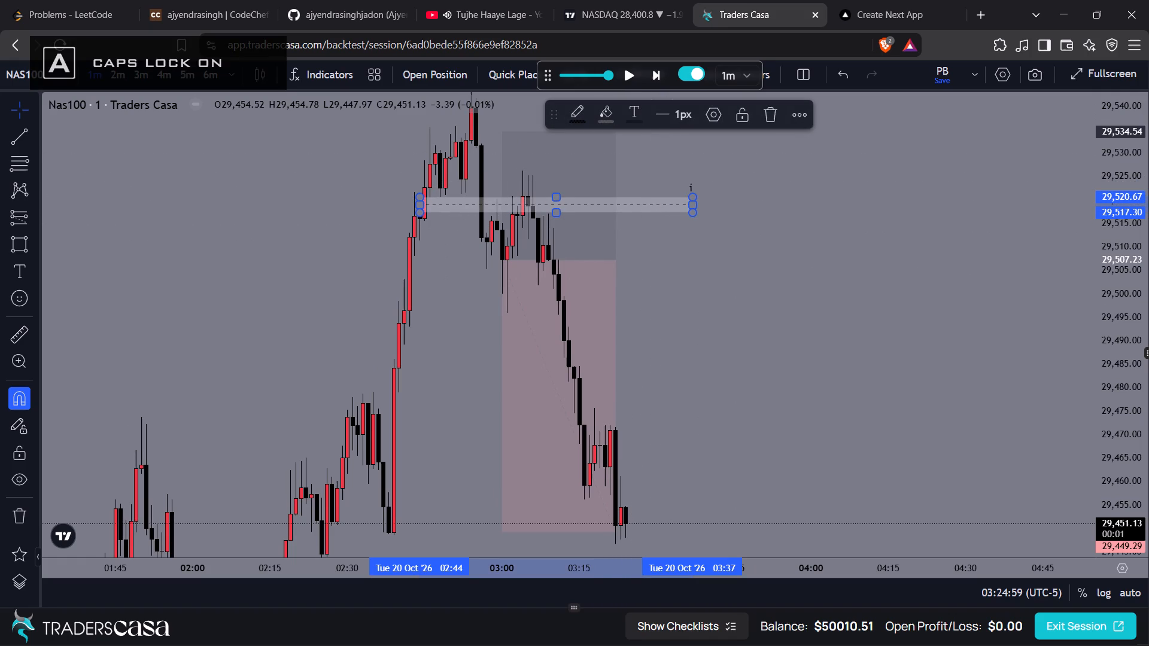
left_click(776, 202)
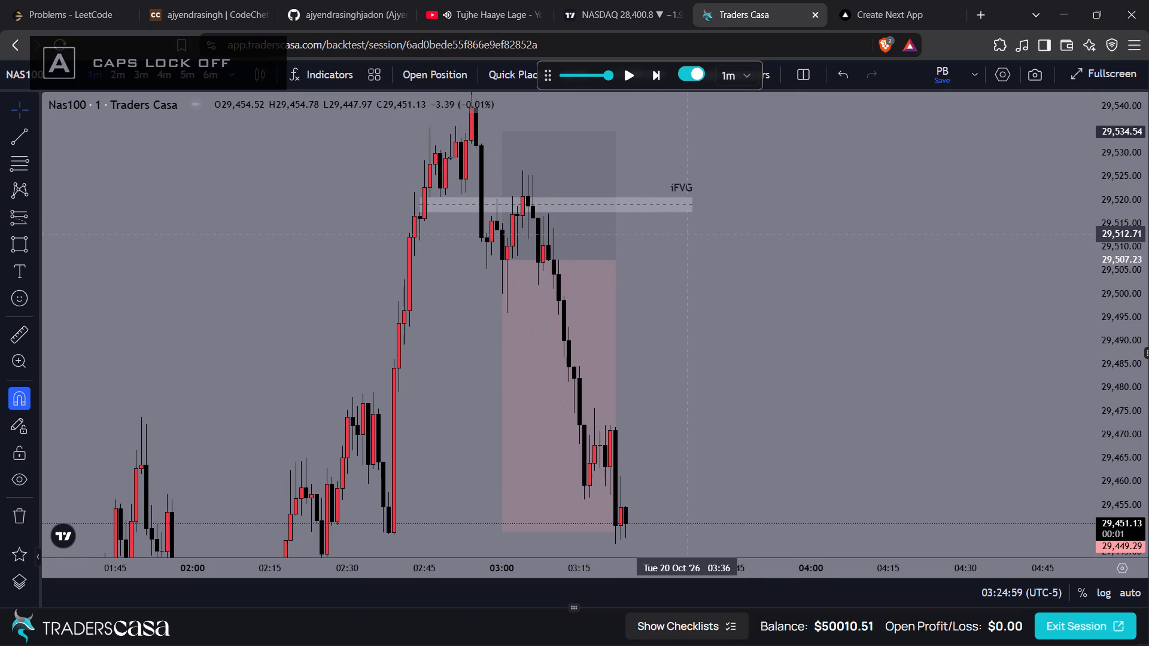
Close the advertisement overlay covering the chart.
left_click_drag(683, 236, 691, 223)
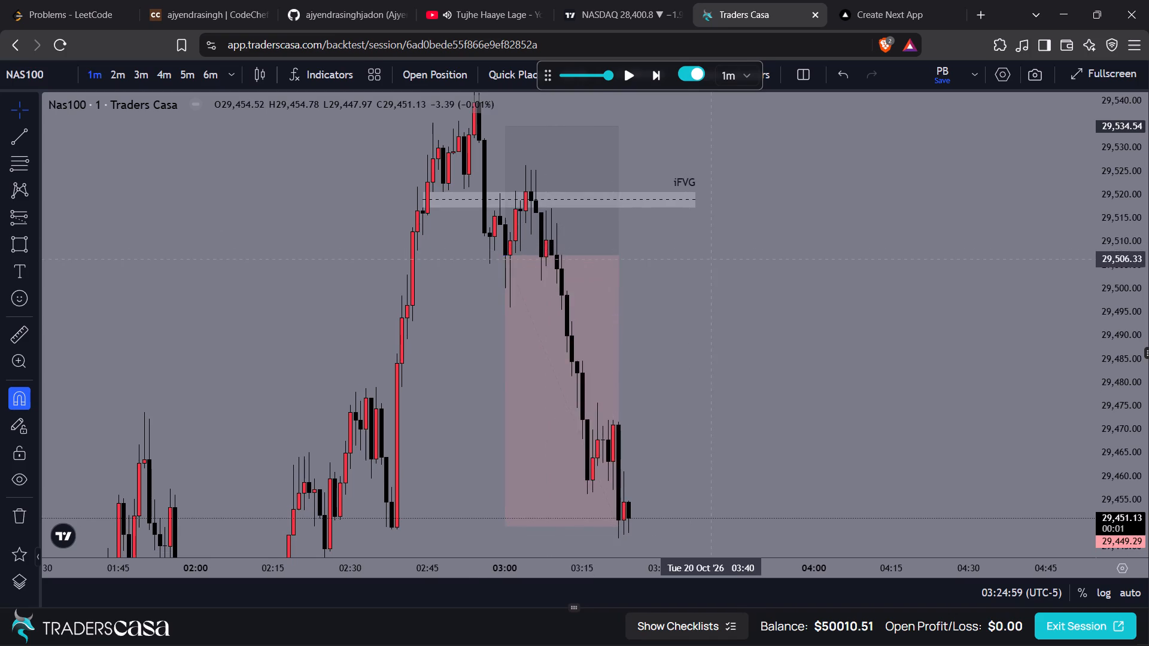
left_click_drag(714, 258, 726, 240)
left_click(836, 162)
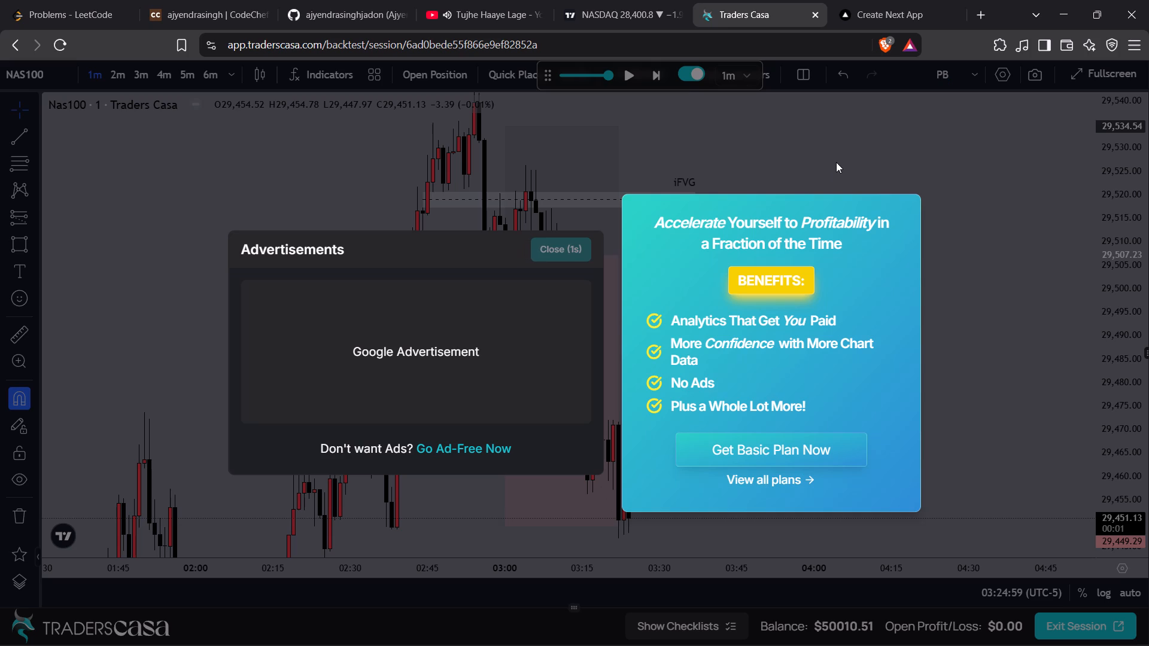
left_click(563, 256)
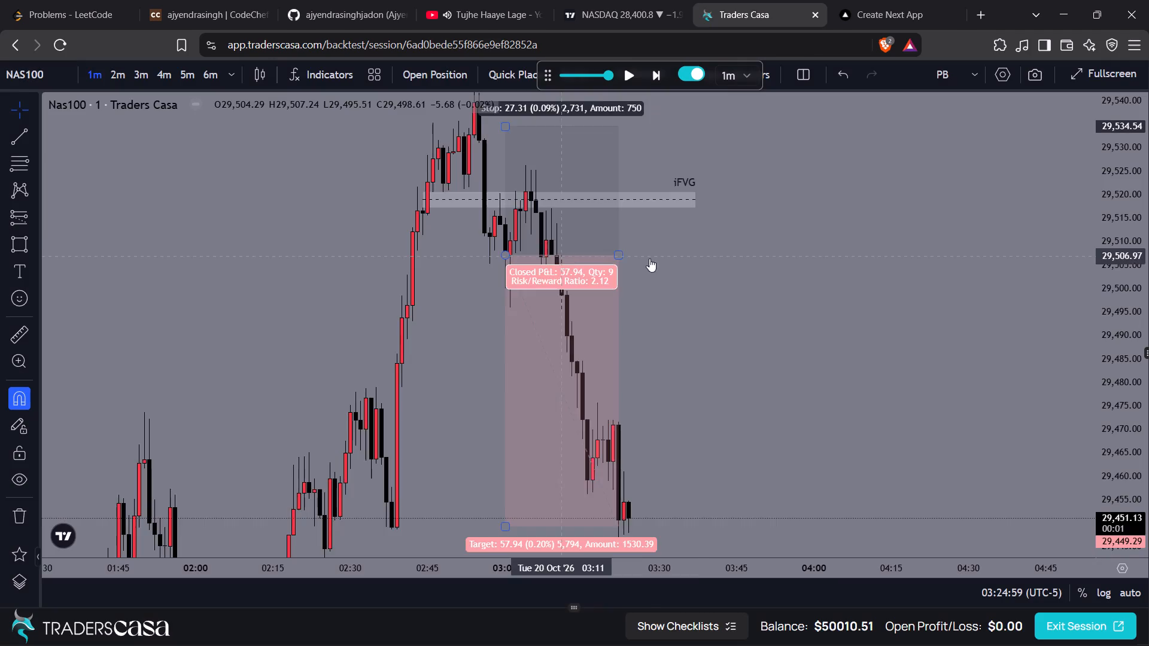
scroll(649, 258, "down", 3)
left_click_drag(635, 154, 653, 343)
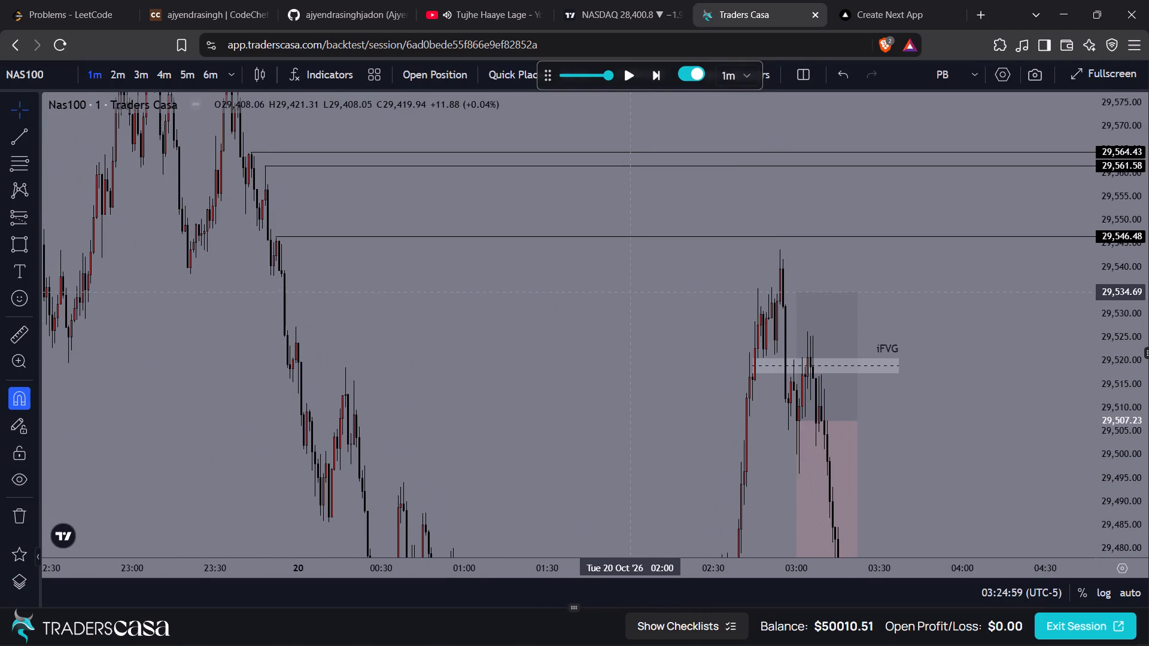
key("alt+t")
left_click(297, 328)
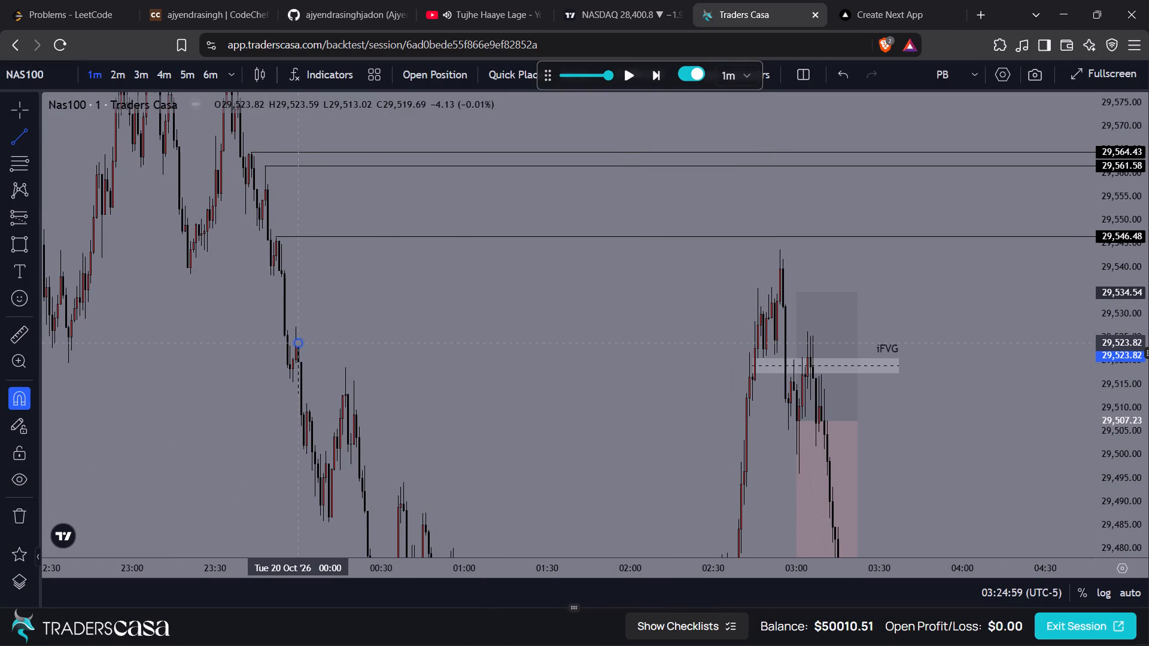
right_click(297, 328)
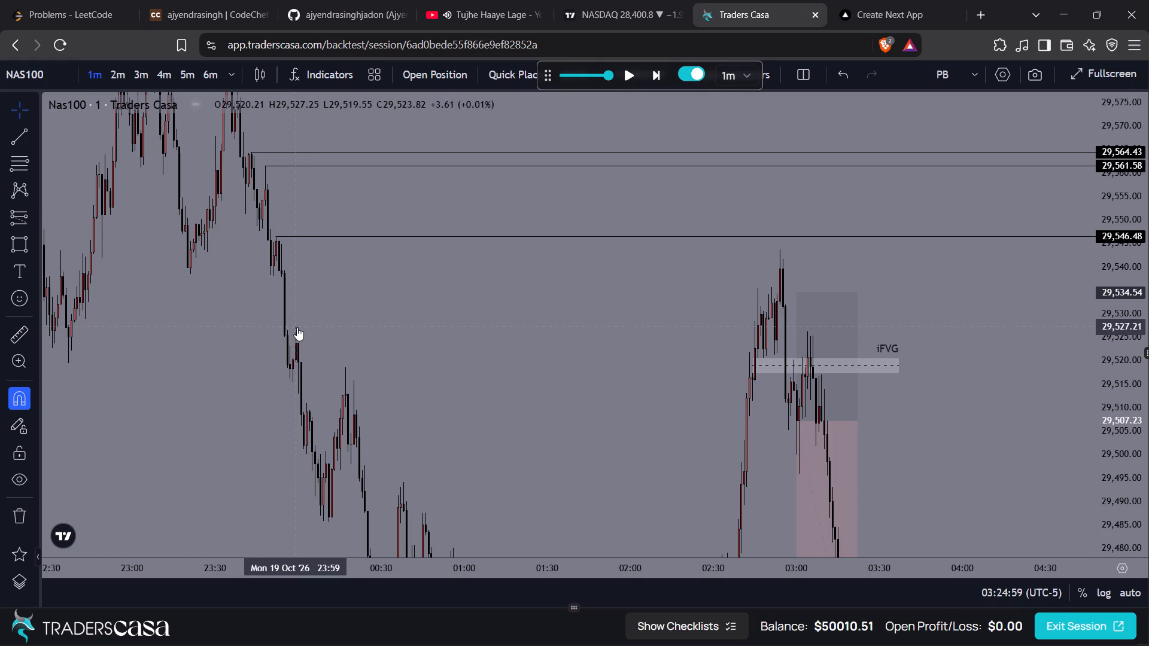
Draw a horizontal trend line at 29,527.25 from the 23:59 candle's high to 02:45.
key("alt+t")
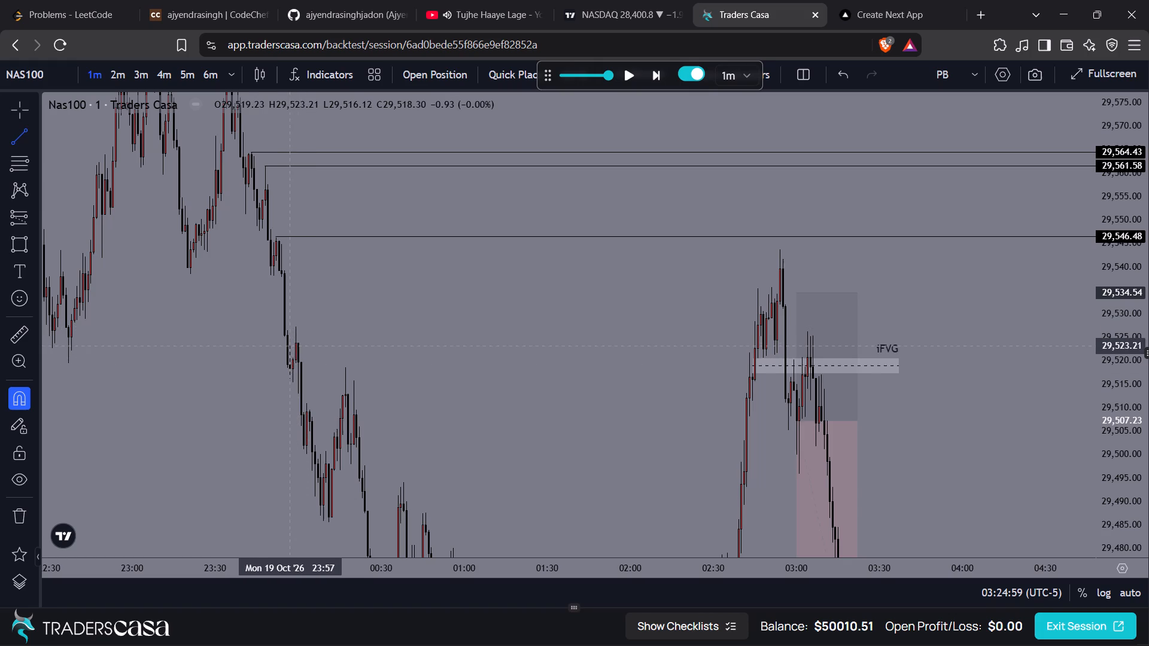
left_click(296, 326)
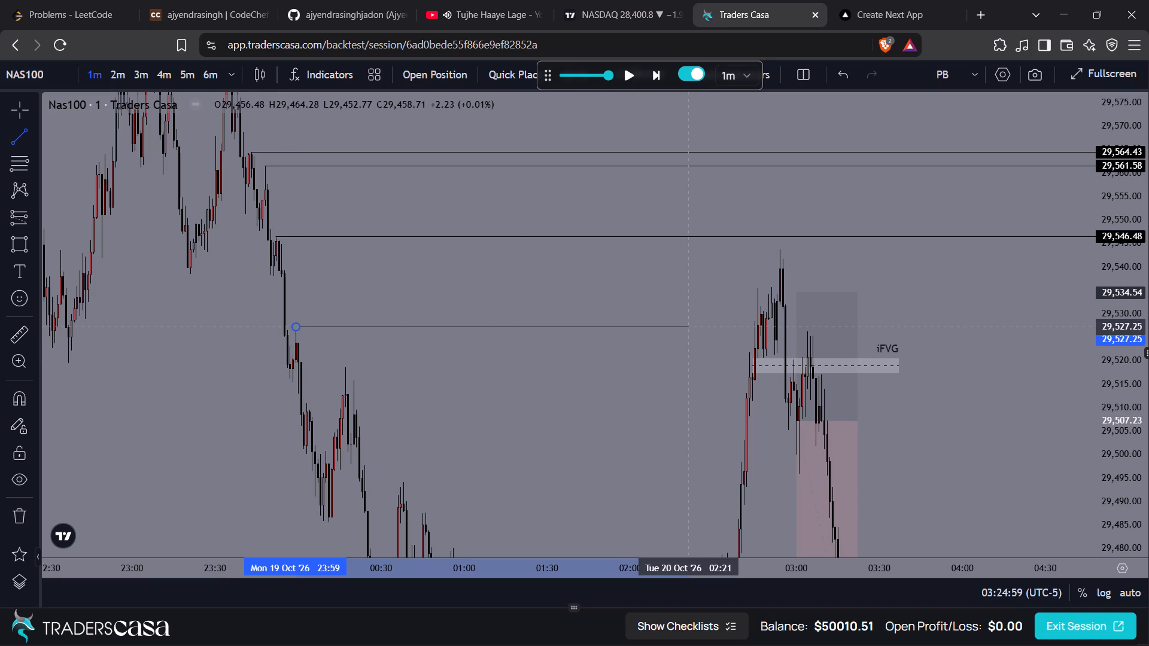
left_click(755, 325, "shift")
right_click(680, 273)
left_click_drag(686, 411, 662, 389)
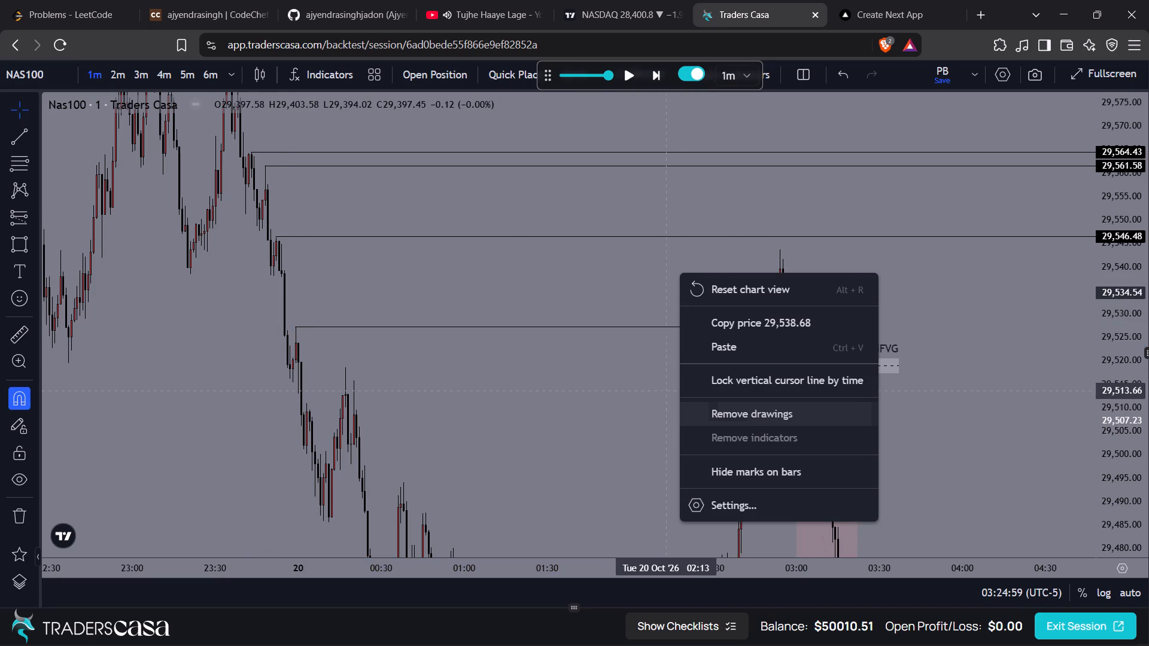
left_click(662, 389)
Label the 29,527.25 trend line with the text $$$.
left_click_drag(662, 389, 582, 287)
scroll(829, 453, "up", 6, "ctrl")
left_click_drag(861, 458, 840, 349)
left_click_drag(450, 140, 450, 181)
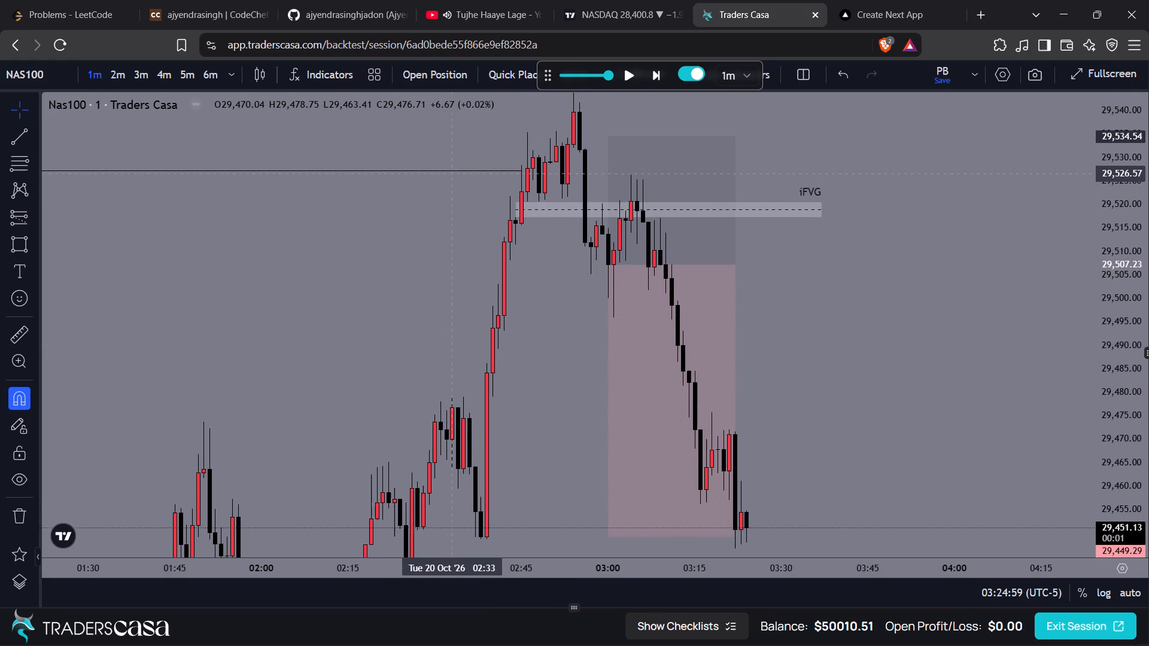
left_click_drag(450, 181, 446, 191)
left_click_drag(476, 170, 480, 154)
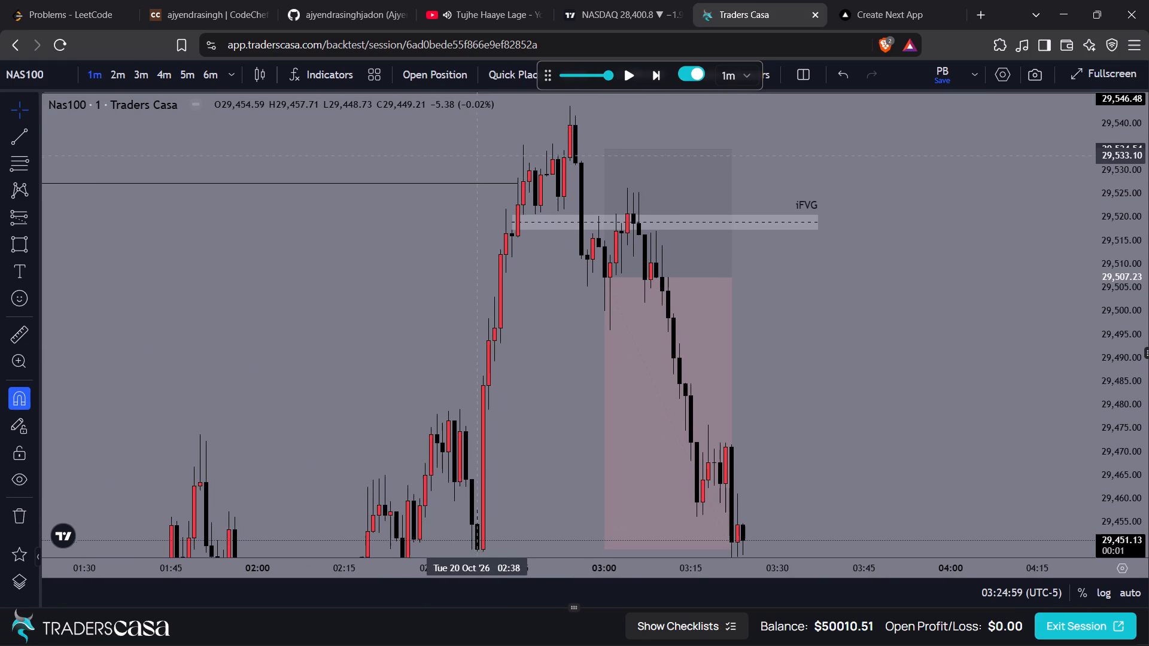
left_click_drag(480, 154, 480, 153)
left_click(473, 179)
left_click(487, 169)
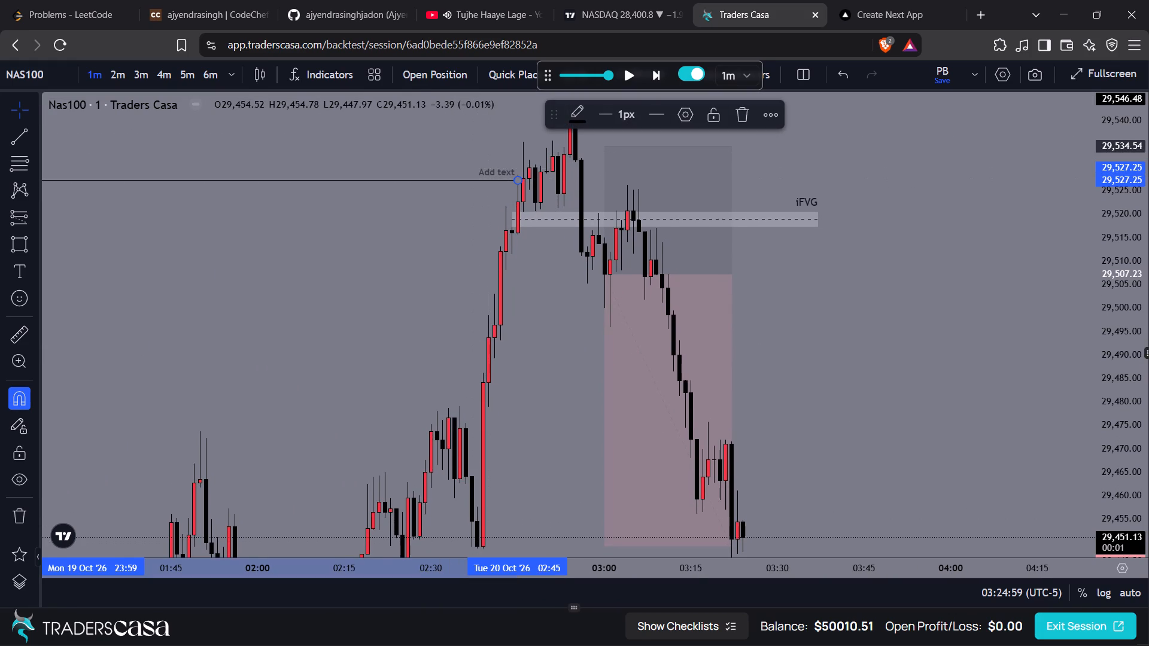
type("$$$")
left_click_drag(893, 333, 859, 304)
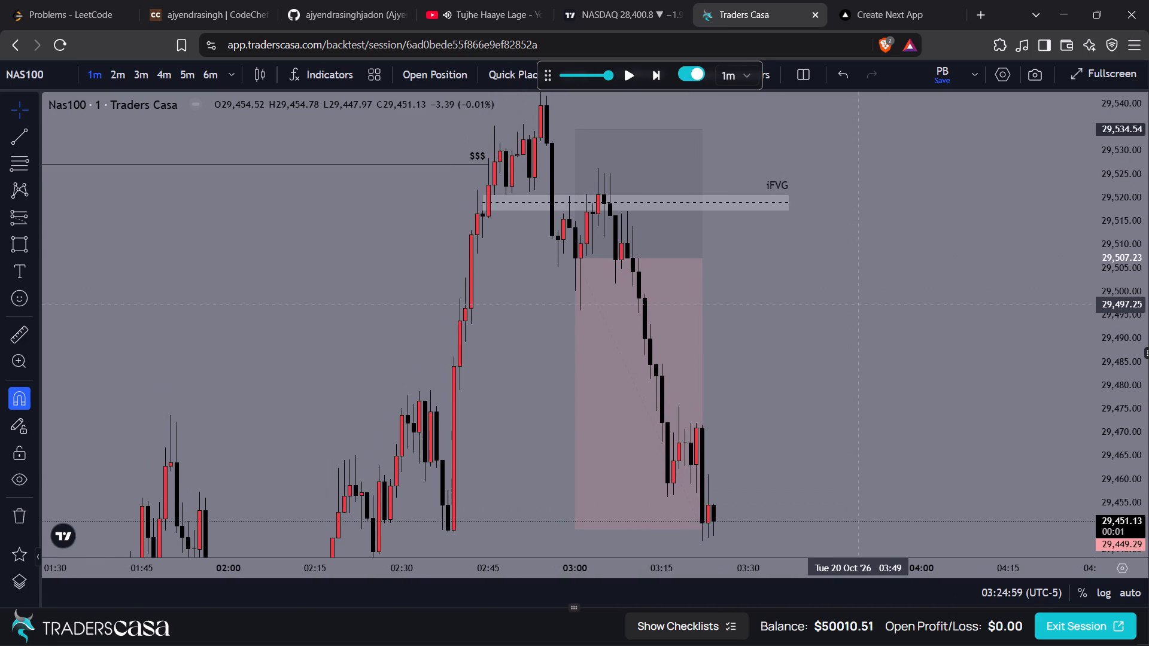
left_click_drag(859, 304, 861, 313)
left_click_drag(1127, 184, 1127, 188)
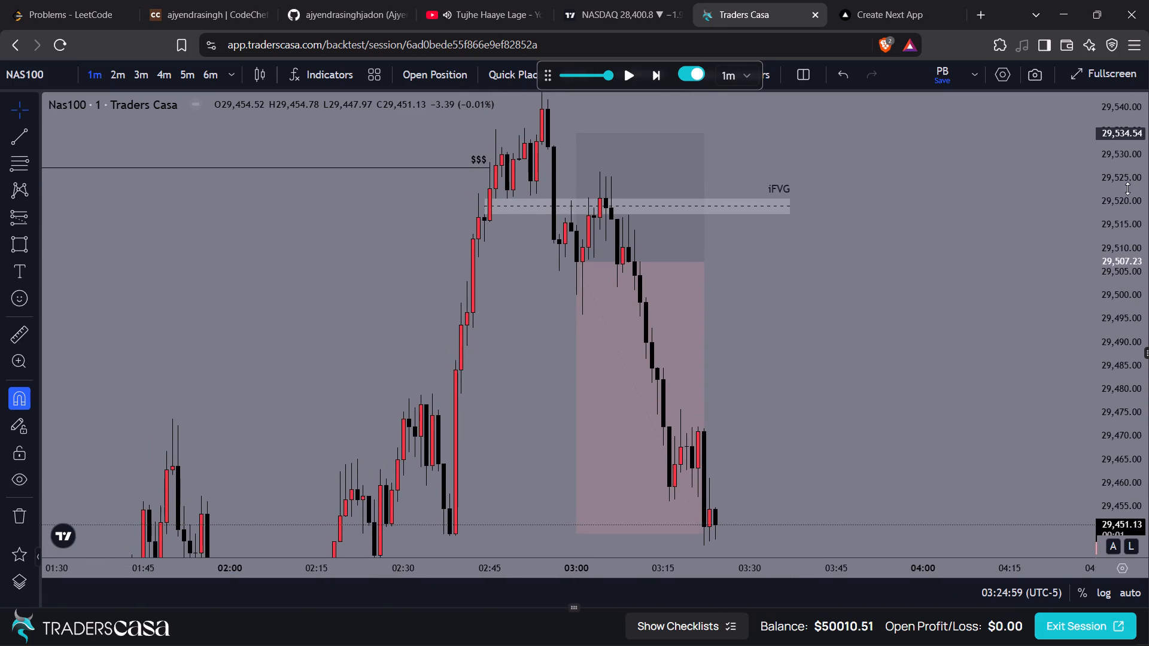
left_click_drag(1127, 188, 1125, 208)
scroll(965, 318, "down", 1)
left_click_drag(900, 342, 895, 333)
Switch to YouTube, replay the song Tujhe Haaye Lage, and return to the Traders Casa chart.
left_click(449, 0)
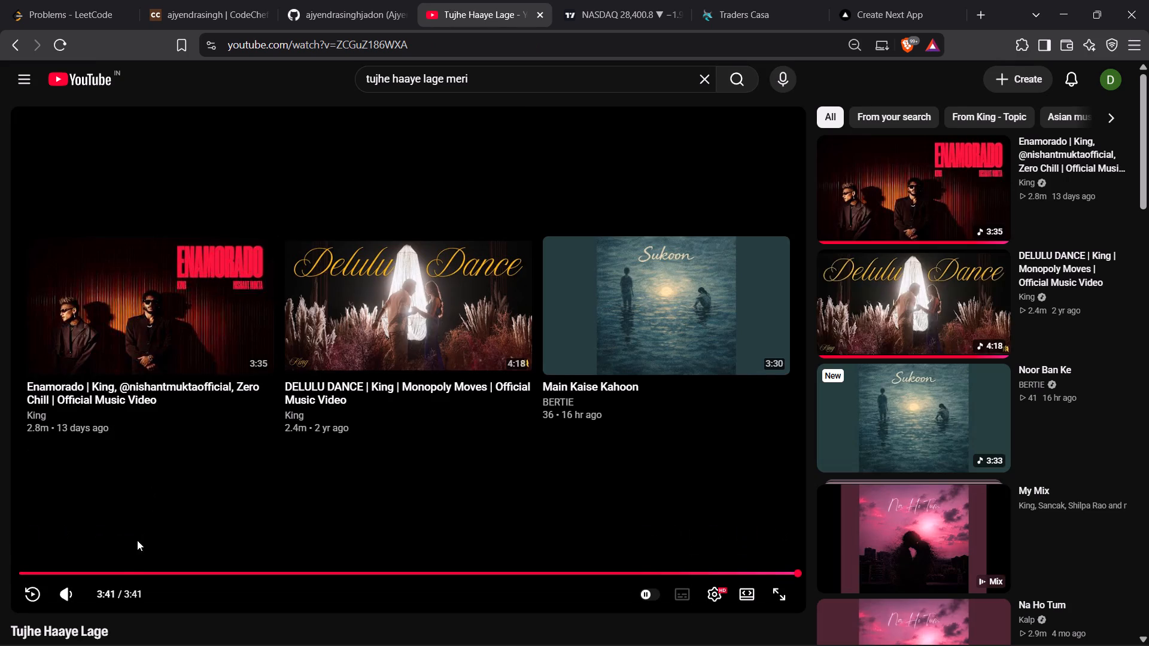
left_click_drag(22, 605, 32, 599)
left_click(32, 599)
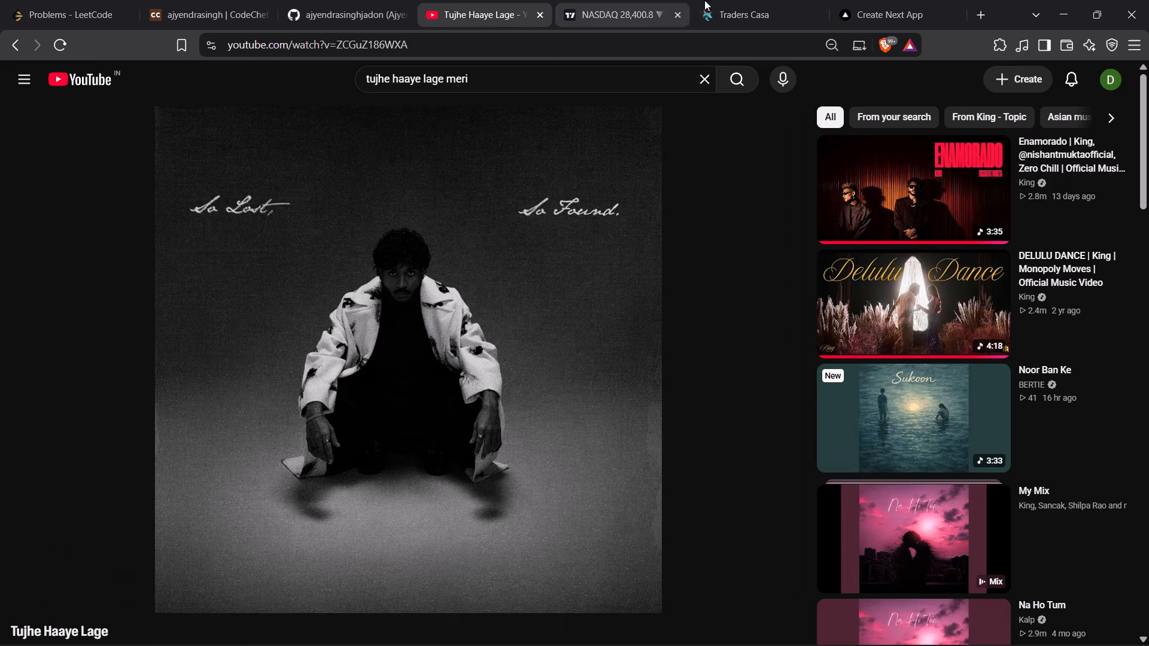
left_click(725, 0)
Draw a horizontal trend line at 29,508.13 from the 02:58 candle to 03:37.
left_click_drag(793, 331, 785, 328)
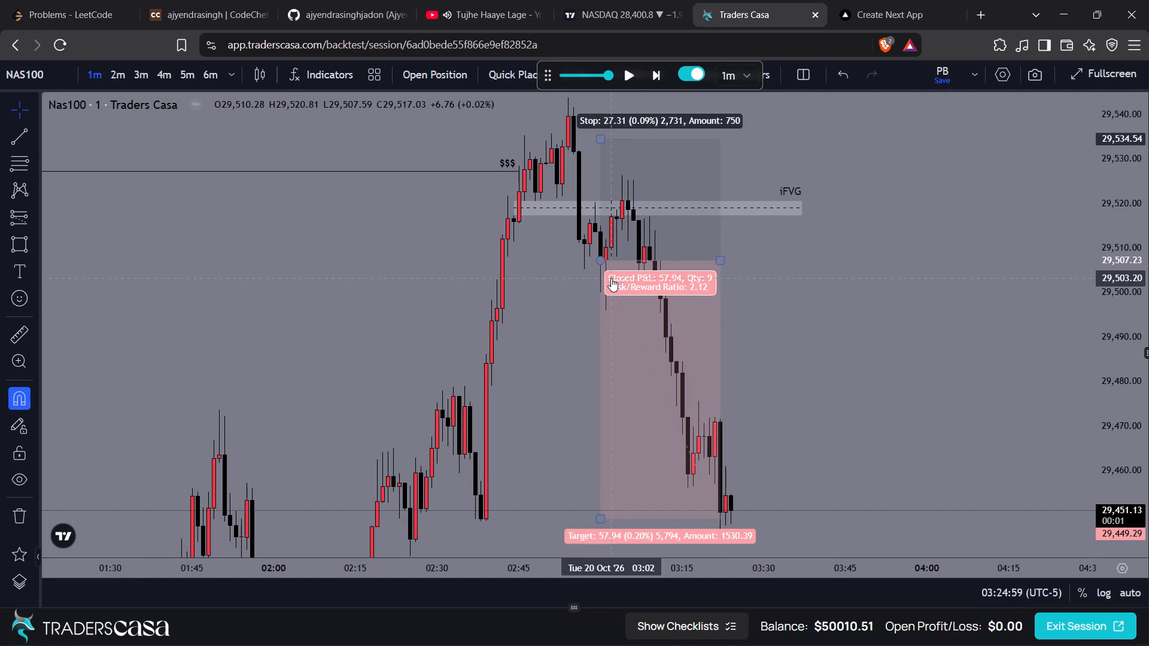
left_click(805, 252)
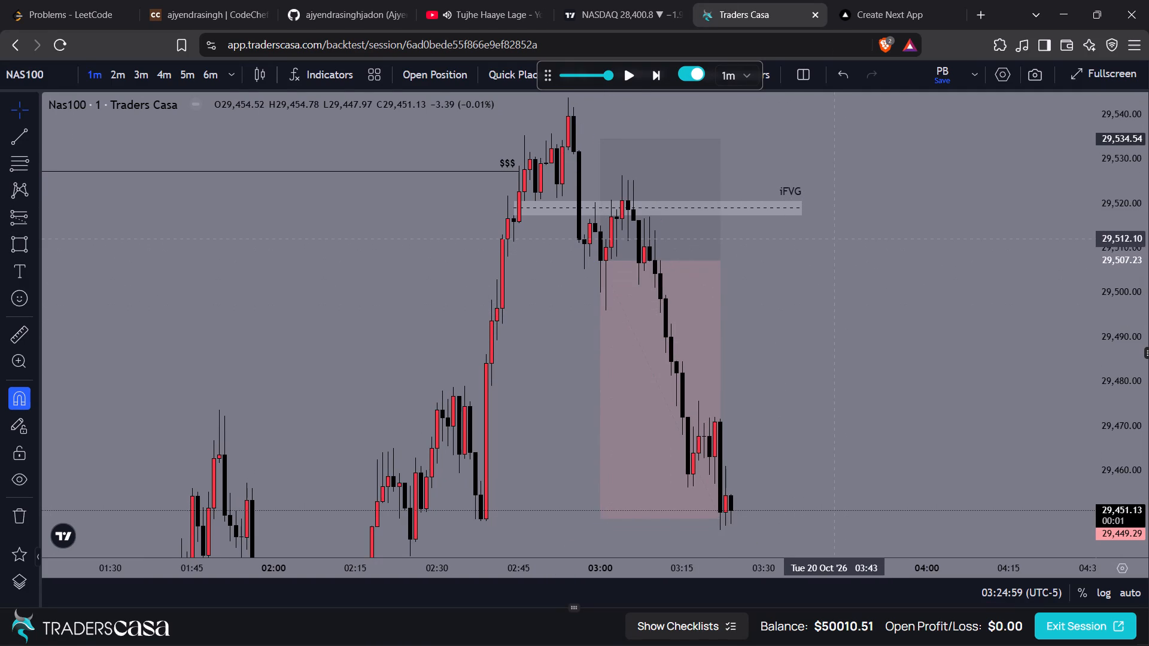
key("alt+t")
left_click(589, 256)
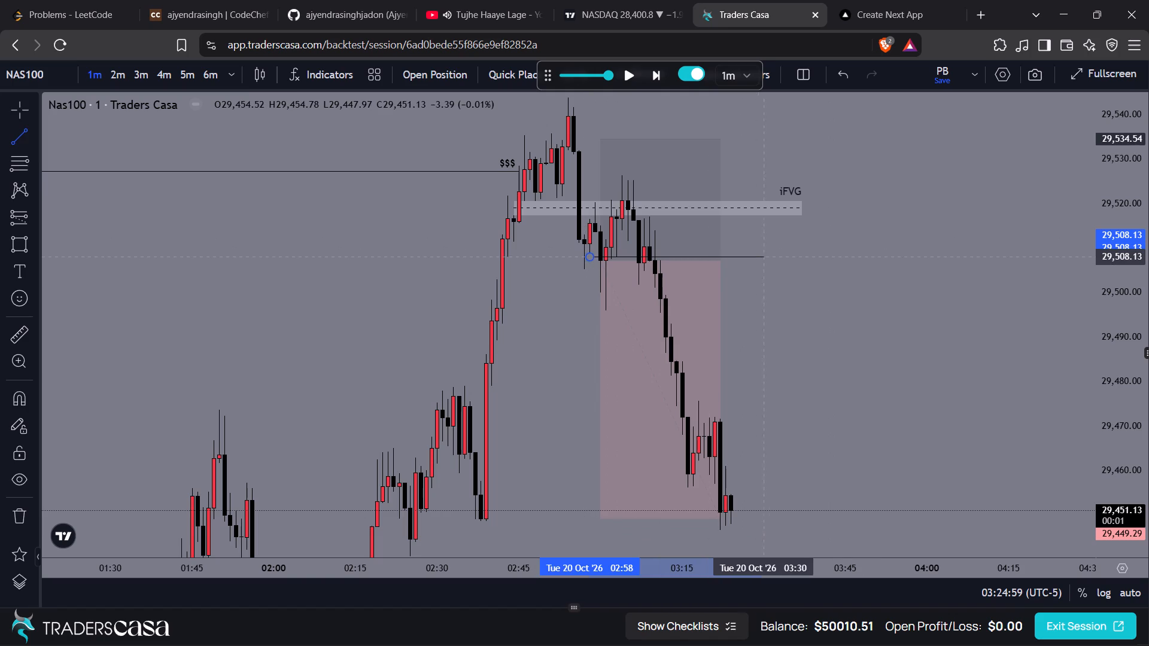
left_click(803, 257, "shift")
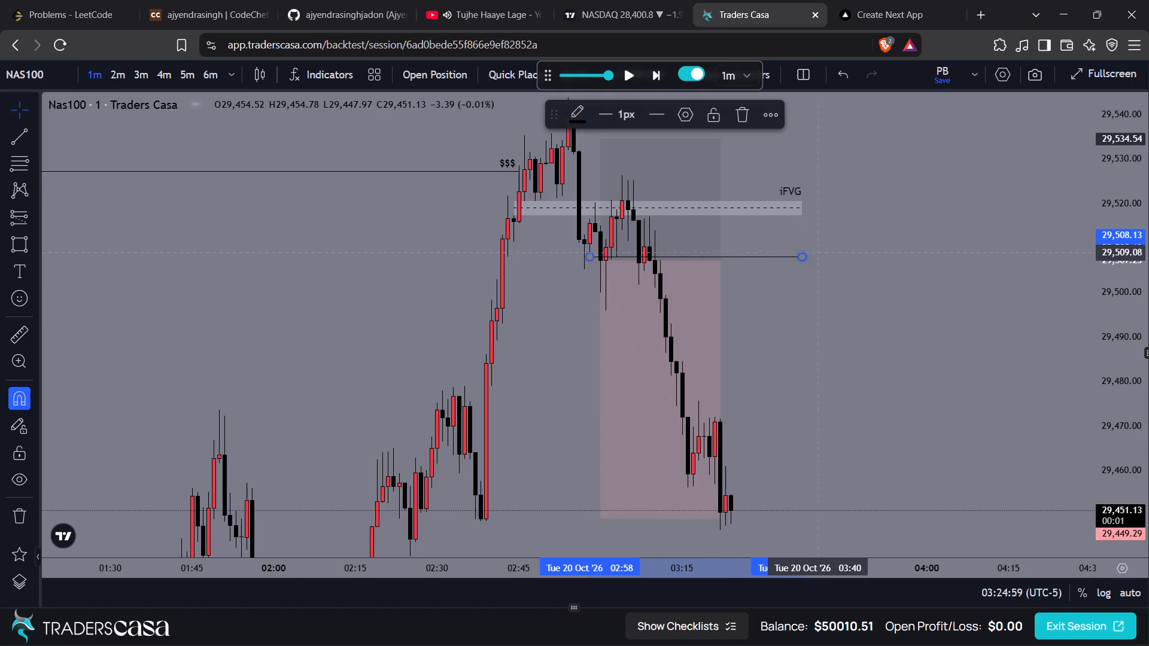
Label the 29,508.13 trend line with the text CISD + OB.
left_click(782, 249)
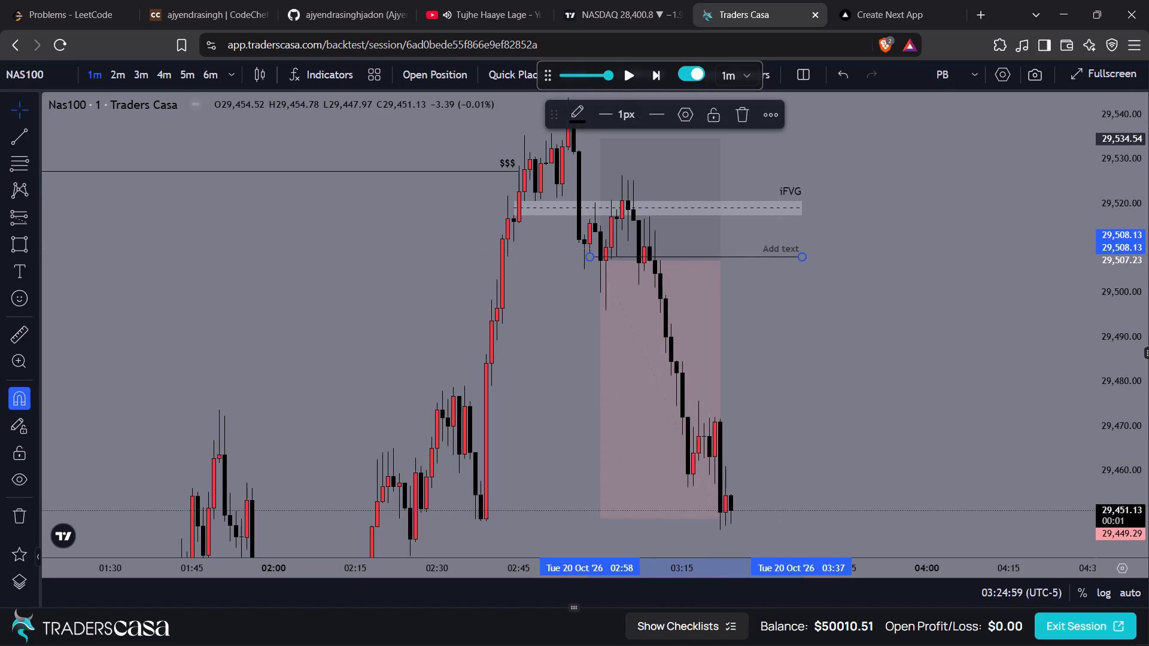
type("CISD")
key("space")
type("+ OB")
Remove the bold formatting from the CISD + OB label.
left_click(683, 115)
left_click(683, 115)
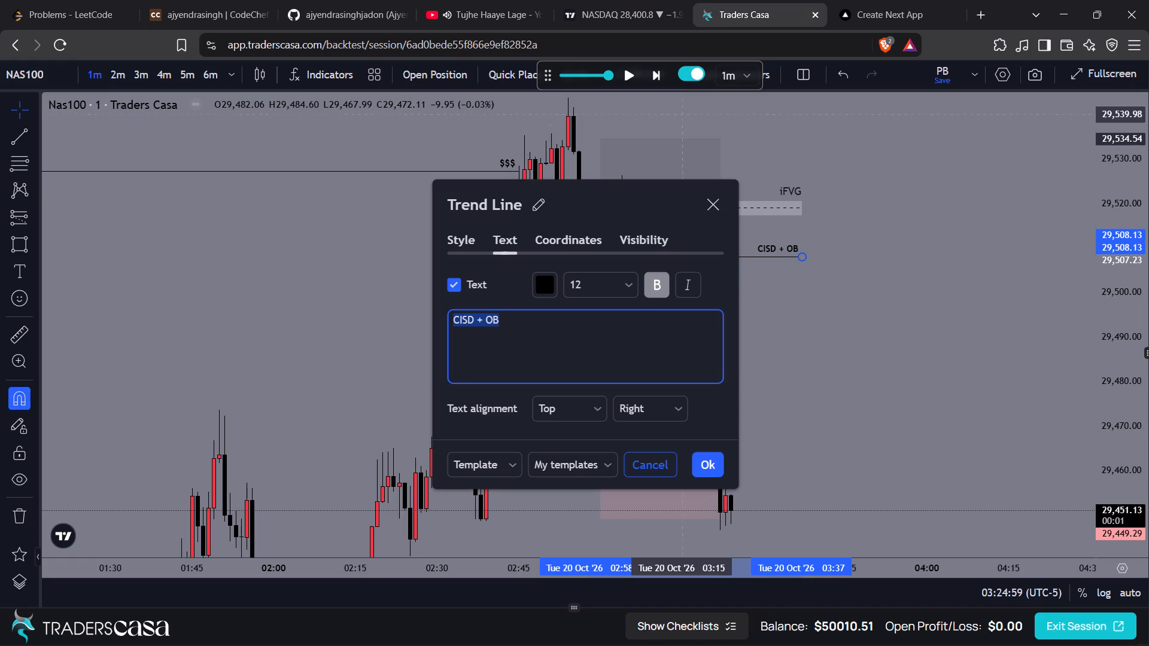
left_click(653, 290)
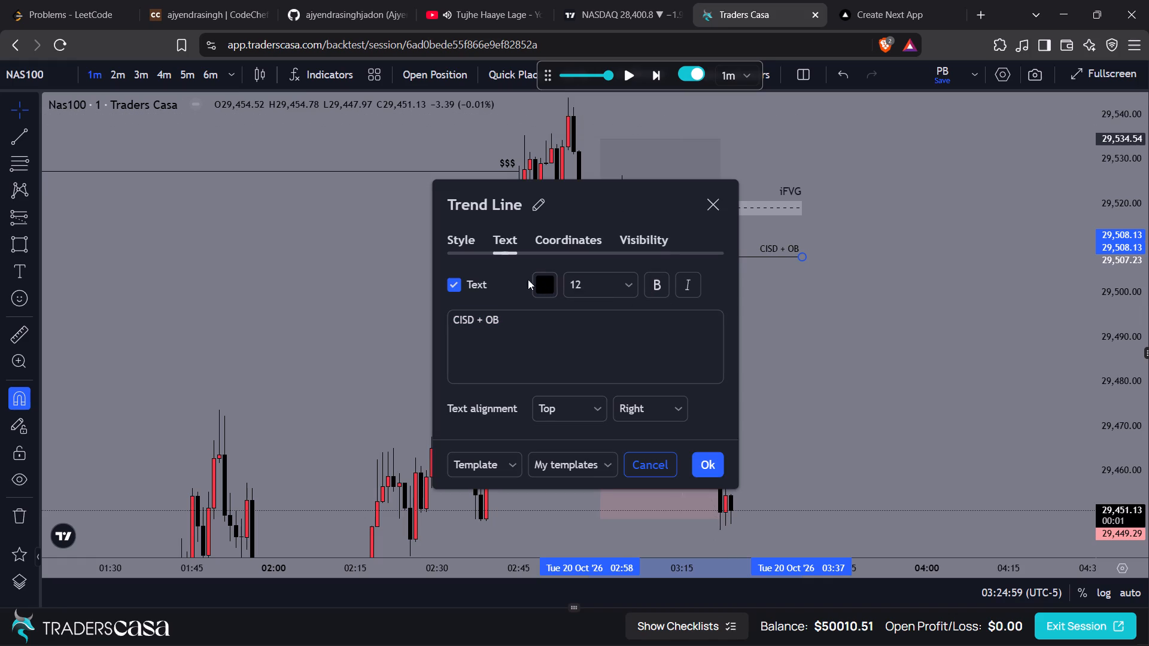
left_click(707, 467)
Set the text size of the iFVG rectangle's label to 12.
left_click_drag(786, 343, 762, 351)
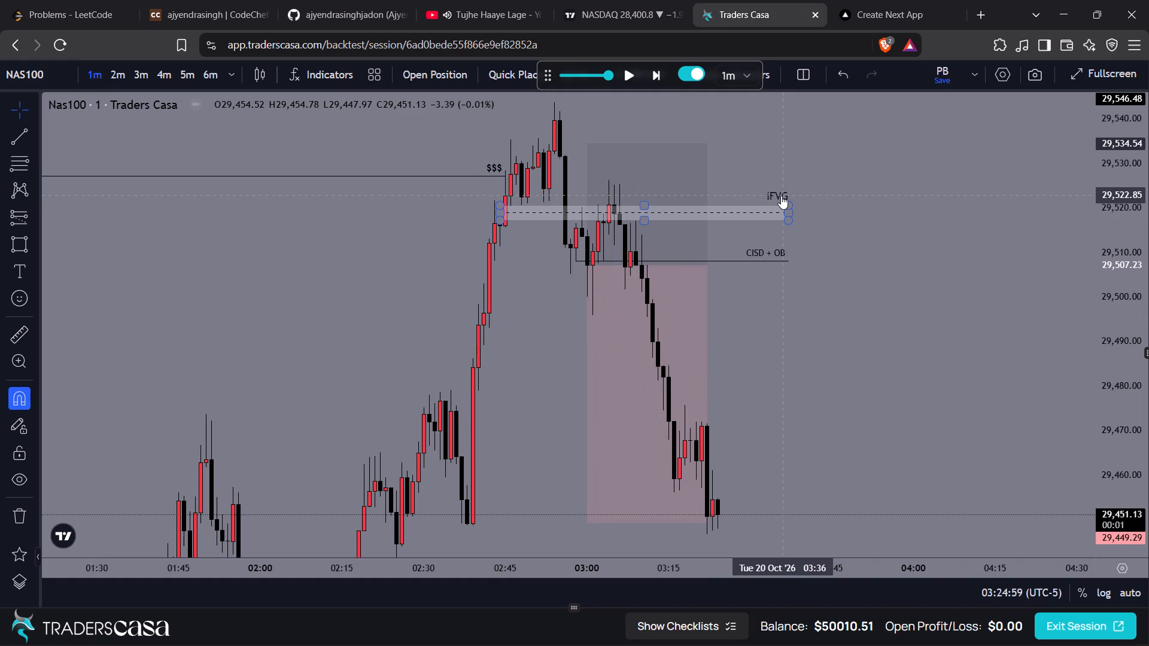
left_click(781, 196)
left_click(716, 119)
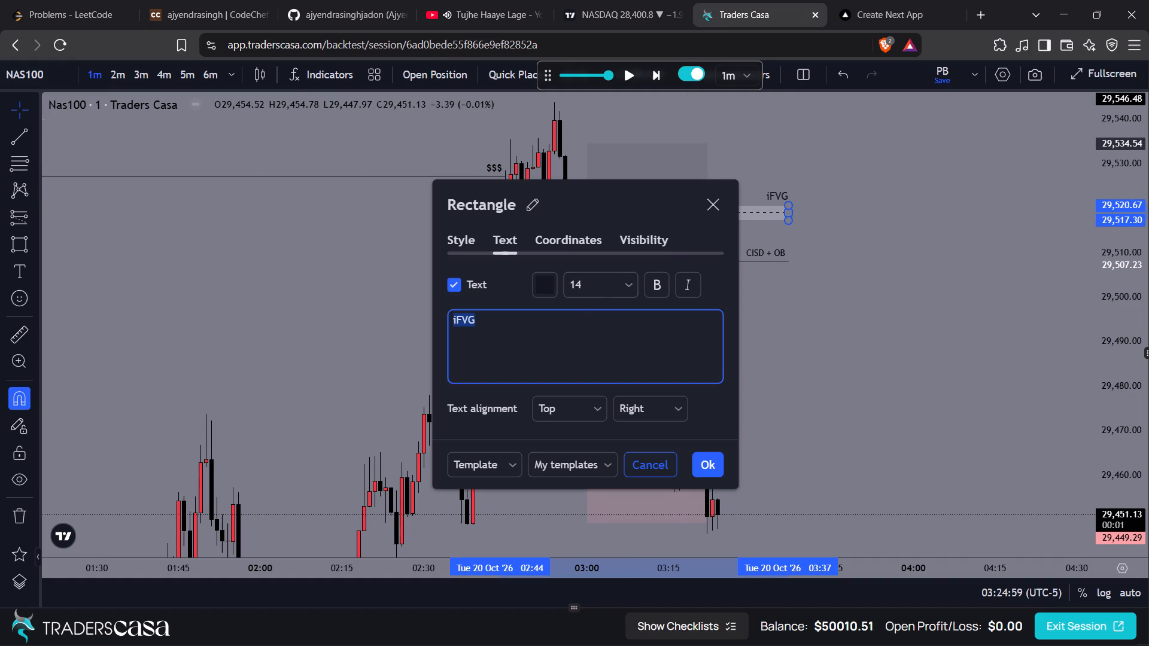
left_click(629, 280)
left_click(609, 354)
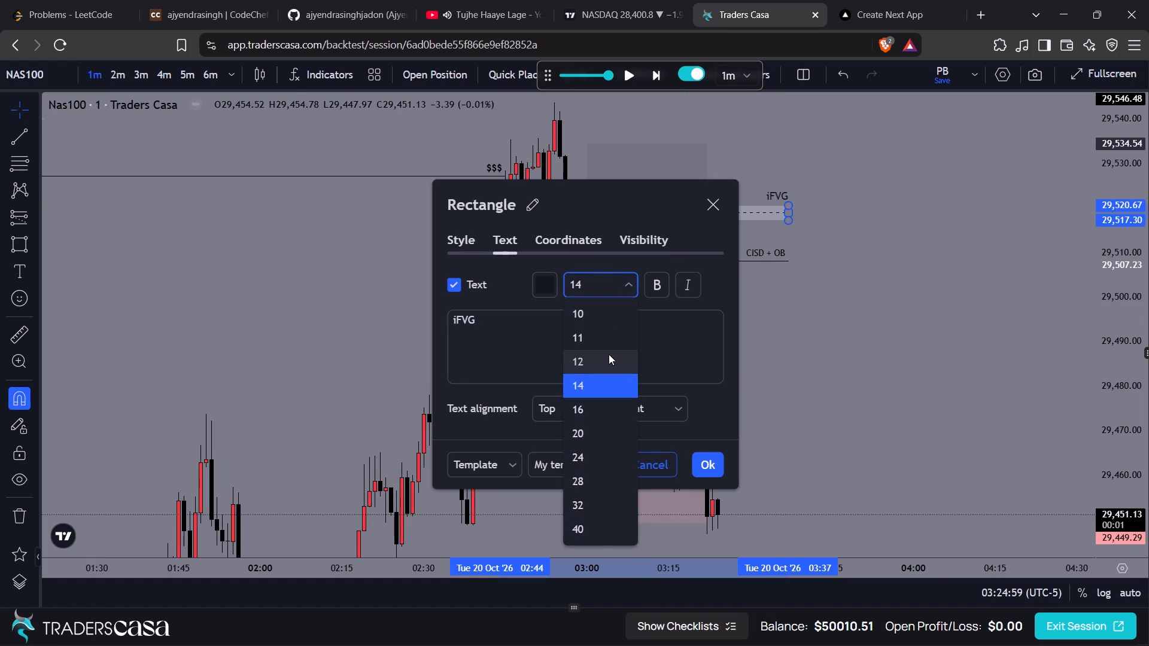
left_click(711, 473)
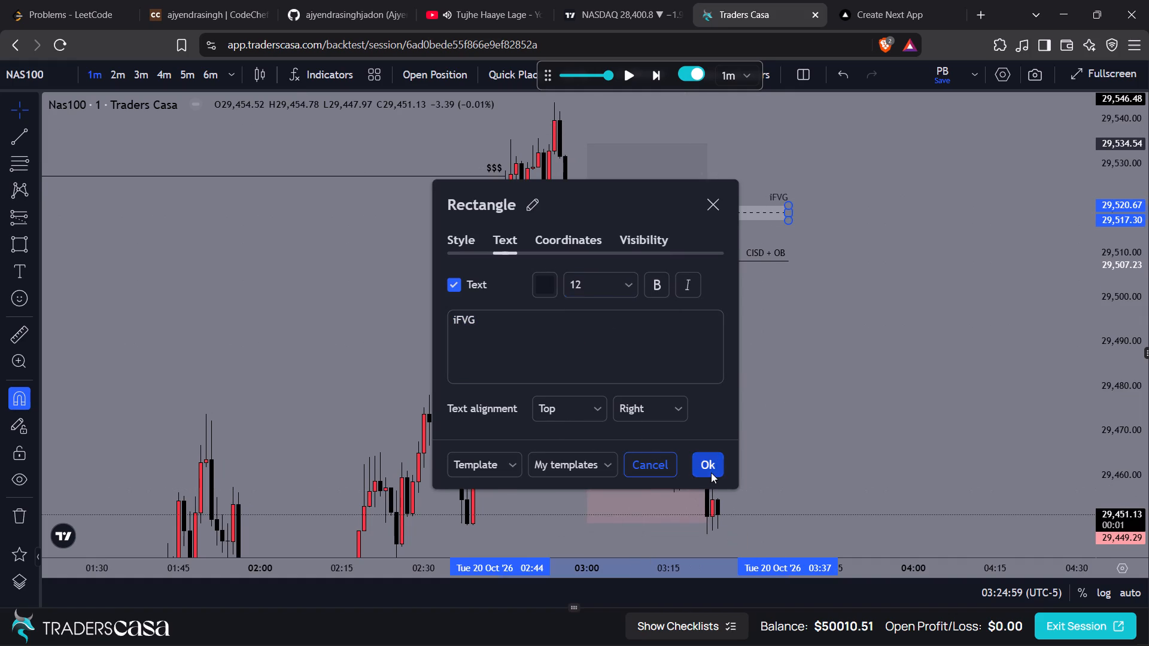
Frame the annotated short trade and start downloading the chart as an image.
left_click_drag(795, 313, 771, 311)
scroll(771, 311, "up", 1, "ctrl")
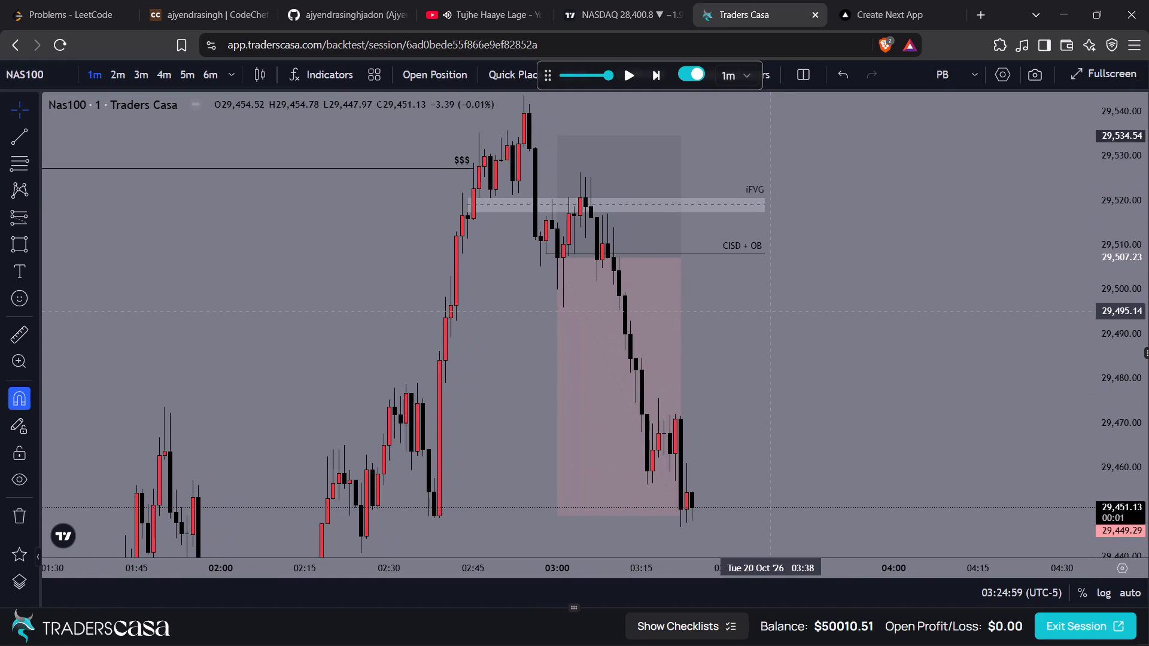
left_click_drag(805, 284, 811, 297)
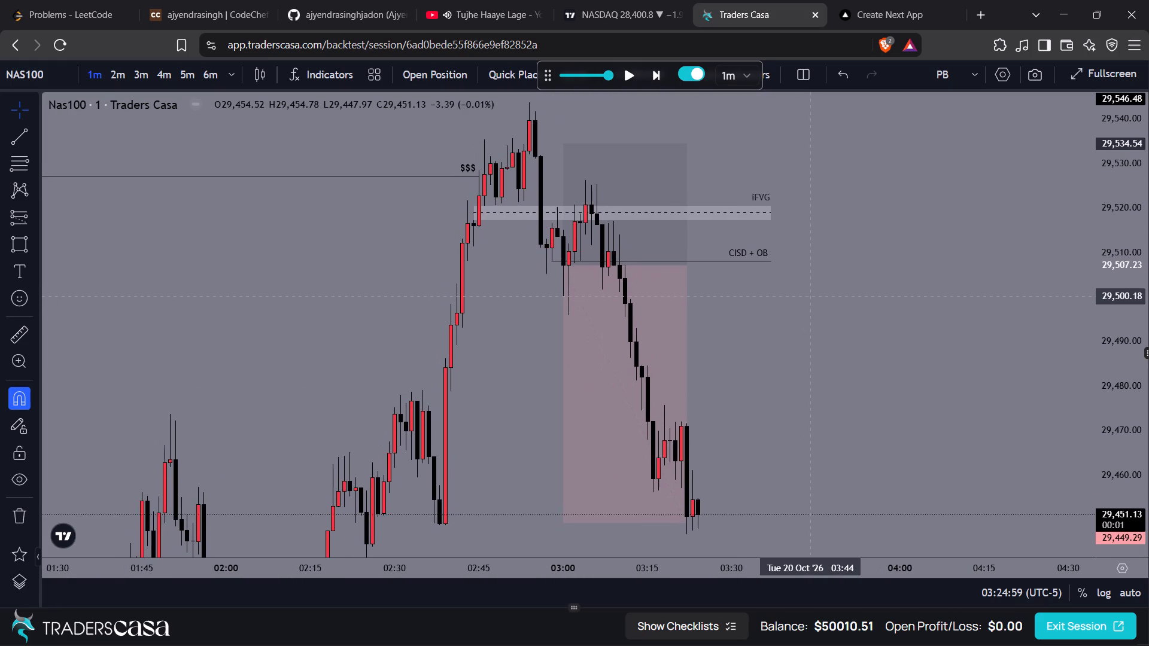
left_click_drag(811, 297, 811, 296)
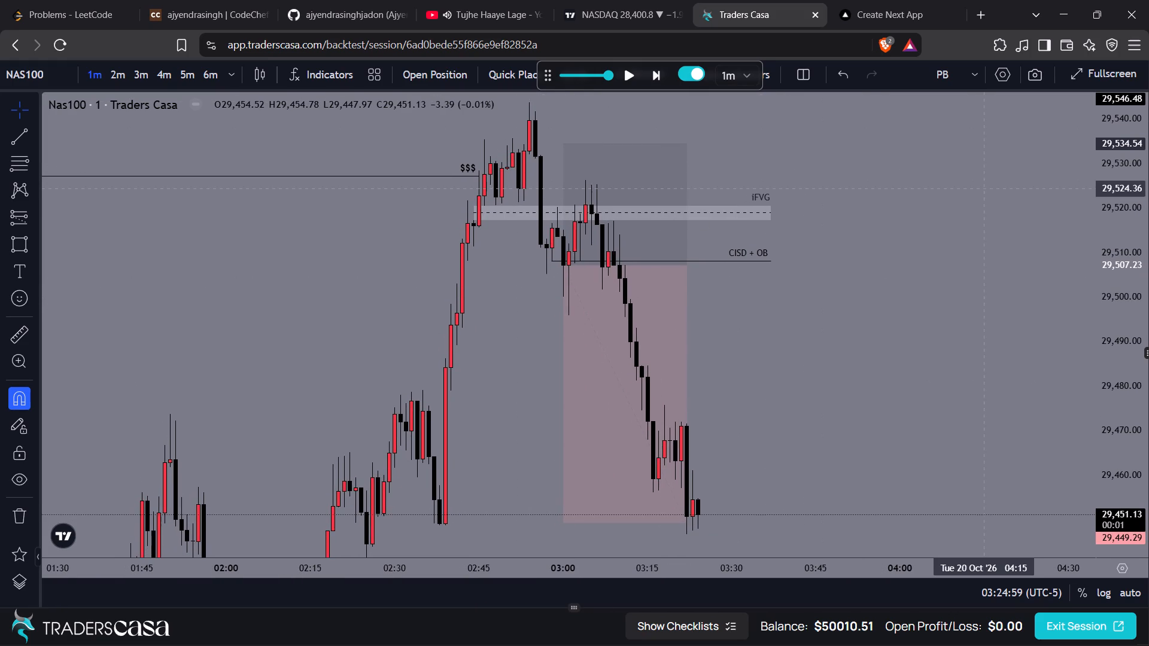
left_click(1031, 69)
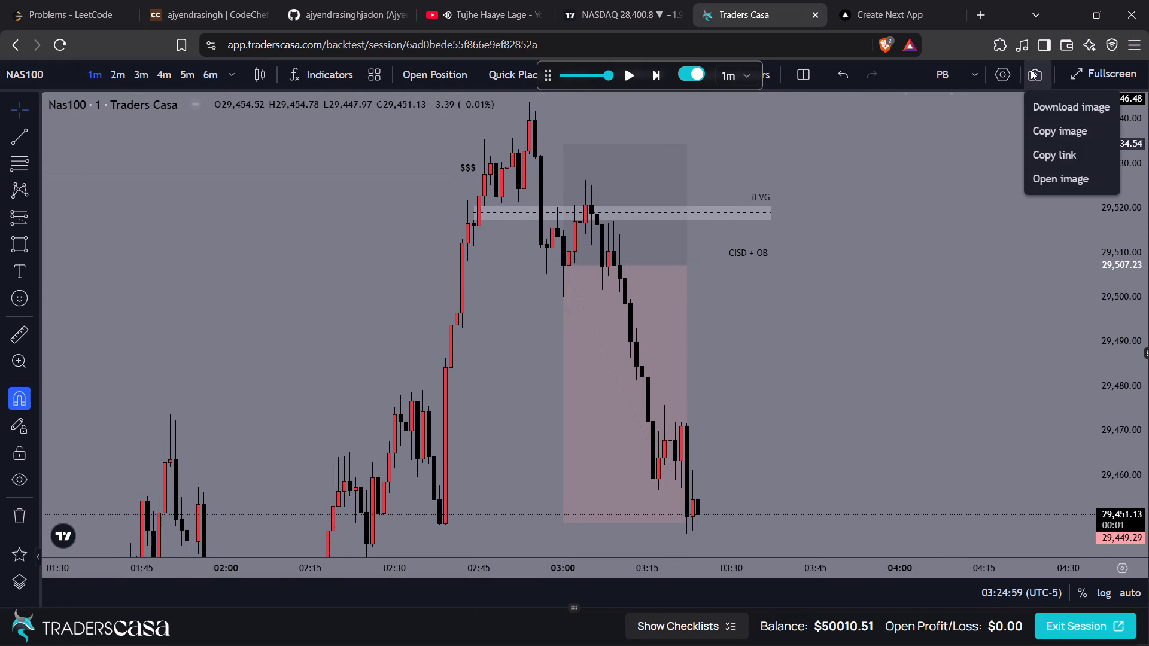
left_click(1060, 103)
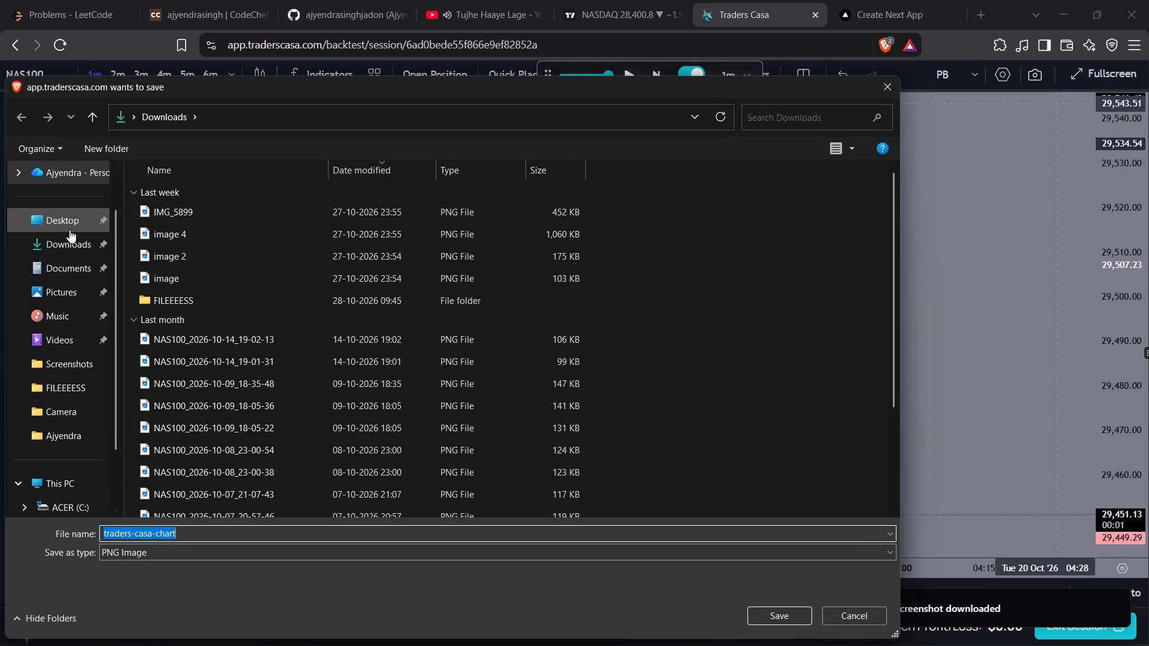
Create a folder named CFVG on the Desktop and save the chart image traders-casa-chart in it as PNG.
left_click(69, 229)
left_click(105, 150)
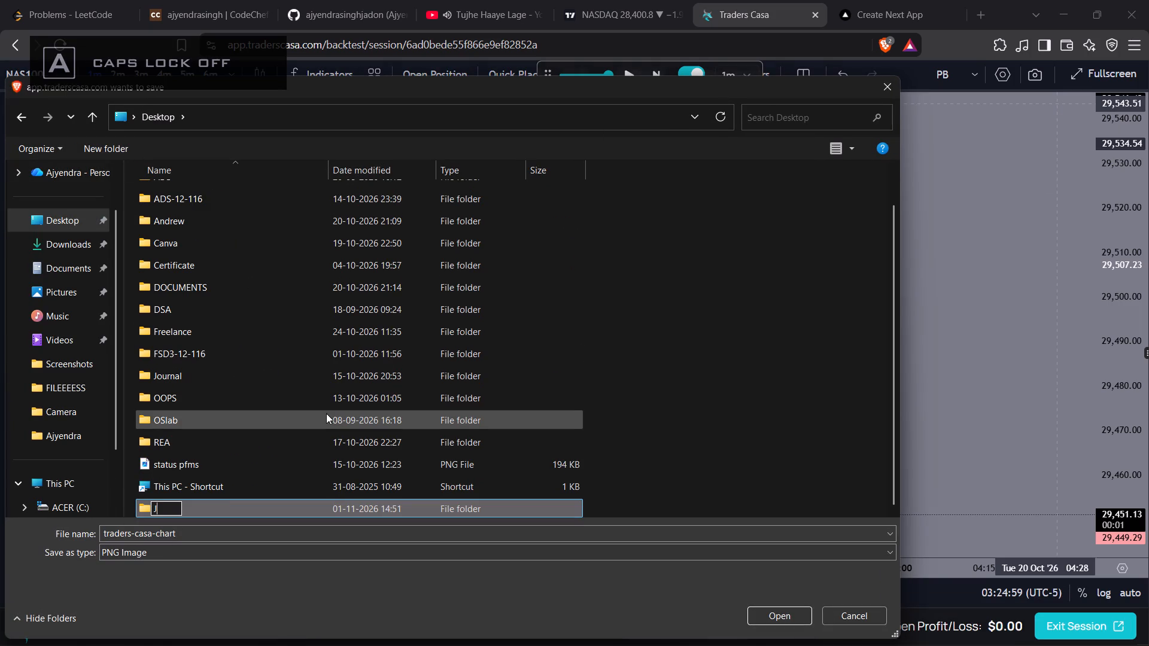
key("BackSpace")
key("BackSpace")
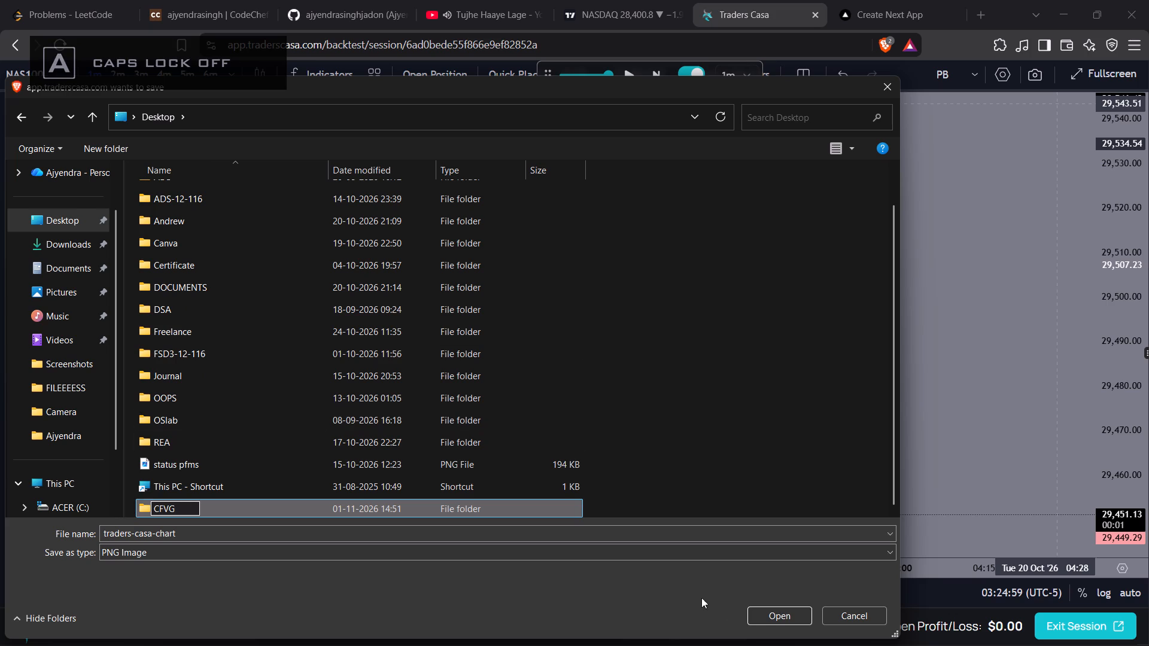
left_click(775, 621)
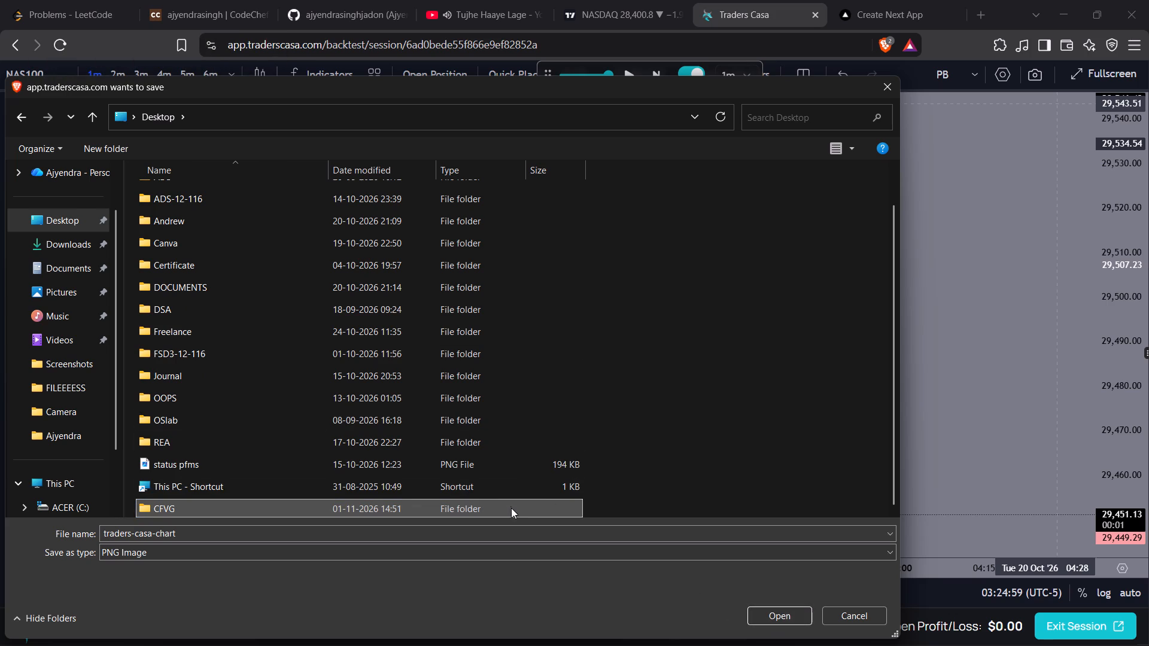
double_click(511, 508)
left_click(760, 609)
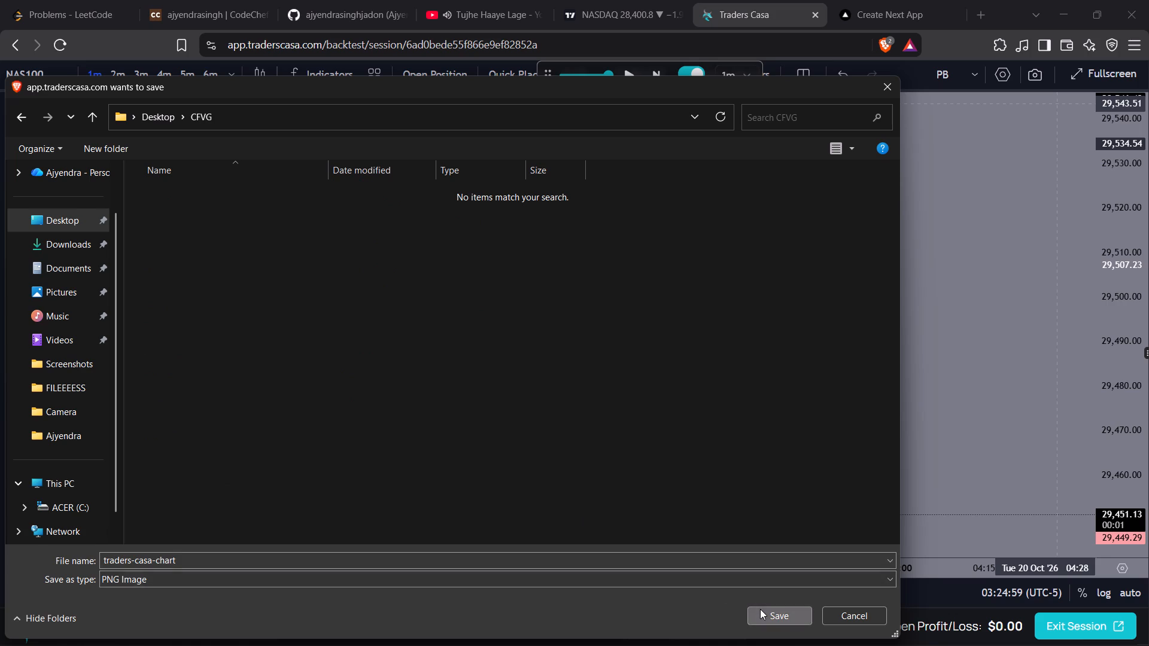
Advance the NAS100 replay one candle at a time until the session clock reads 03:29:59.
left_click_drag(802, 406, 776, 417)
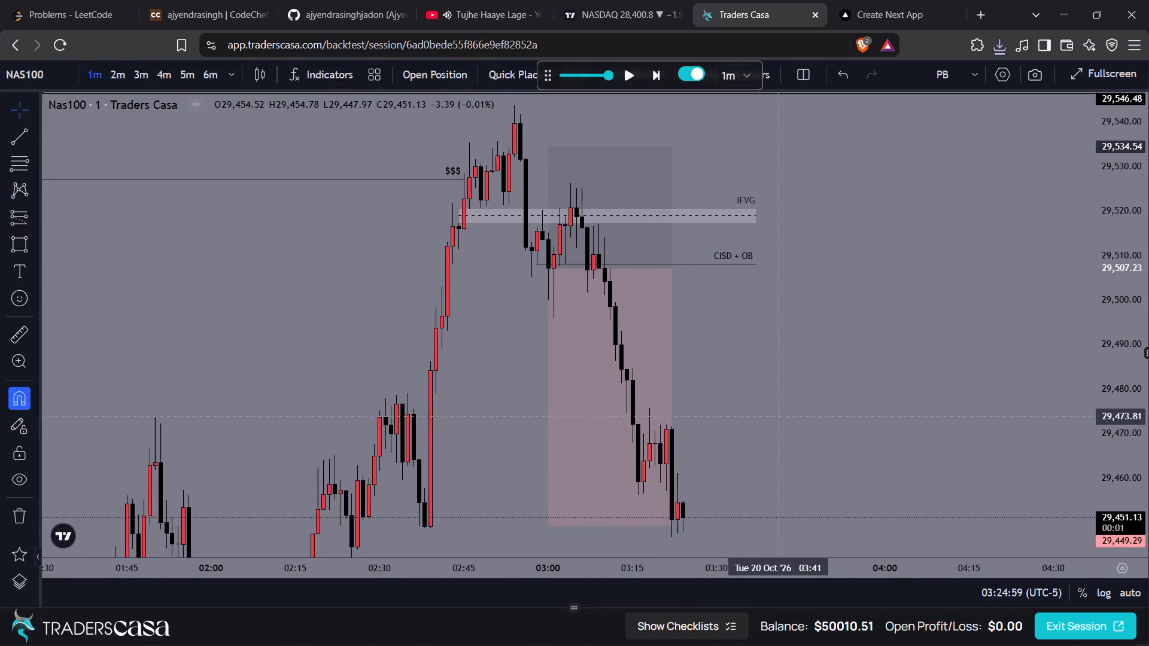
left_click_drag(776, 417, 769, 405)
left_click_drag(816, 354, 665, 255)
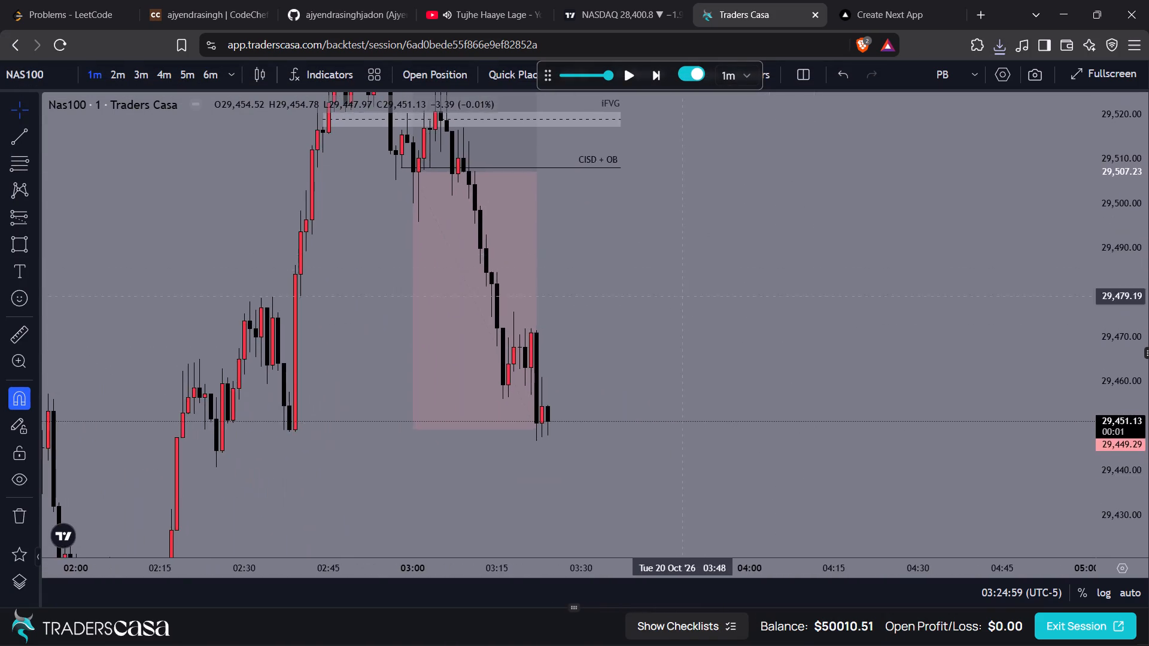
left_click_drag(684, 307, 668, 227)
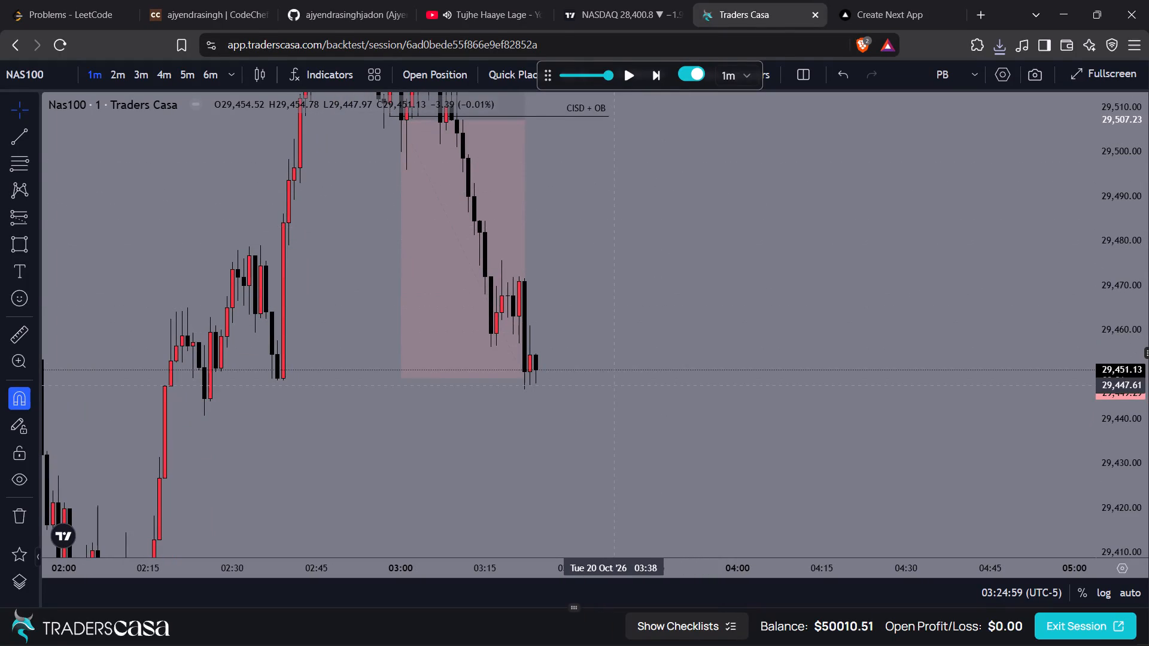
left_click_drag(645, 230, 645, 290)
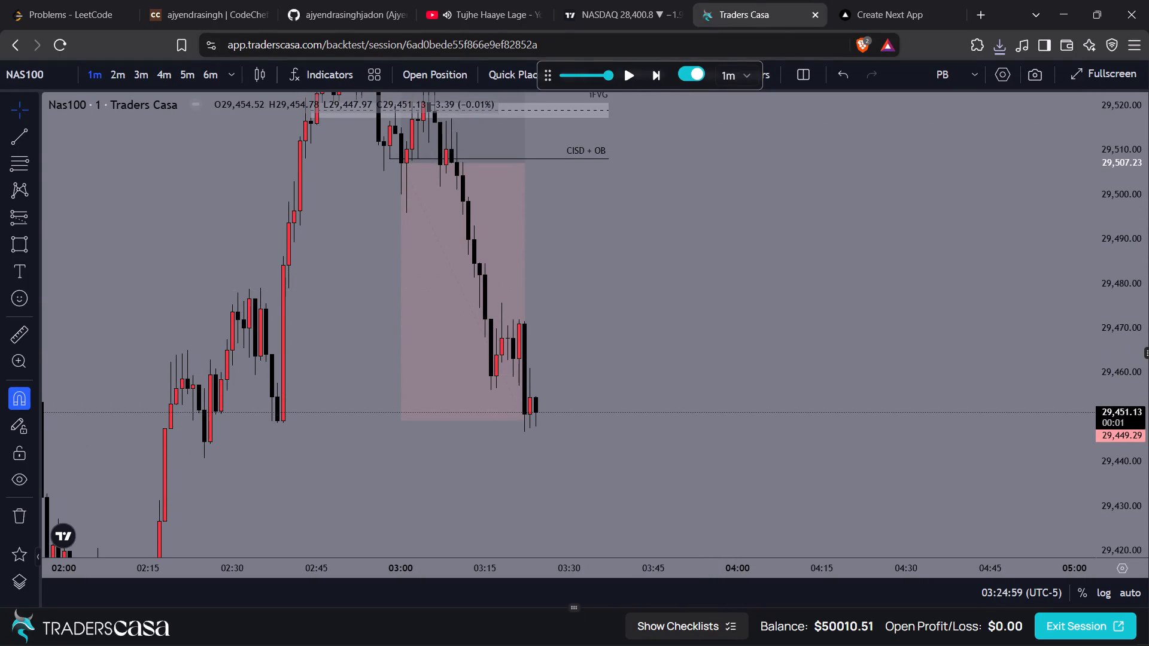
left_click(653, 76)
left_click(653, 76)
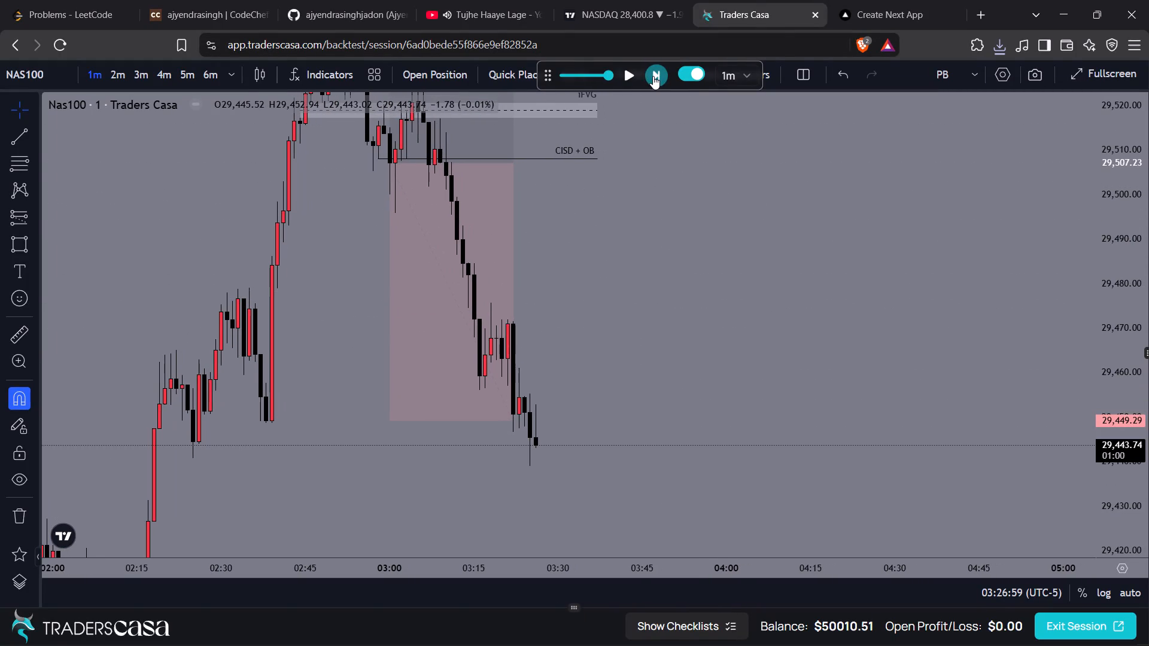
left_click(653, 76)
left_click(653, 76)
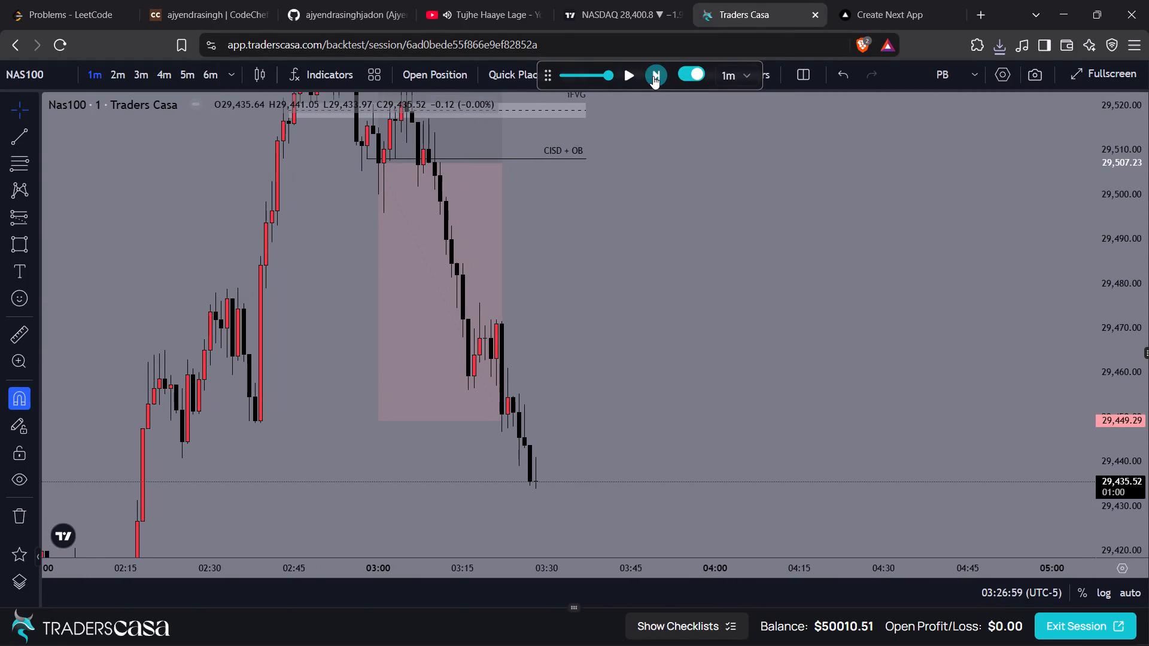
left_click(653, 76)
Continue stepping the replay forward by one-minute candles until the session clock reads 03:35:59.
left_click_drag(677, 370, 703, 286)
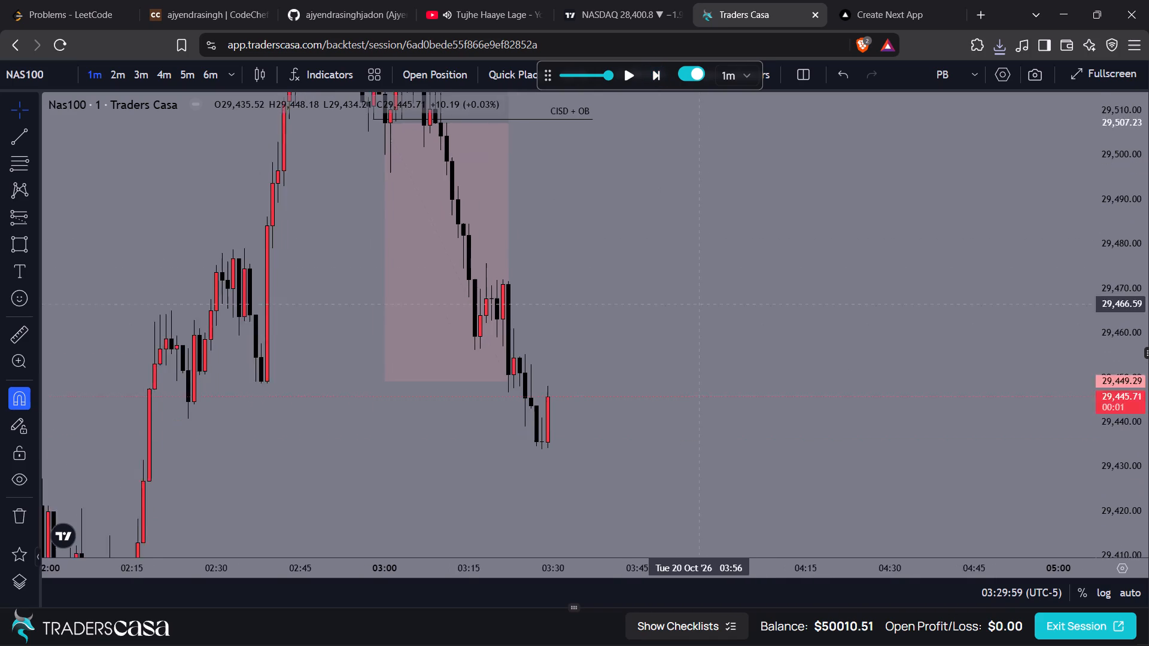
left_click_drag(703, 286, 710, 249)
left_click_drag(701, 284, 755, 278)
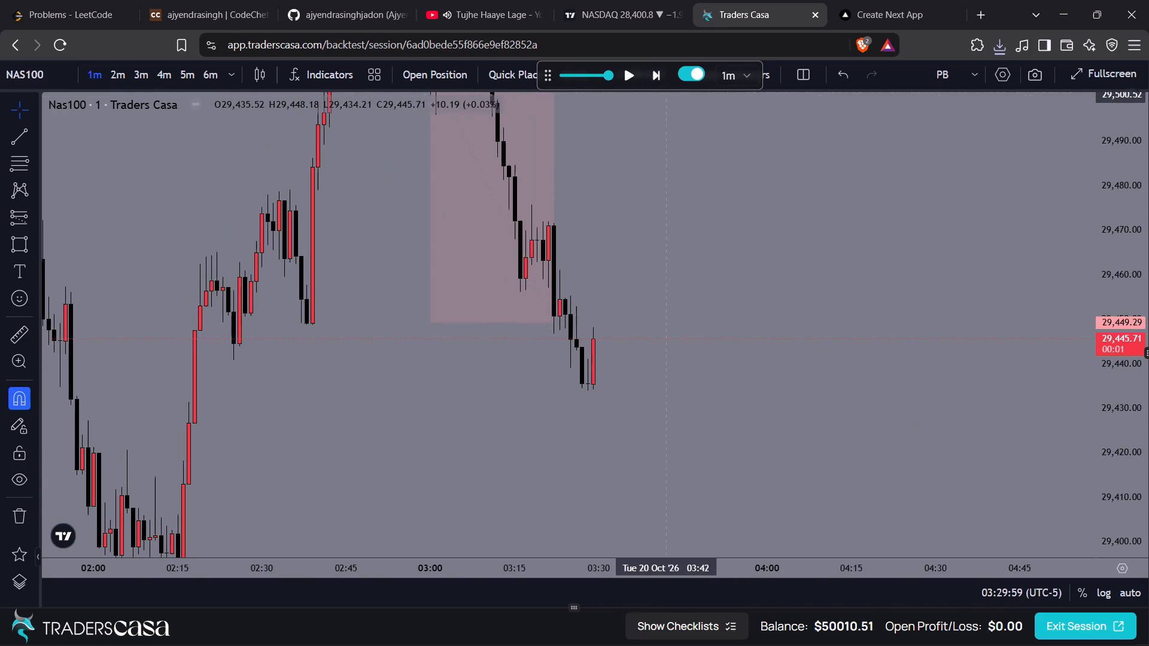
left_click(651, 80)
left_click(651, 80)
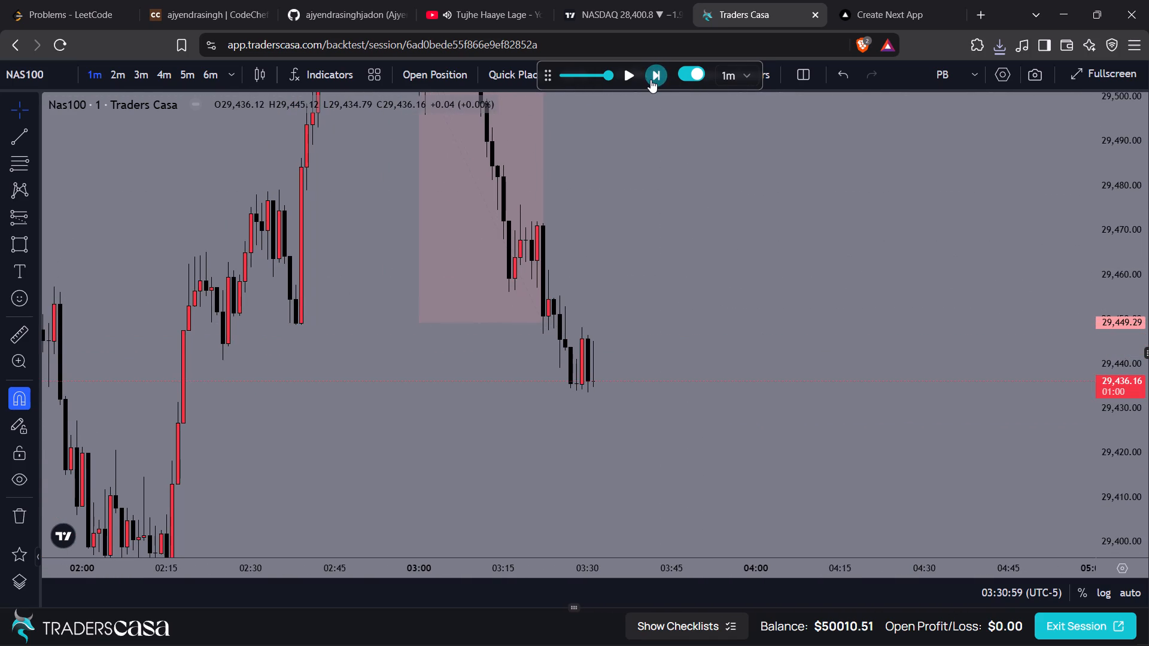
left_click(651, 80)
left_click(651, 80)
left_click(651, 80)
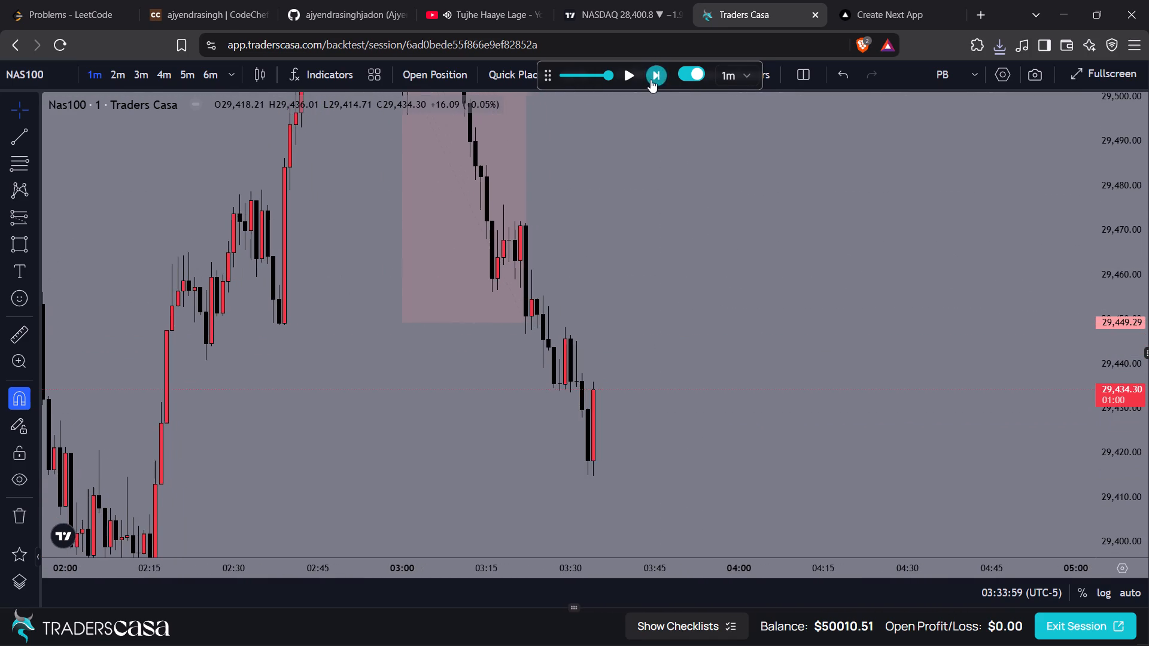
left_click(651, 80)
Step the replay forward by one-minute candles until the session clock reads 03:41:59.
left_click_drag(671, 328, 697, 205)
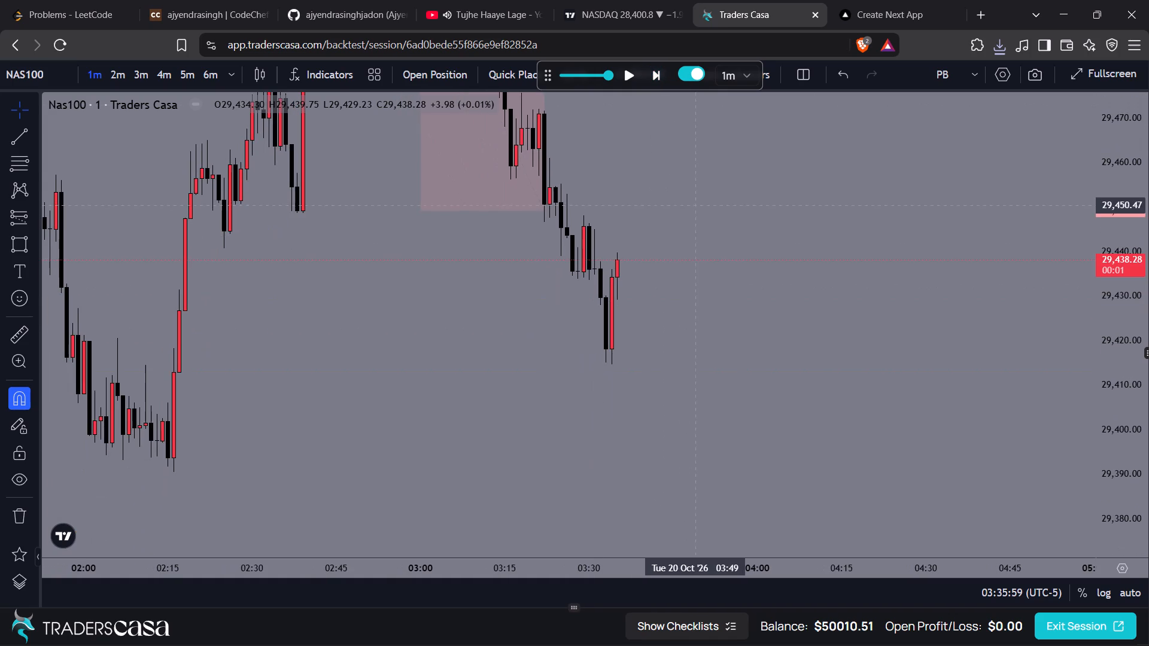
left_click(661, 78)
left_click(661, 78)
left_click(661, 78)
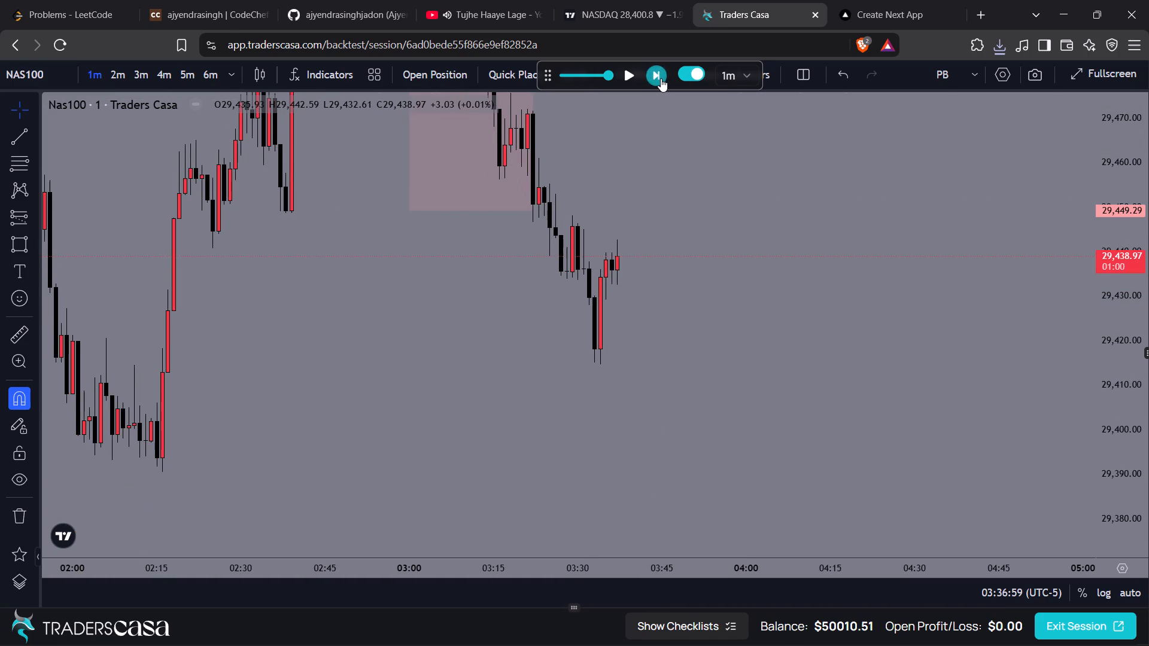
left_click(661, 78)
left_click(661, 78)
left_click(661, 78)
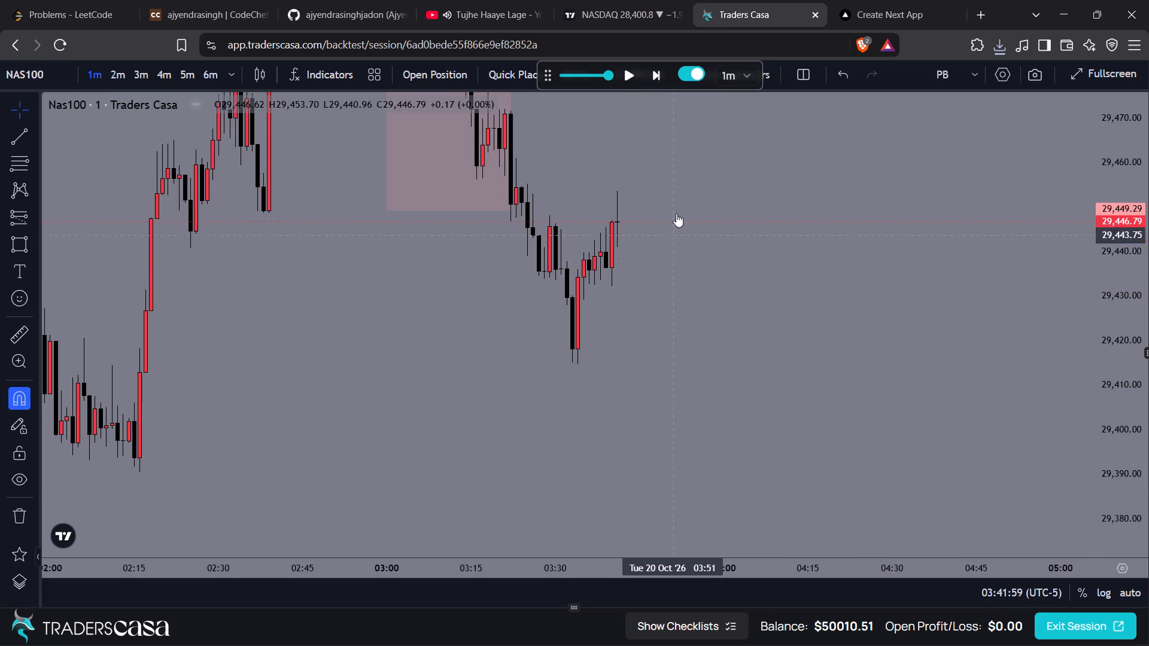
Step the replay forward thirteen one-minute candles to 03:54:59.
left_click(658, 74)
left_click(658, 74)
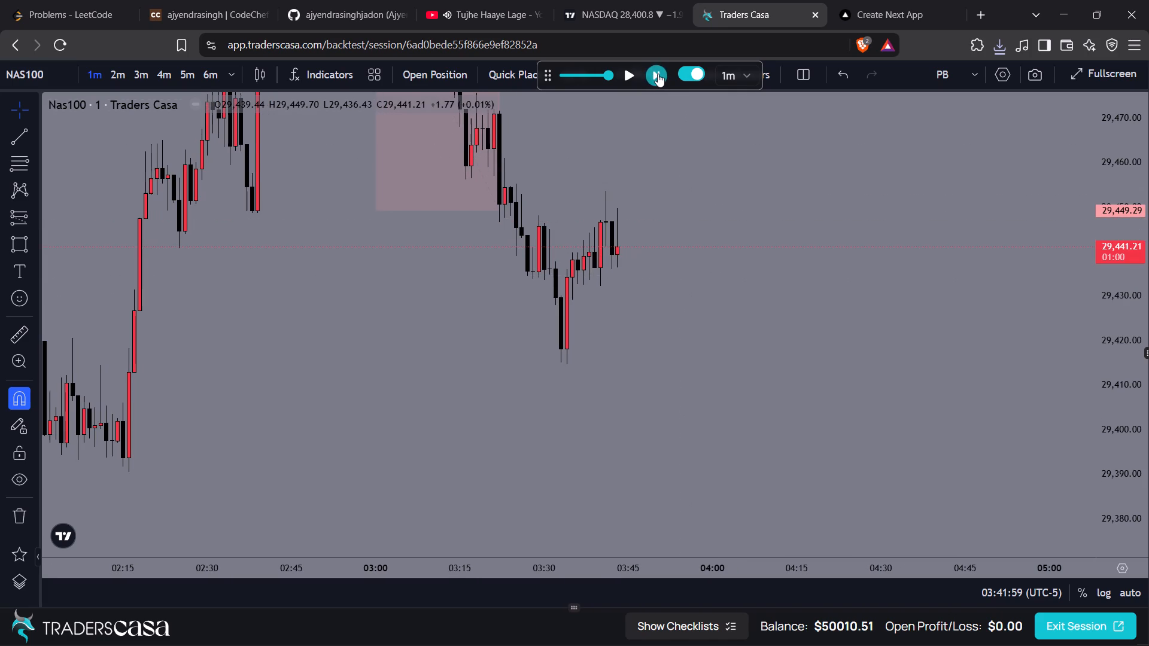
left_click(658, 74)
left_click(658, 74)
left_click(658, 74)
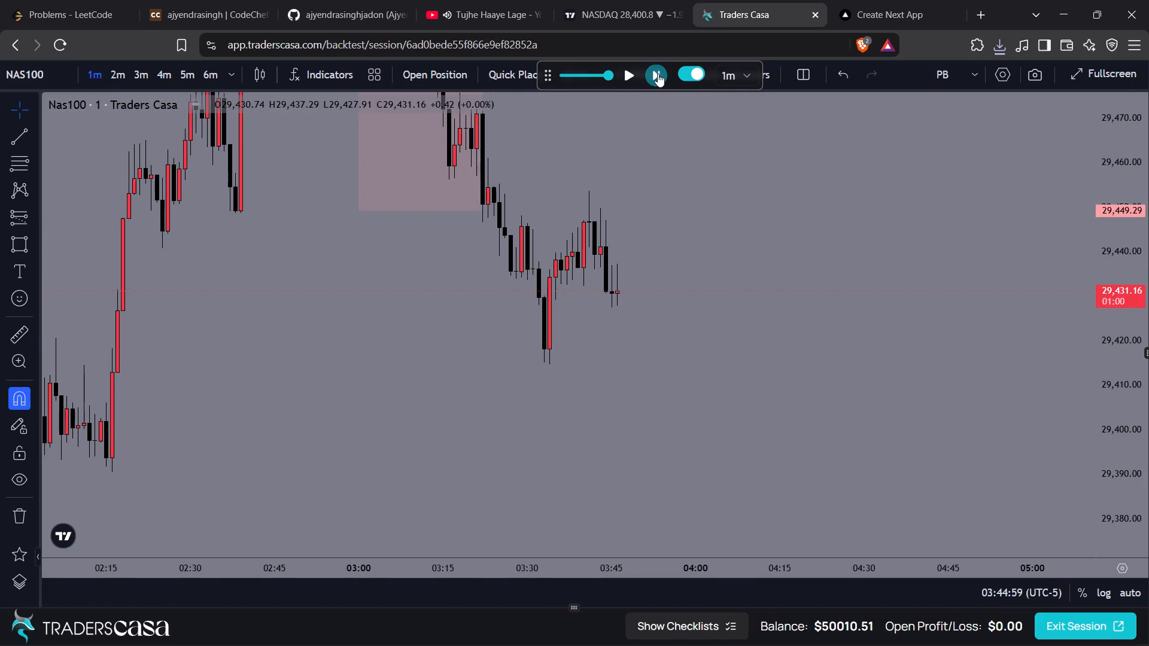
left_click(658, 74)
left_click(658, 74)
left_click(658, 74)
left_click(658, 74)
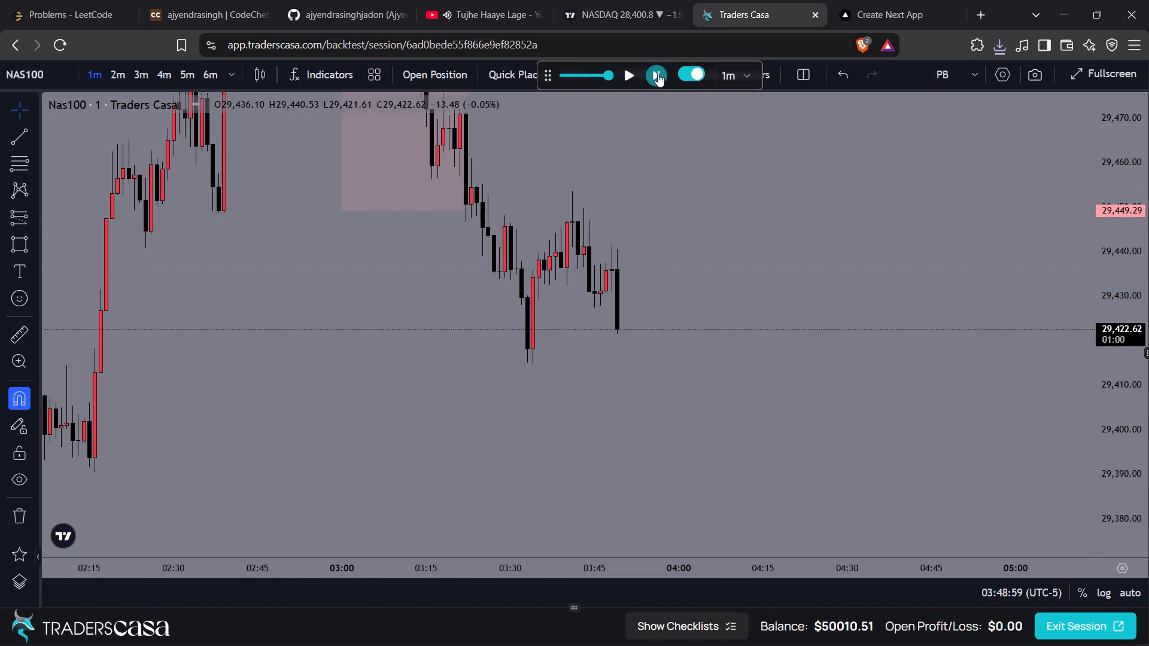
left_click(658, 74)
left_click(658, 74)
left_click(658, 74)
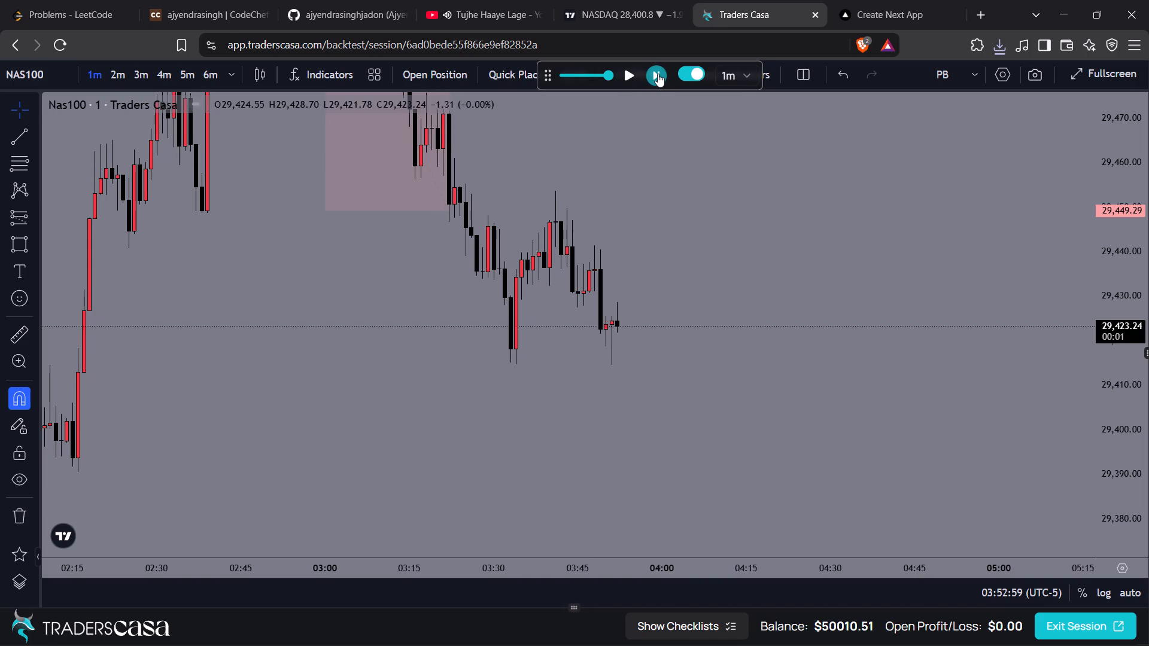
left_click(658, 74)
Step the replay forward five one-minute candles until the session clock reads 03:59:59.
left_click_drag(673, 231, 729, 168)
left_click(656, 78)
left_click(656, 78)
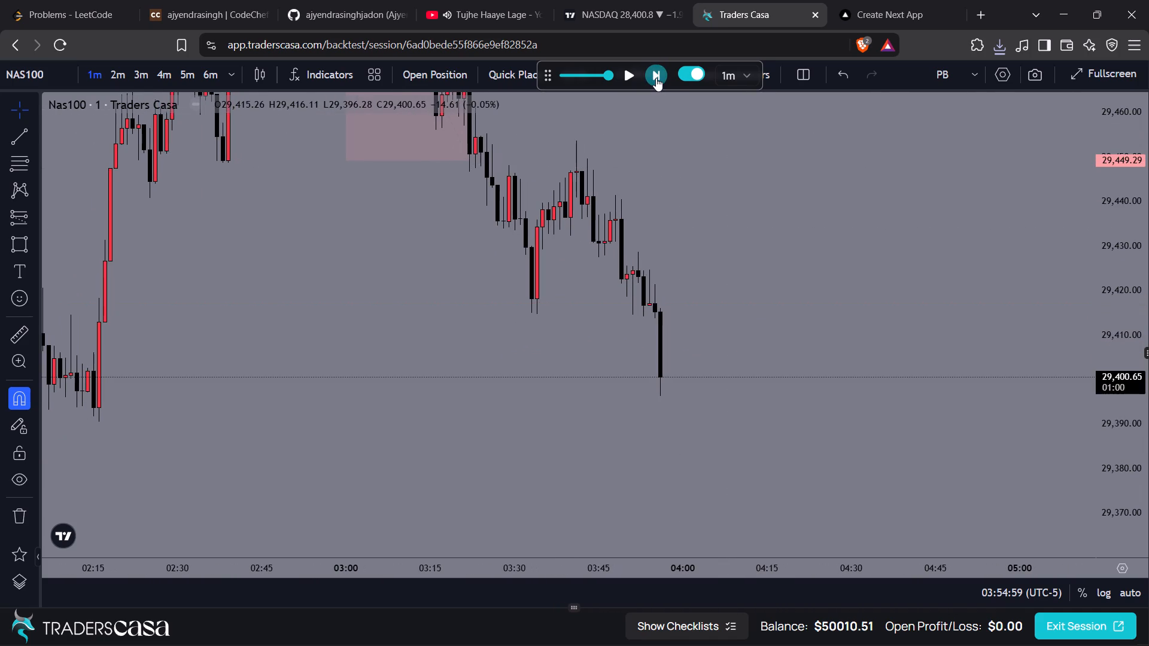
left_click(656, 78)
left_click(656, 78)
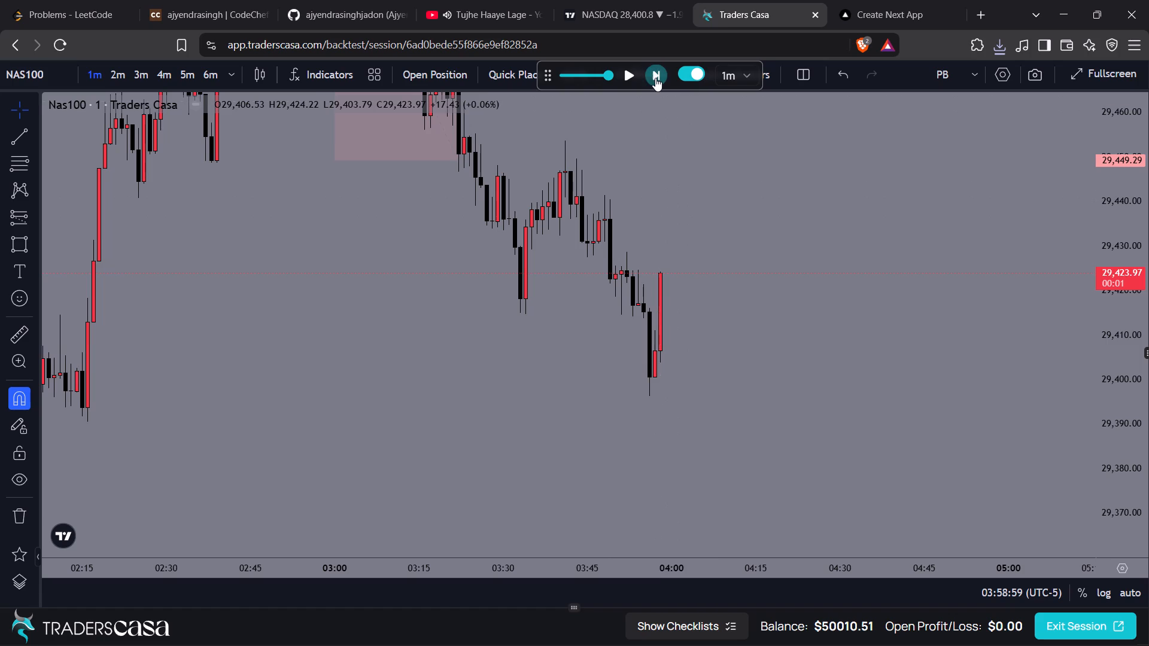
left_click(655, 78)
Advance the replay ten one-minute candles until the session clock reads 04:09:59.
left_click_drag(718, 269, 695, 266)
scroll(695, 266, "up", 1)
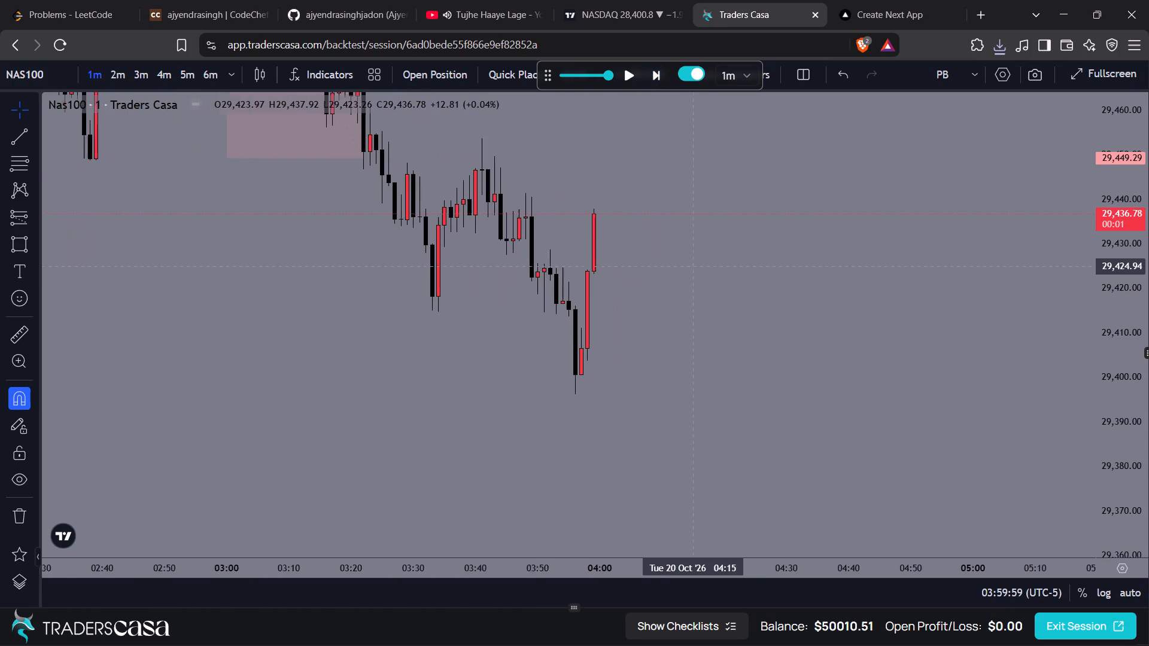
scroll(695, 266, "up", 1)
left_click_drag(680, 269, 660, 258)
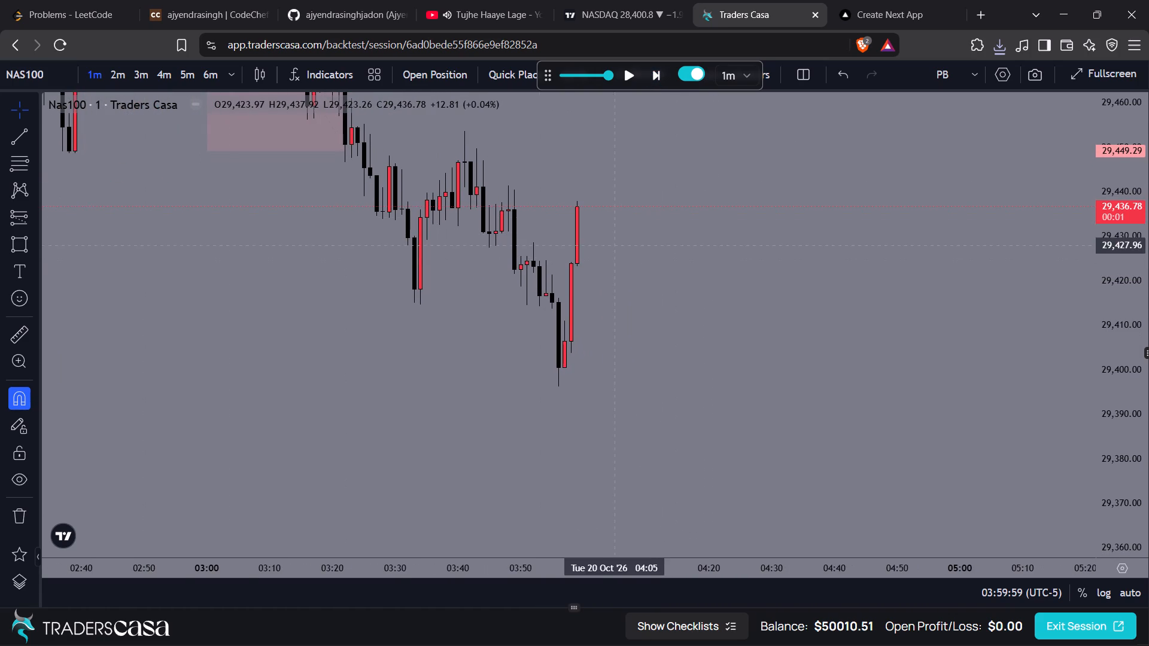
left_click(662, 75)
left_click(658, 74)
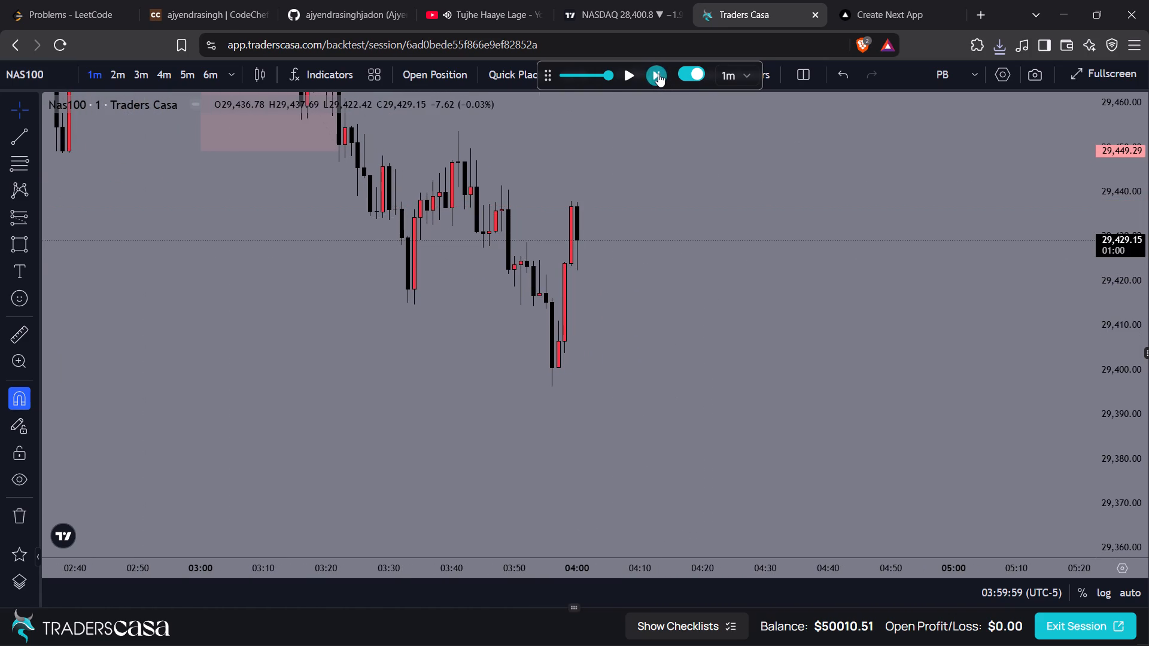
left_click(658, 74)
left_click(658, 74)
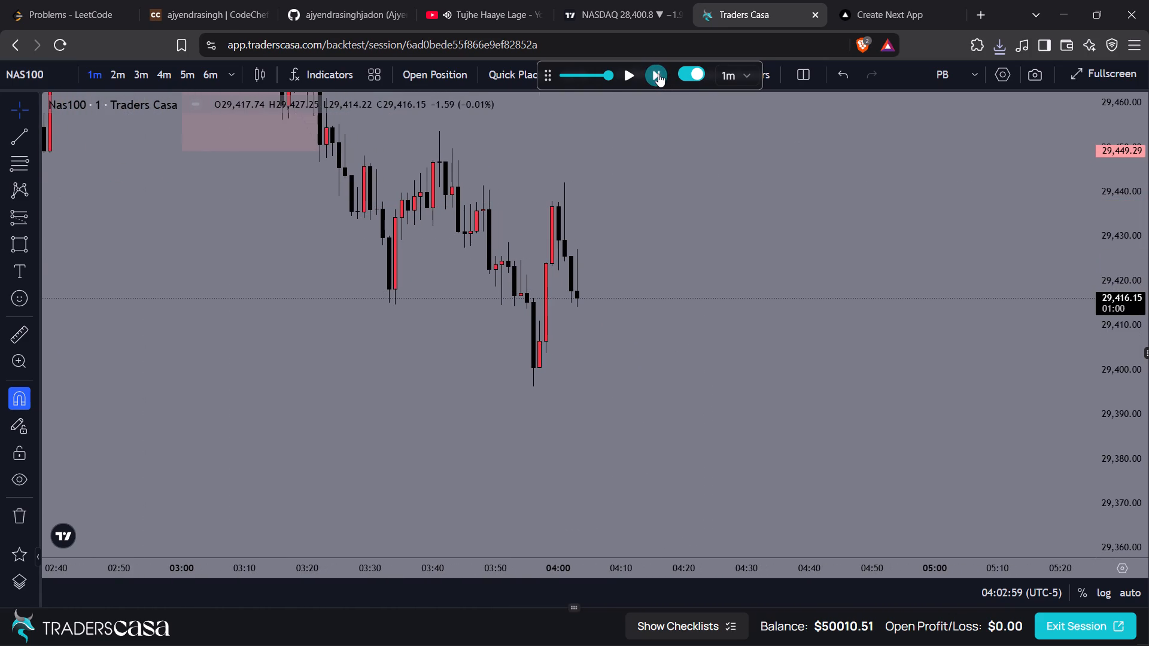
left_click(658, 74)
left_click(658, 74)
left_click(658, 74)
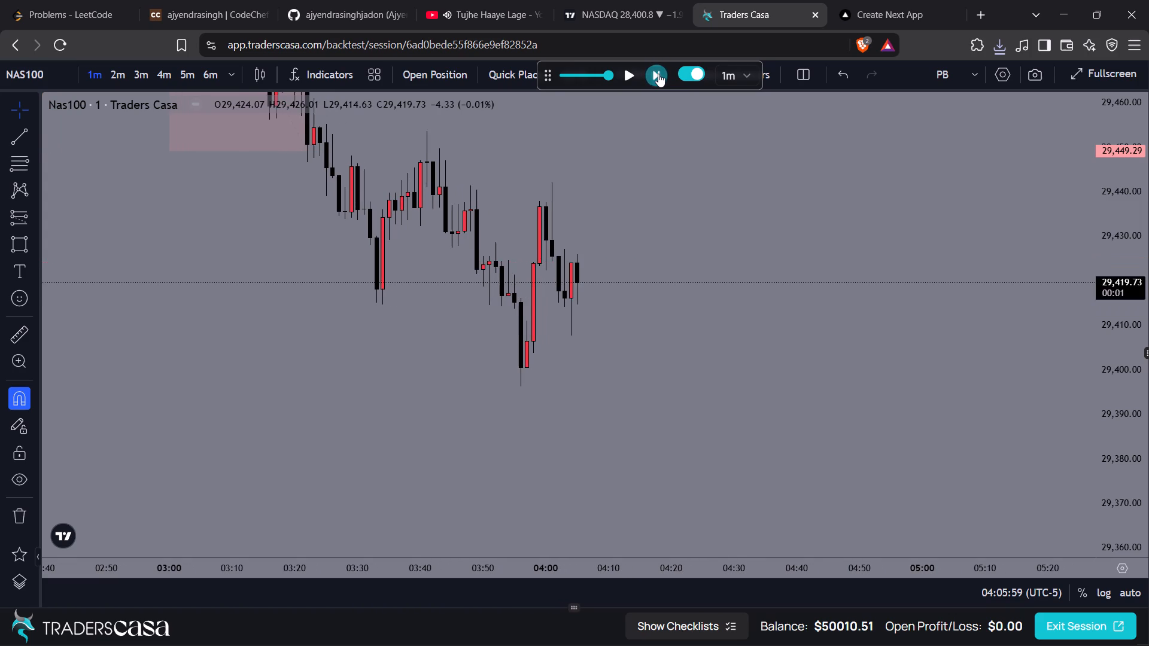
left_click(658, 74)
left_click(658, 74)
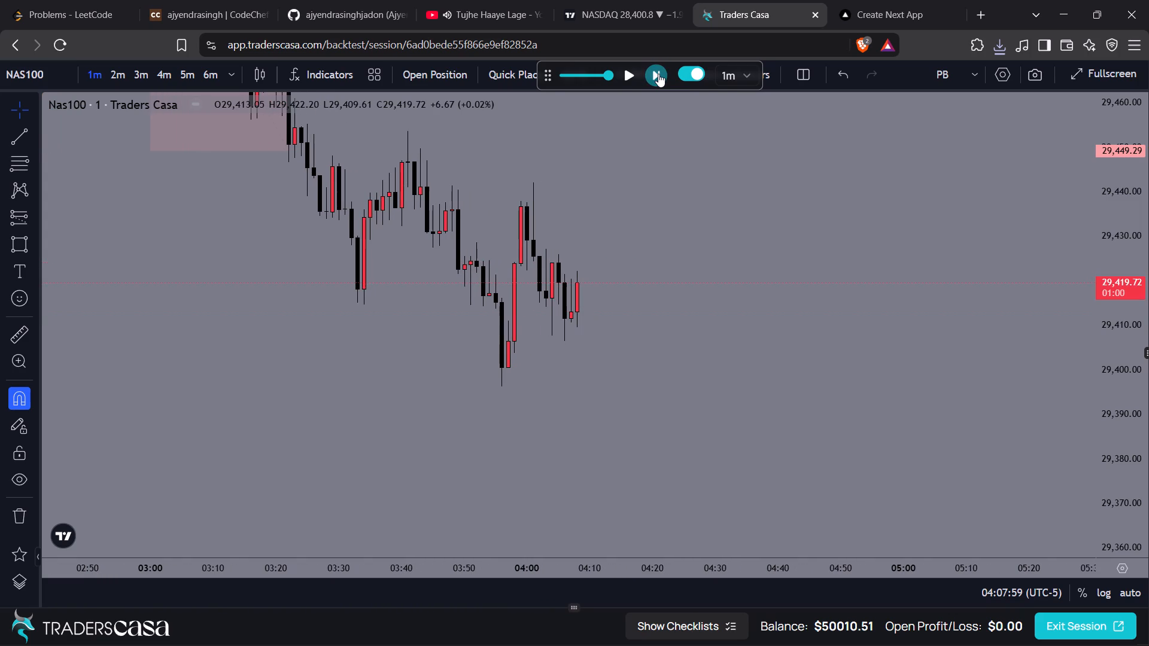
left_click(658, 74)
Place a long position drawing on the 04:09 candle with its entry at 29,426.95.
left_click_drag(624, 163, 446, 231)
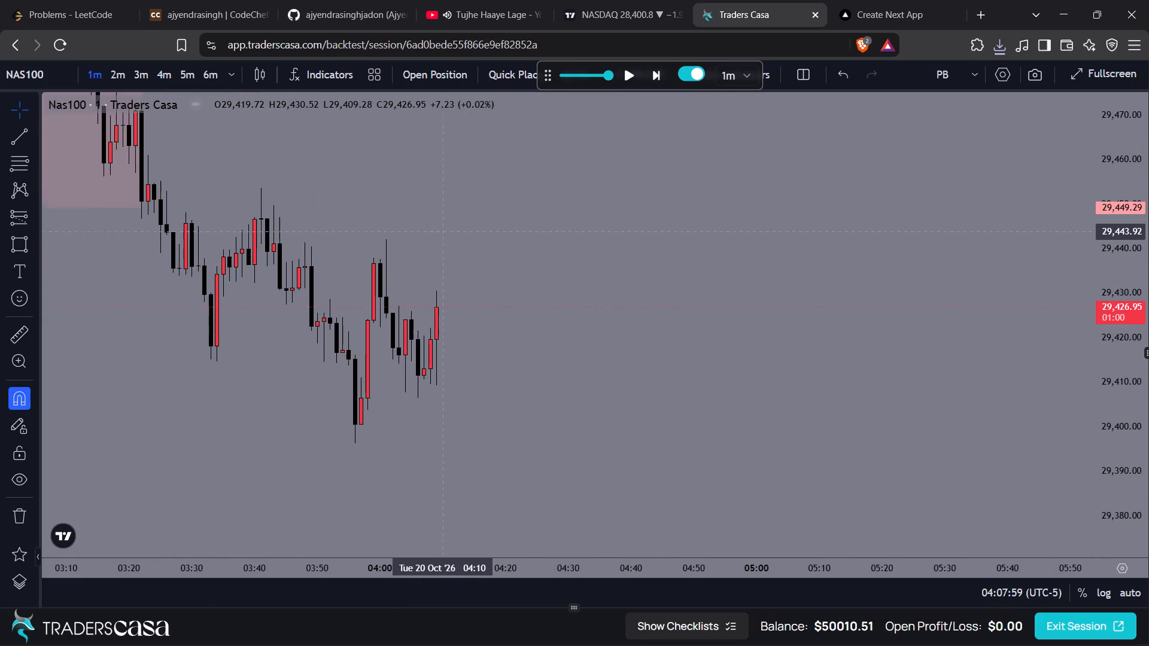
left_click(32, 221)
left_click(78, 238)
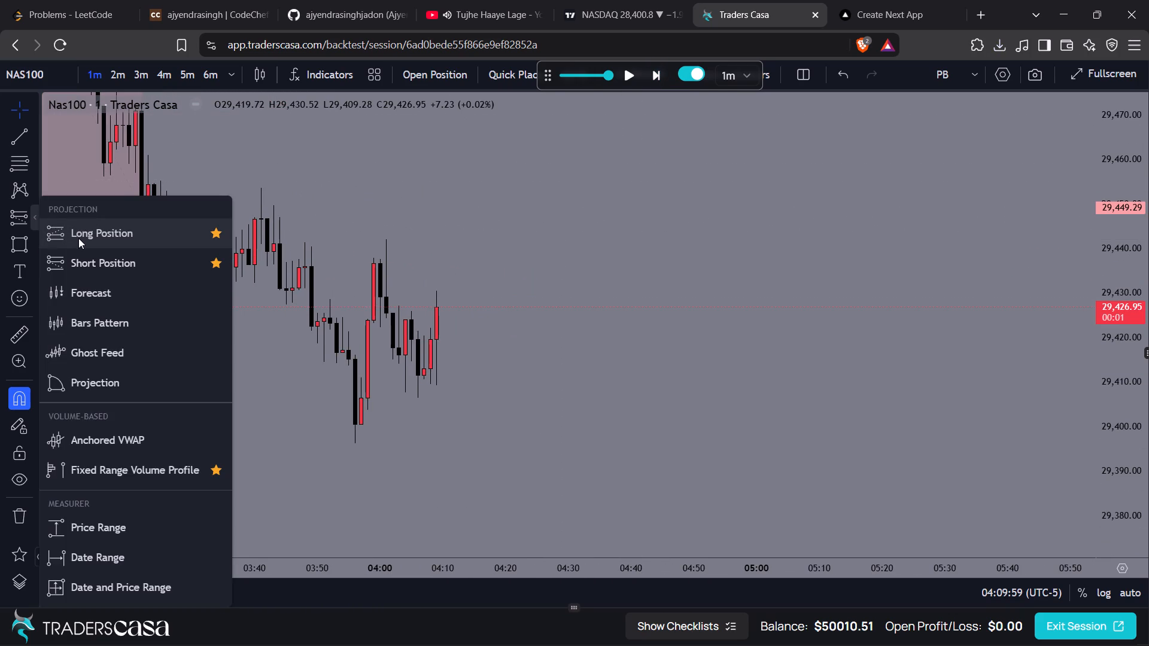
left_click(437, 307)
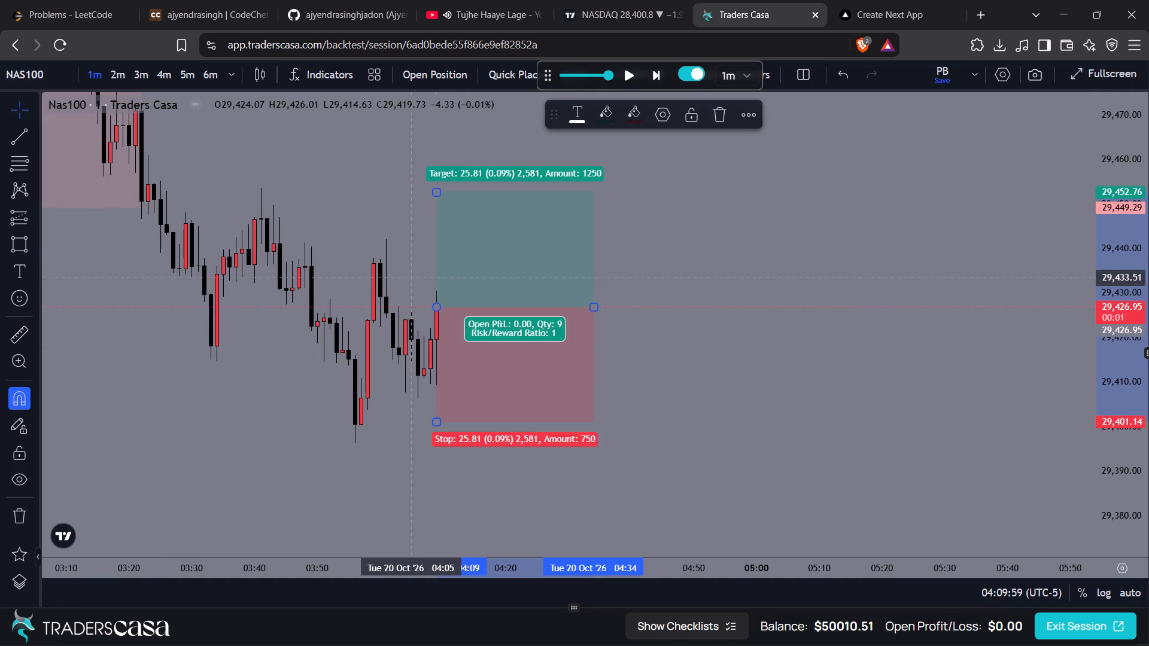
Set the fill colour of the long position's stop zone to light pink.
right_click(409, 276)
left_click(510, 252)
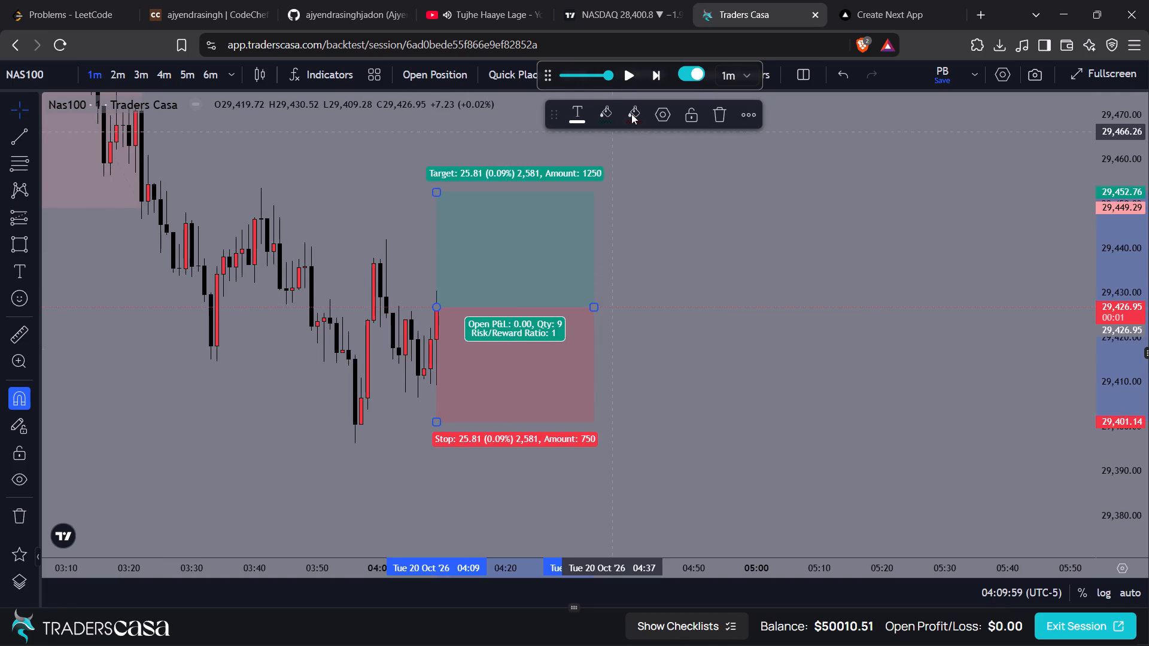
left_click(631, 114)
left_click(639, 184)
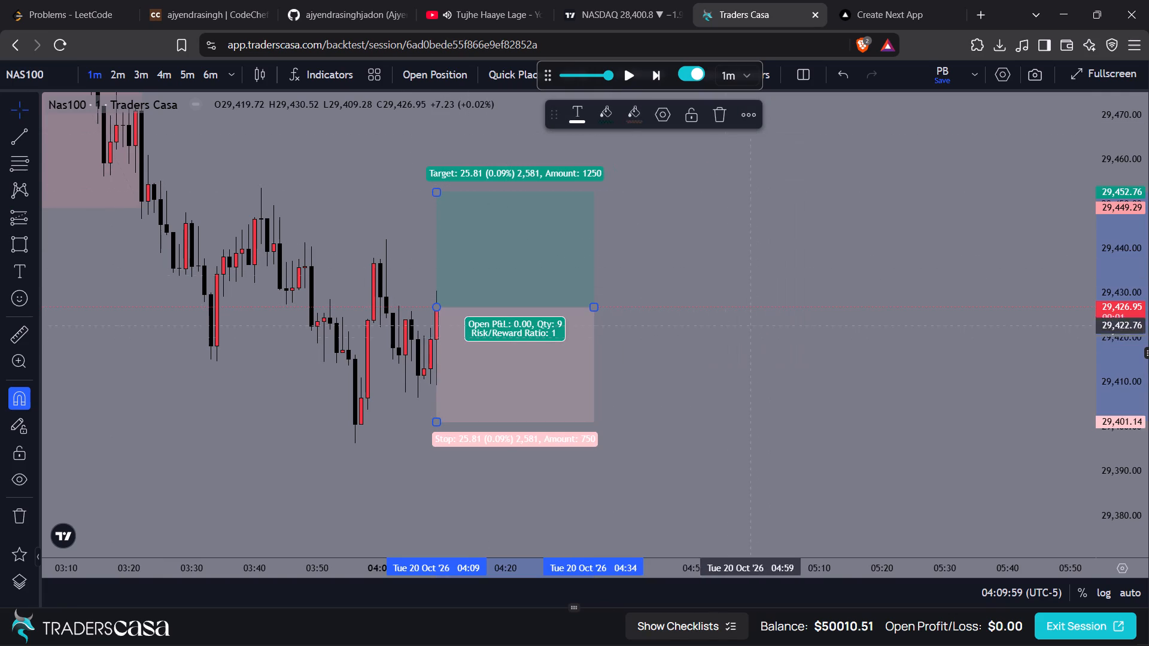
Change the fill colour of the long position's stop zone to dark grey.
left_click(629, 113)
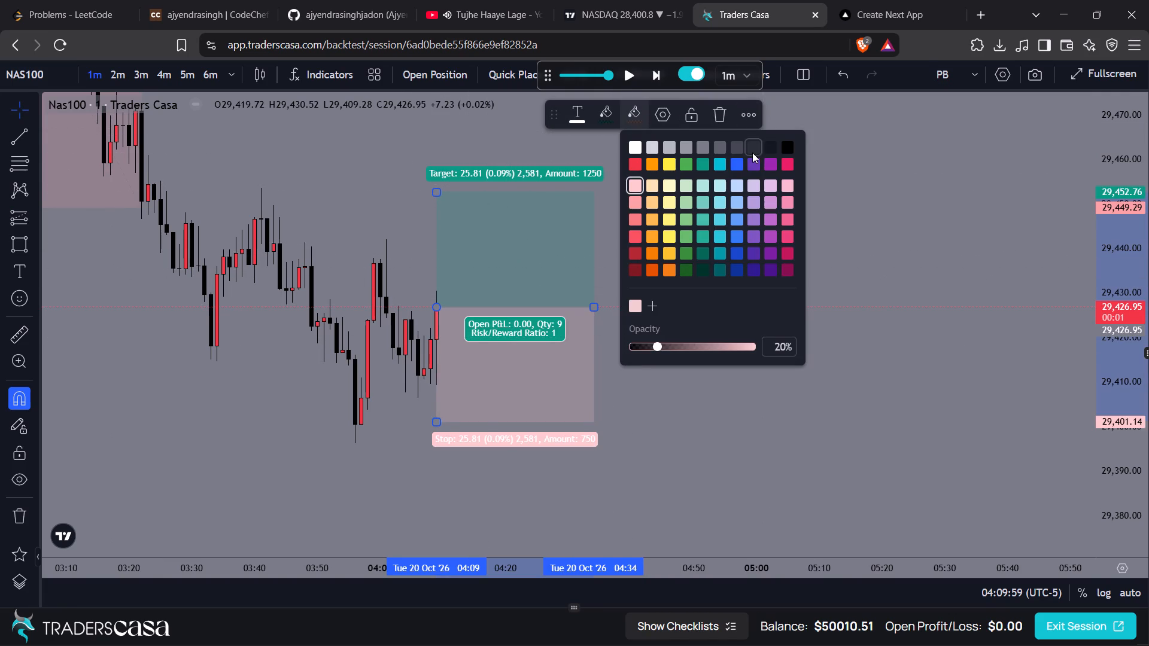
left_click(752, 153)
Check the earlier short position's stop-zone fill settings, and set the long position's stop-zone opacity to 10% to match.
left_click_drag(343, 141, 508, 346)
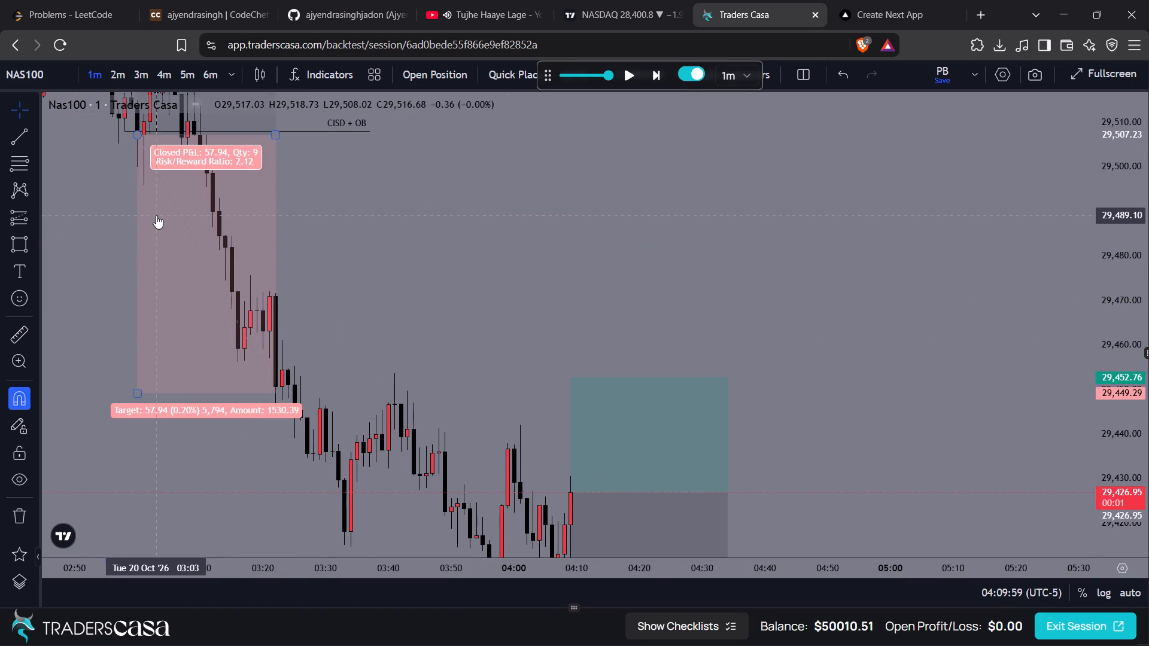
left_click(156, 215)
left_click(631, 111)
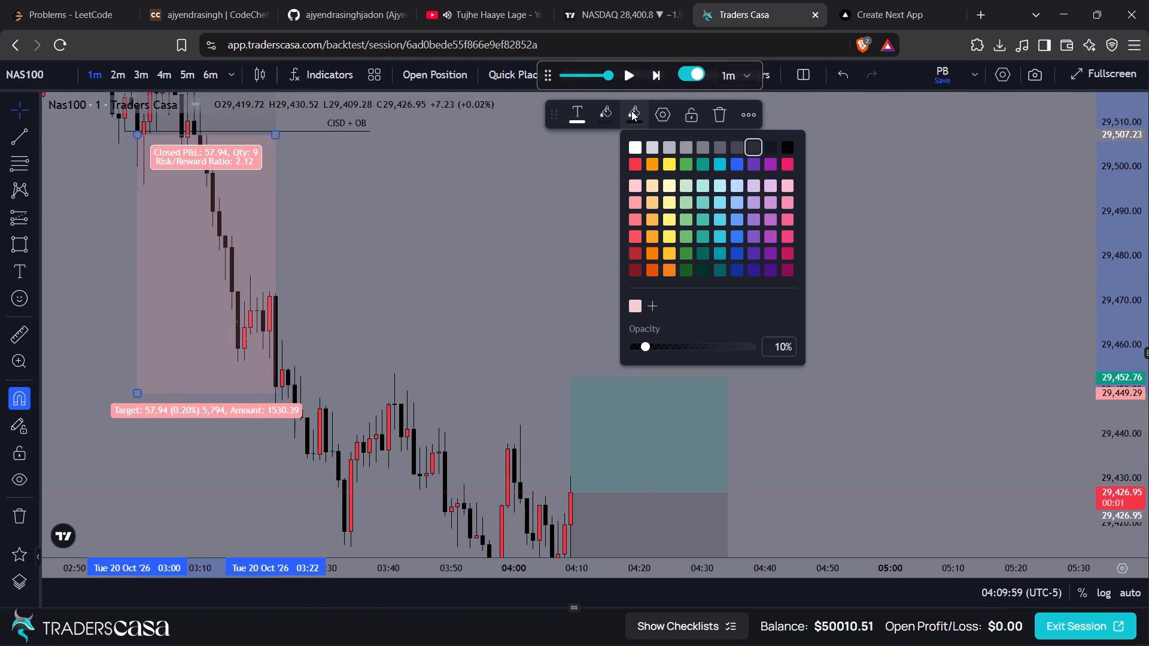
left_click(609, 272)
left_click_drag(609, 272, 587, 106)
left_click(603, 355)
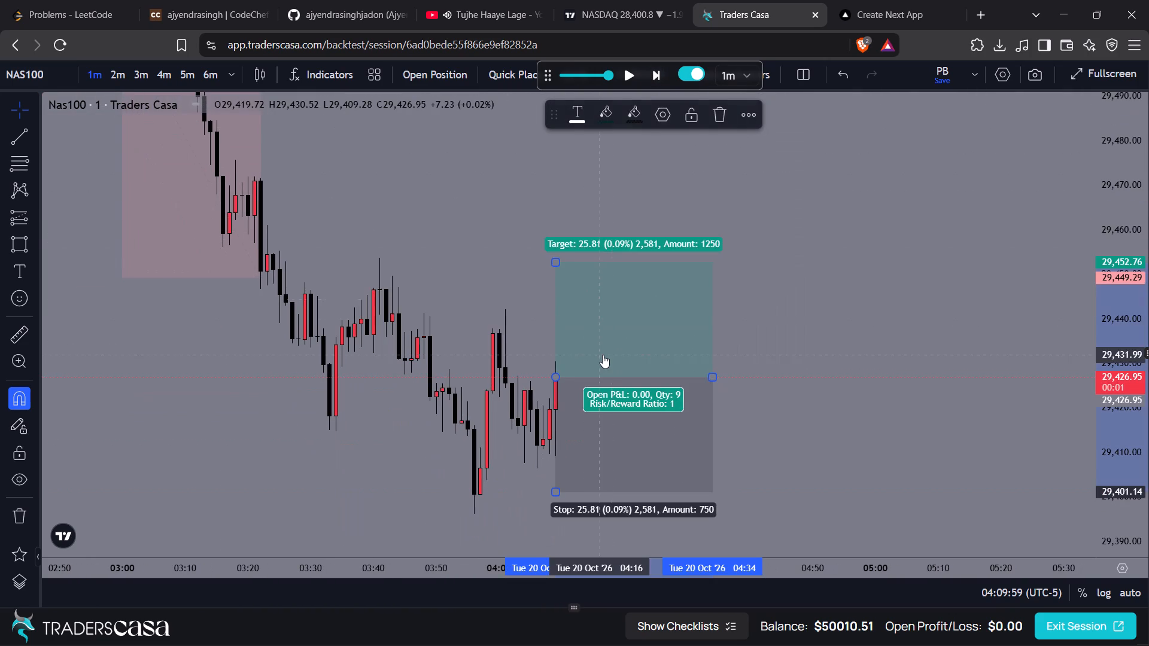
left_click(635, 114)
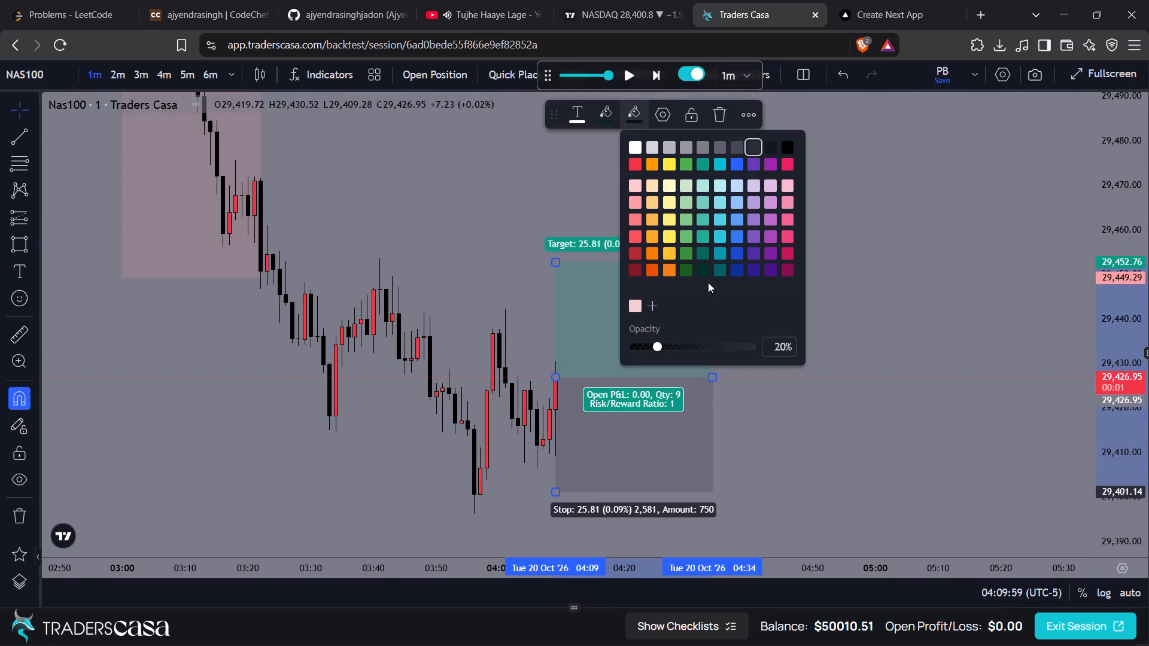
left_click_drag(776, 339, 807, 340)
type("10")
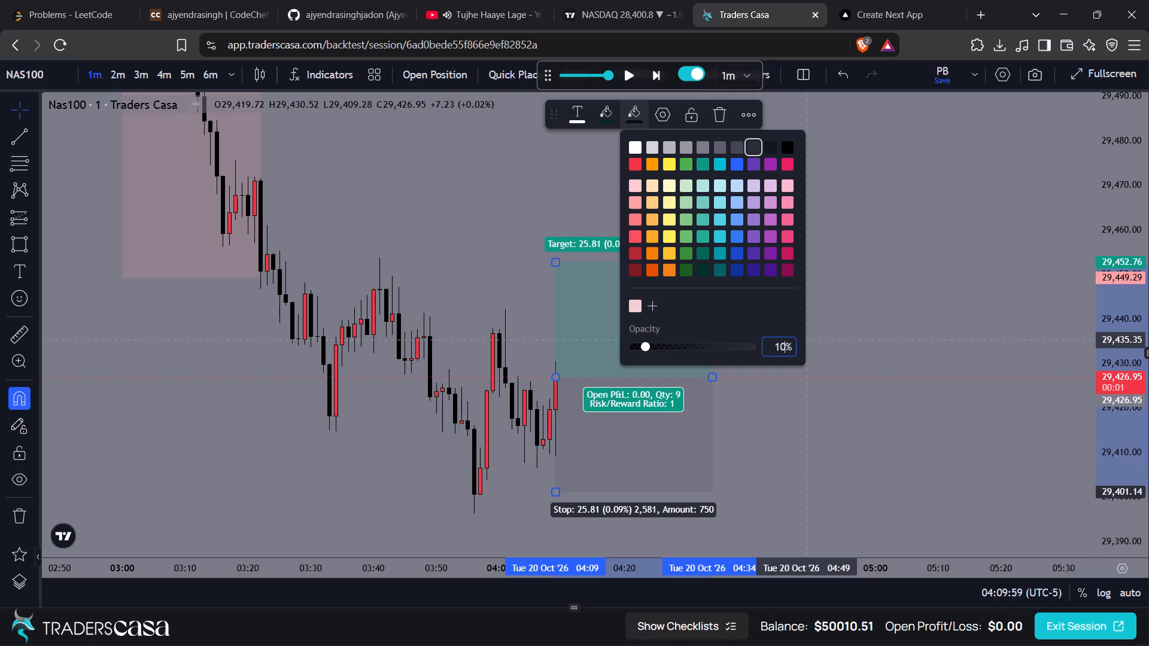
Set the fill of the long position's target zone to light pink with 10% opacity.
left_click(603, 101)
left_click(612, 180)
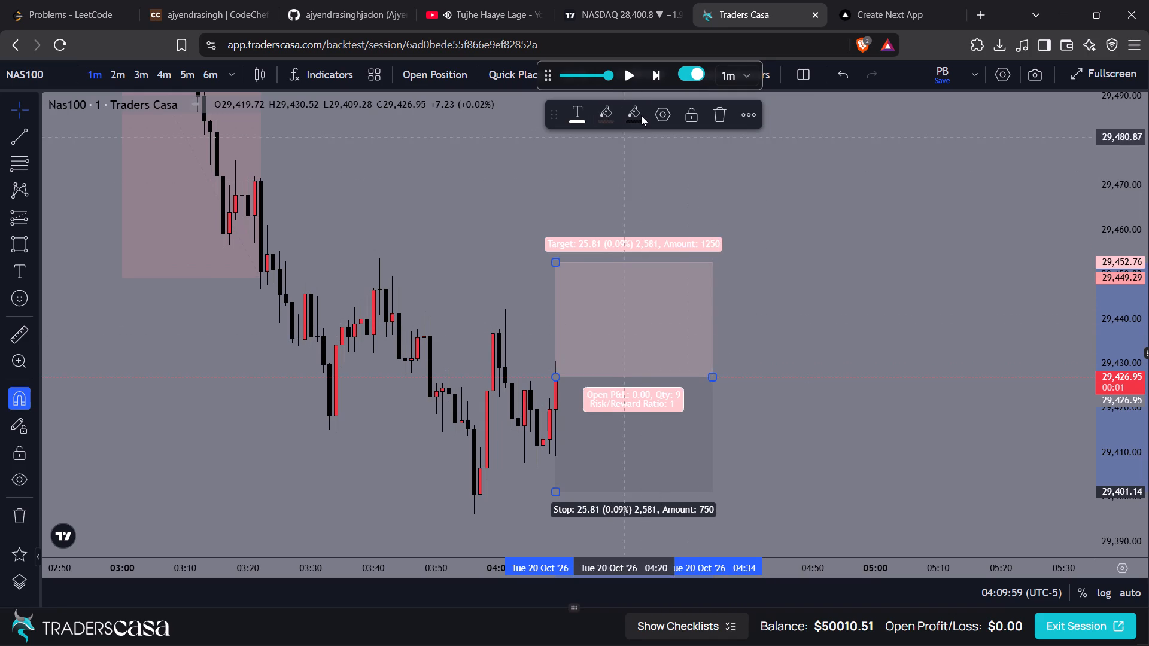
left_click(606, 121)
left_click_drag(749, 356, 761, 356)
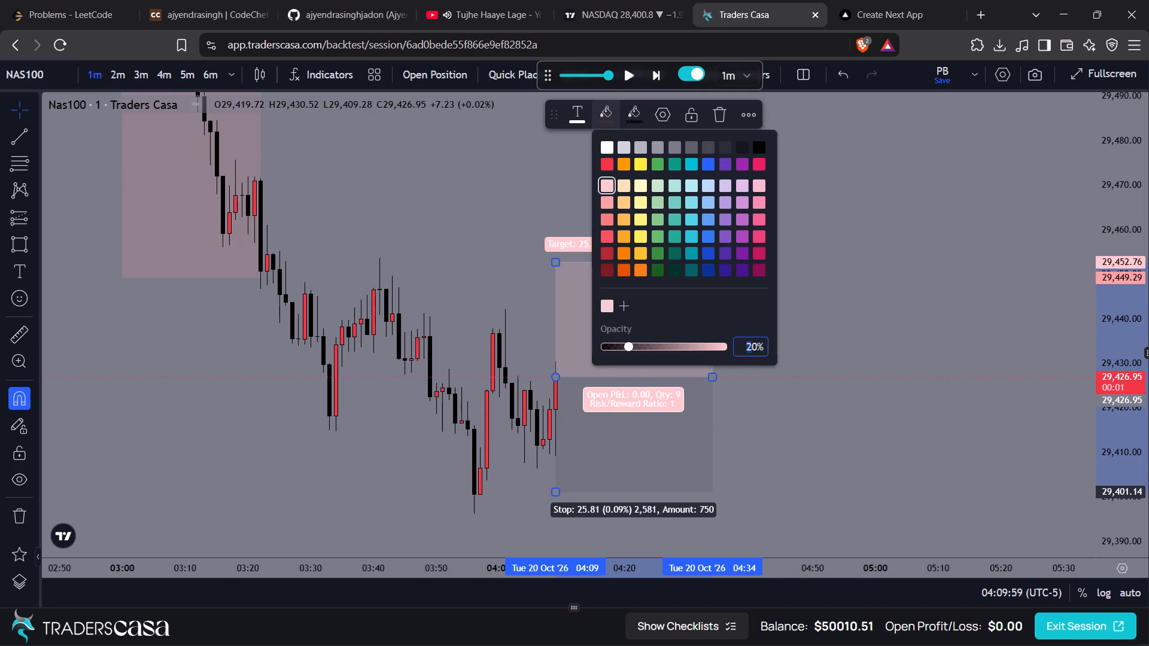
type("10")
left_click(836, 322)
Adjust the long position's target level to 29,453.66 and its stop level to 29,406.63.
left_click_drag(836, 322, 860, 306)
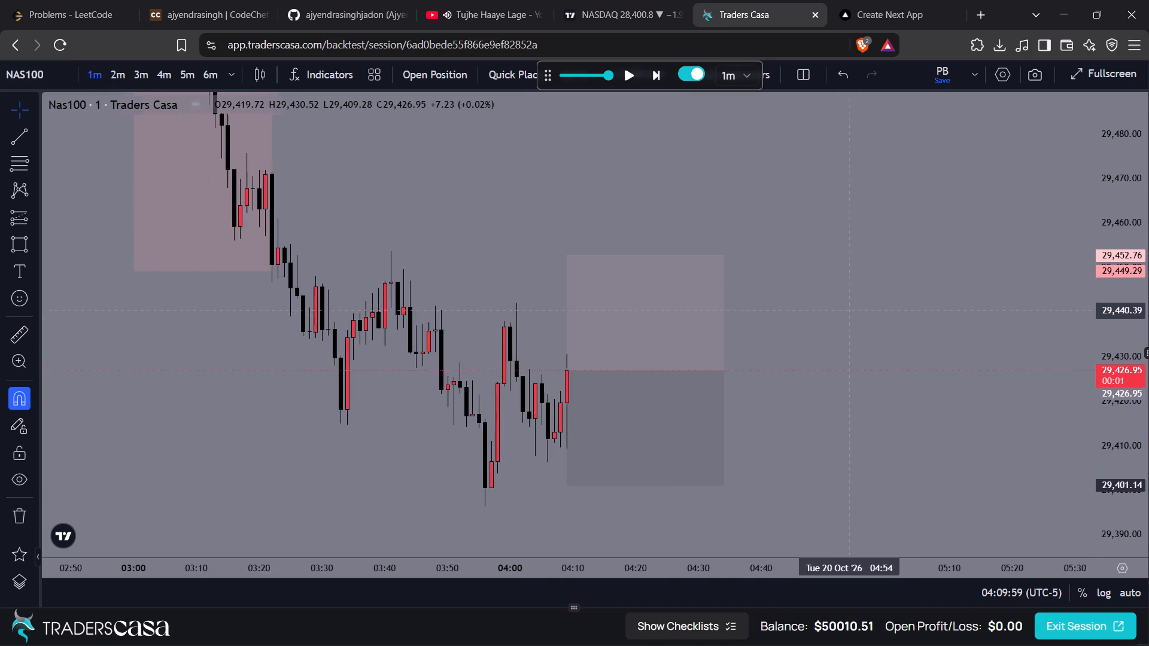
left_click_drag(860, 306, 862, 306)
left_click_drag(581, 252, 589, 251)
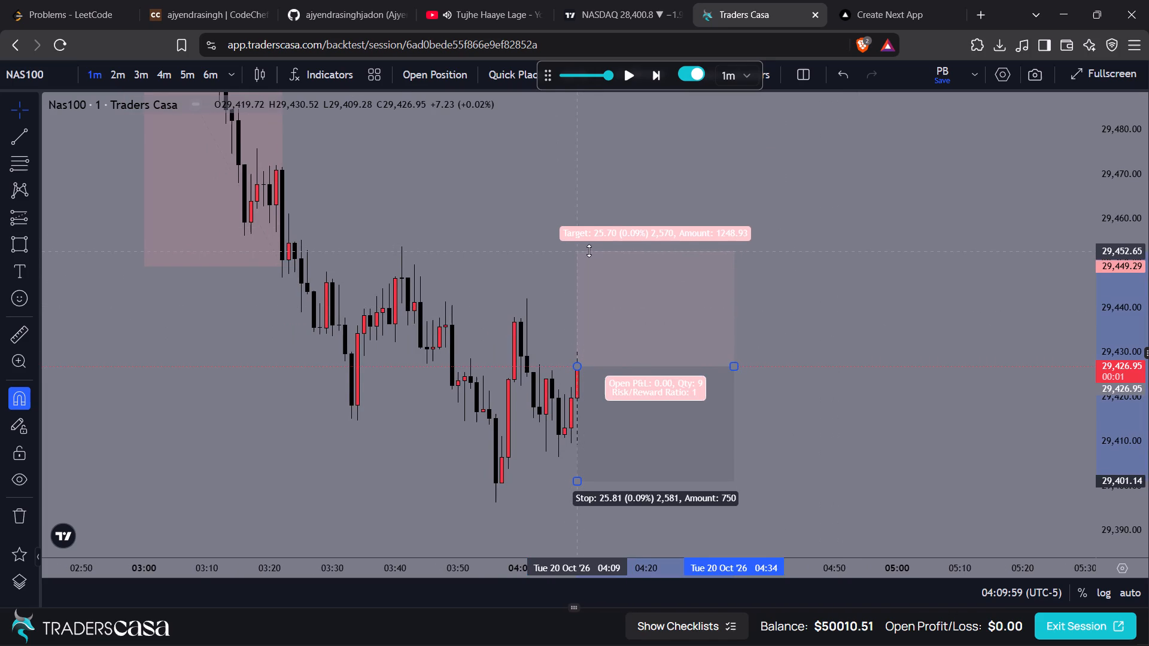
left_click_drag(589, 251, 596, 247)
left_click_drag(774, 291, 778, 233)
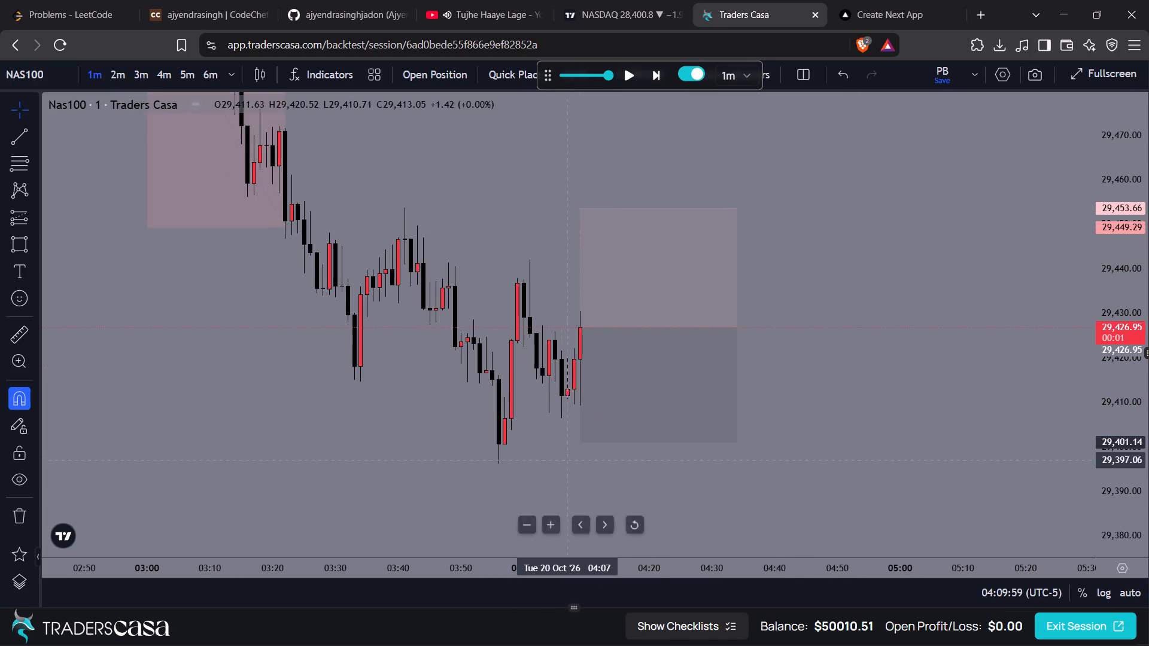
left_click_drag(582, 443, 618, 416)
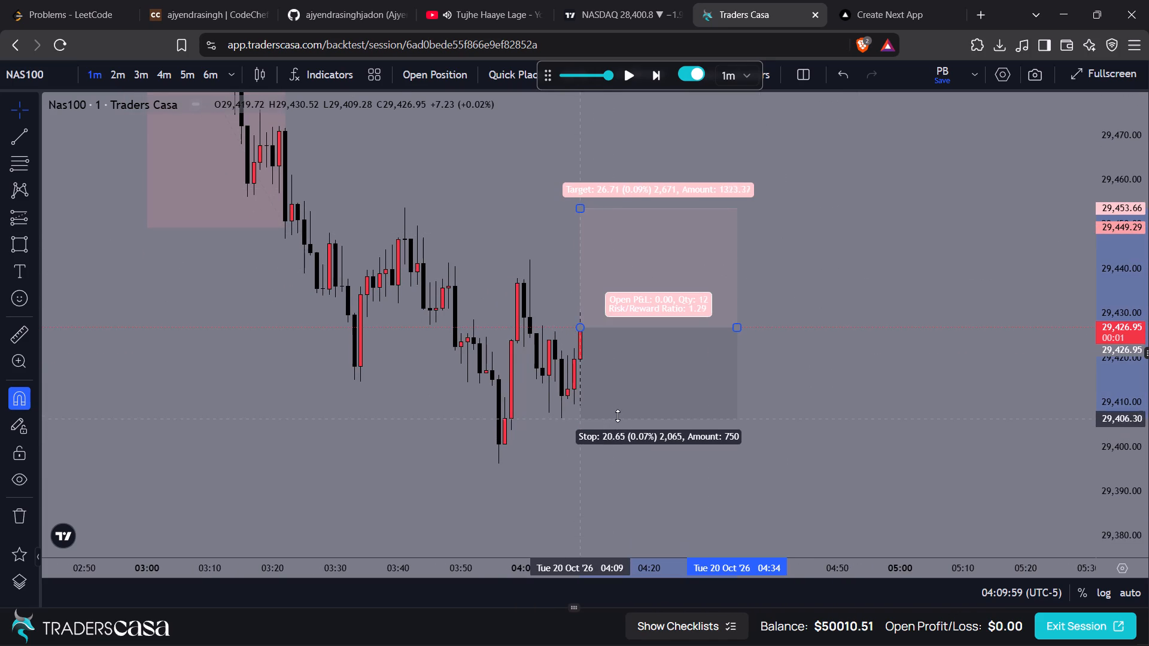
left_click_drag(618, 416, 625, 418)
Place a buy limit trade from the long position with entry 29426.95, take profit 29453.66, stop loss 29406.63 and 0.3% risk.
left_click_drag(778, 312, 772, 363)
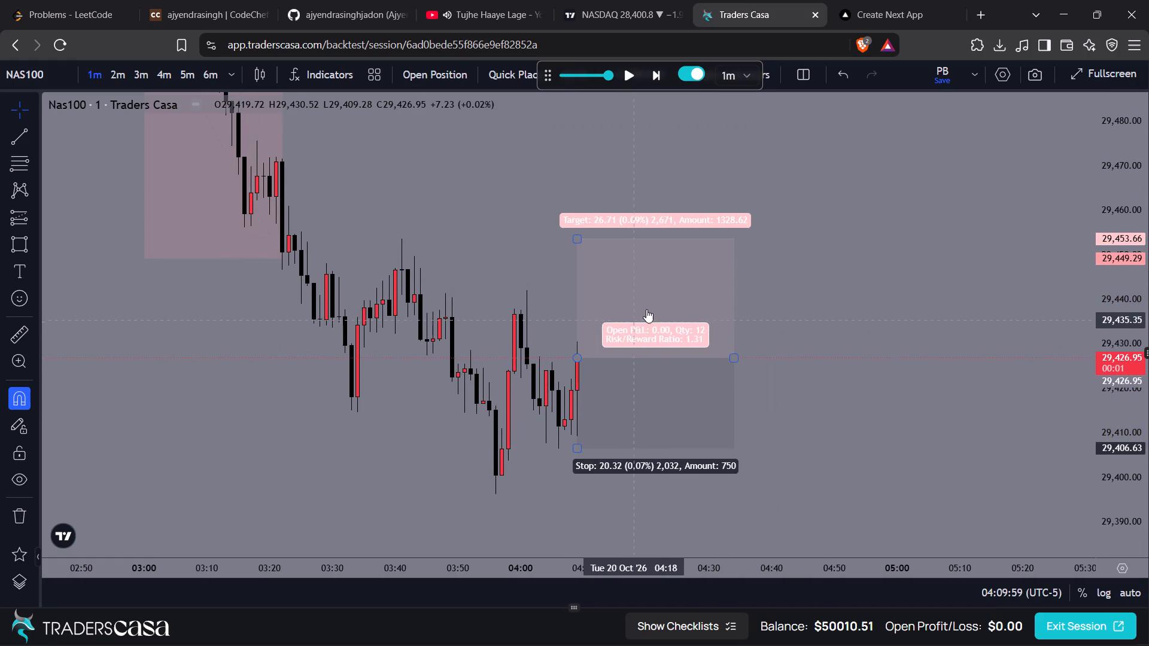
left_click(646, 309)
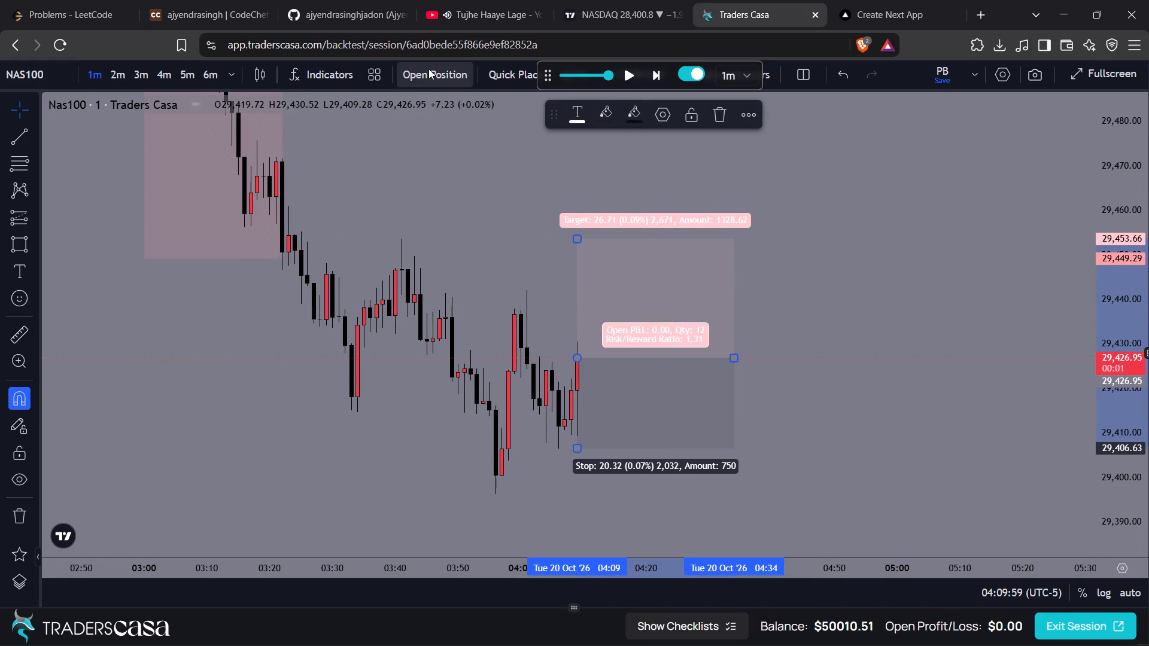
left_click(428, 69)
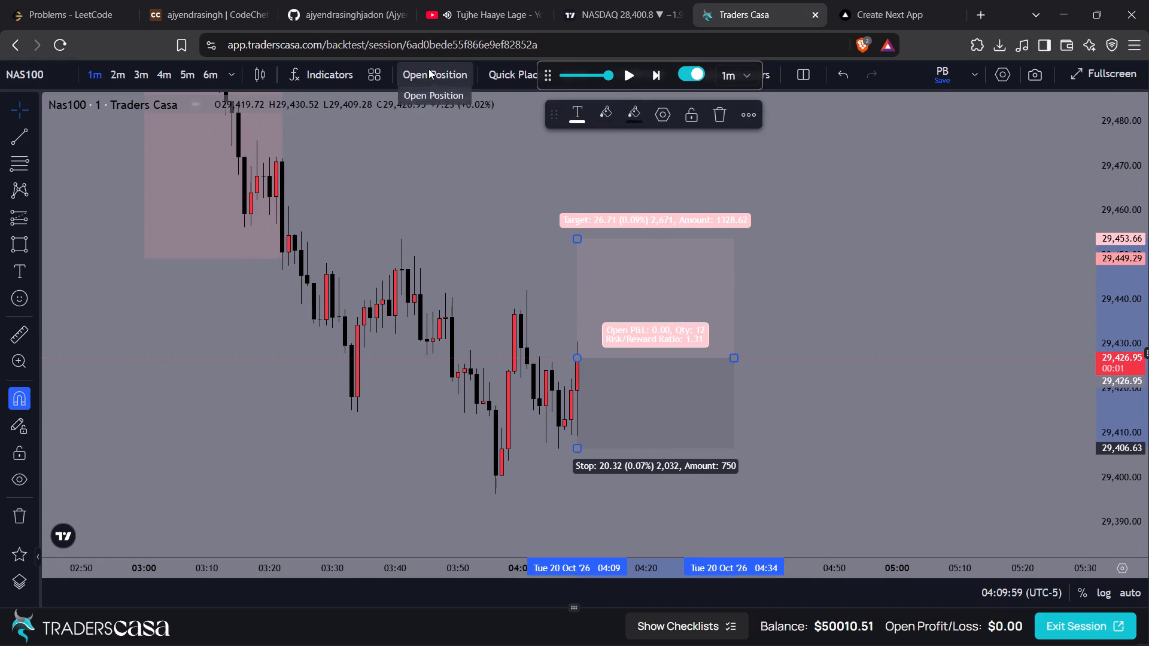
left_click(552, 558)
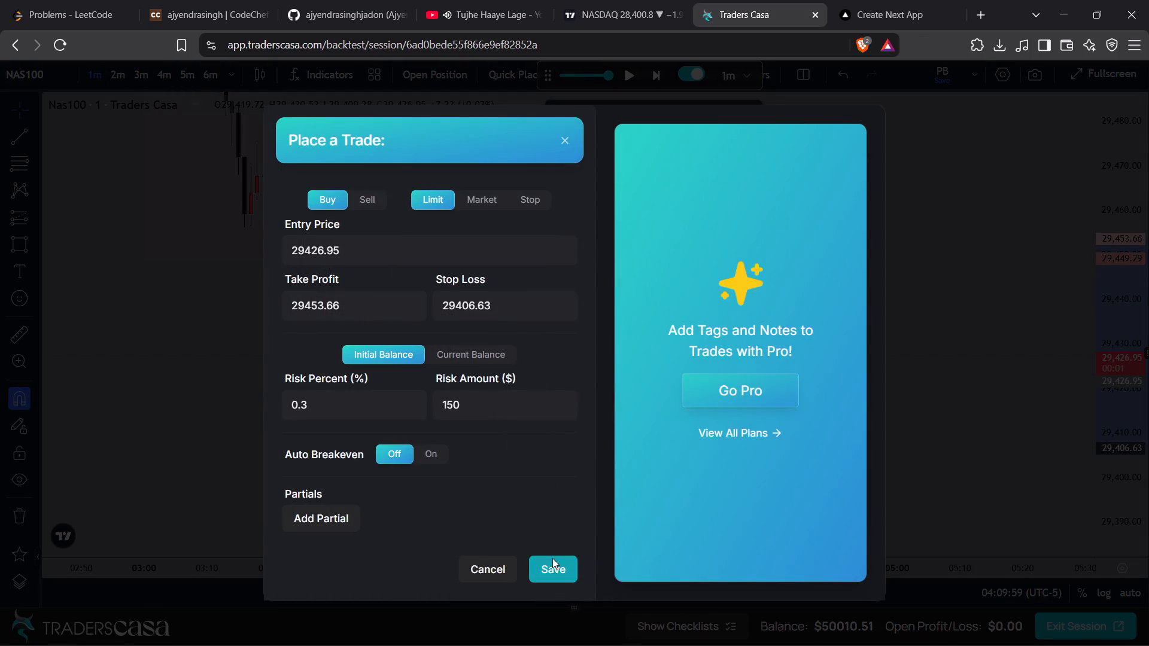
Step the replay forward six one-minute candles until the session clock reads 04:15:59.
left_click_drag(813, 339, 766, 294)
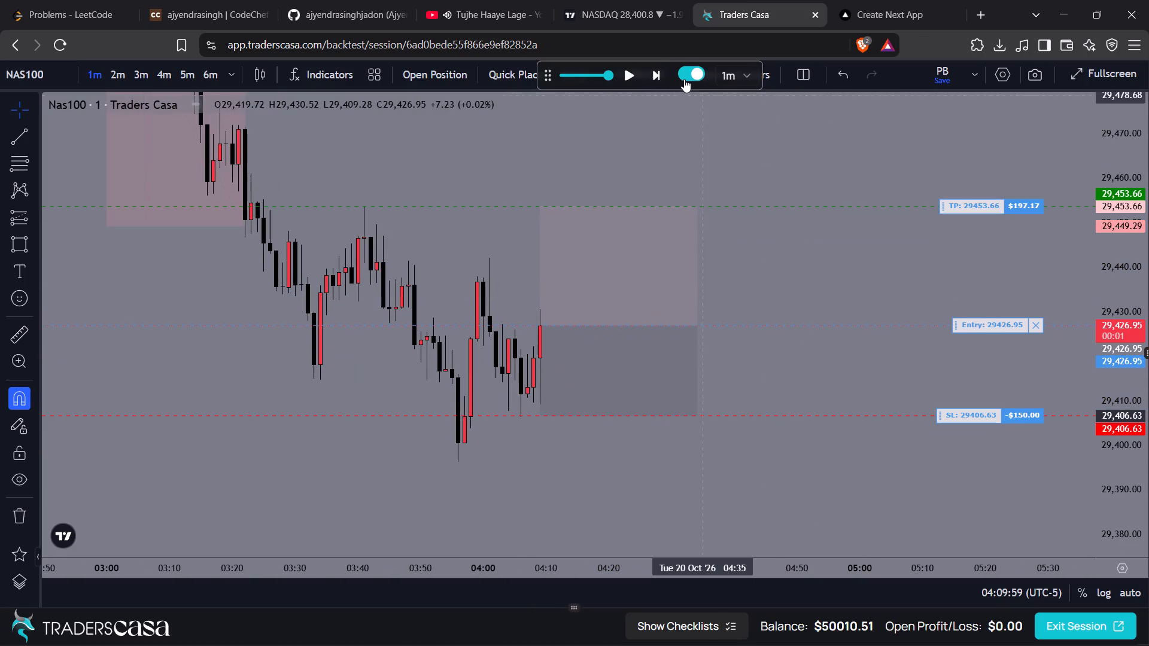
left_click(655, 78)
left_click(655, 78)
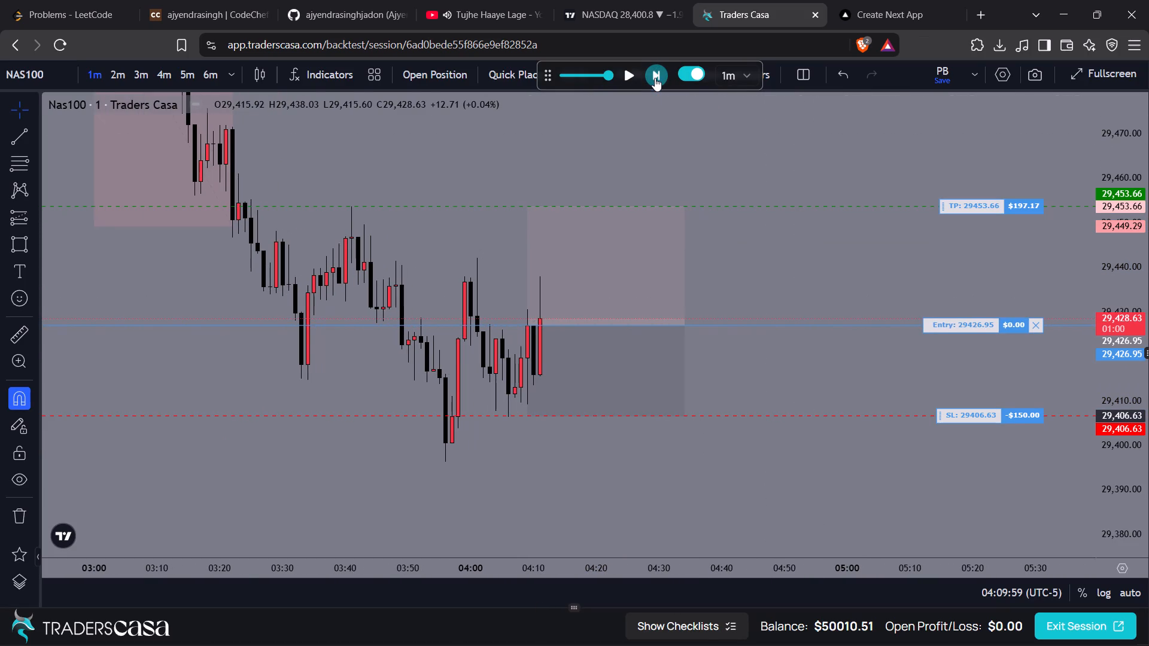
left_click(655, 78)
left_click(655, 78)
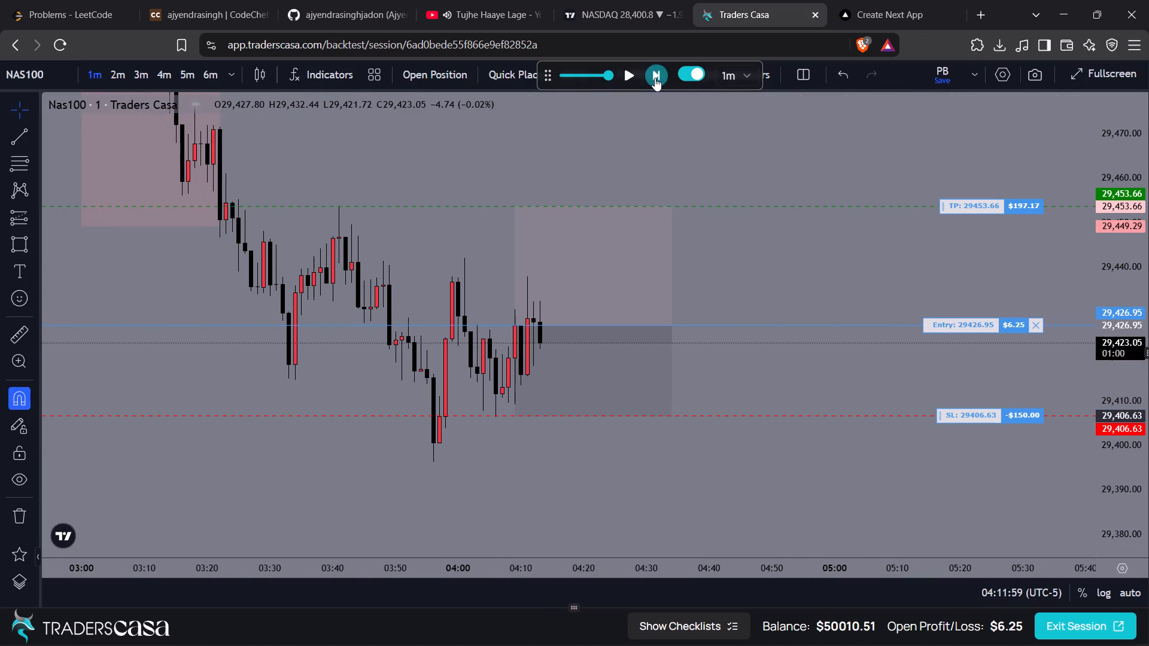
left_click(655, 78)
left_click(655, 78)
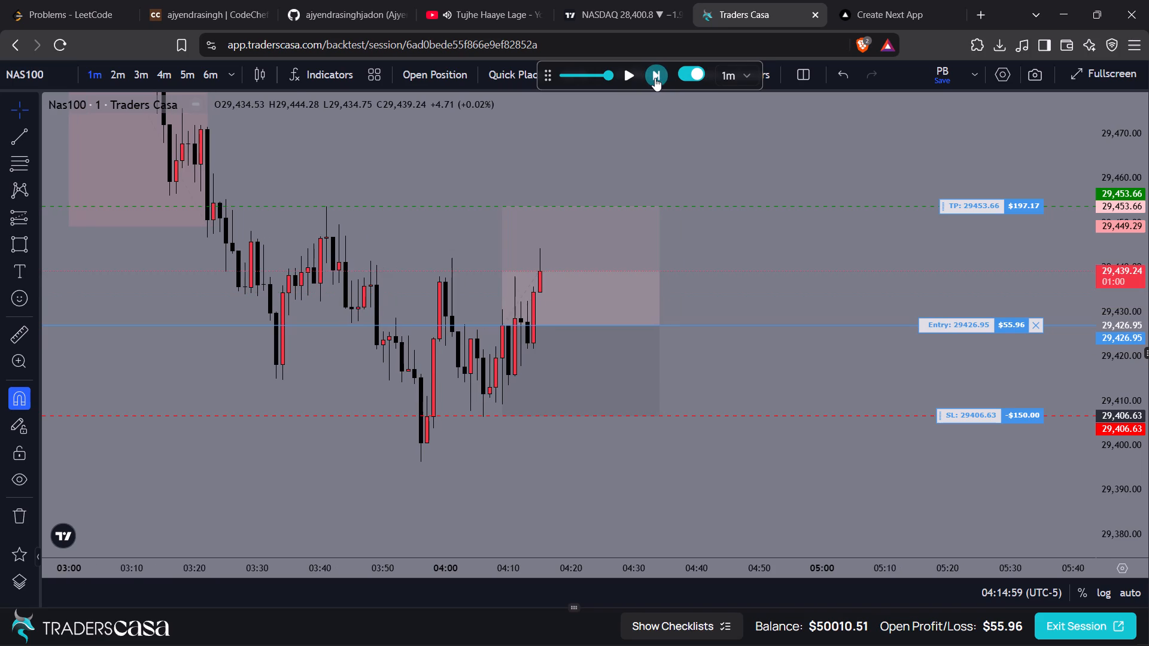
Move the open trade's stop loss to 29427.46, just above the entry price.
left_click_drag(955, 416, 952, 389)
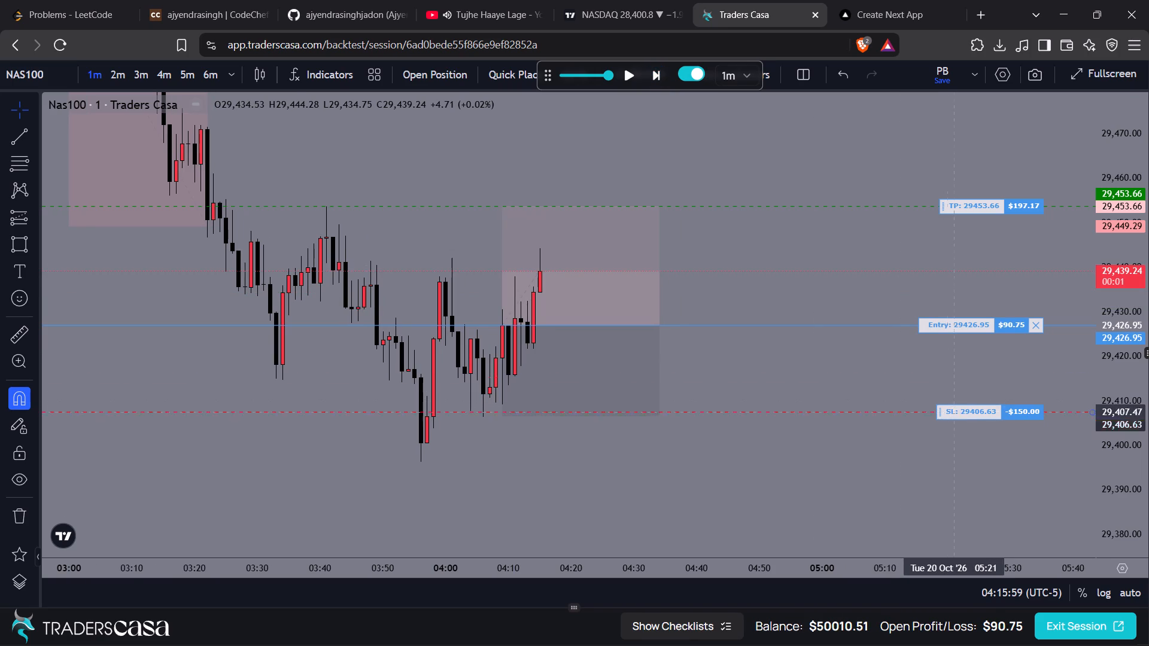
left_click_drag(952, 389, 957, 321)
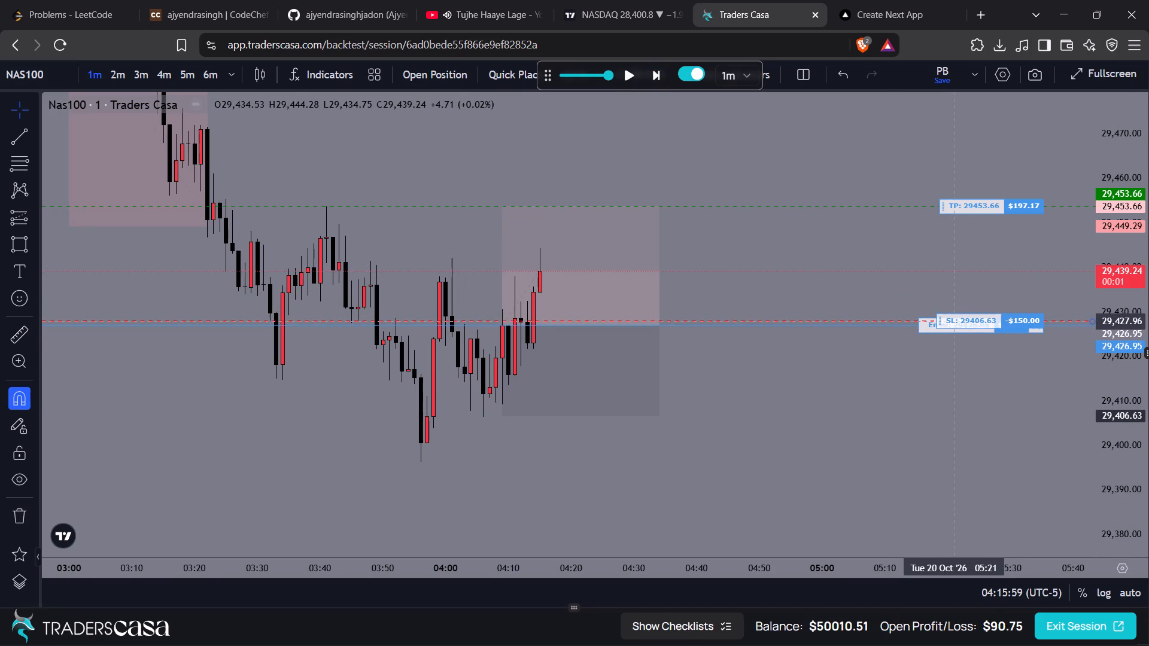
left_click_drag(957, 321, 965, 323)
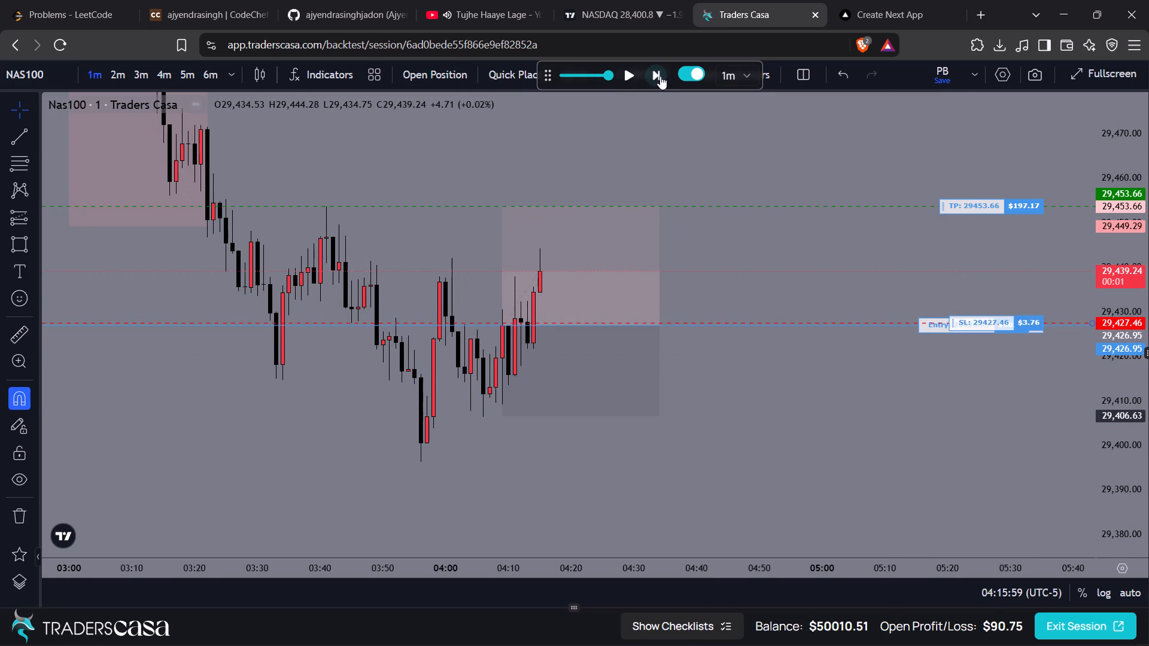
Advance the replay two one-minute candles until the session clock reads 04:17:59.
left_click(660, 76)
left_click(660, 76)
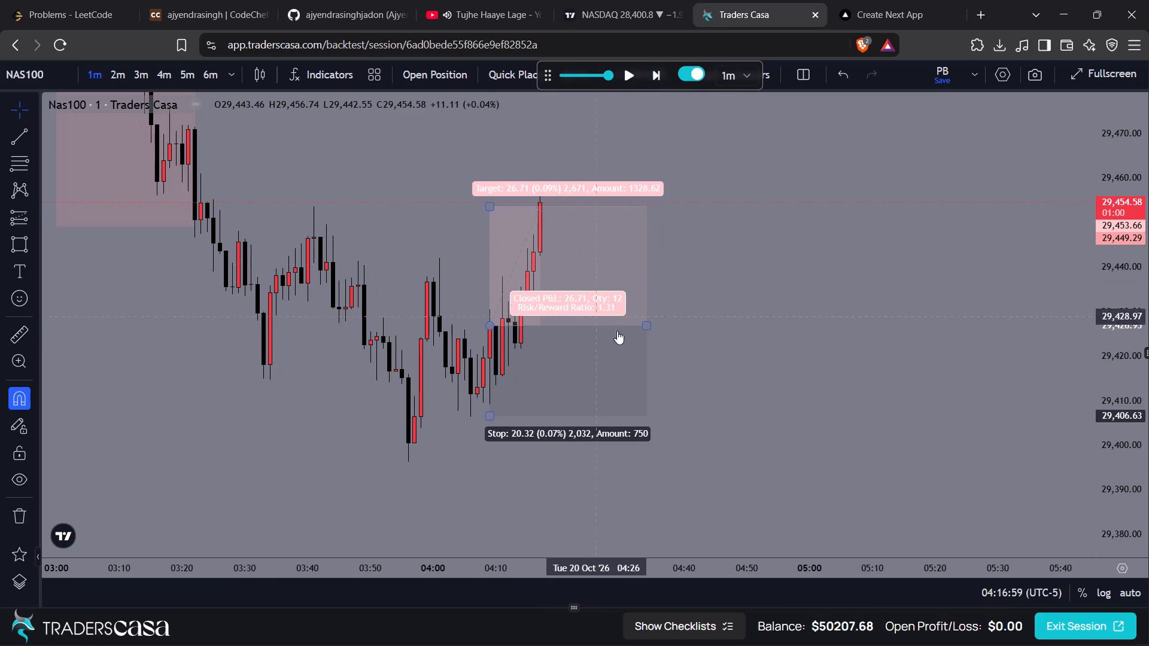
Shorten the long position drawing so that its far edge ends at the latest candle, 04:17.
left_click_drag(645, 323, 545, 314)
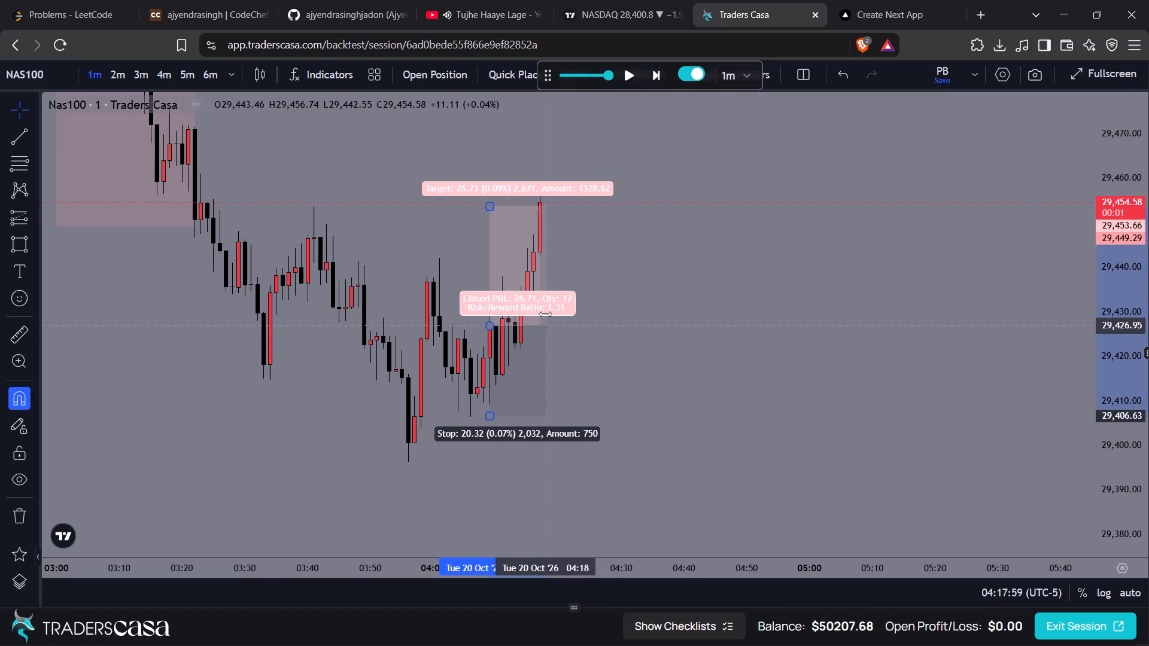
left_click_drag(545, 314, 540, 312)
Draw a horizontal trend line at 29,414.71 from the 03:34 candle's low to the 03:55 candle.
left_click_drag(586, 300, 800, 315)
scroll(800, 315, "down", 3)
right_click(800, 315)
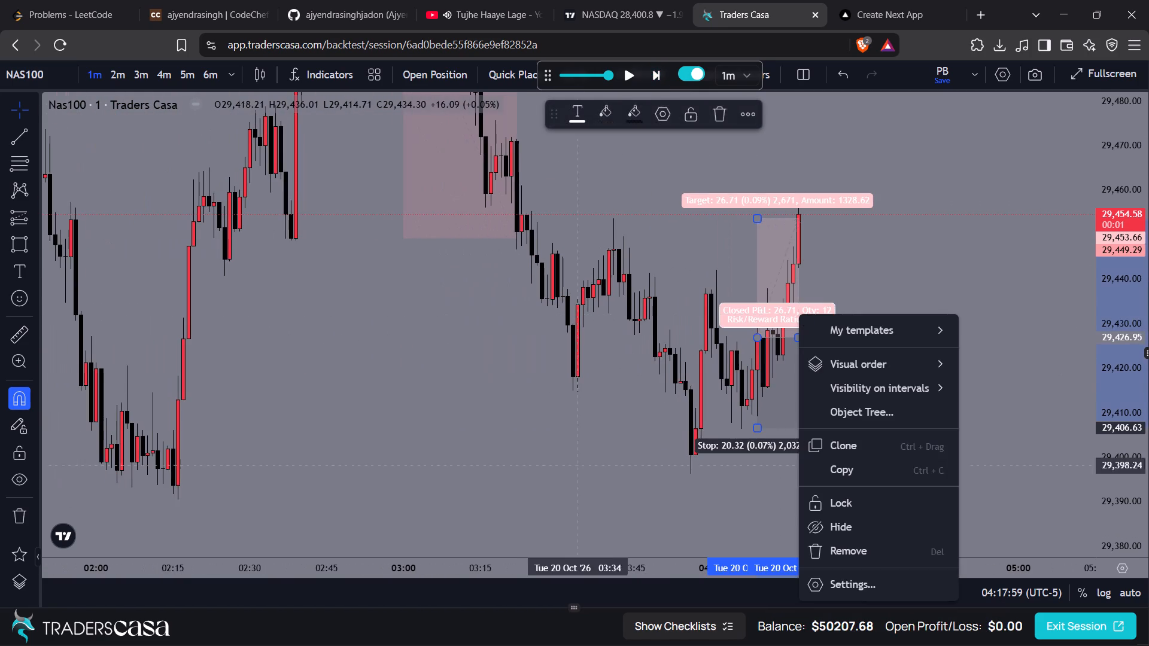
left_click(542, 493)
scroll(545, 442, "up", 2)
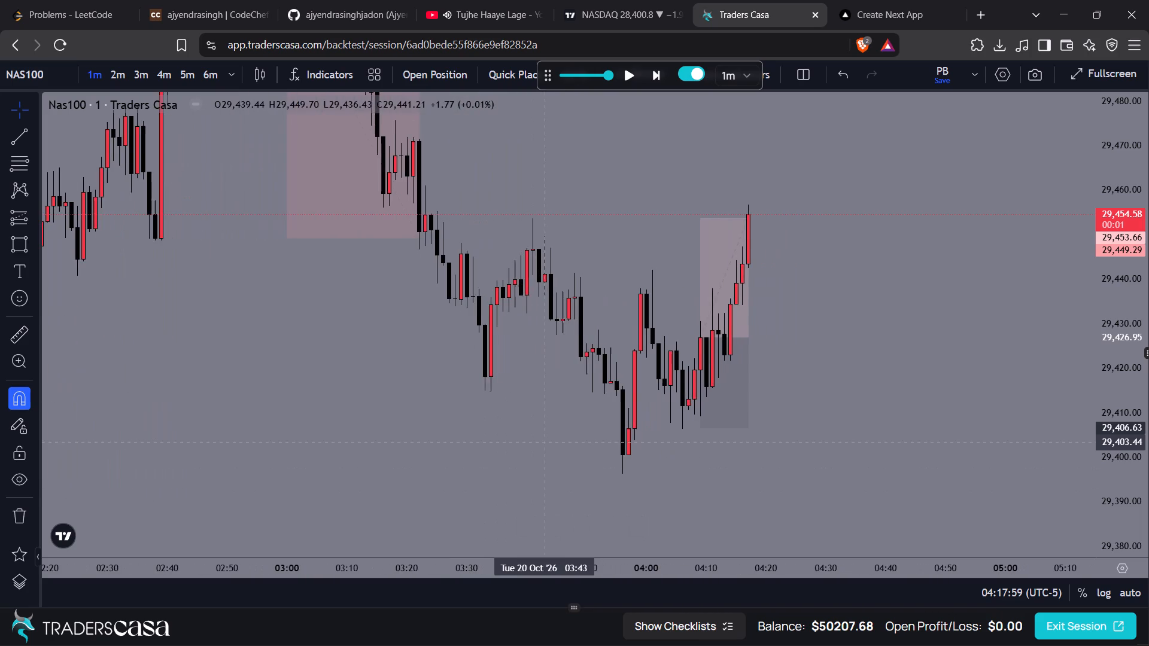
scroll(545, 442, "down", 2)
scroll(545, 442, "up", 1)
left_click_drag(405, 498, 411, 493)
scroll(594, 407, "up", 3)
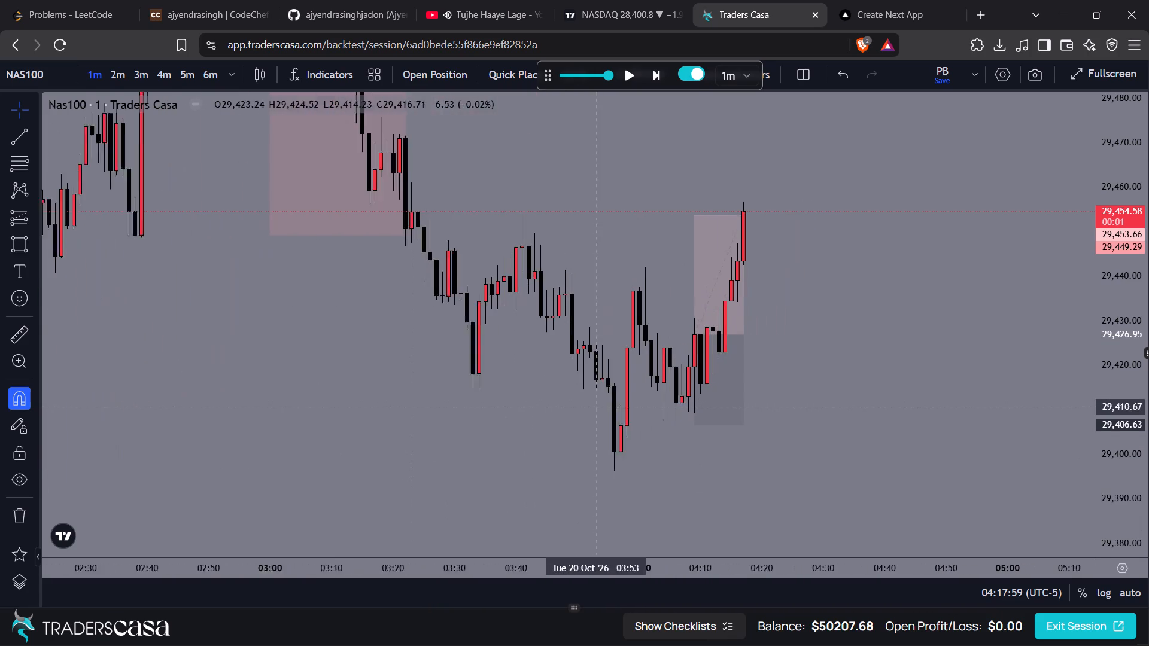
key("alt+t")
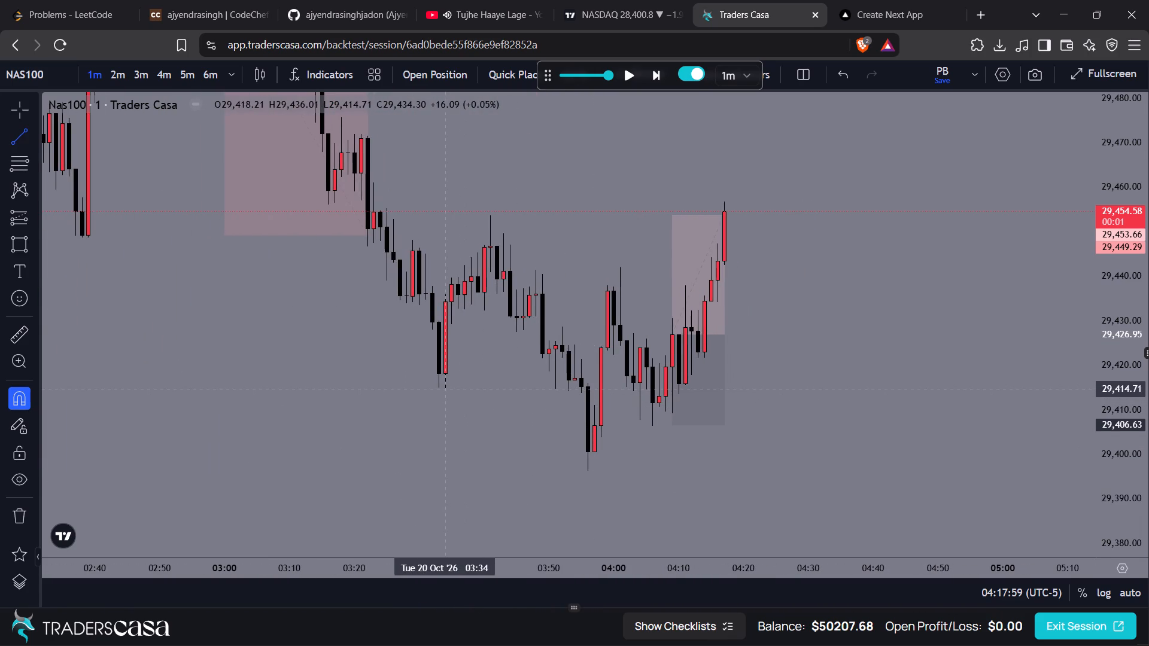
left_click(445, 391)
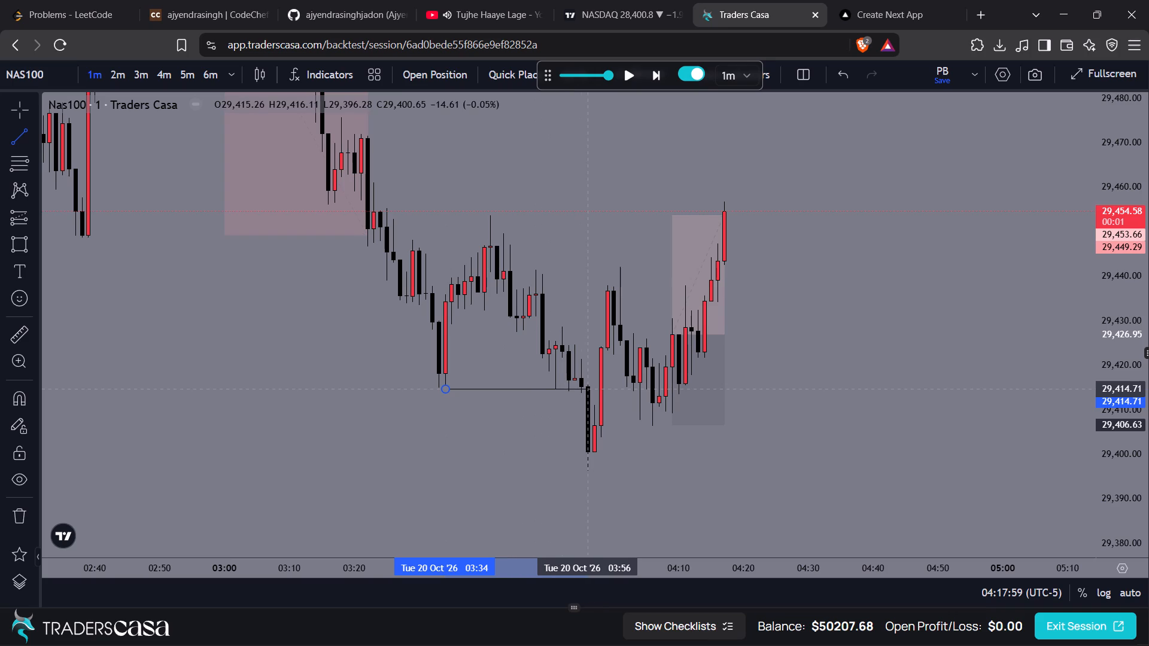
left_click(583, 391, "shift")
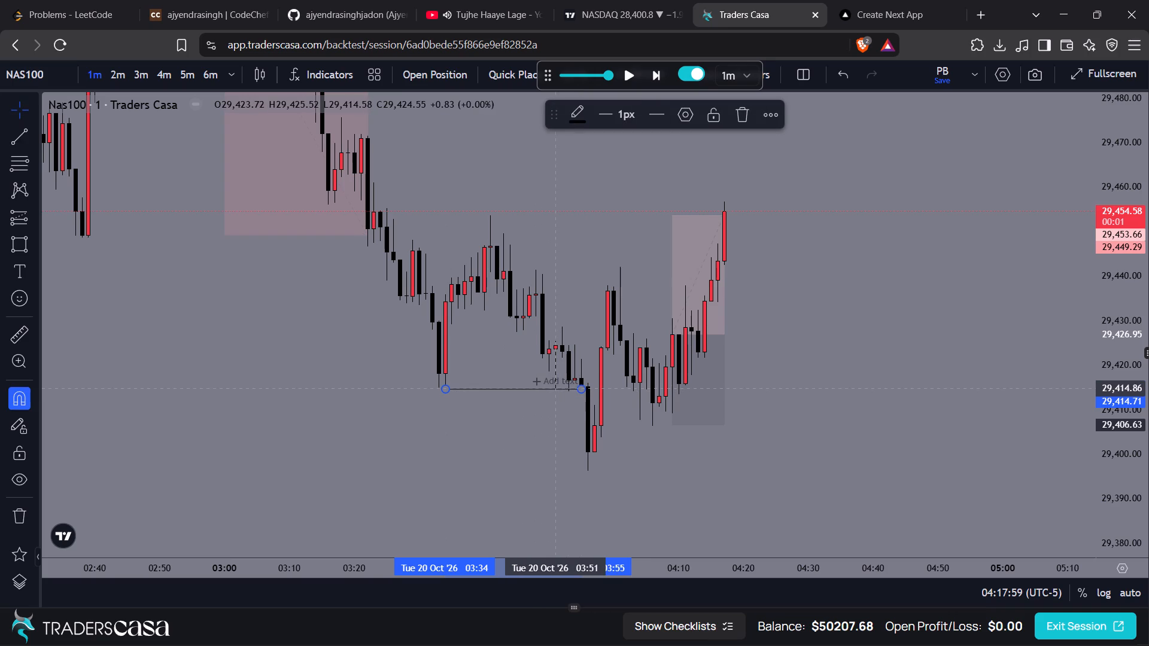
Label the new trend line $$$.
left_click(545, 379)
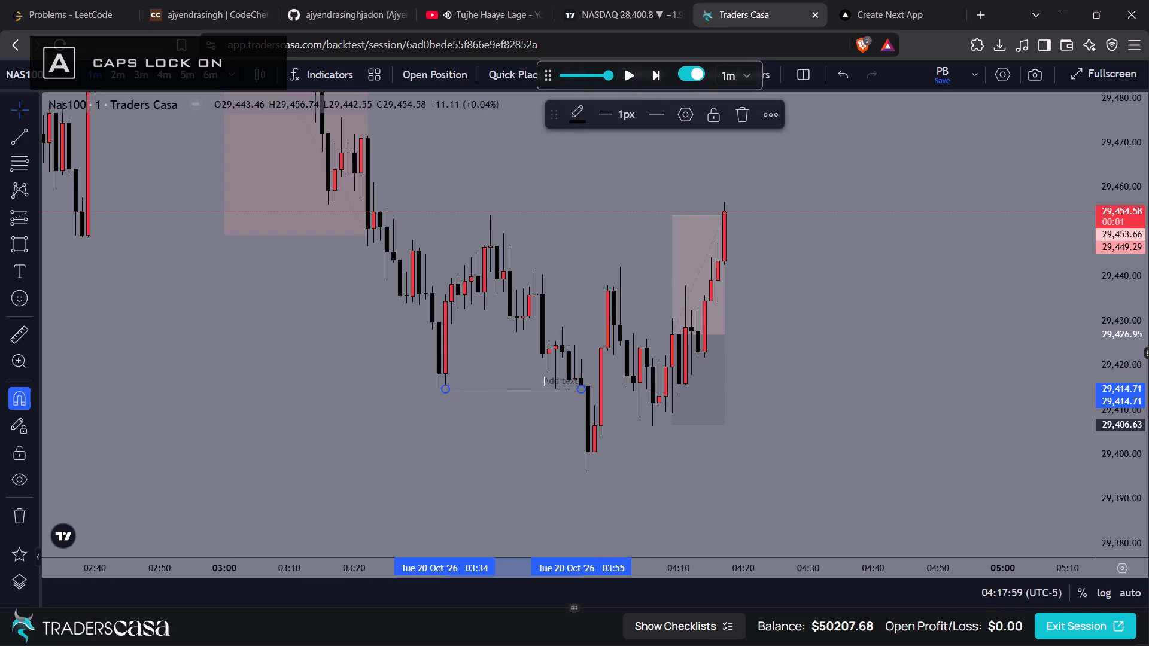
type("$$$")
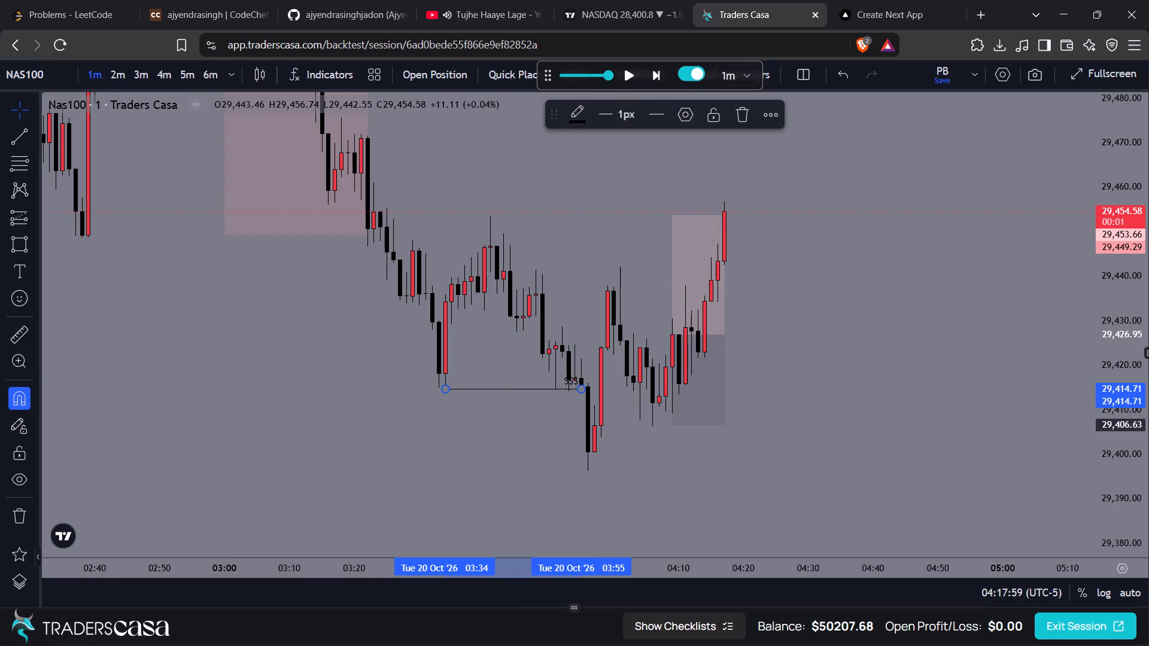
Set the vertical text alignment of the $$$ trend line's label to Bottom.
left_click_drag(576, 455, 576, 383)
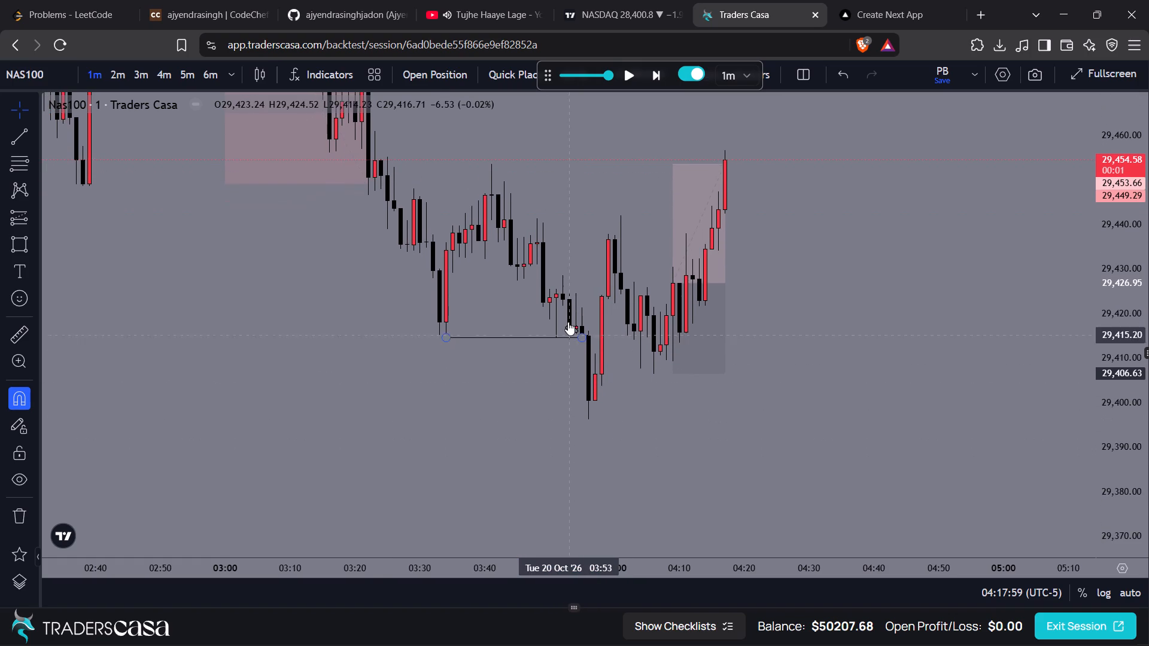
left_click(568, 330)
left_click(687, 108)
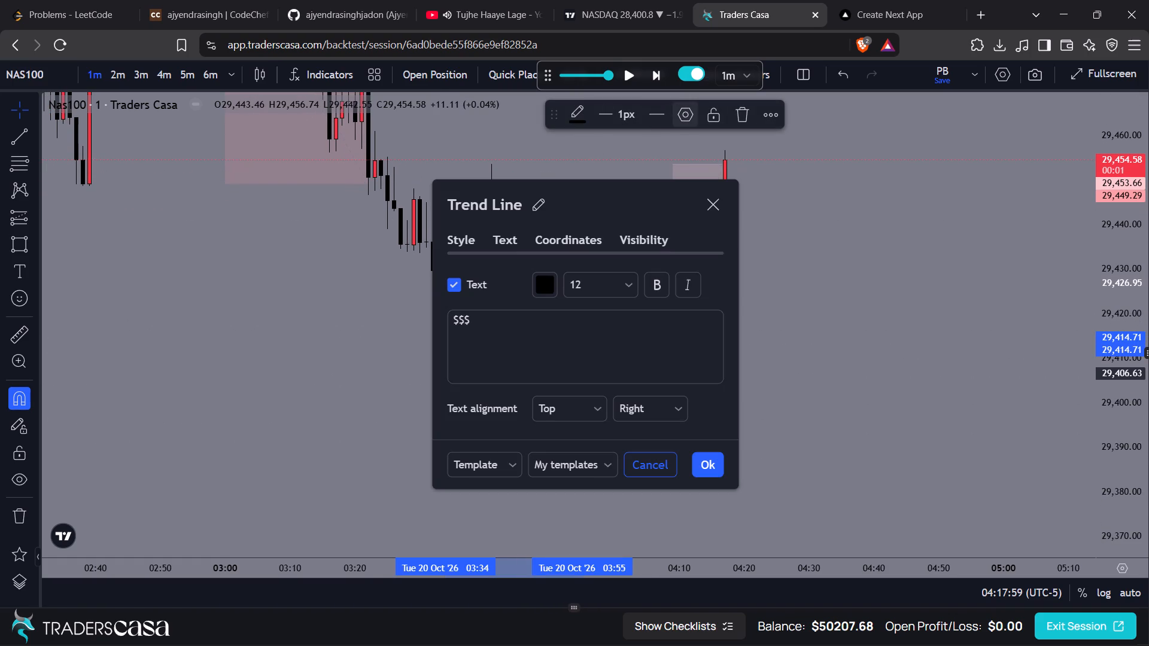
left_click(568, 411)
left_click(577, 483)
left_click(706, 463)
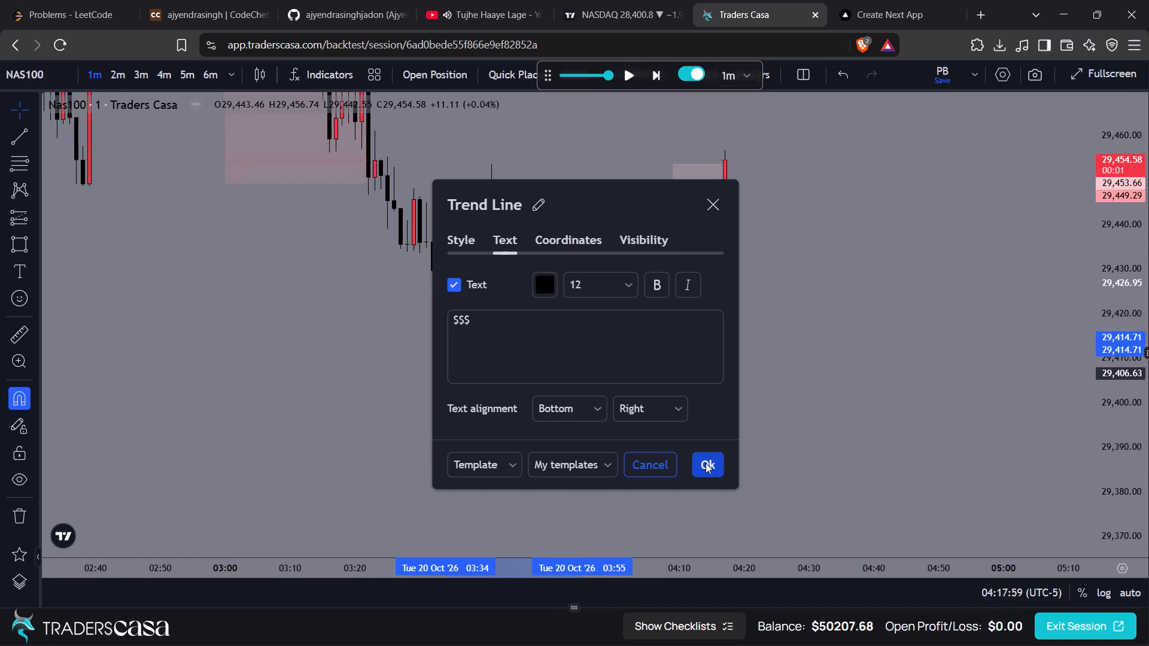
left_click(774, 361)
Draw a thin rectangle between 29,413.74 and 29,411.11, starting at the 03:55 candle and stretched to 04:32.
left_click_drag(805, 328, 707, 426)
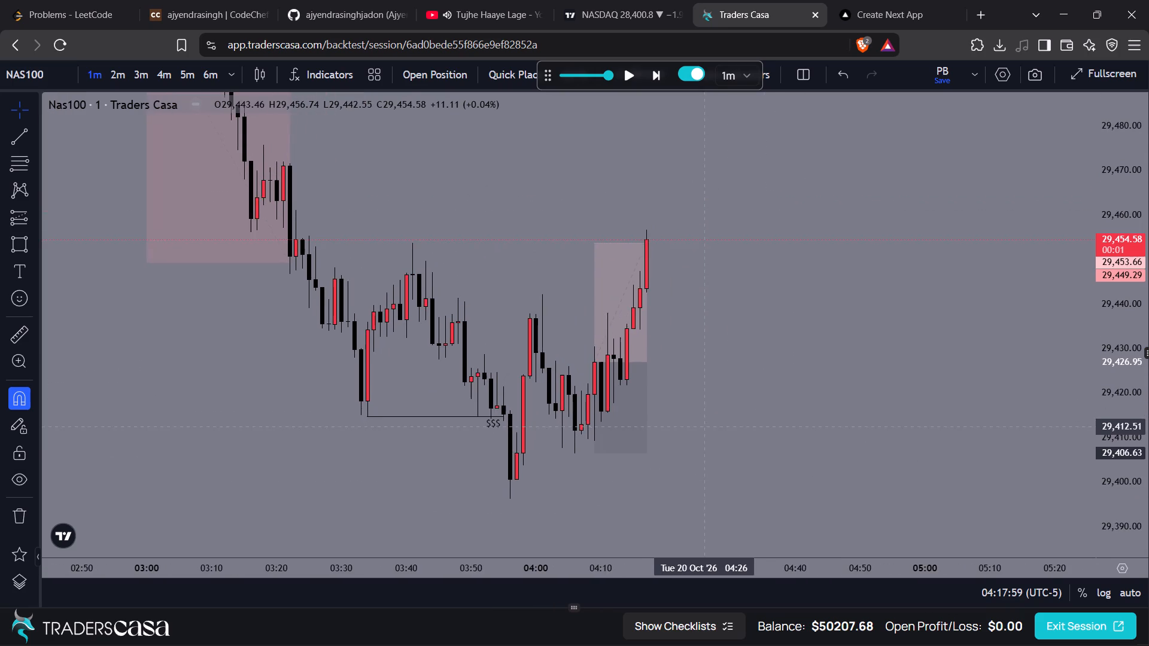
left_click_drag(707, 426, 704, 406)
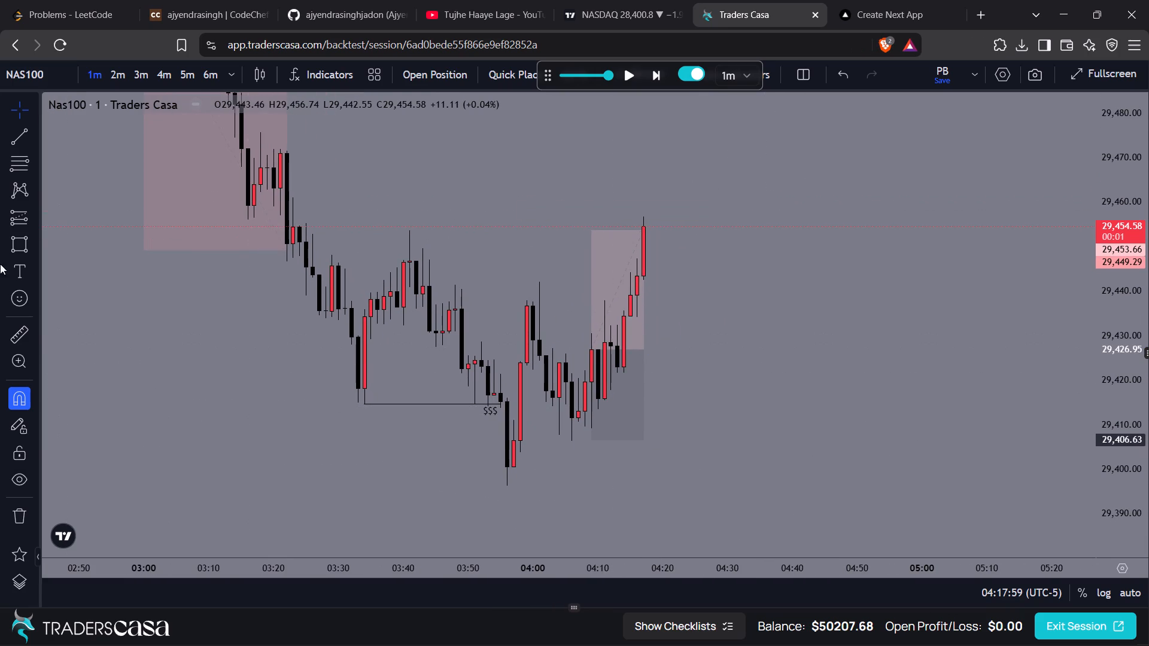
left_click(20, 248)
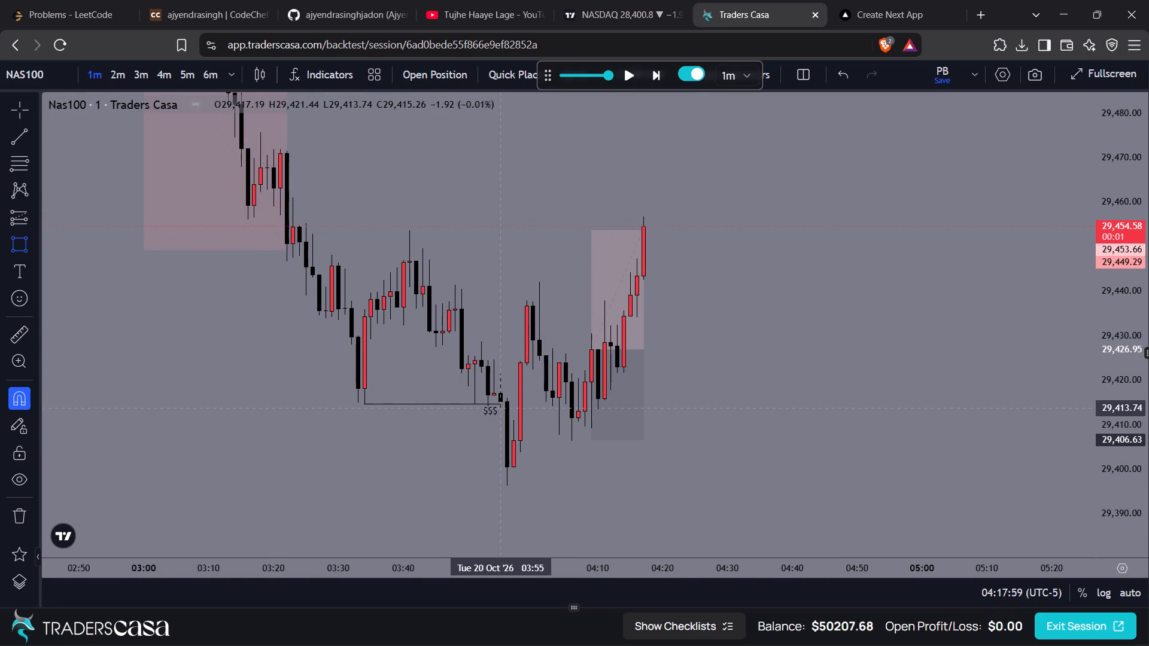
left_click_drag(502, 407, 513, 418)
left_click(513, 418)
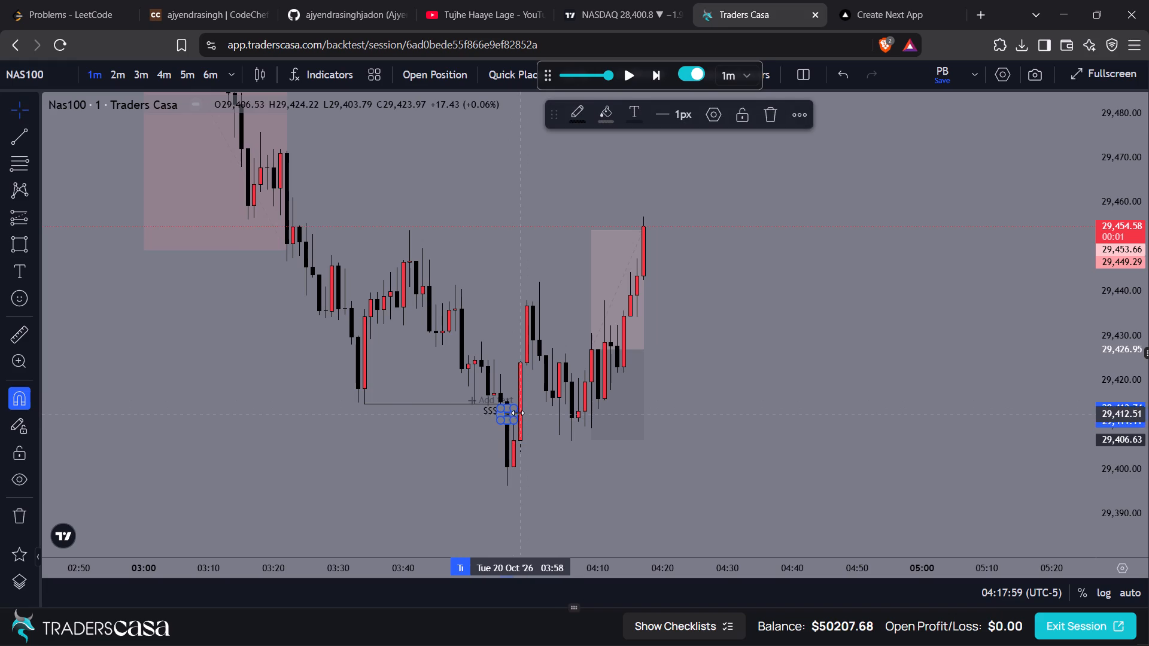
left_click(517, 412)
left_click(518, 413)
left_click_drag(518, 413, 676, 413)
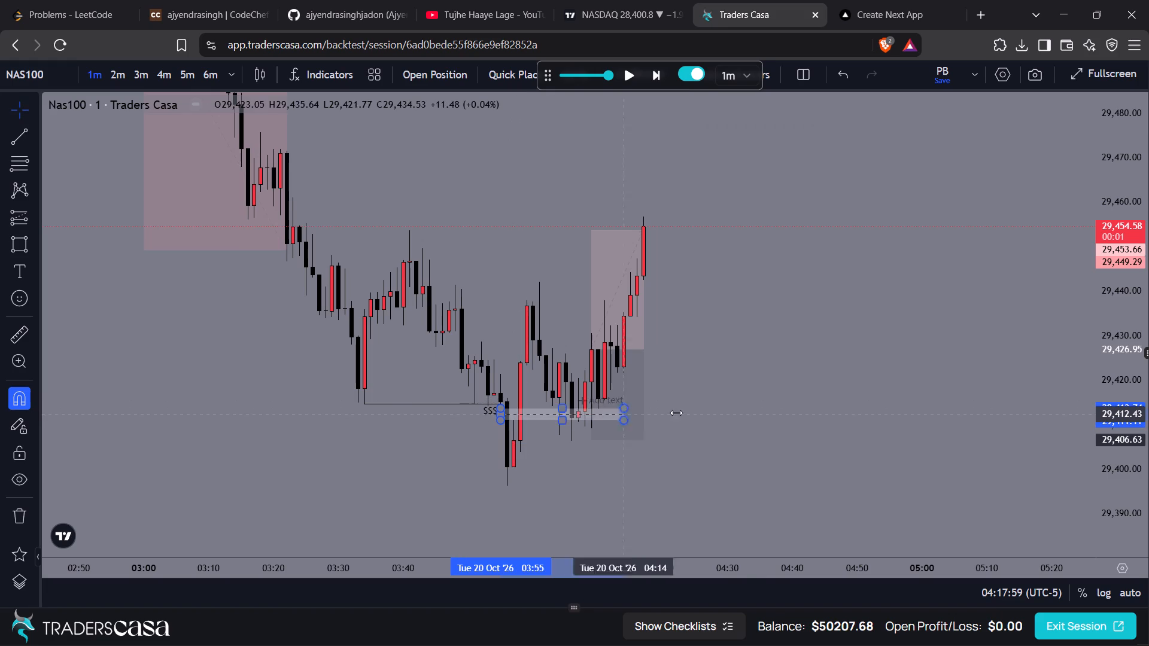
left_click_drag(676, 413, 741, 410)
Label the new rectangle iFVG.
left_click(719, 402)
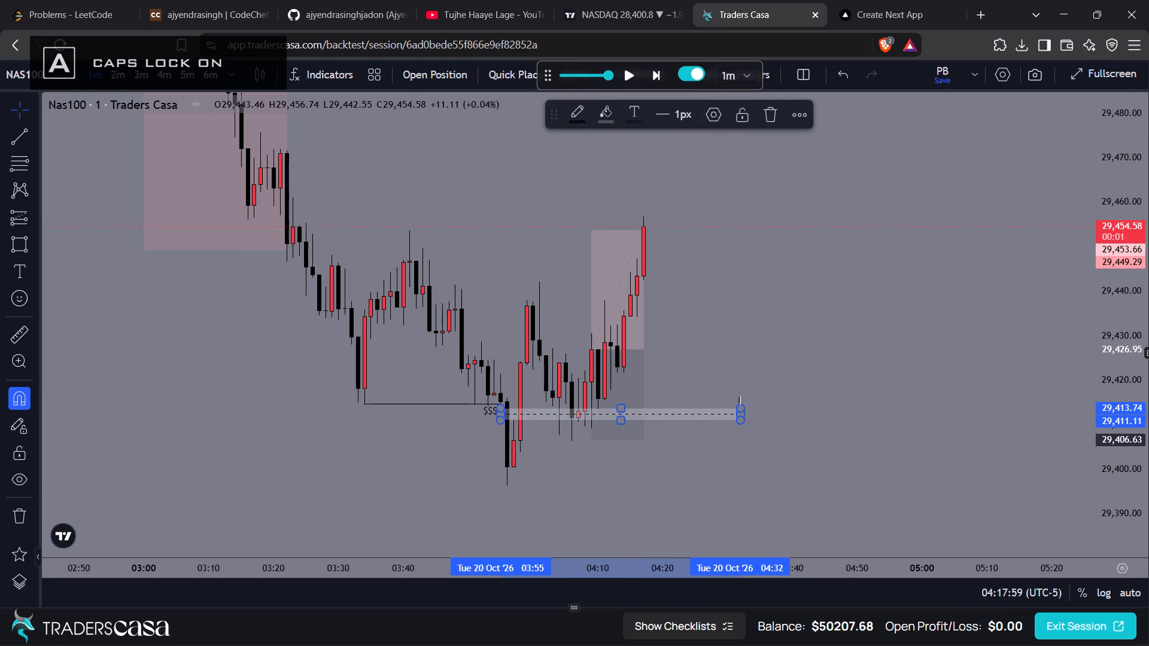
type("FVG")
left_click(745, 365)
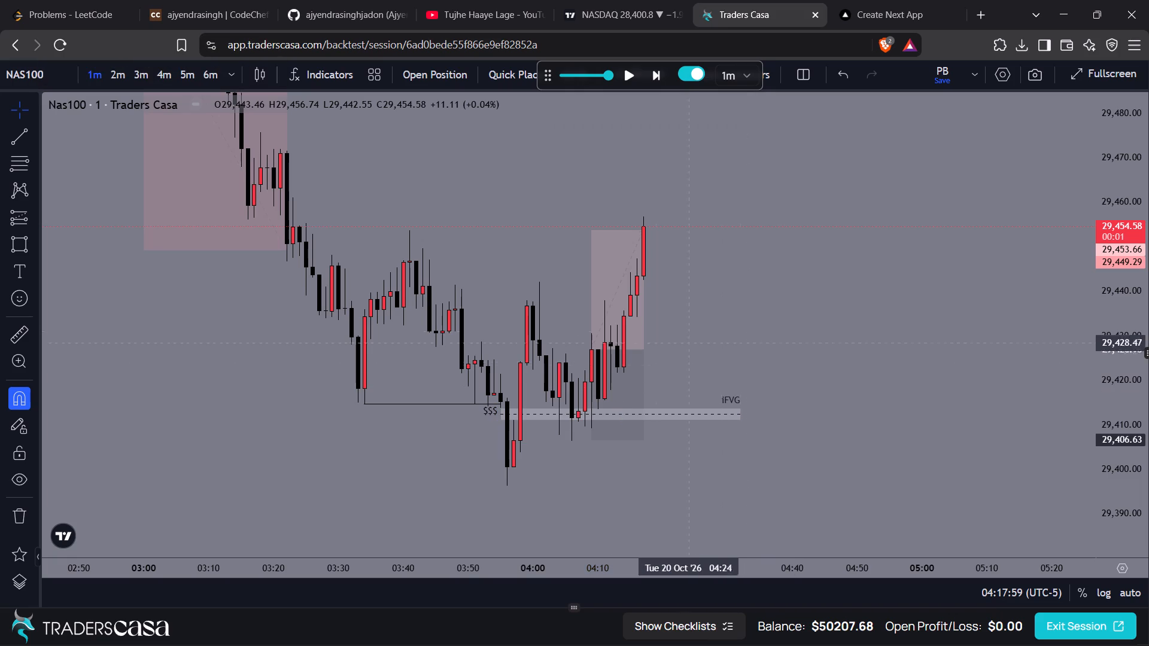
Draw a horizontal trend line at 29,424.07 from the 04:05 candle to 04:32.
key("alt+t")
left_click(567, 362)
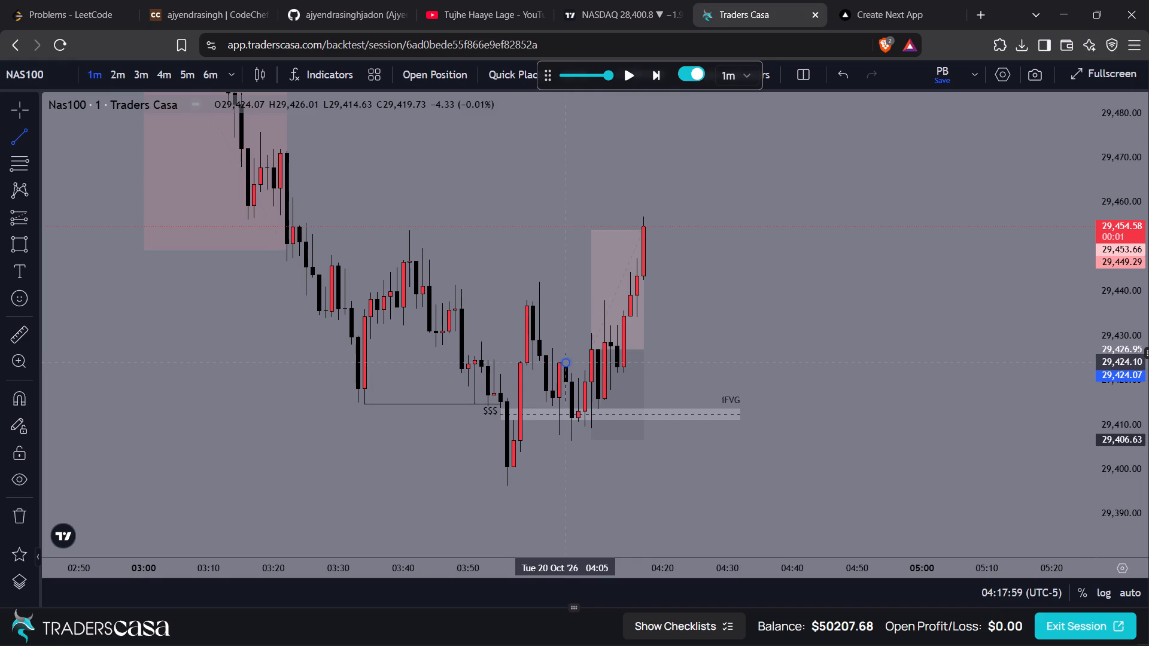
left_click(740, 364, "shift")
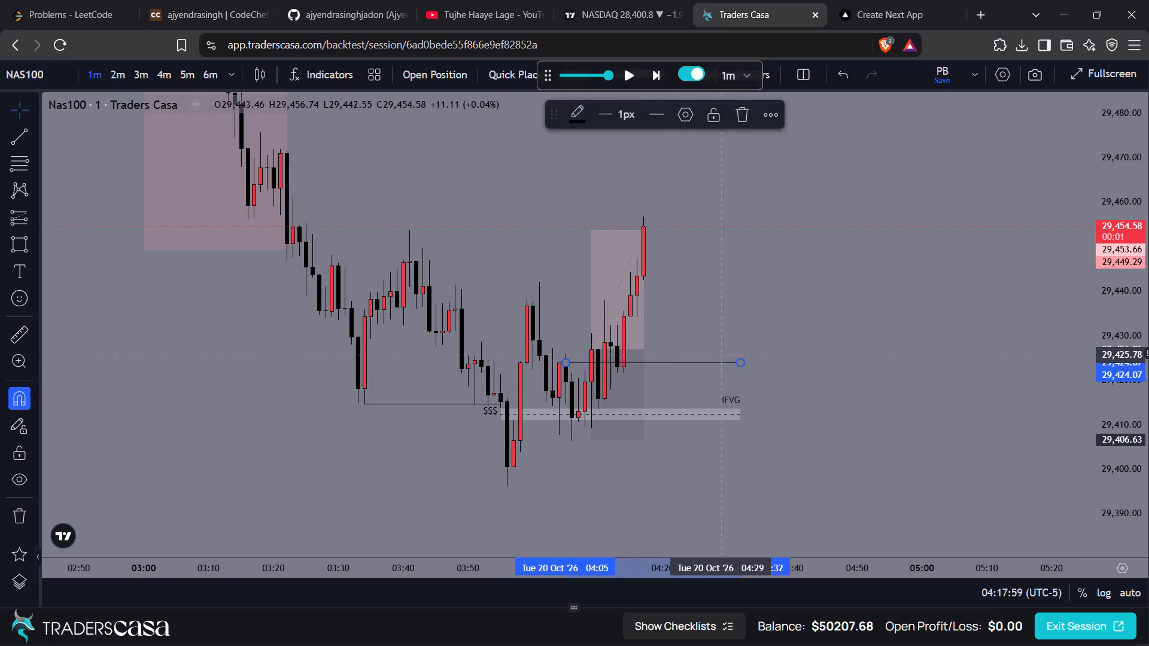
Label the new trend line CISD + OB.
left_click(721, 367)
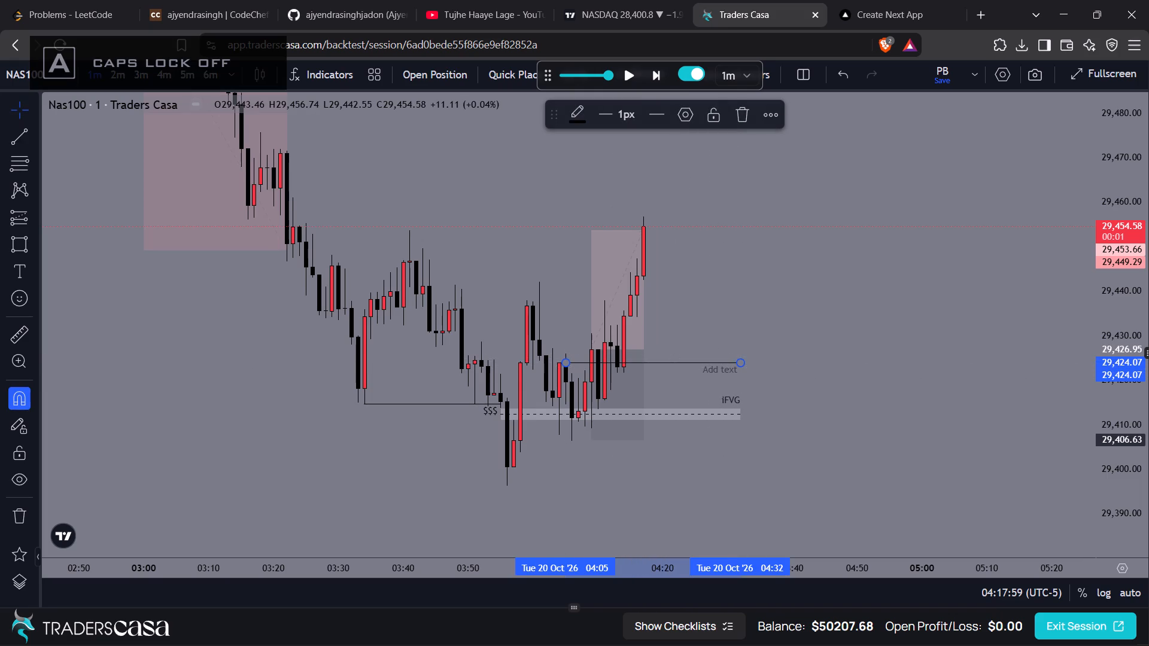
key("c")
key("BackSpace")
type("CISD")
key("space")
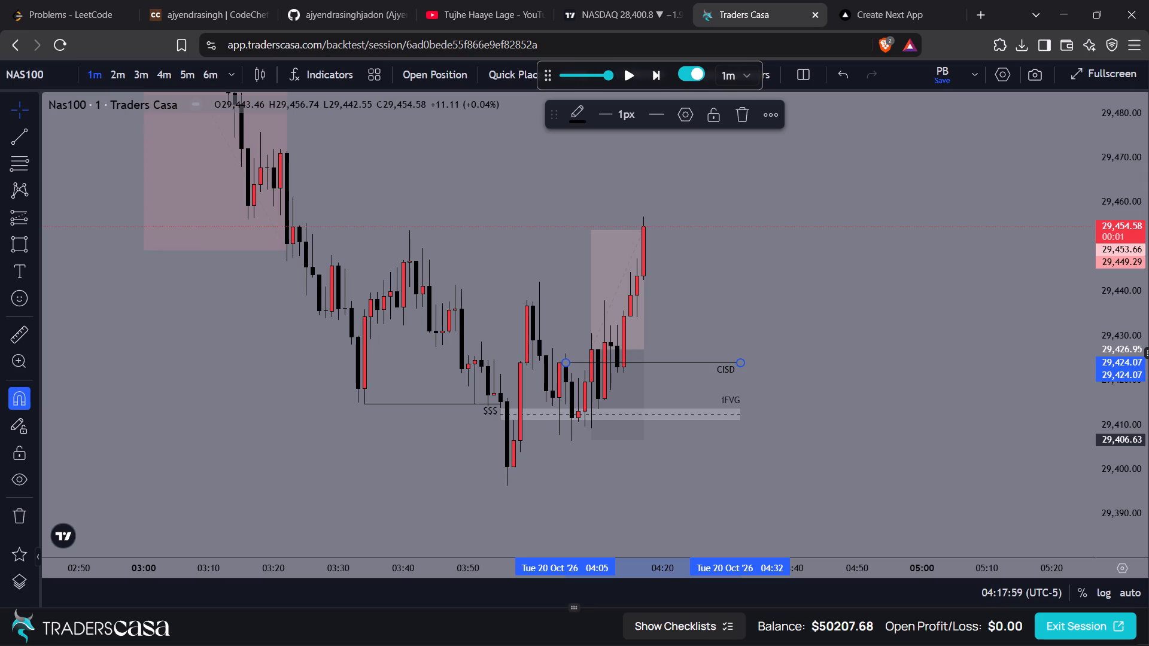
type("+ OB")
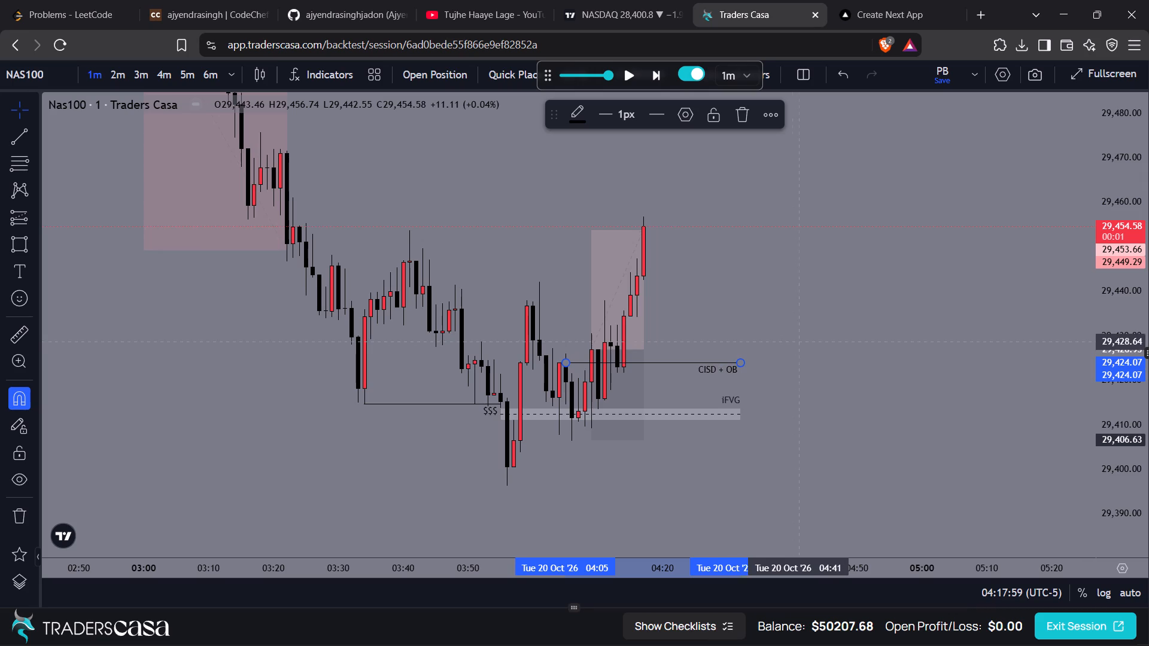
Frame the annotated long trade and download the chart image as a PNG to the CFVG folder under the suggested file name.
left_click_drag(802, 342, 786, 306)
scroll(786, 306, "up", 1)
double_click(800, 300)
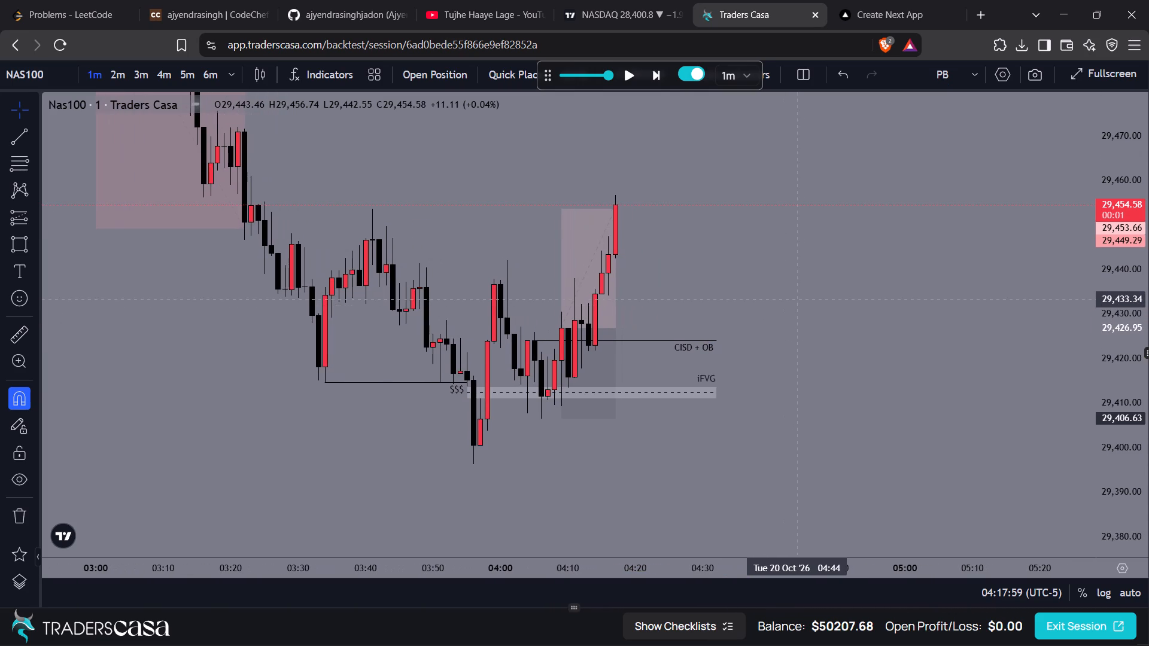
scroll(800, 300, "up", 1)
left_click_drag(775, 320, 813, 329)
scroll(813, 329, "down", 1)
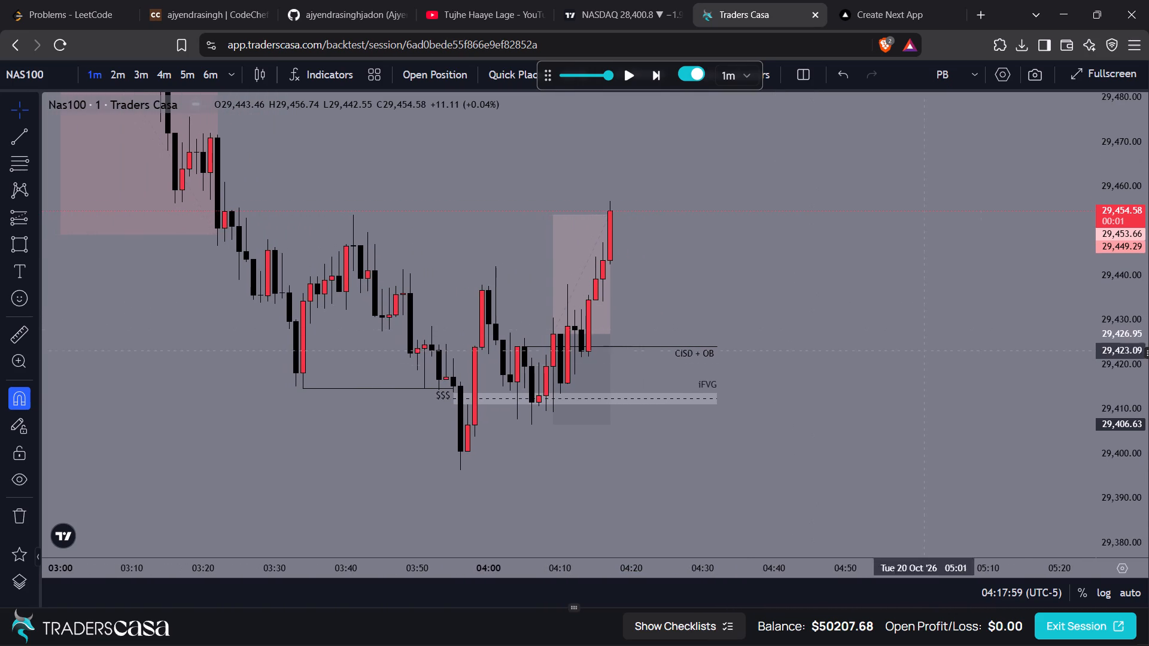
left_click_drag(1121, 452, 1118, 383)
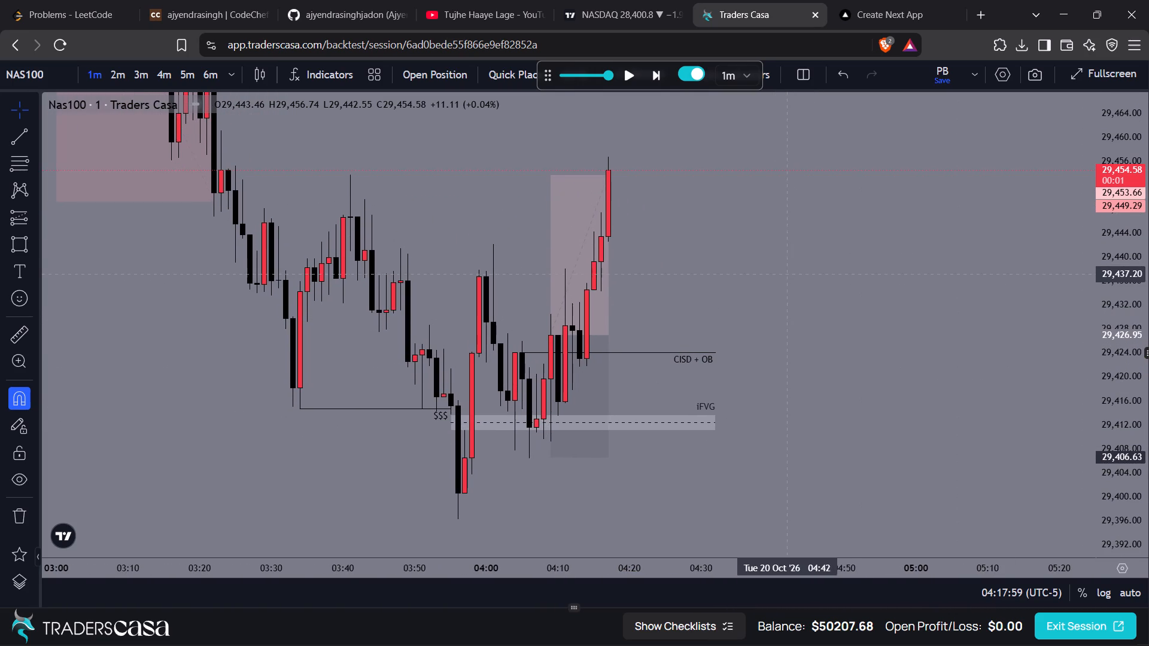
left_click_drag(811, 250, 814, 269)
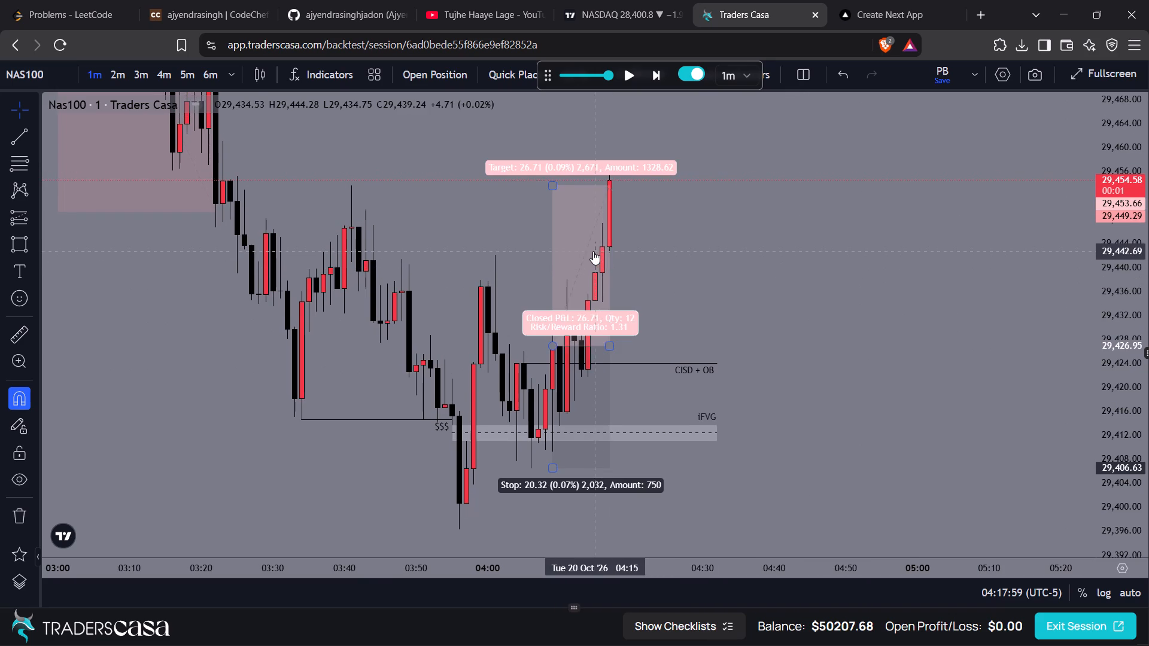
left_click(1037, 75)
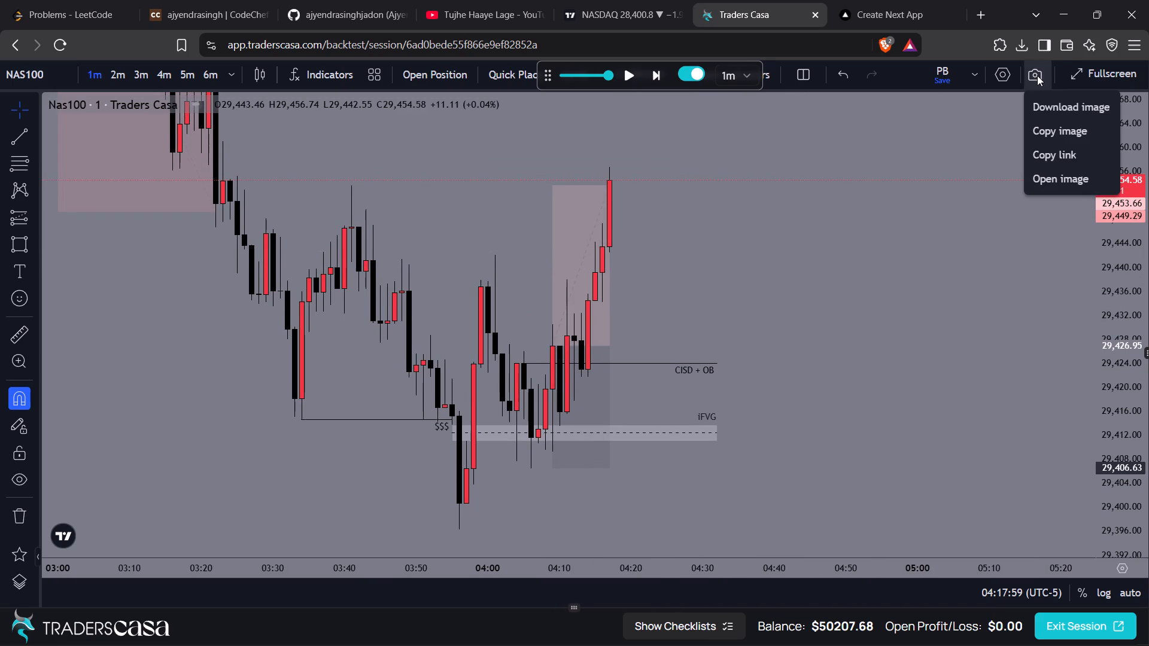
left_click(1089, 104)
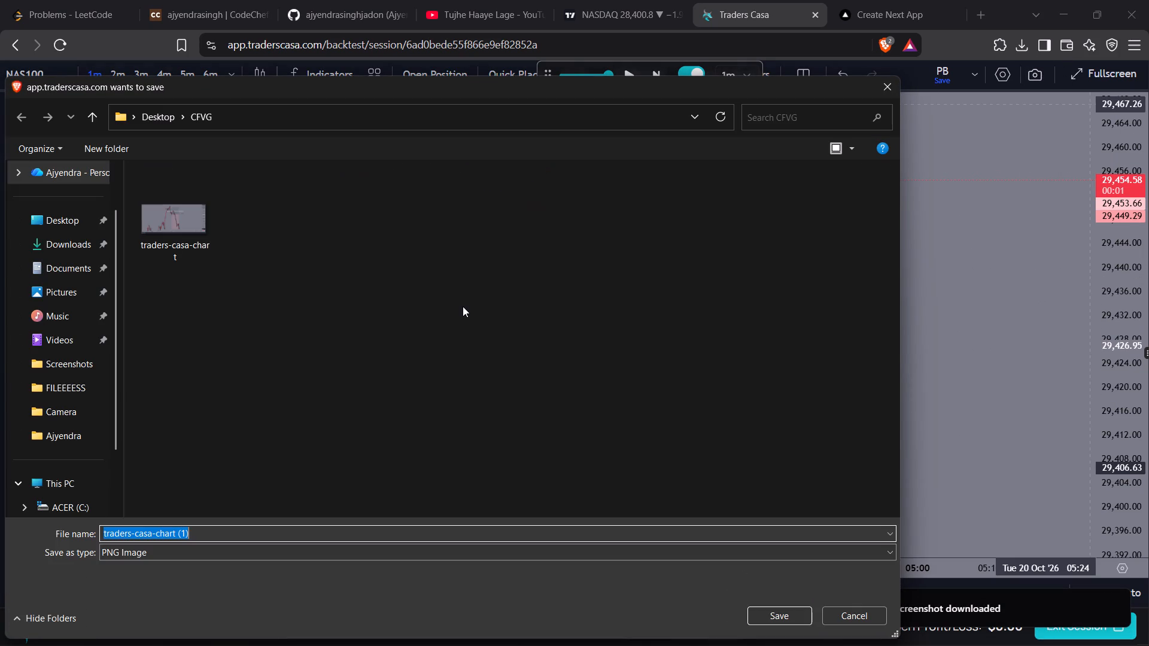
key("Return")
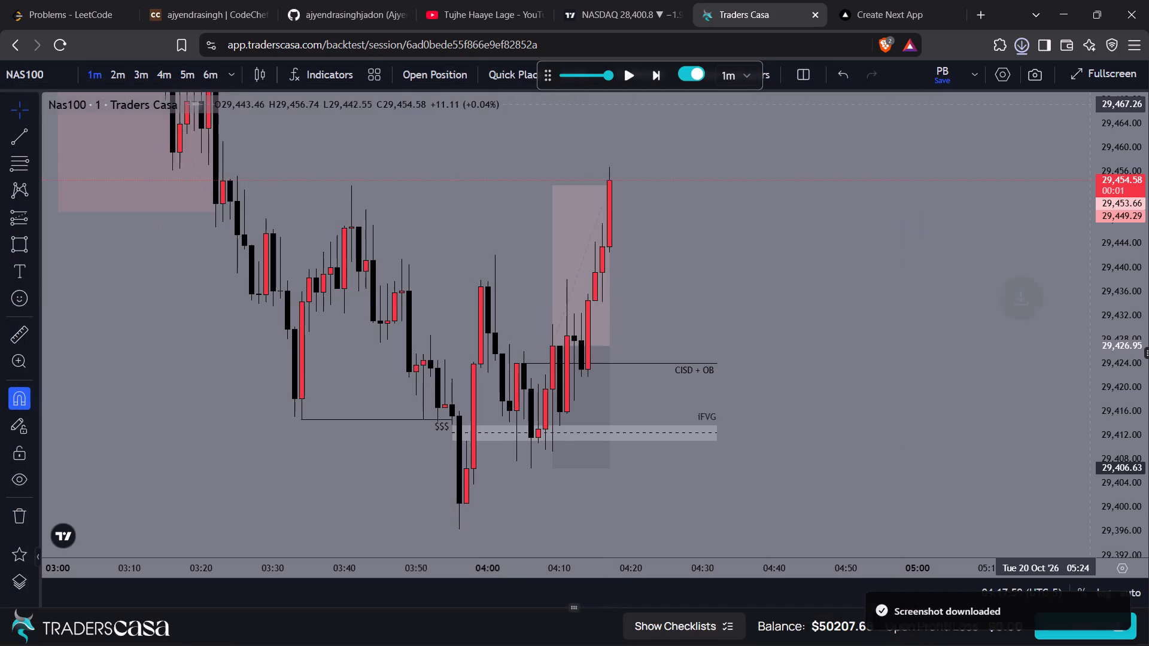
Advance the replay sixteen one-minute candles until the session clock reads 04:33:59.
left_click_drag(680, 310, 583, 331)
left_click_drag(677, 295, 634, 324)
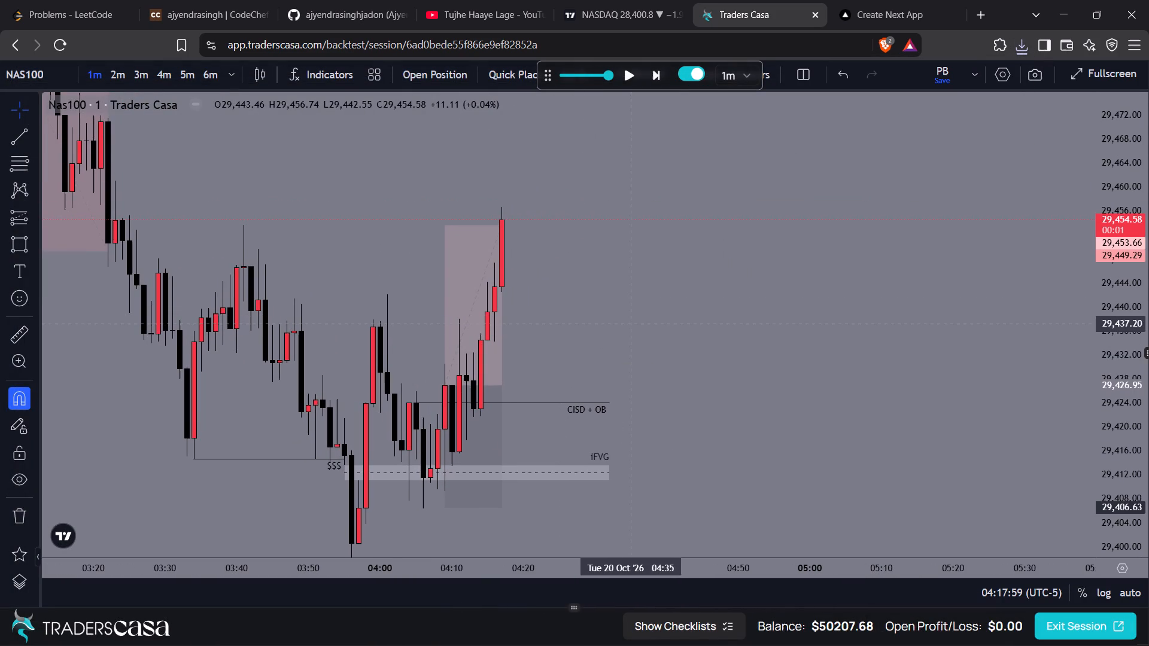
left_click(658, 74)
left_click(658, 74)
left_click(658, 74)
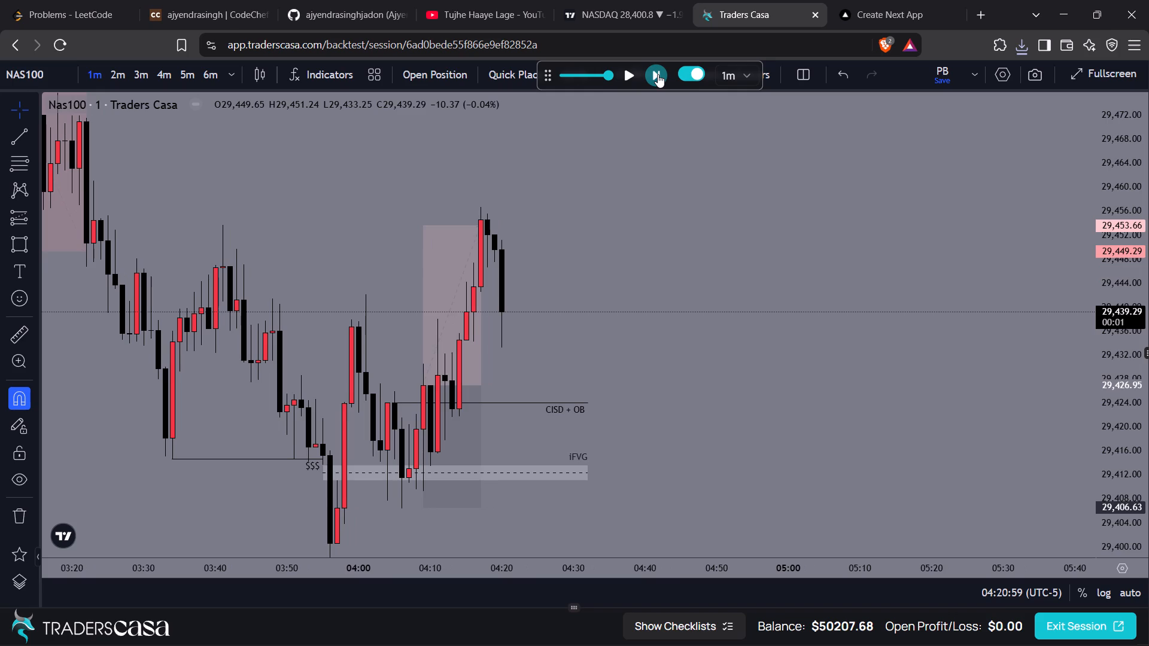
left_click(658, 74)
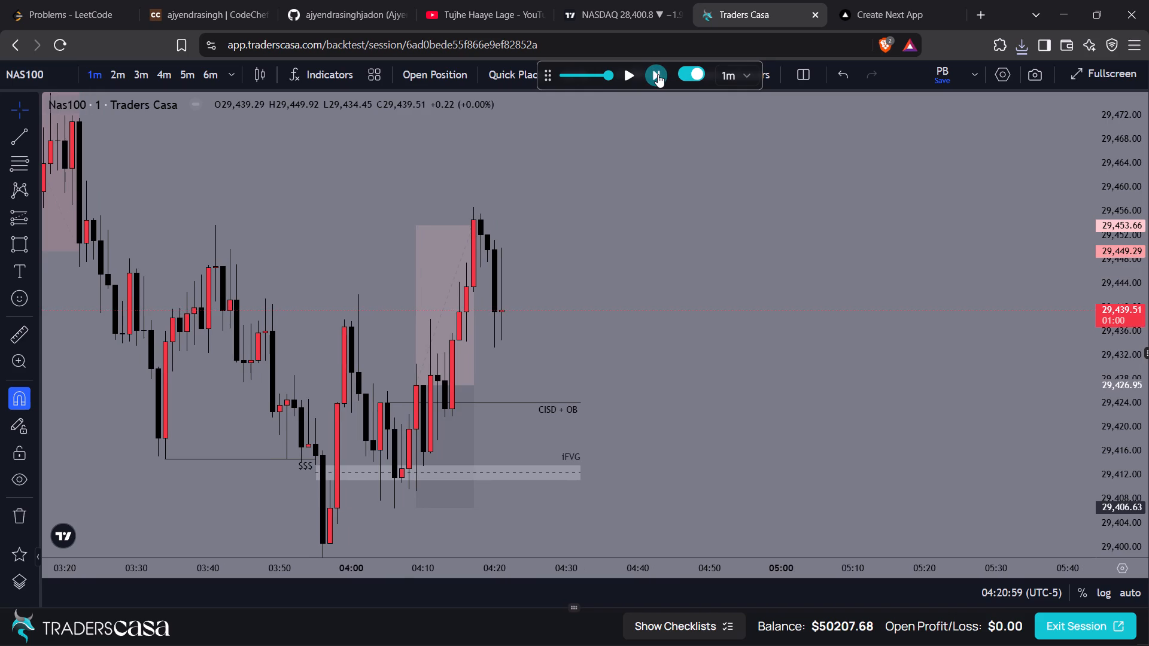
left_click(658, 74)
left_click(658, 74)
left_click(658, 74)
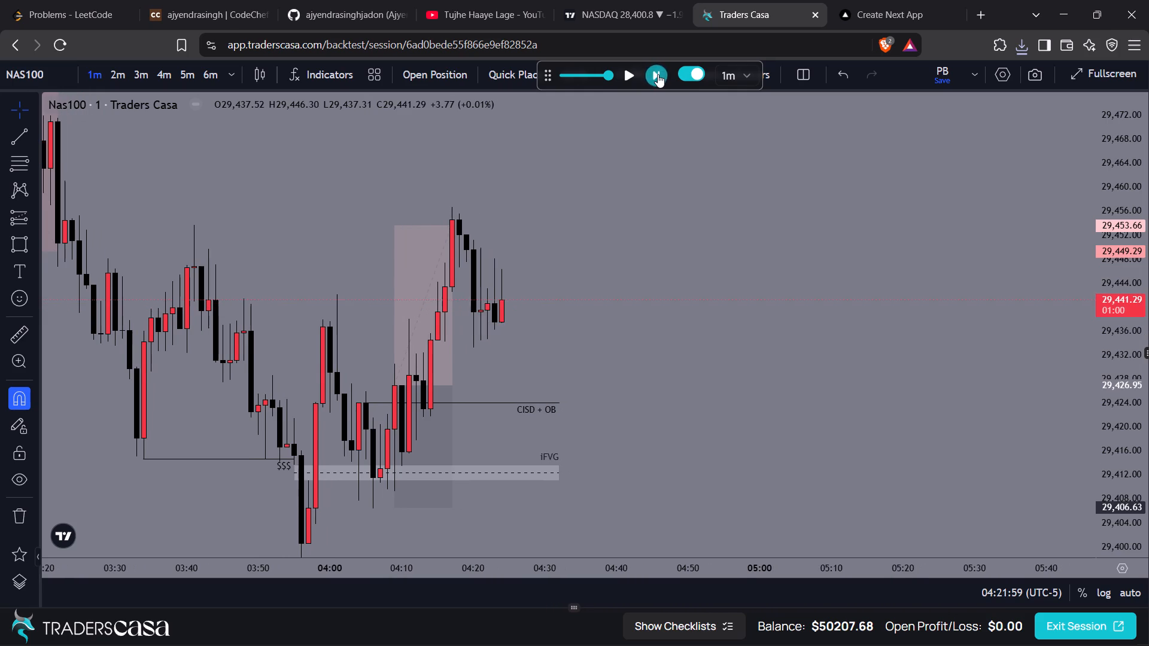
left_click(658, 74)
left_click(658, 74)
left_click(658, 74)
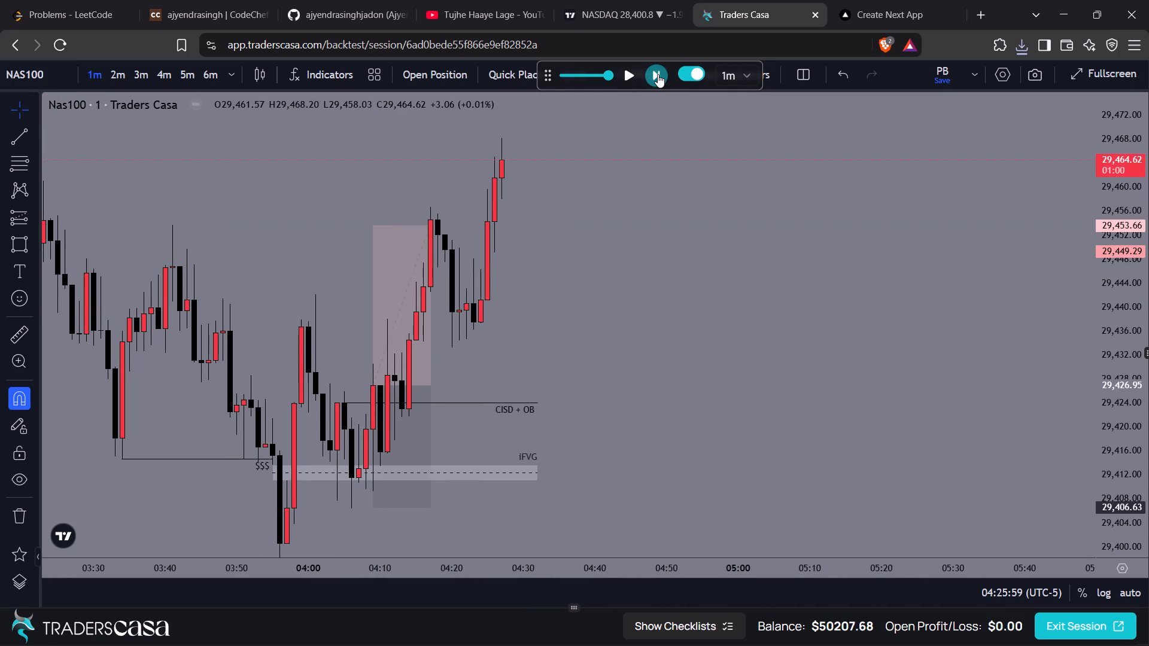
left_click(658, 74)
left_click(658, 74)
left_click(658, 74)
left_click(658, 74)
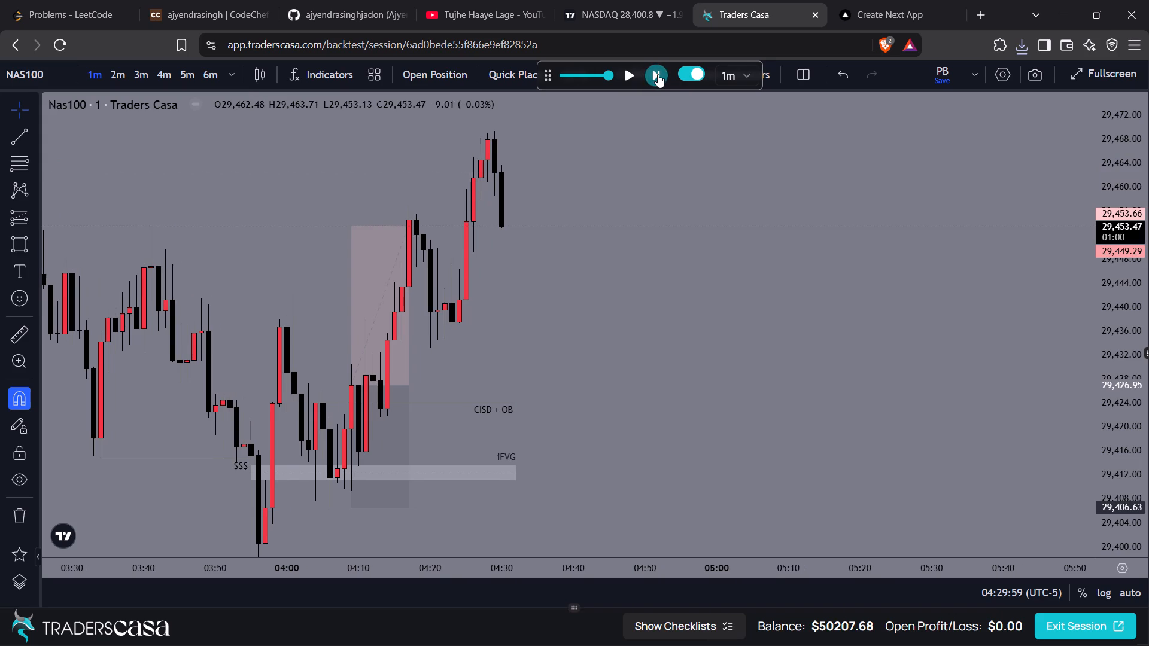
left_click(658, 74)
left_click(658, 74)
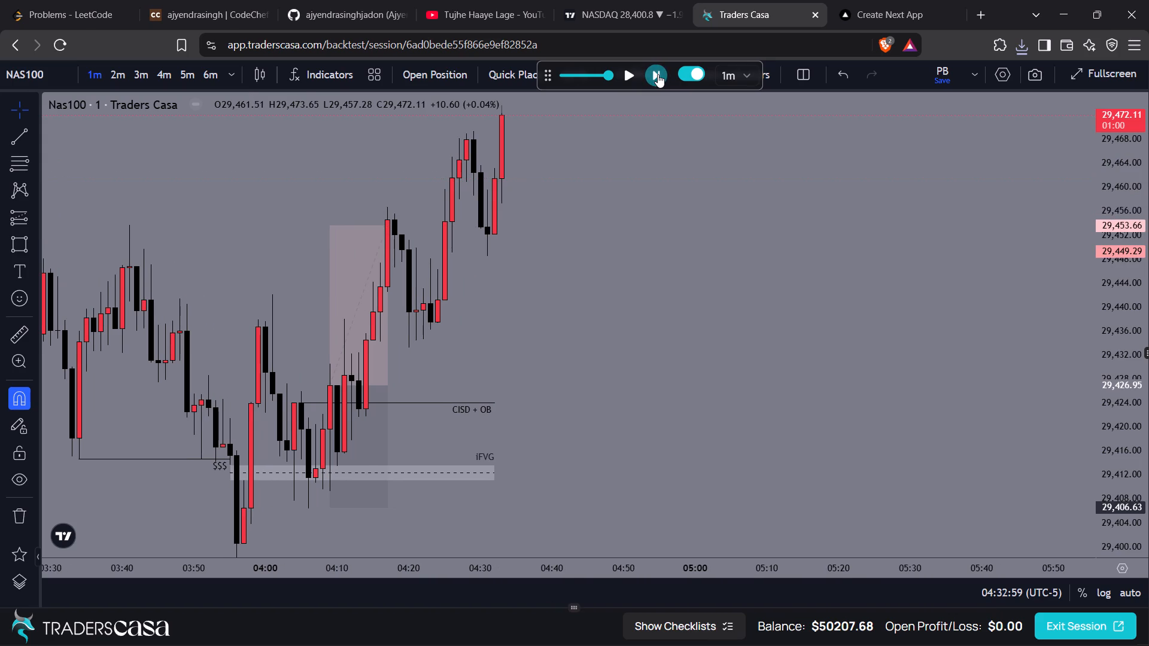
Advance the replay three more one-minute candles to 04:36 and bring the latest price action into view.
left_click_drag(608, 180, 686, 296)
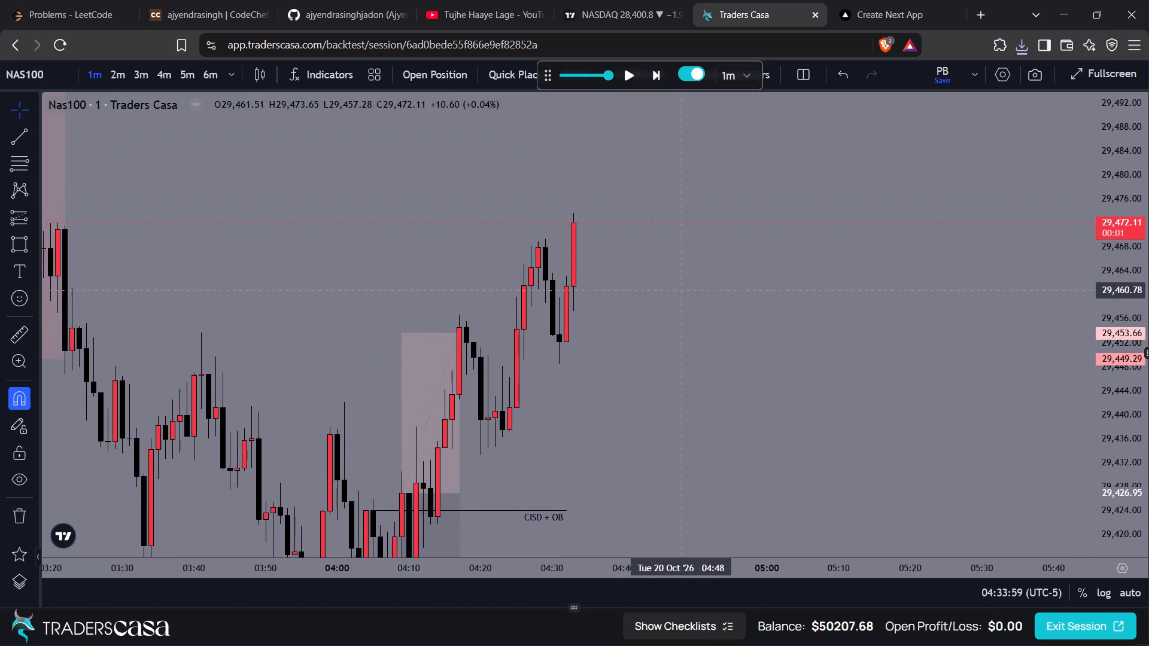
left_click_drag(686, 296, 704, 312)
left_click_drag(704, 300, 768, 310)
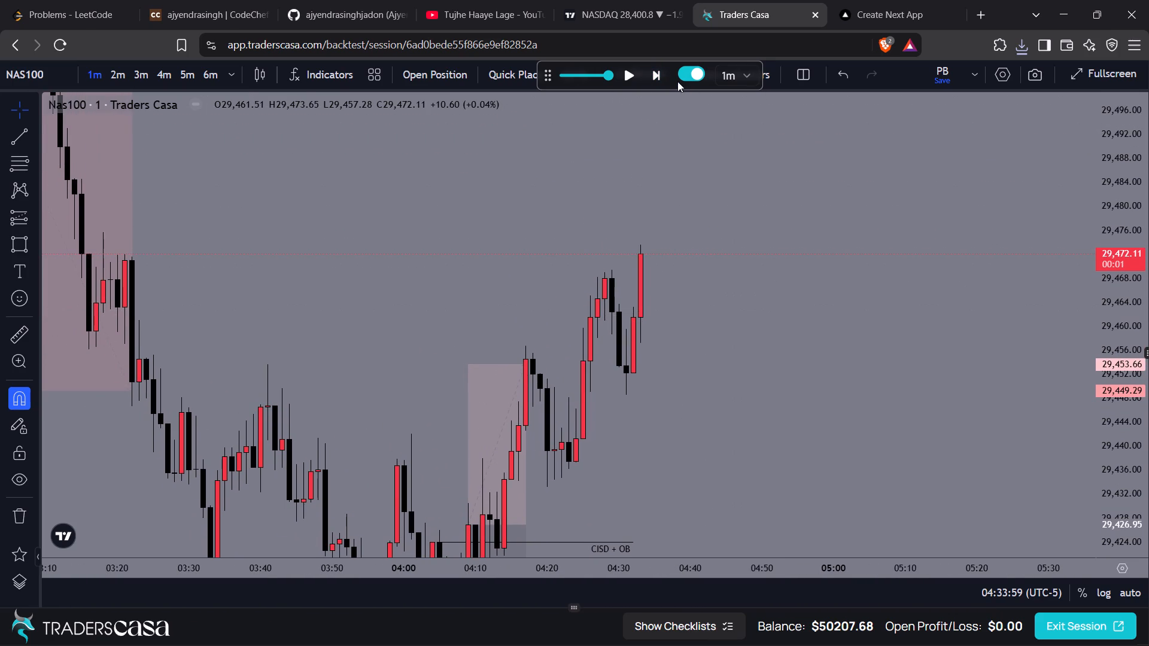
left_click(659, 78)
left_click(659, 78)
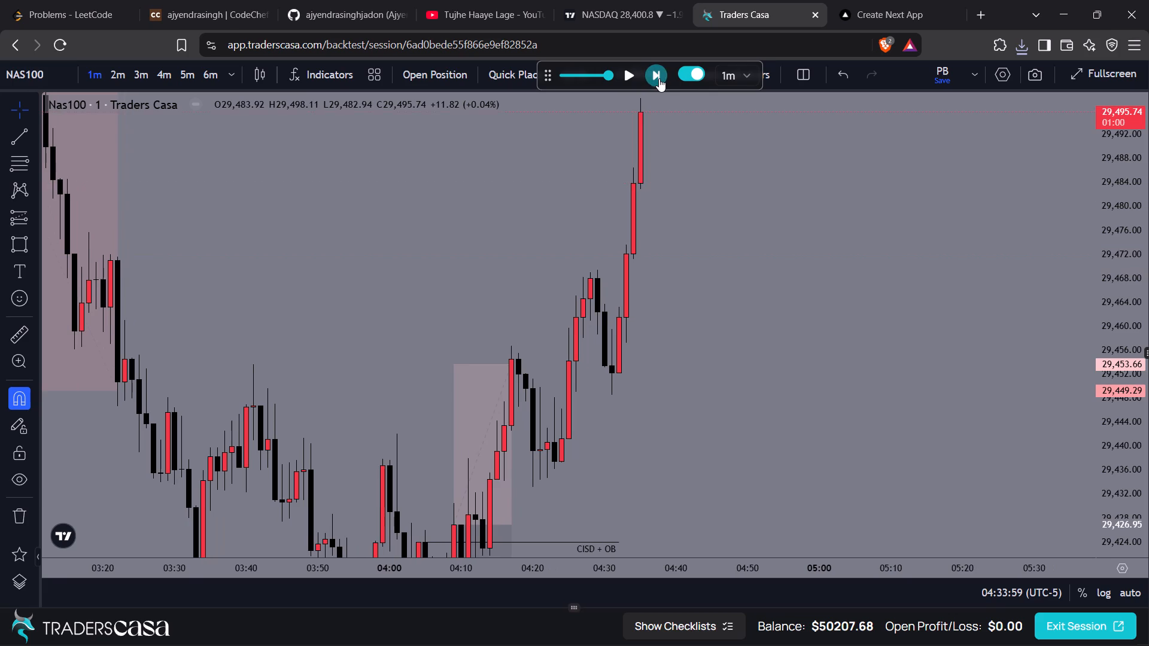
left_click(659, 78)
left_click_drag(563, 245, 622, 391)
left_click_drag(658, 196, 661, 228)
Switch to YouTube and replay the finished song Tujhe Haaye Lage.
left_click(501, 1)
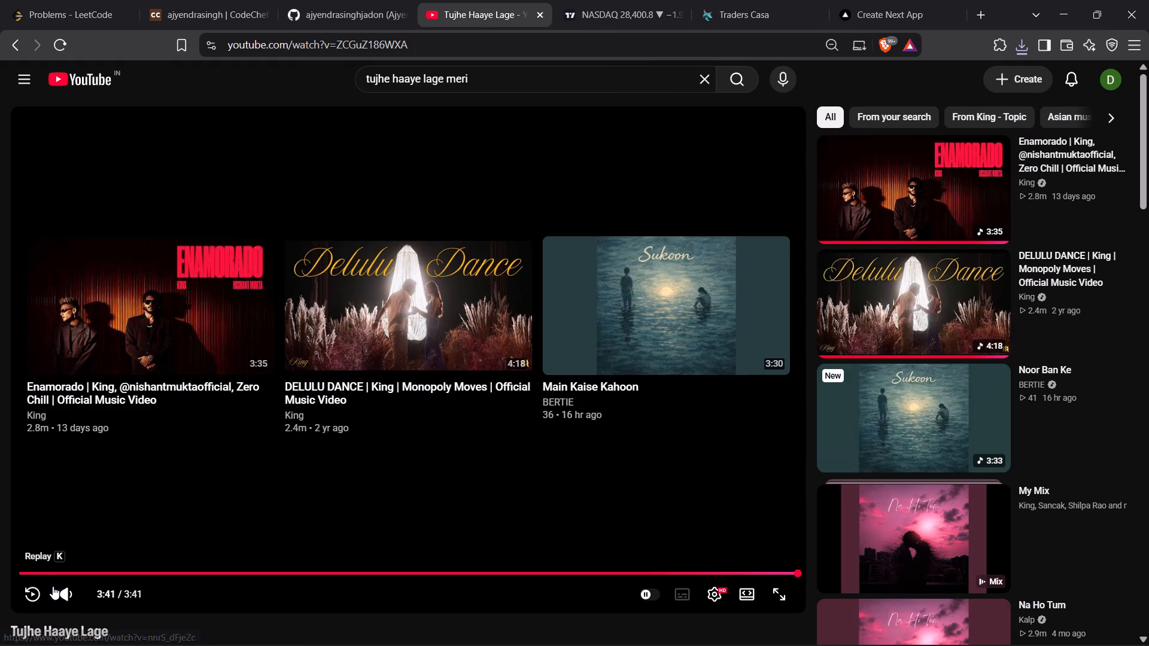
left_click(33, 596)
Switch to the Traders Casa backtest and advance the replay seven one-minute candles to 04:43:59 on the session clock.
left_click(718, 0)
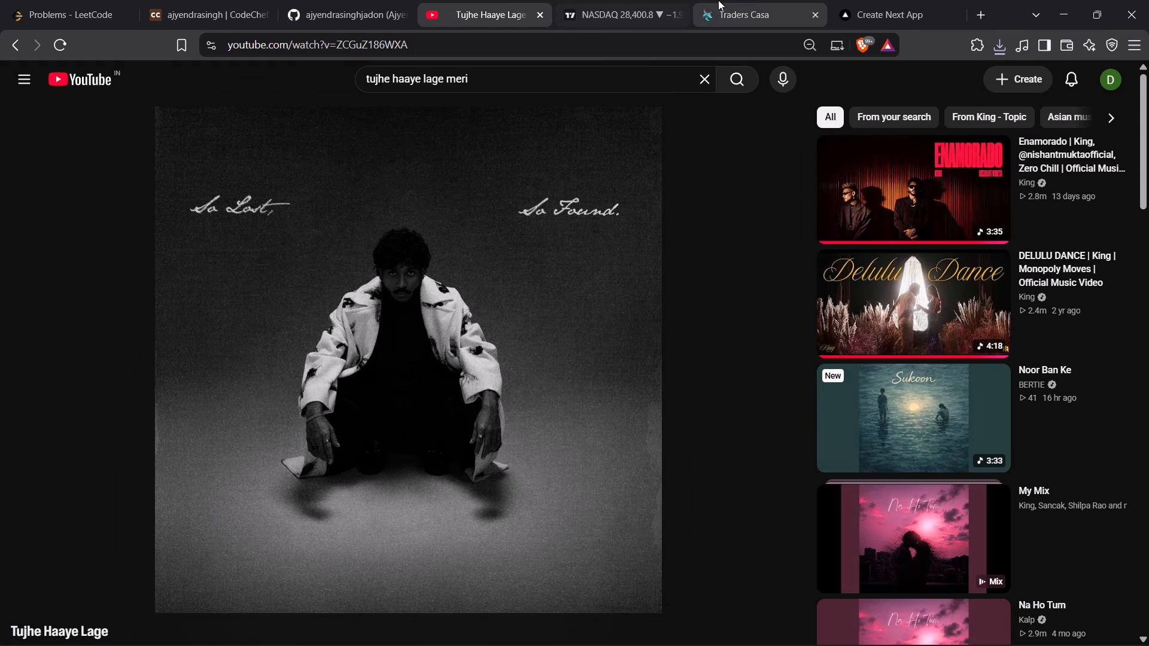
left_click(659, 76)
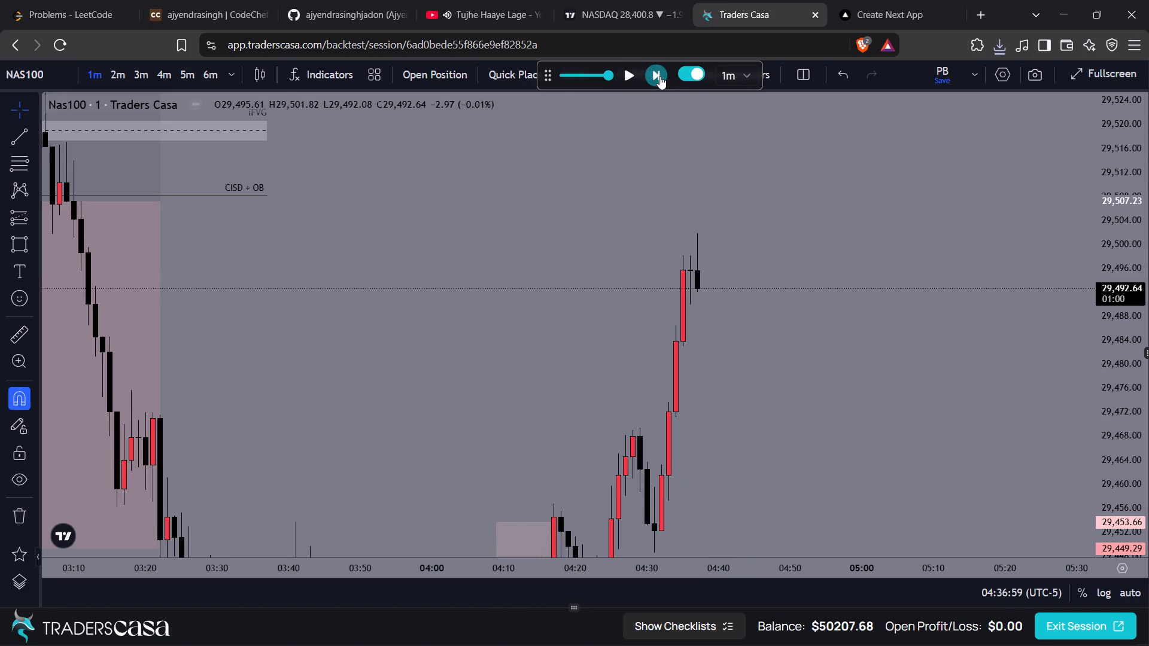
left_click_drag(638, 160, 607, 123)
left_click(652, 74)
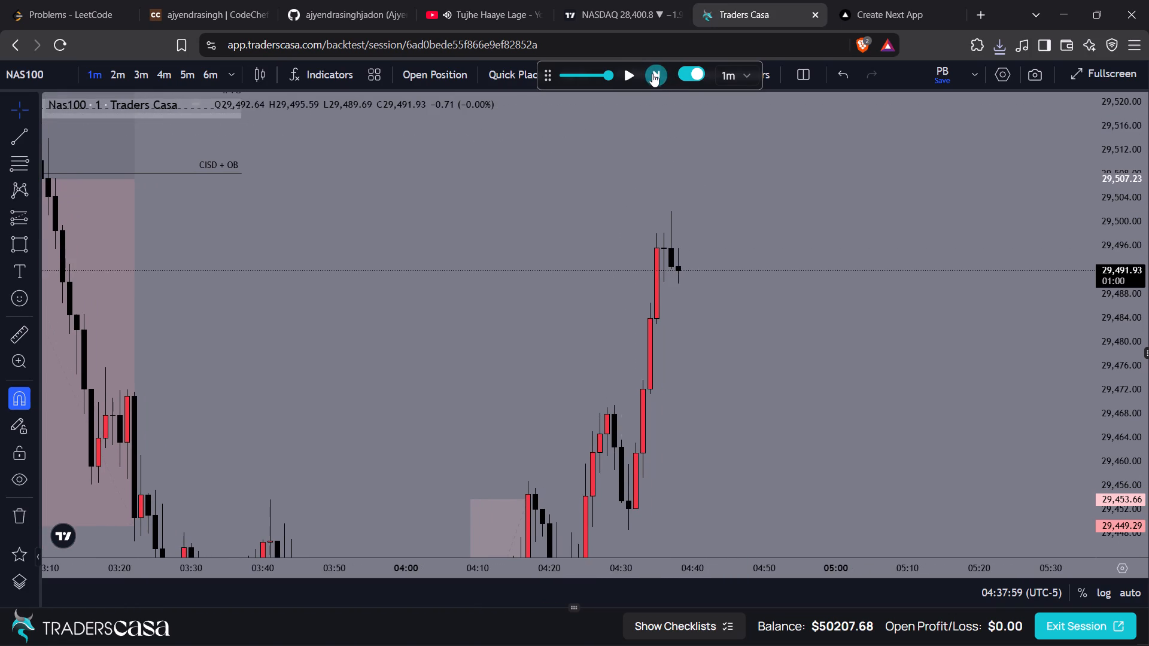
left_click(652, 74)
left_click(652, 74)
left_click(652, 74)
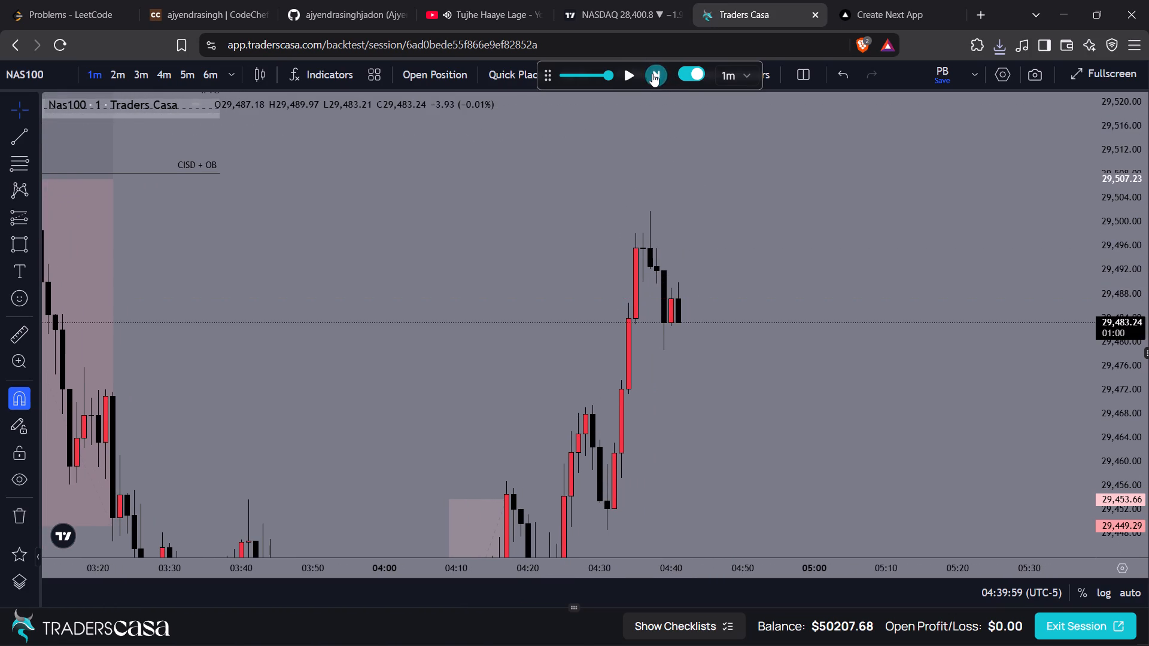
left_click(652, 74)
left_click(652, 74)
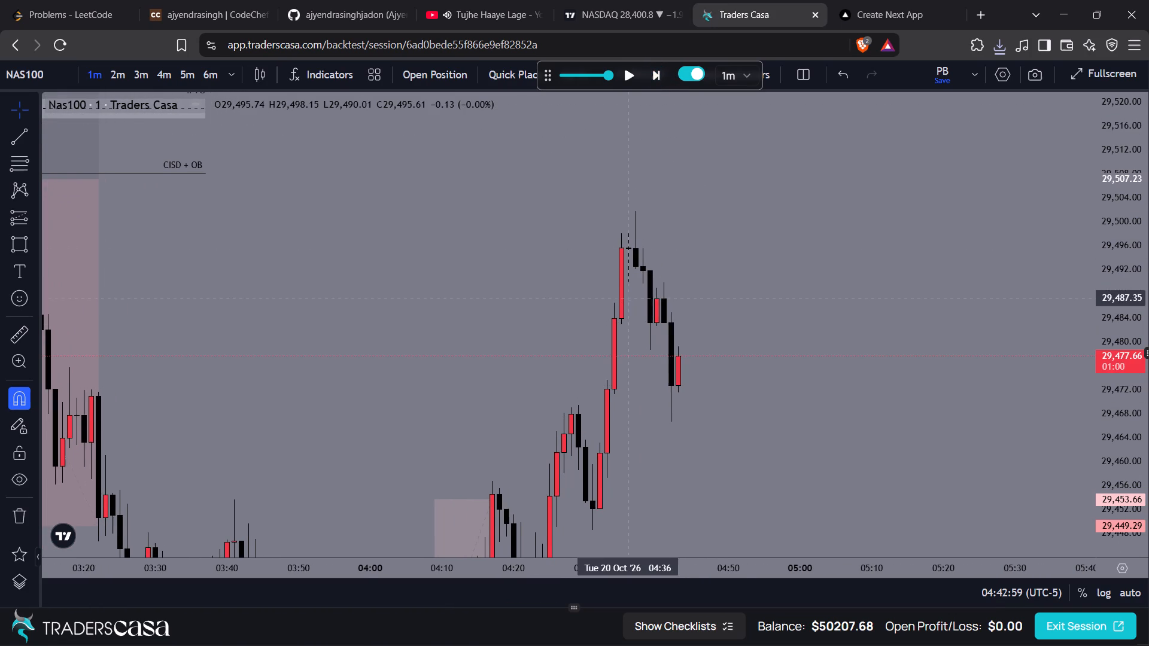
Advance the one-minute replay through the sharp drop to the 04:50 candle, keeping the latest price action in view.
scroll(701, 348, "down", 2)
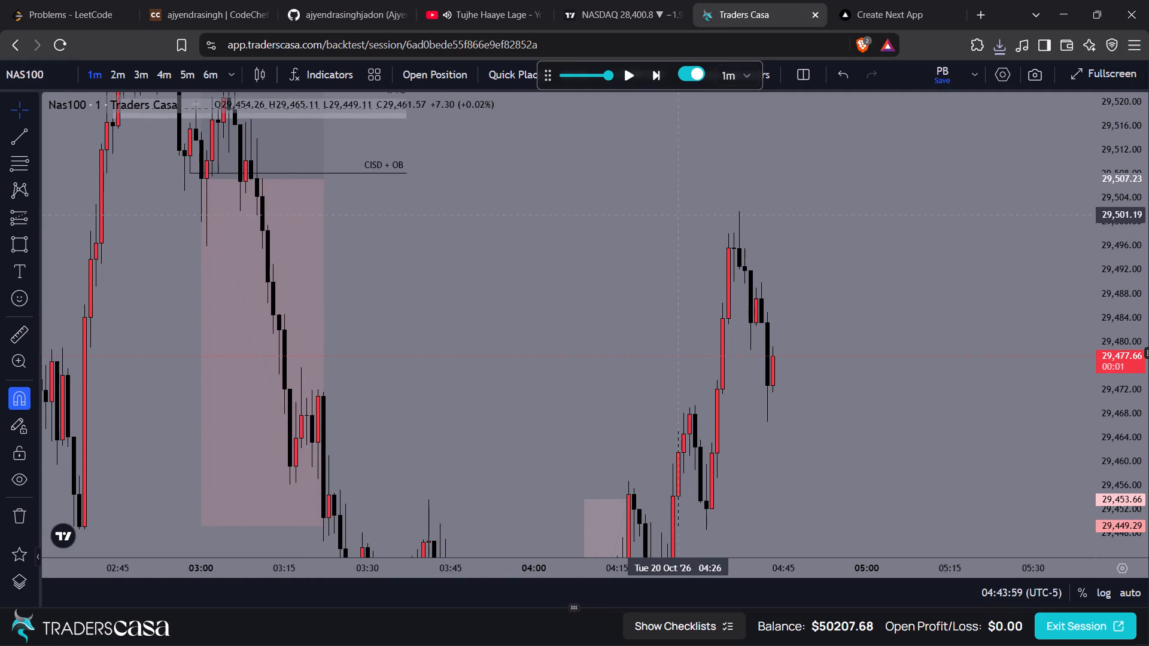
left_click_drag(678, 215, 591, 136)
scroll(663, 279, "up", 1)
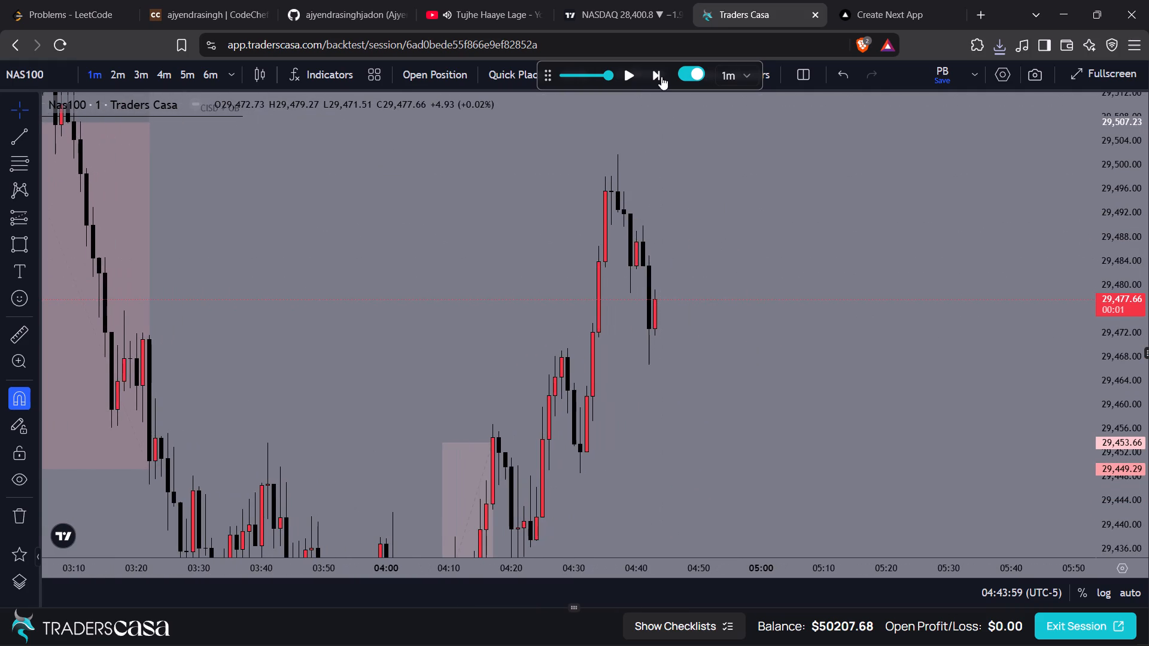
left_click(661, 74)
left_click(661, 74)
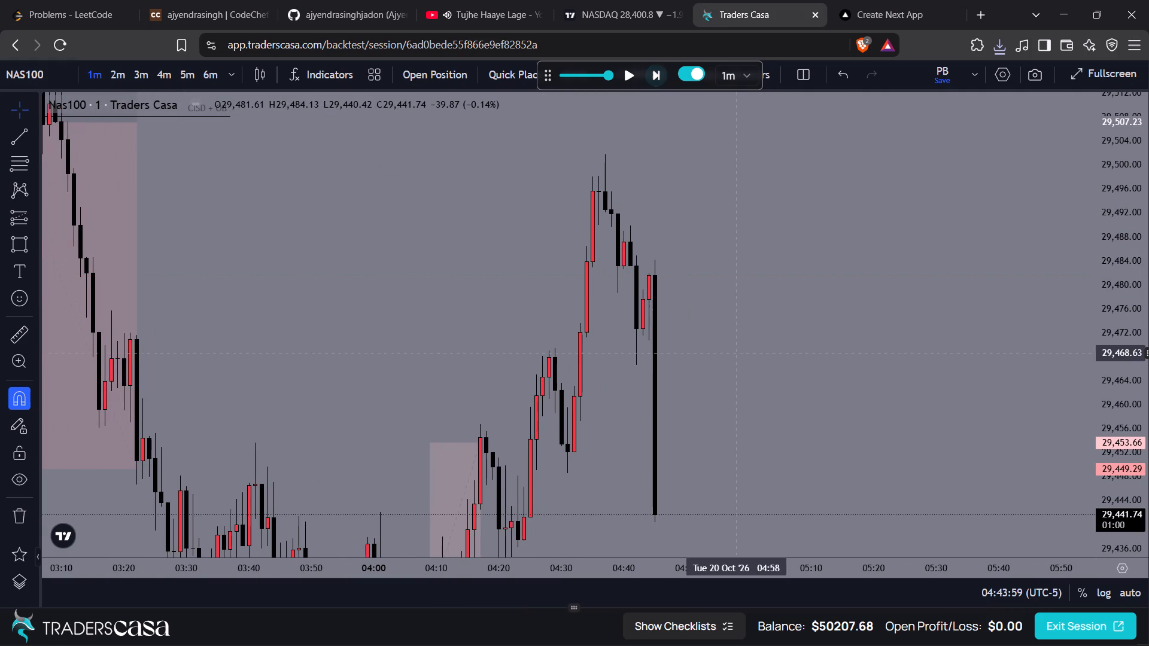
left_click_drag(739, 353, 741, 170)
left_click_drag(729, 259, 732, 166)
left_click(655, 68)
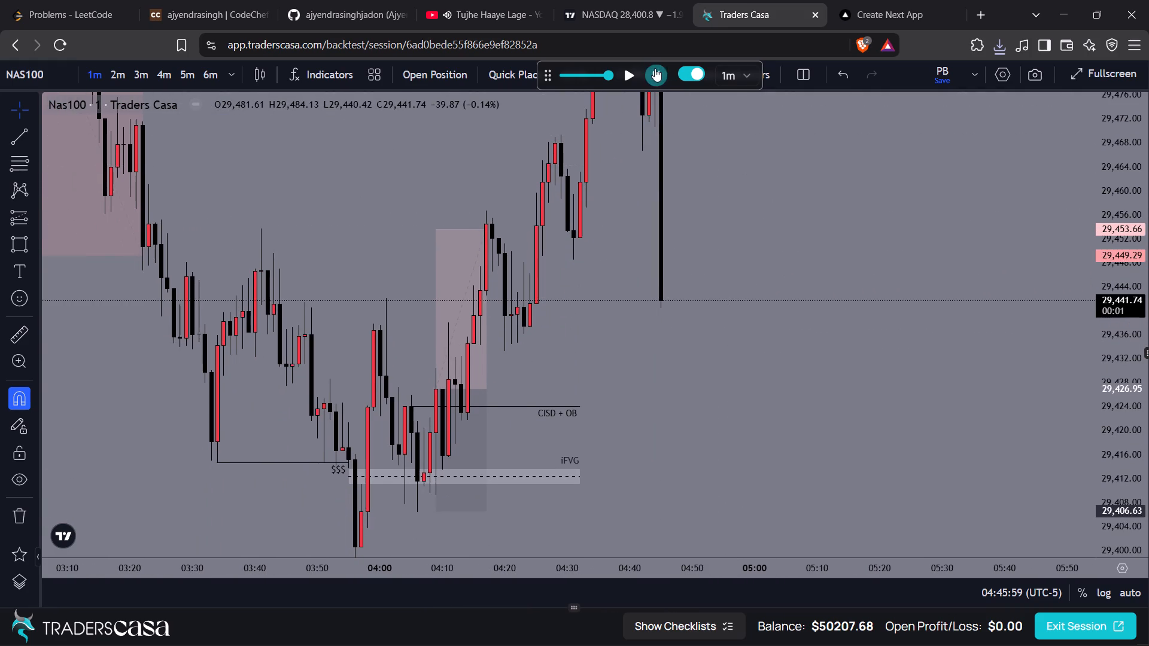
left_click(656, 77)
left_click(656, 77)
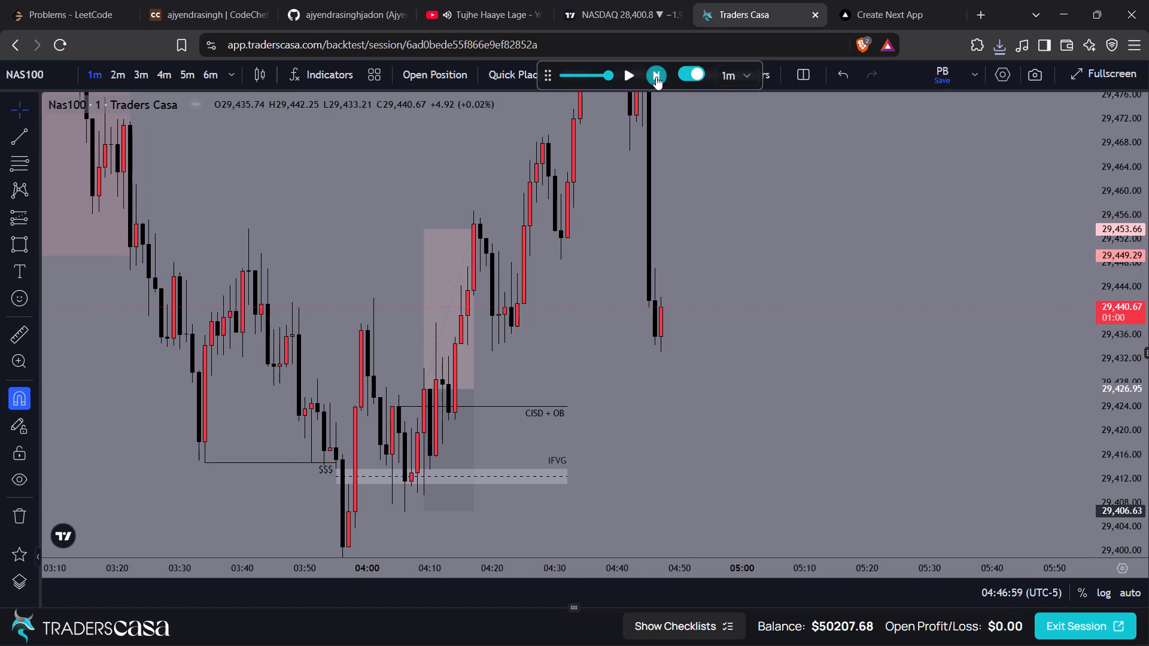
left_click(656, 77)
left_click(656, 77)
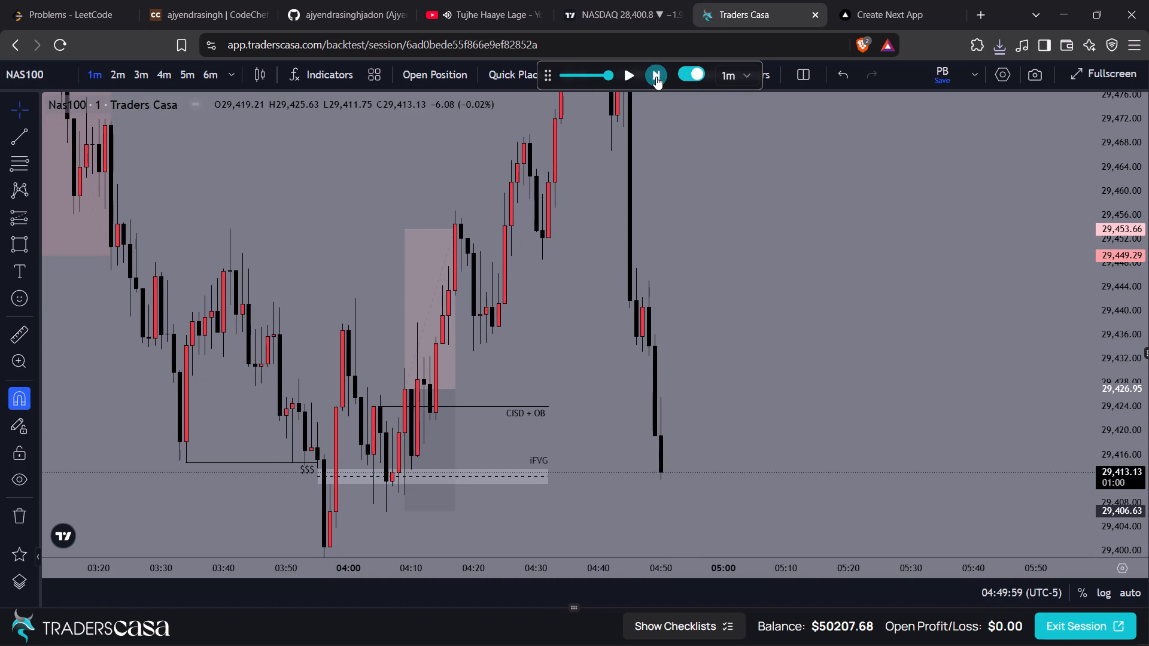
Advance the replay ten more one-minute candles until the session clock reads 05:00:59.
left_click_drag(729, 393, 743, 221)
left_click(658, 66)
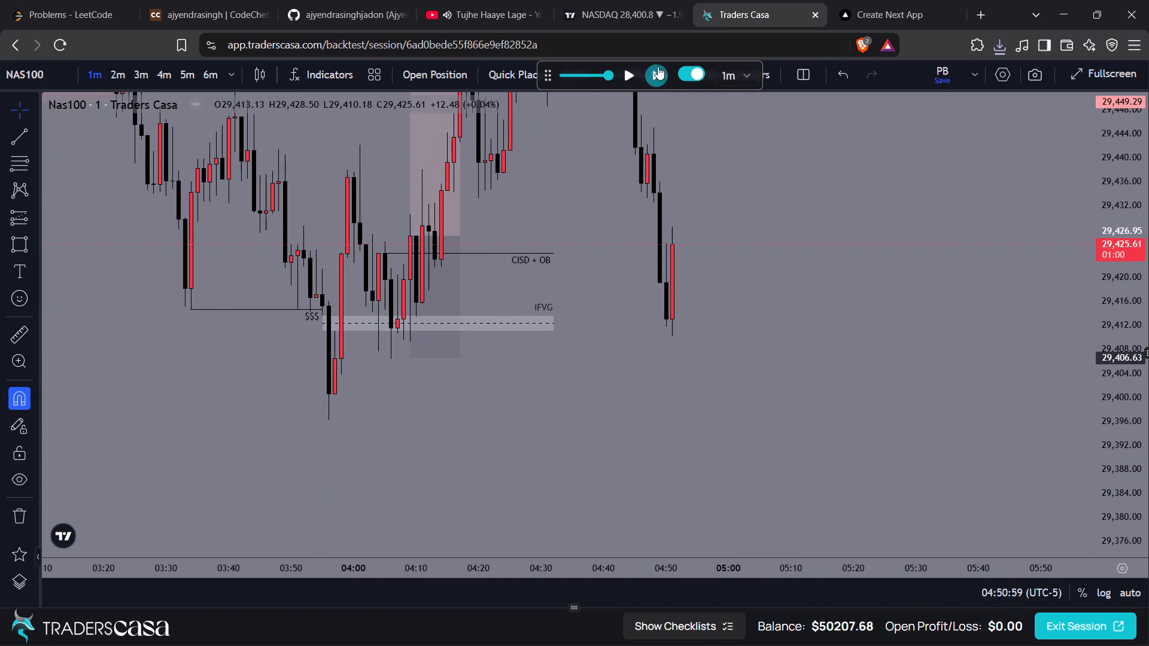
left_click(655, 81)
left_click(655, 81)
left_click(655, 81)
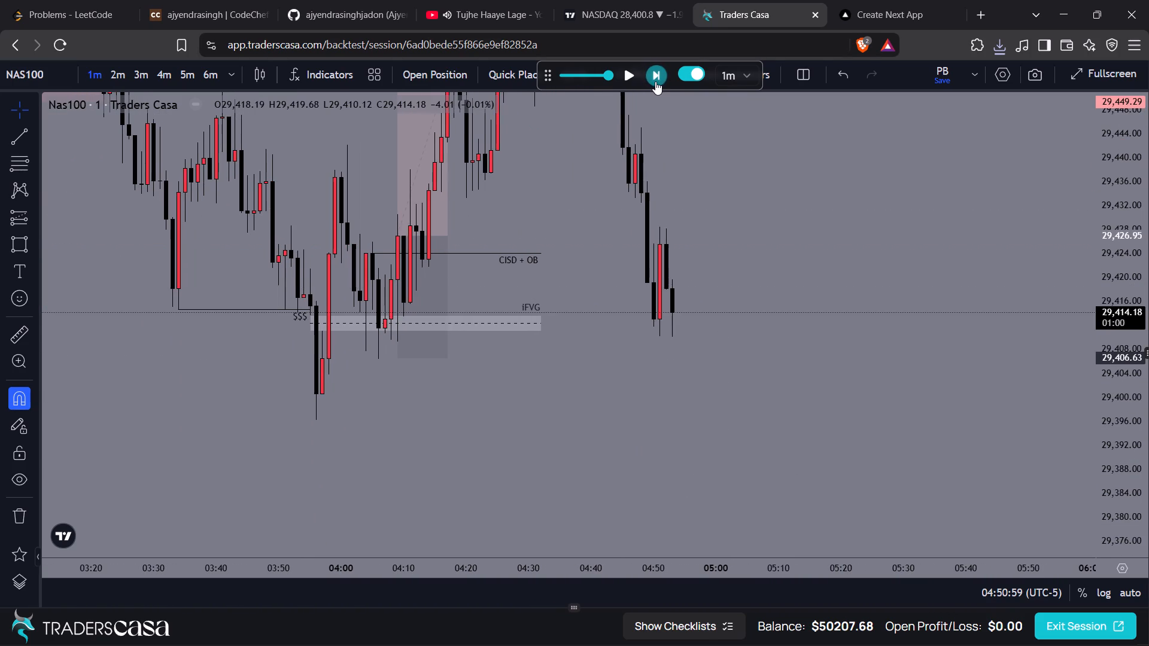
left_click(655, 81)
left_click(655, 81)
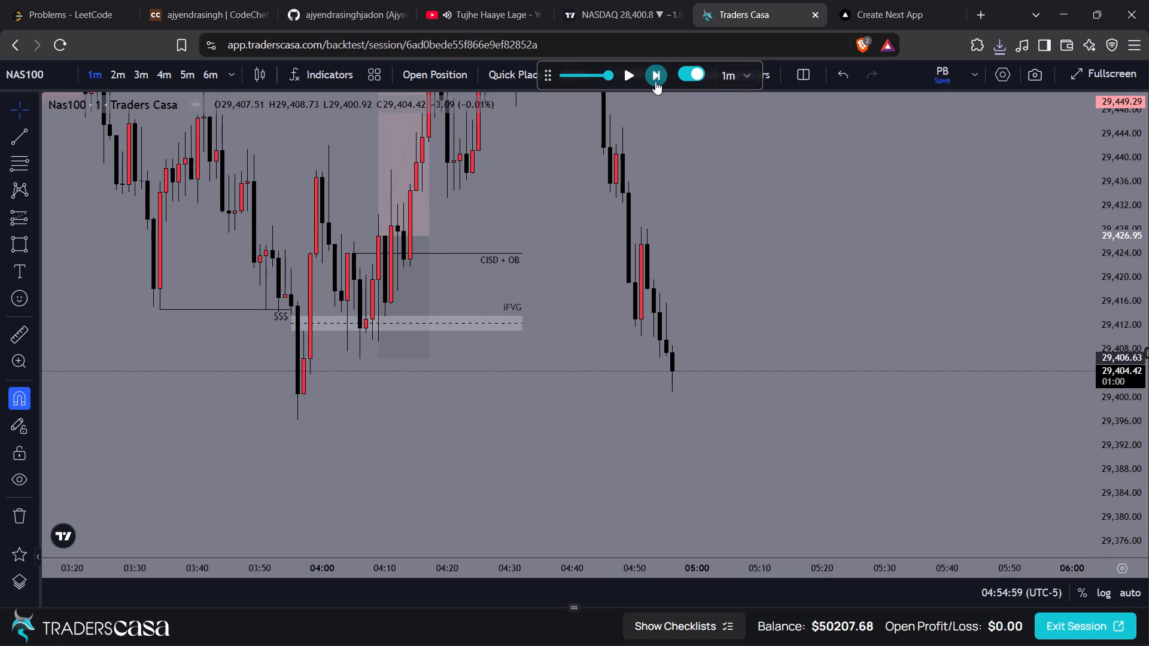
left_click(655, 81)
left_click(655, 81)
left_click(655, 81)
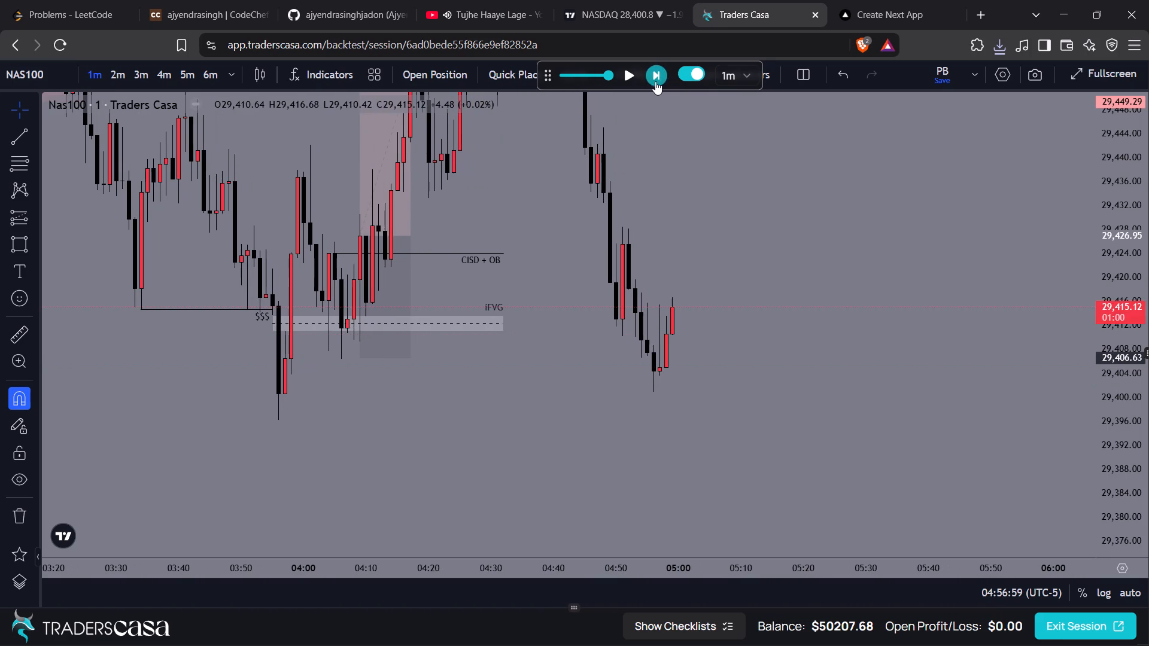
left_click(655, 81)
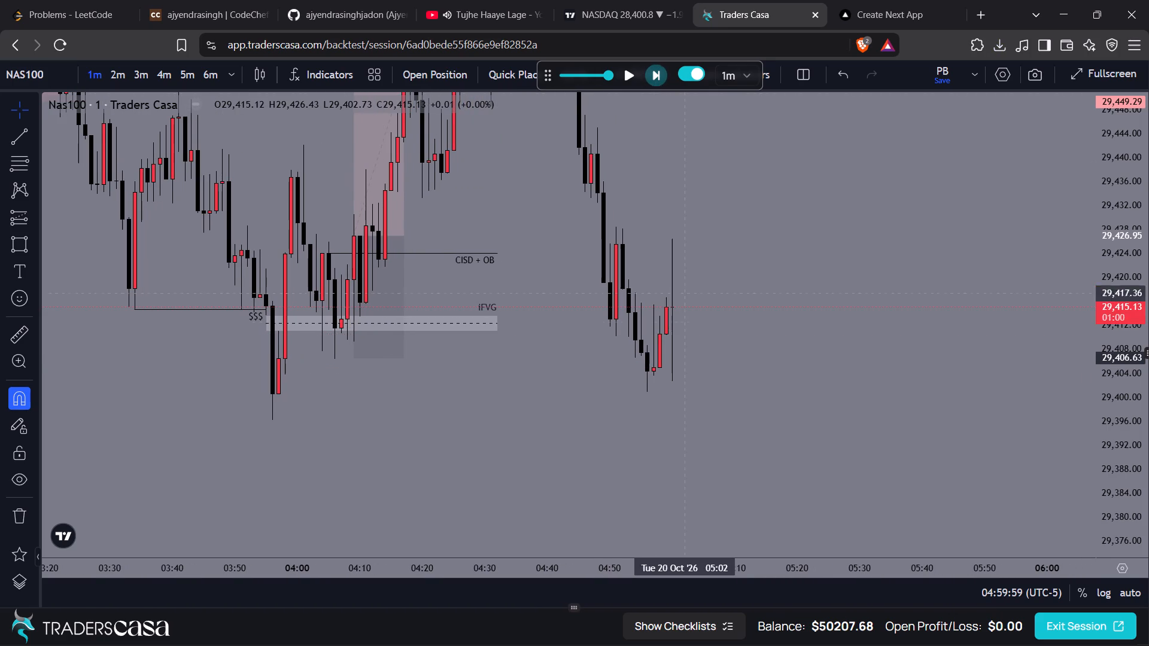
Change the chart to the five-minute timeframe and run the replay automatically, pausing it at 07:39:59.
left_click_drag(741, 316, 580, 359)
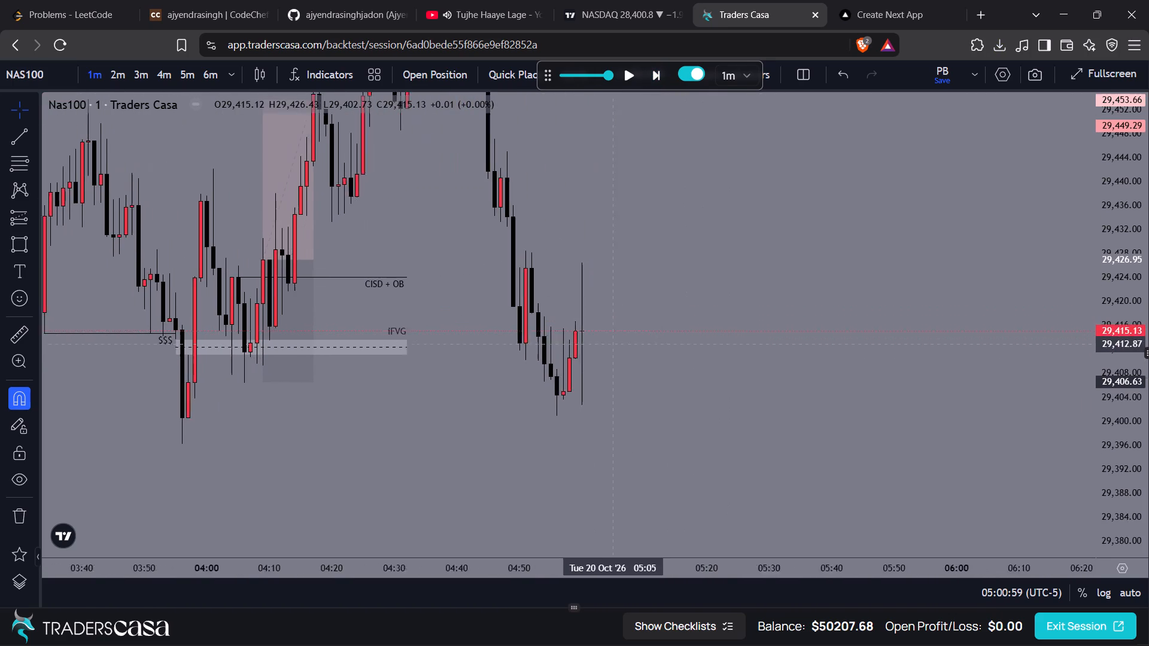
left_click_drag(718, 272, 594, 304)
left_click(719, 243)
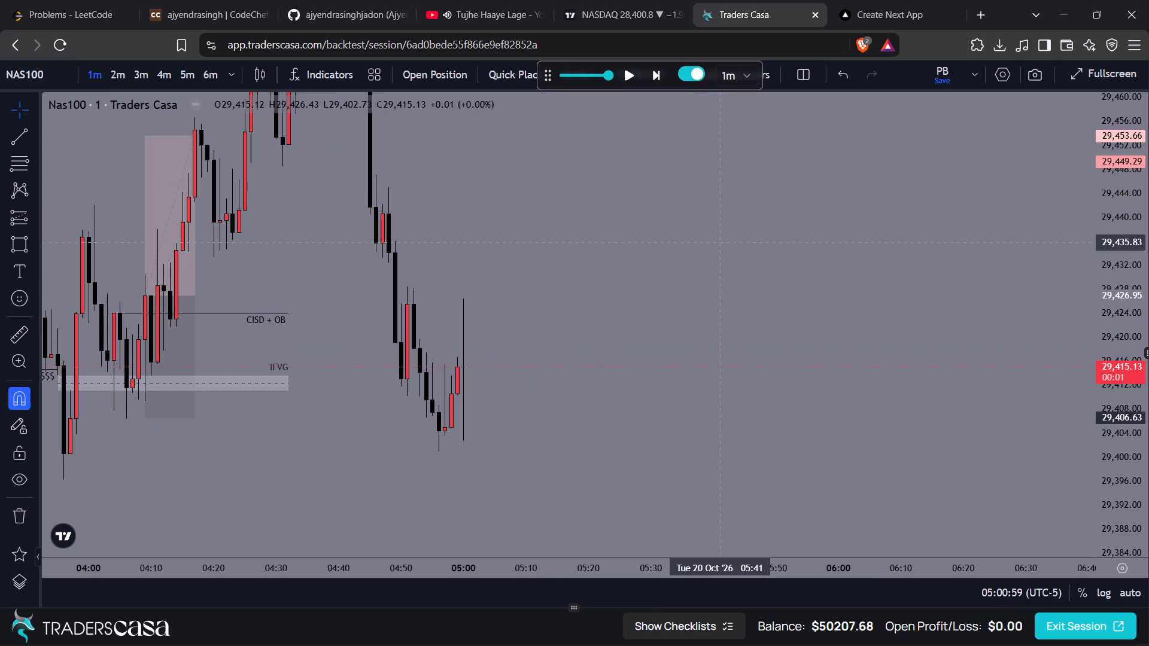
key("5")
key("Return")
left_click(634, 69)
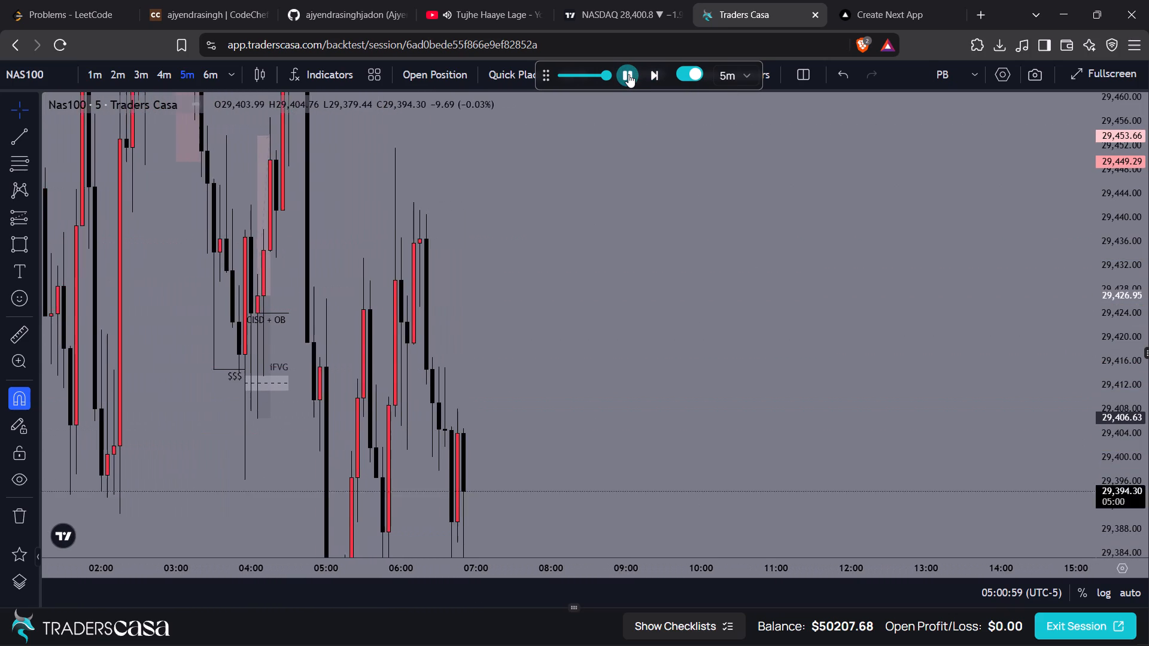
left_click(628, 74)
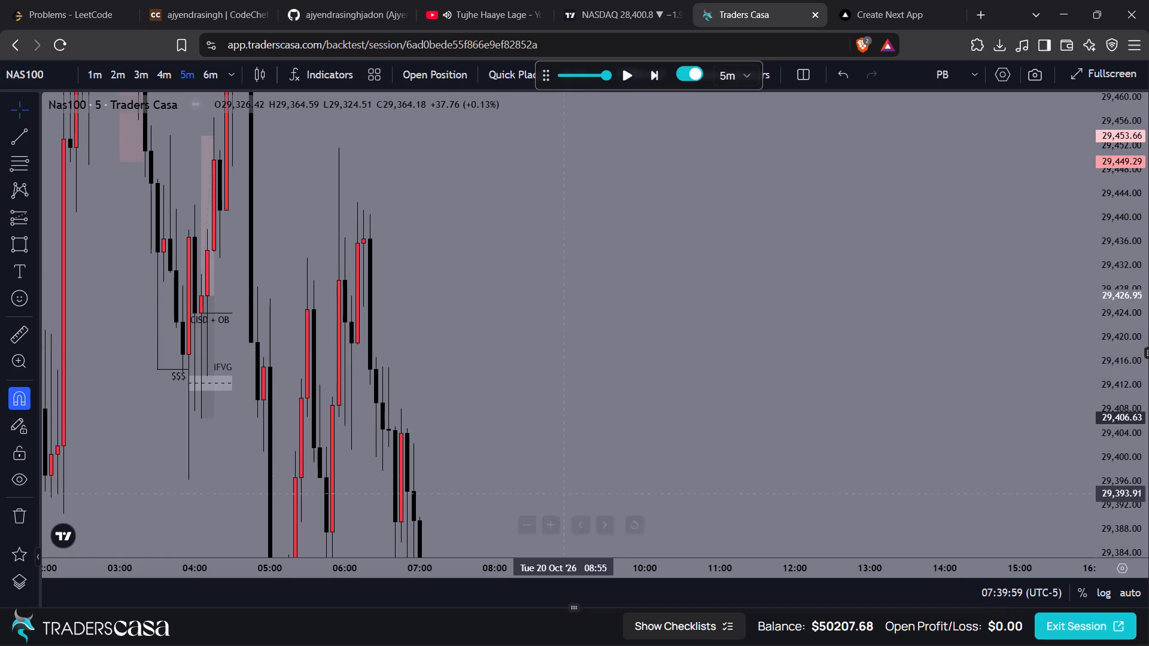
Bring the latest lows into view and advance the replay ten five-minute candles to 08:29:59.
left_click_drag(563, 499, 551, 105)
left_click_drag(534, 458, 533, 215)
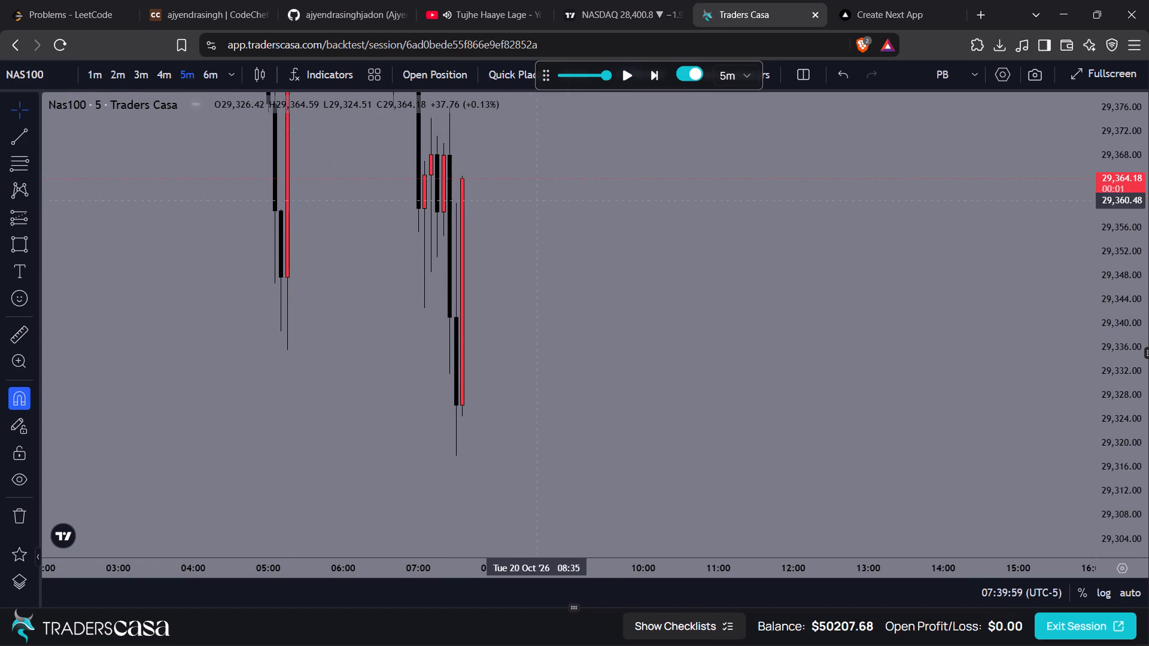
triple_click(653, 69)
double_click(653, 69)
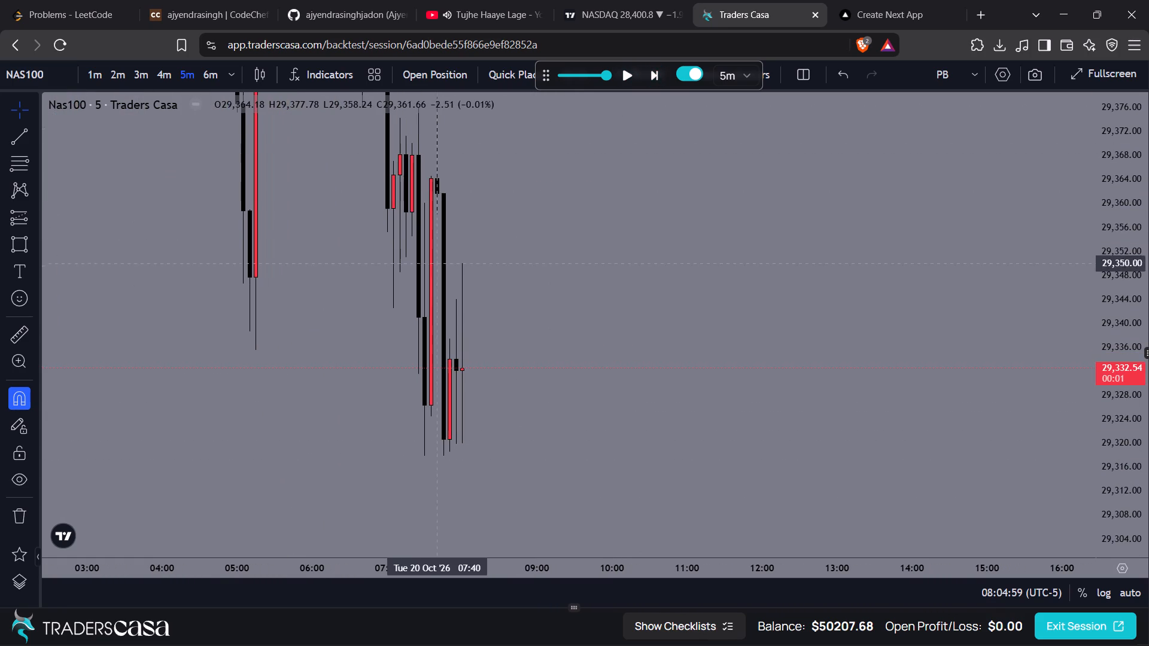
triple_click(659, 76)
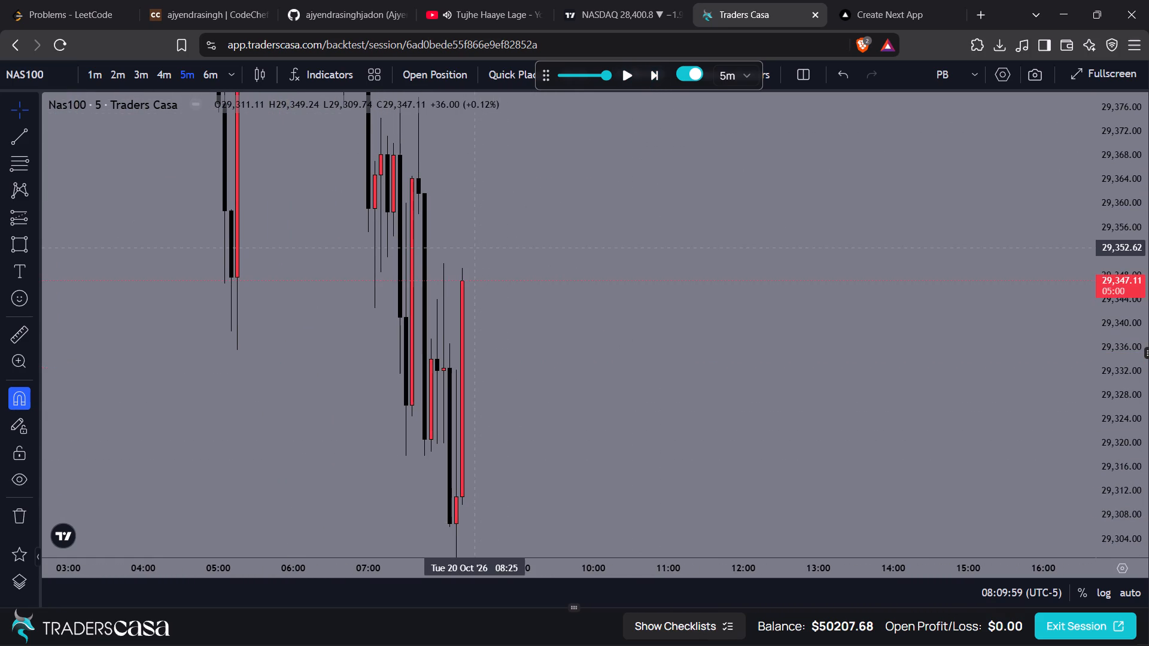
double_click(659, 81)
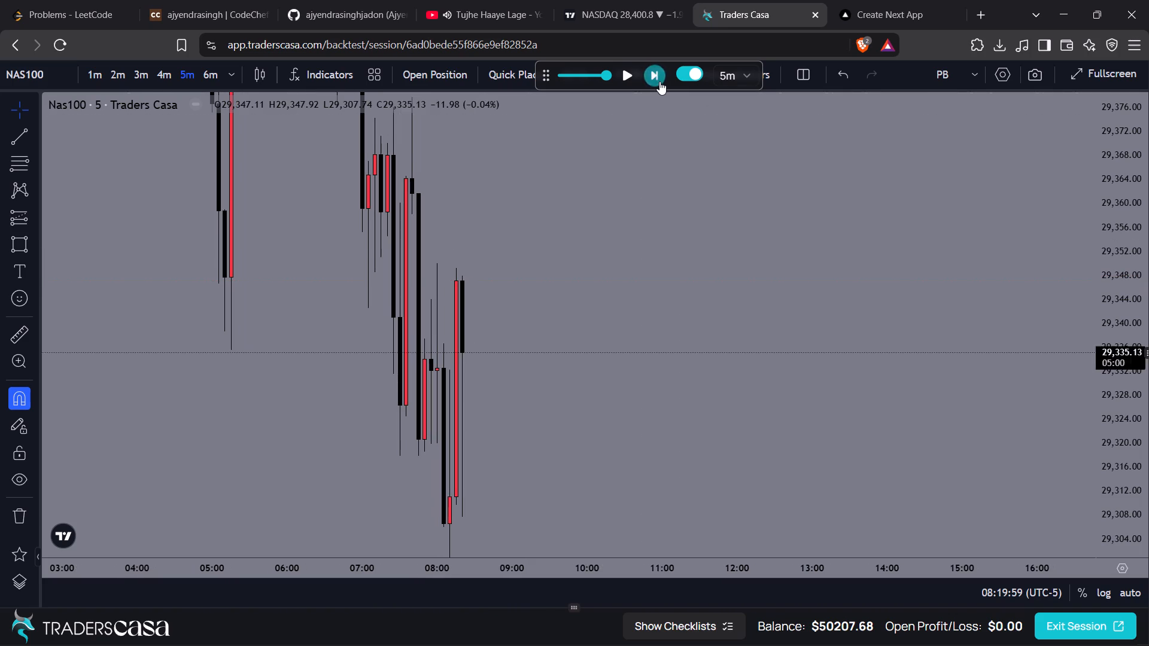
Return the chart to the one-minute timeframe and advance the replay eight candles to 08:37:59.
left_click(549, 379)
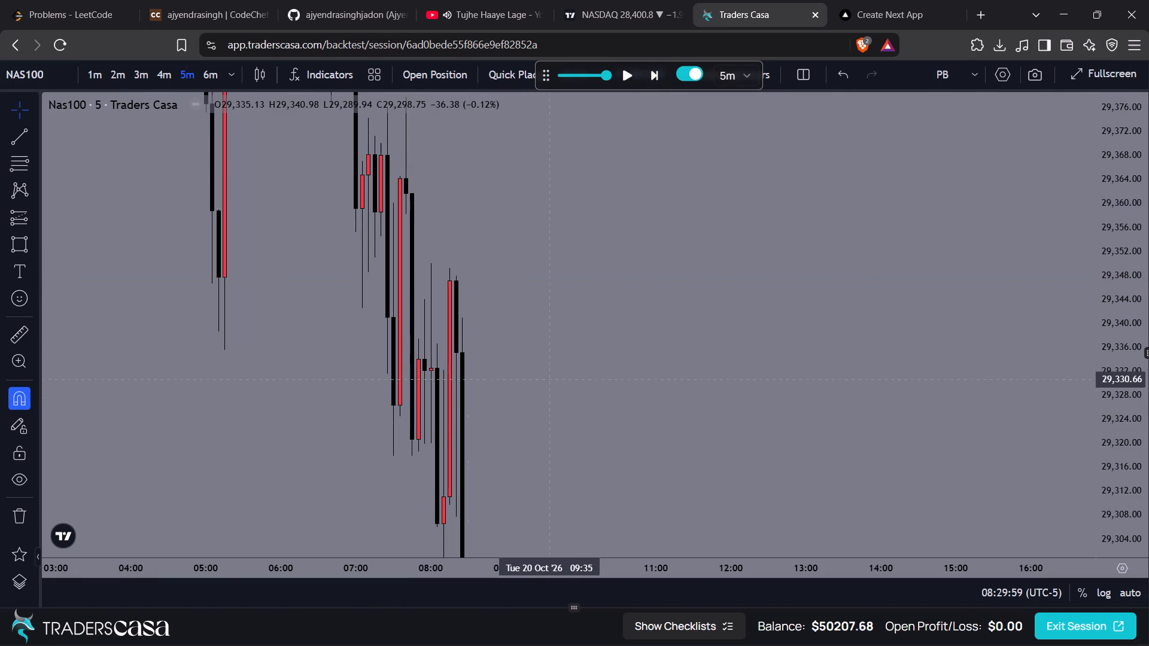
key("1")
key("Return")
left_click_drag(569, 419, 607, 170)
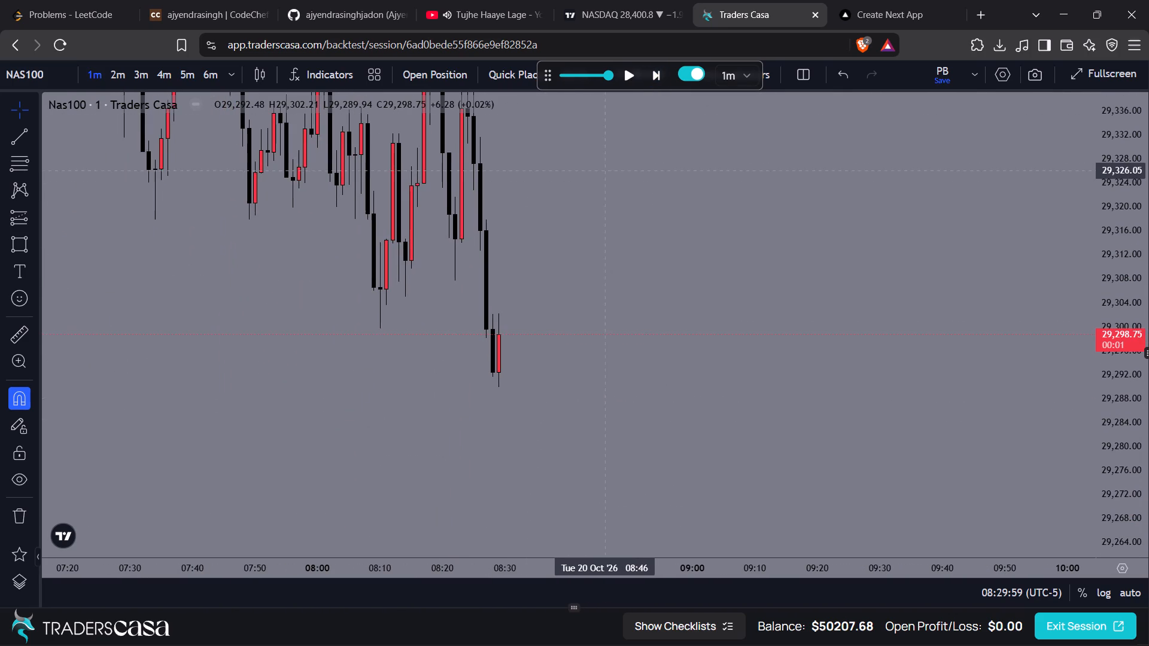
left_click(571, 281)
left_click(656, 78)
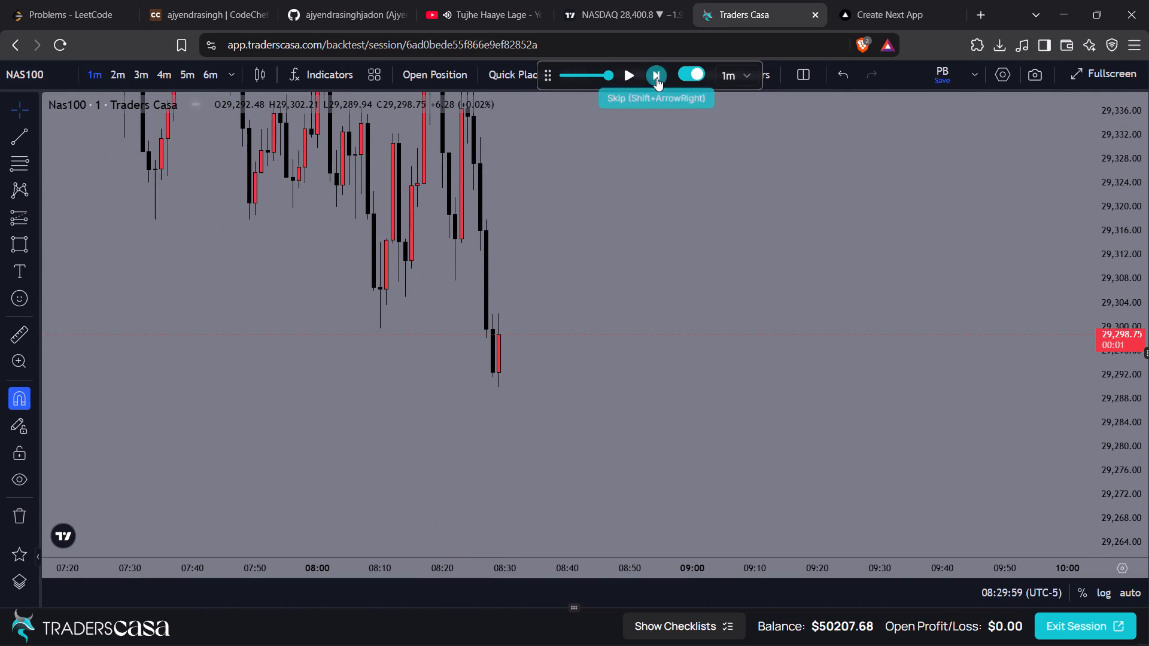
left_click(656, 78)
left_click(656, 78)
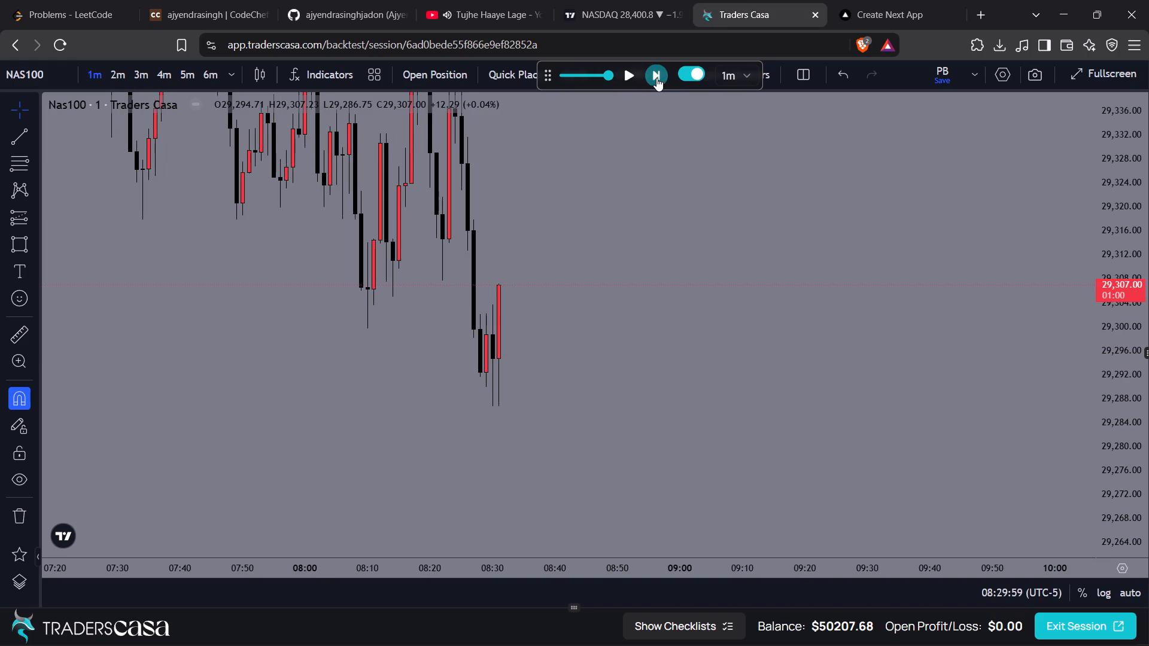
left_click(656, 78)
left_click(656, 78)
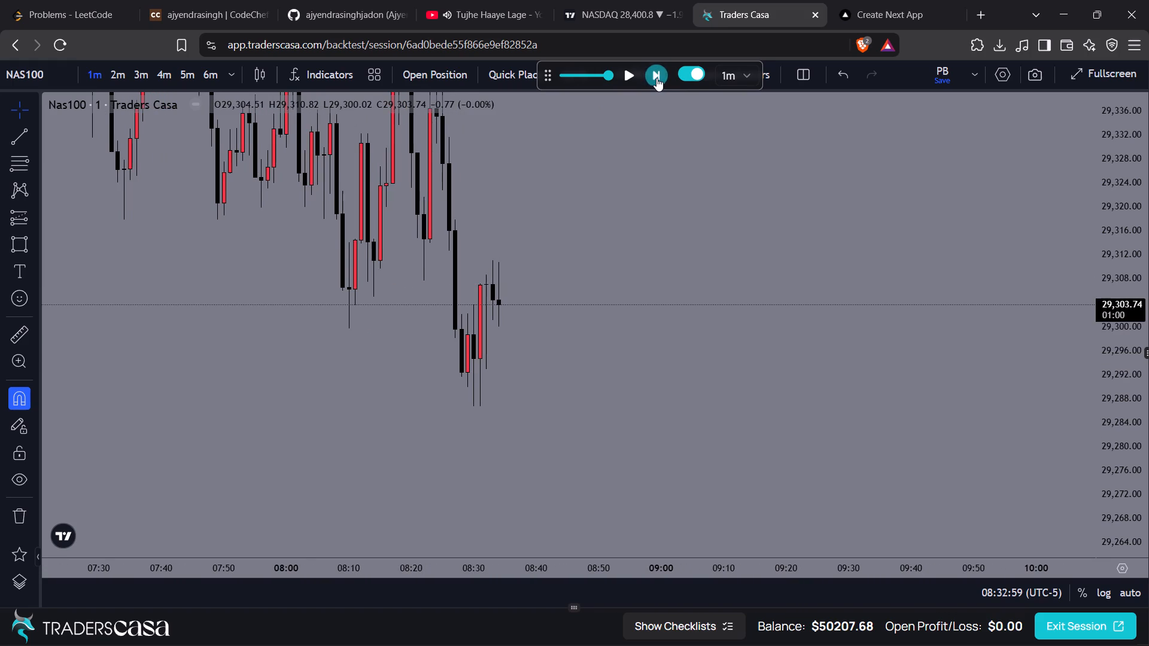
left_click(656, 78)
left_click(656, 78)
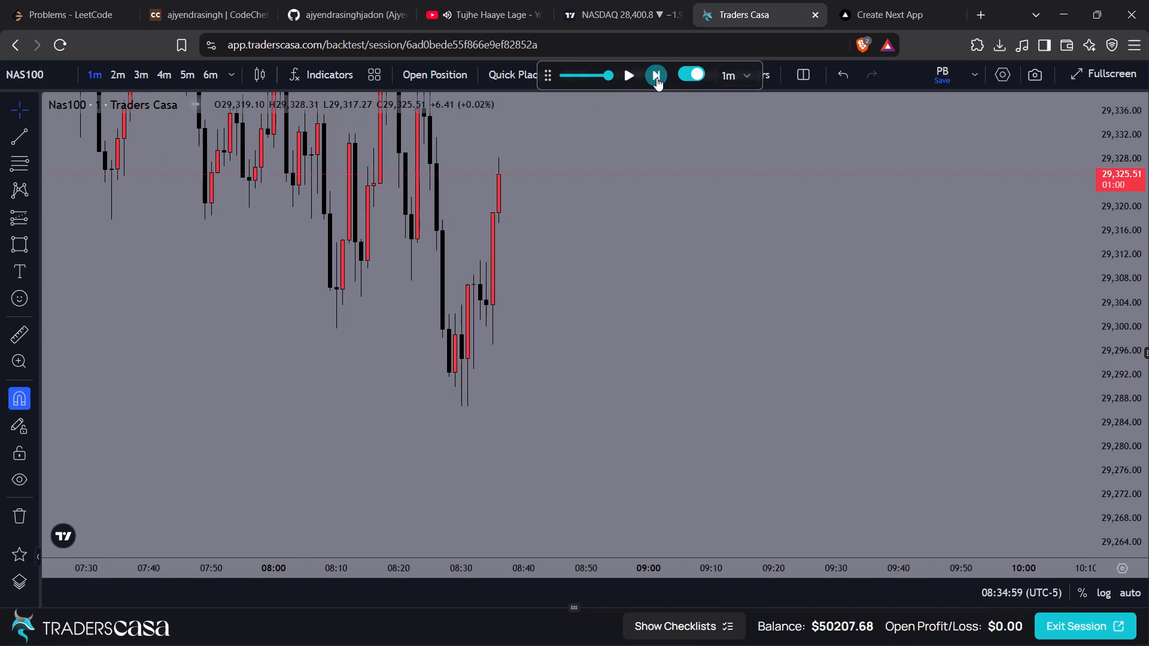
left_click(656, 78)
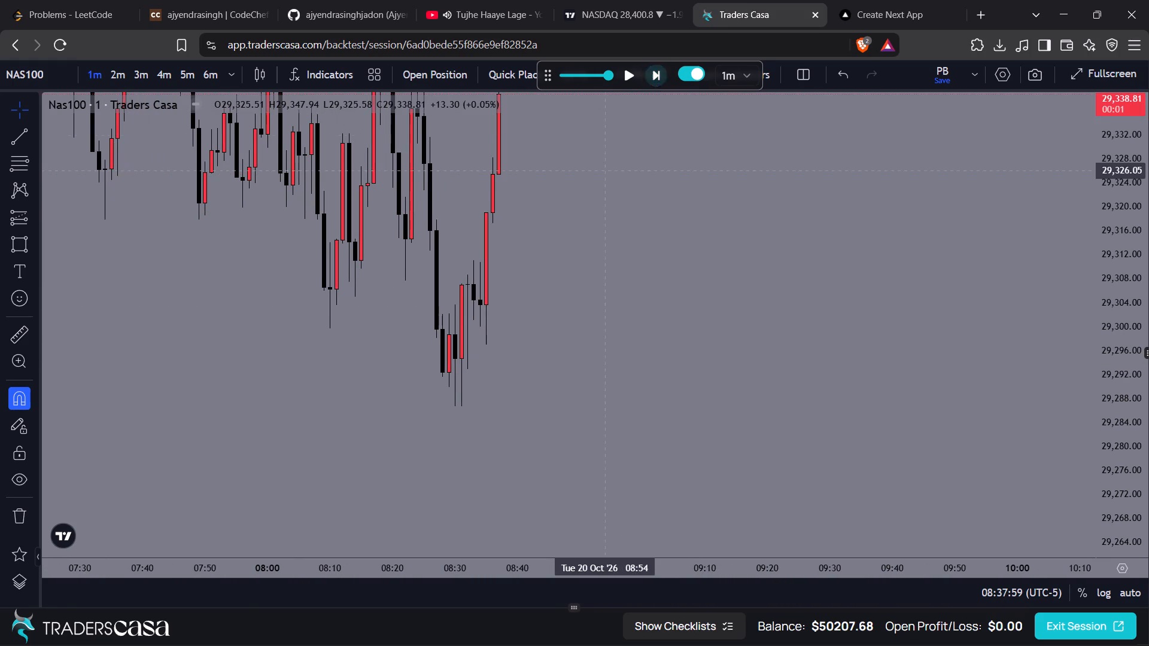
Advance the replay five more one-minute candles to 08:42:59, keeping the rising price action in view.
left_click_drag(604, 170, 640, 288)
left_click(648, 77)
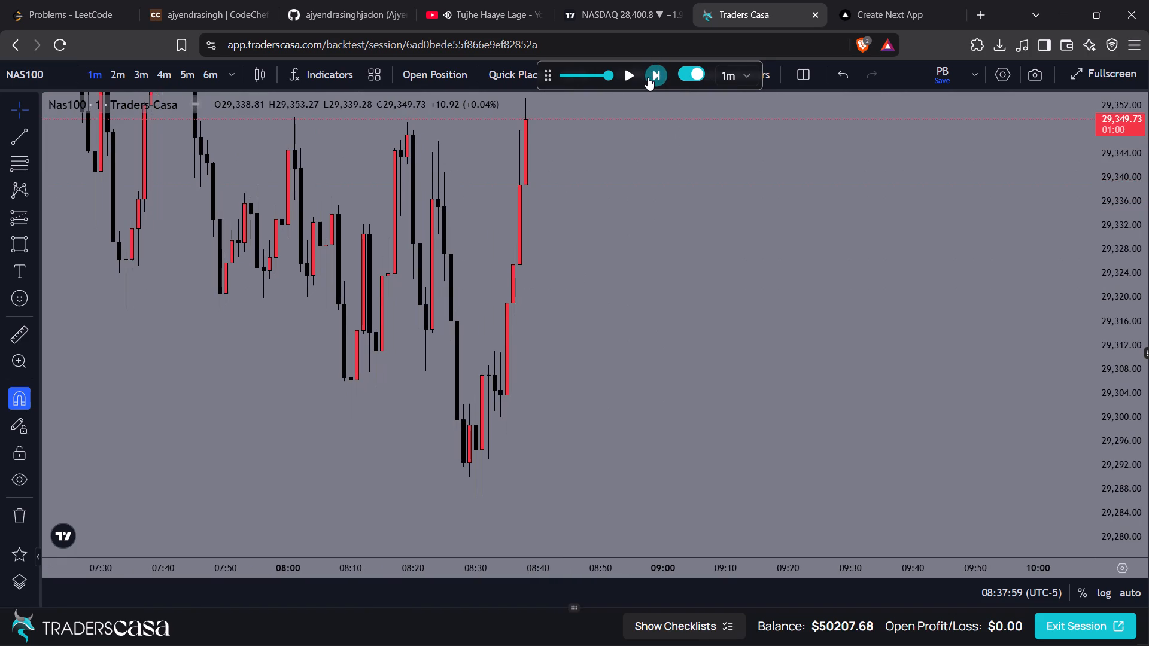
left_click(648, 77)
left_click_drag(607, 155, 653, 322)
left_click_drag(679, 202, 723, 269)
left_click(660, 78)
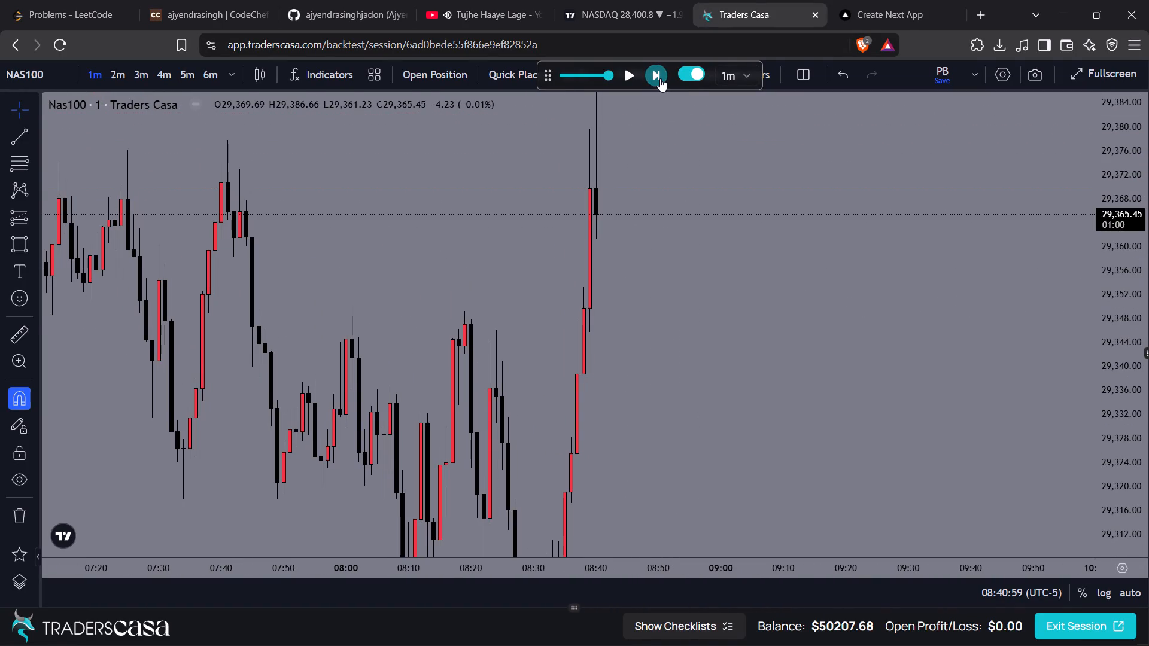
left_click_drag(662, 156, 676, 204)
left_click(656, 68)
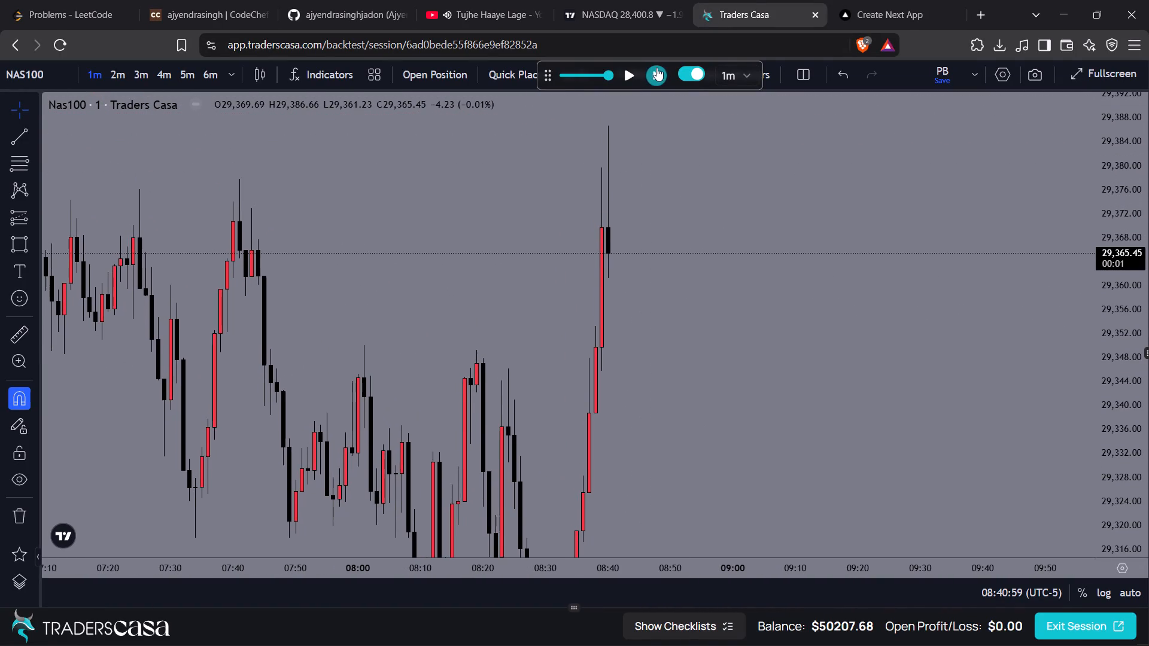
left_click(658, 69)
left_click_drag(652, 129, 768, 351)
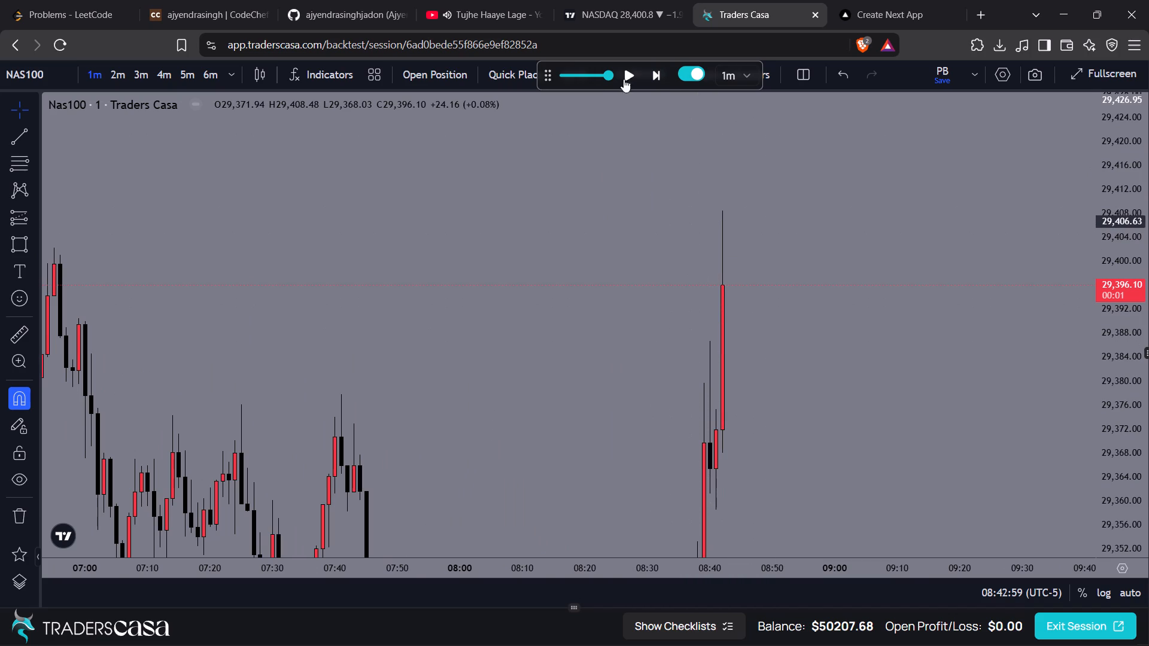
Advance the replay eight one-minute candles to 08:50:59.
left_click(648, 68)
left_click(654, 71)
left_click(654, 71)
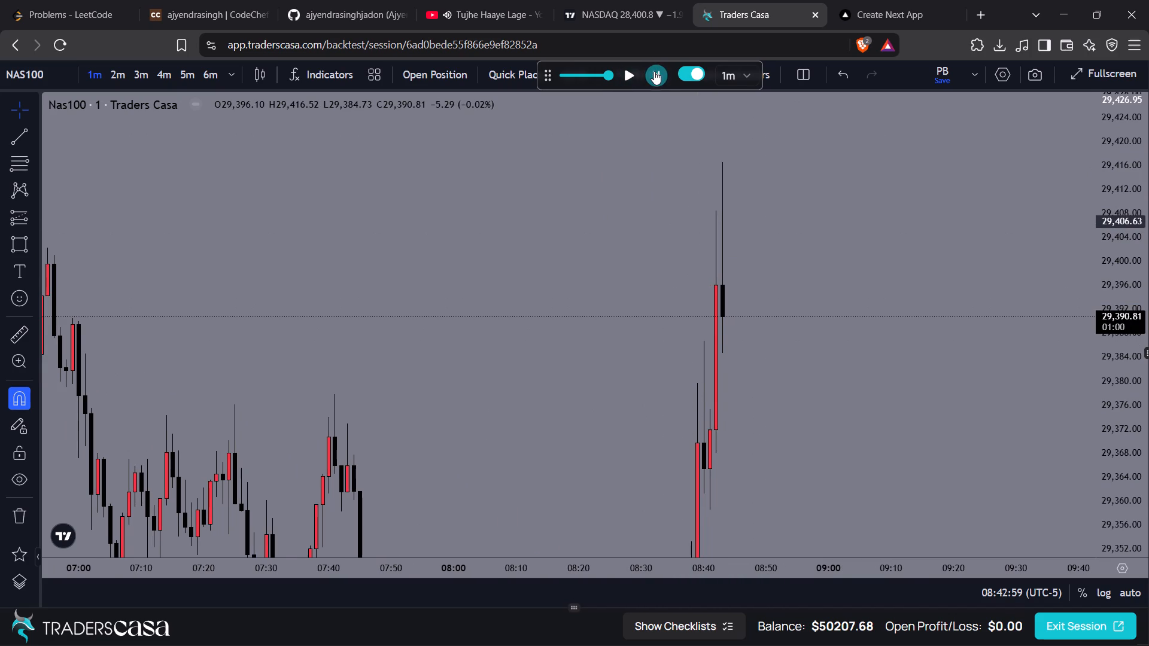
left_click(654, 71)
left_click(654, 71)
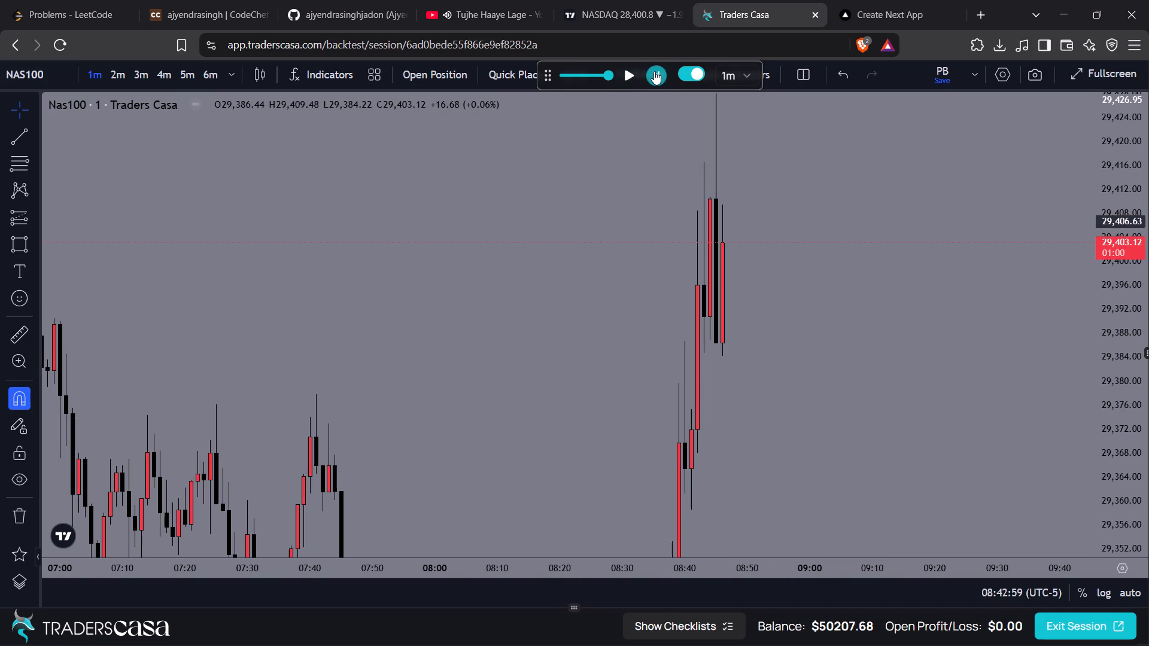
left_click(654, 71)
left_click(654, 71)
left_click(654, 71)
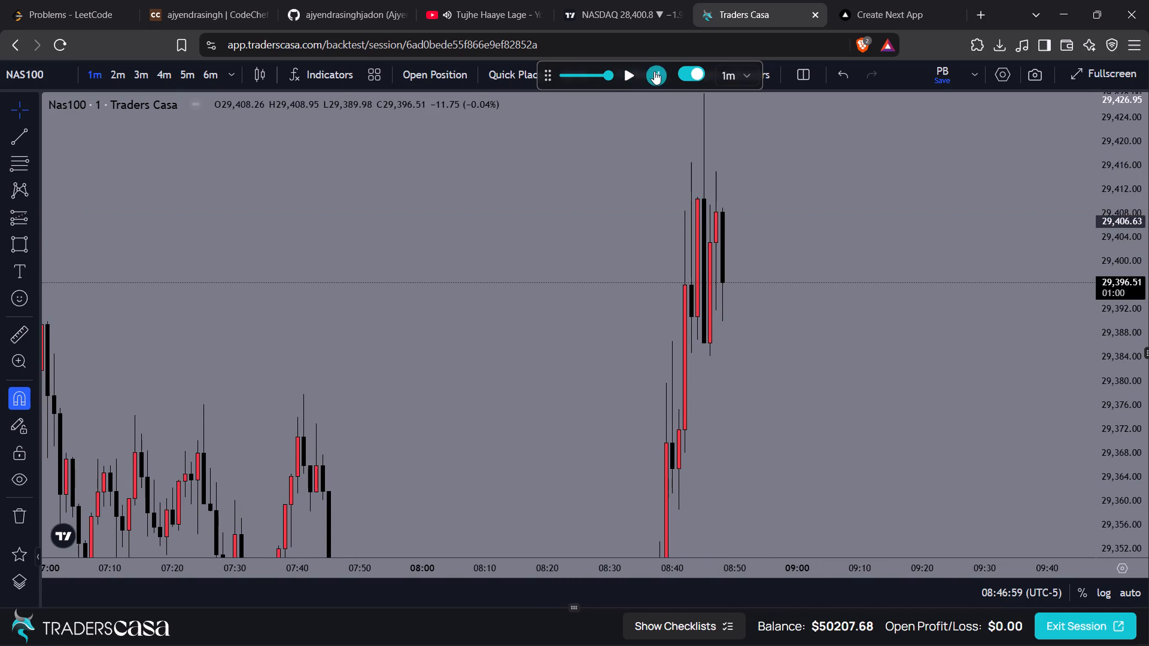
left_click(654, 71)
Advance the replay four more one-minute candles to 08:54:59.
left_click_drag(786, 350, 786, 348)
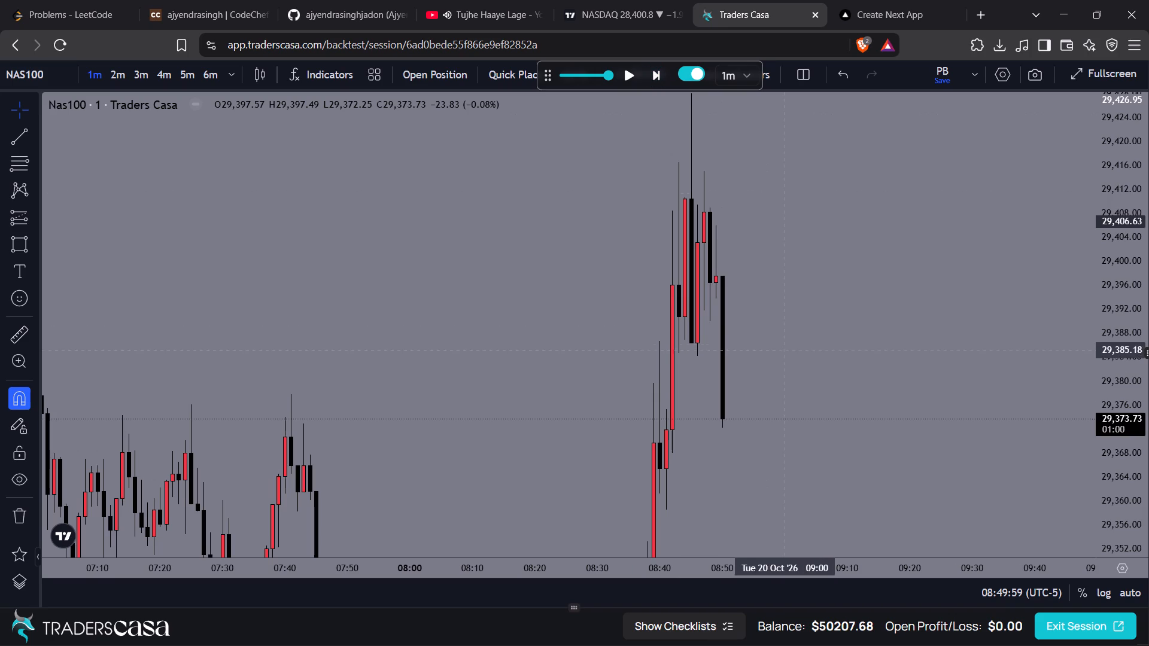
left_click_drag(786, 348, 717, 251)
left_click(743, 266)
left_click_drag(743, 266, 717, 252)
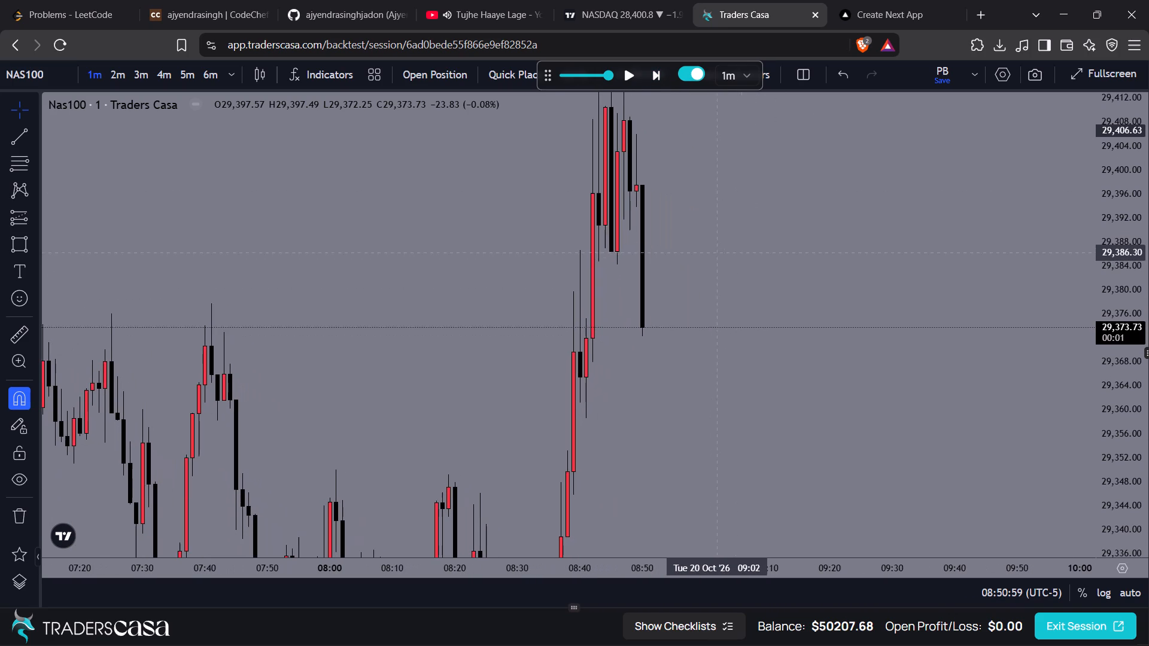
left_click(657, 80)
left_click(657, 80)
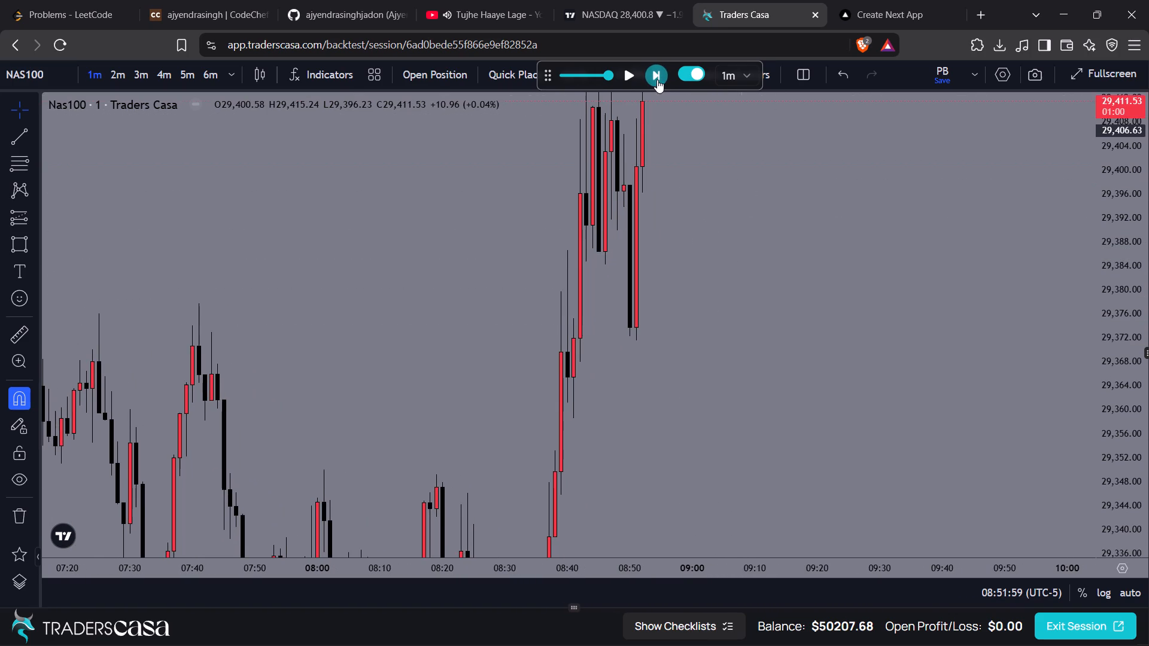
left_click(657, 80)
left_click(657, 80)
Advance the replay eleven one-minute candles to 09:05:59.
left_click_drag(683, 160, 637, 252)
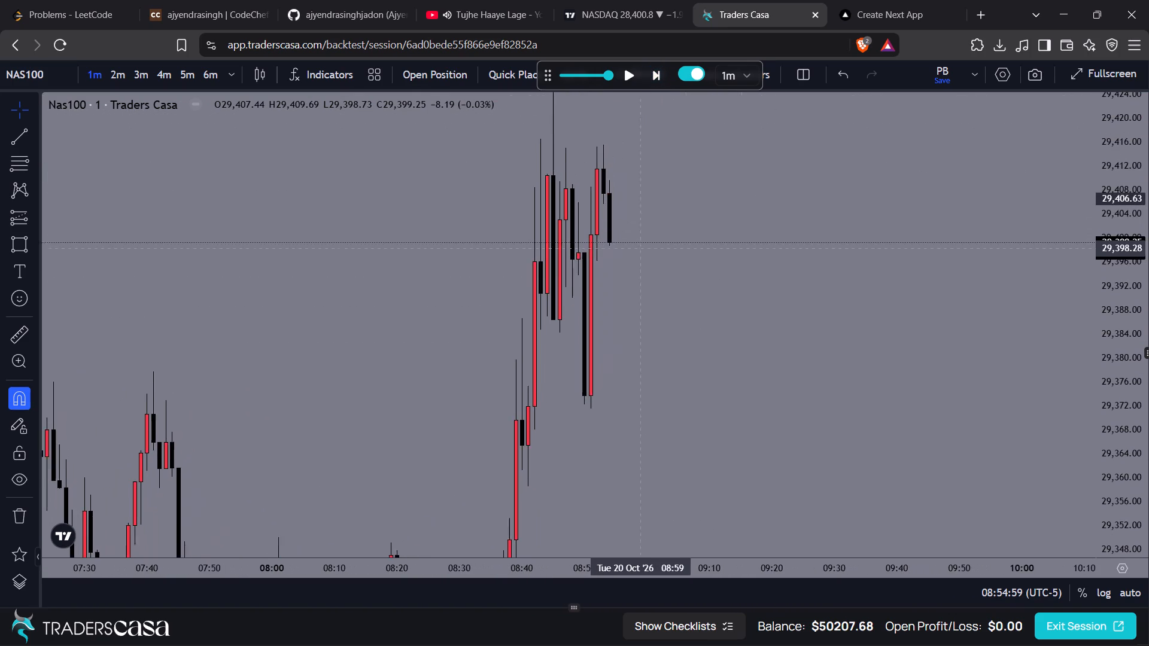
left_click_drag(637, 252, 636, 253)
left_click(656, 76)
left_click(656, 76)
left_click(656, 76)
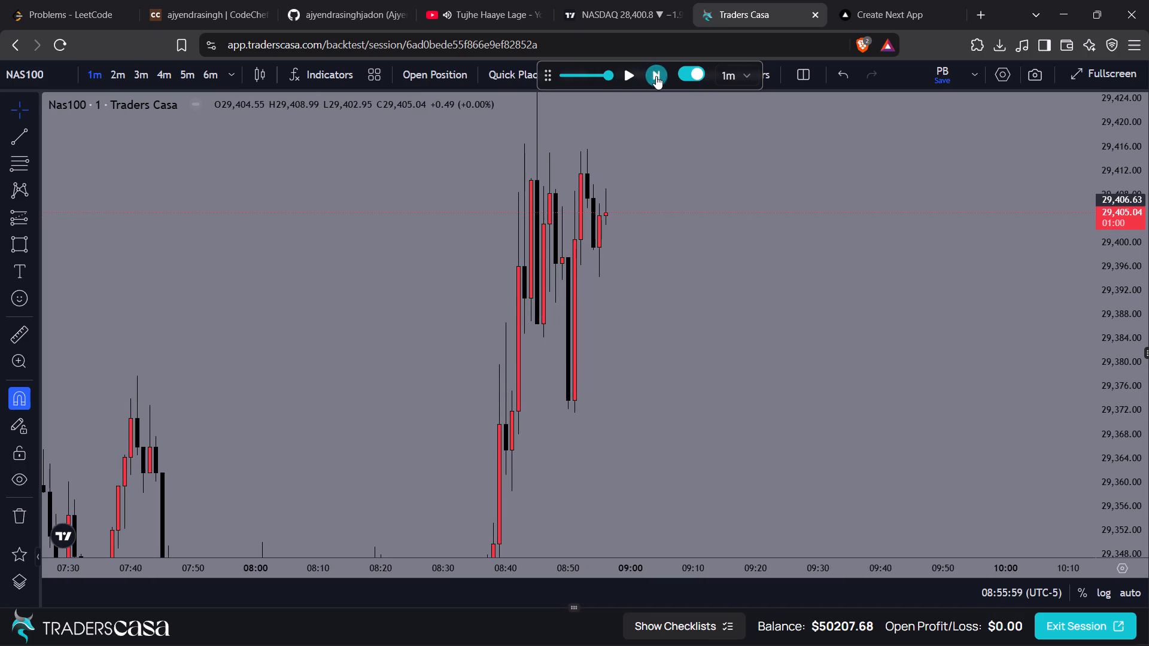
left_click(656, 76)
left_click(656, 76)
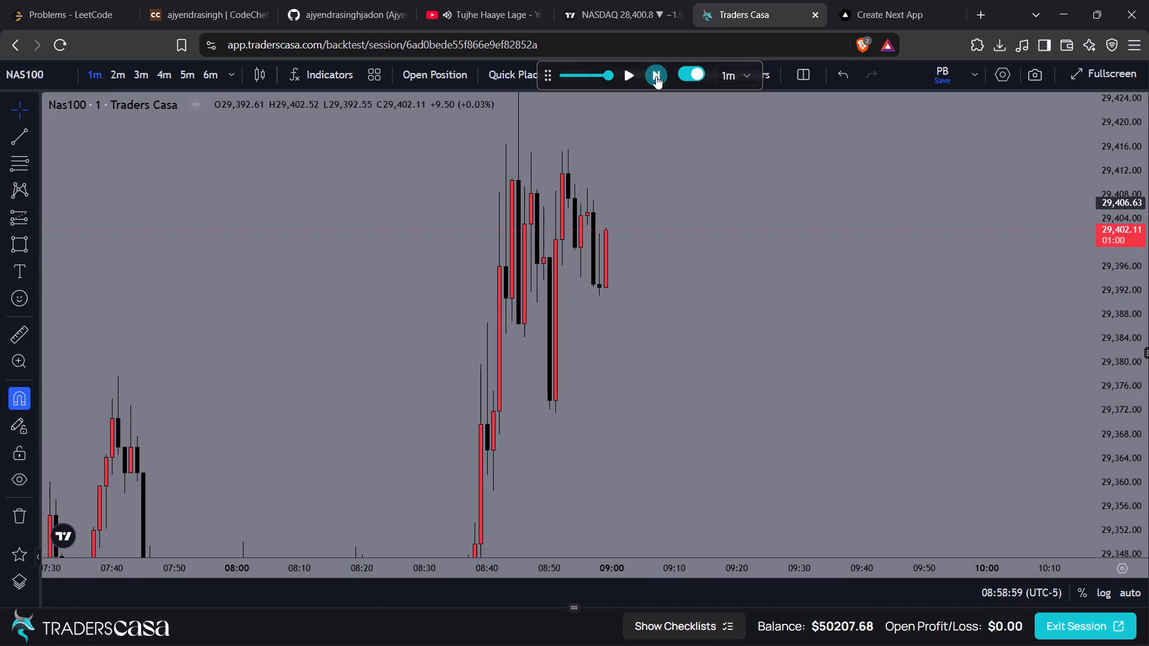
left_click(656, 76)
left_click(656, 76)
left_click(656, 76)
left_click(656, 76)
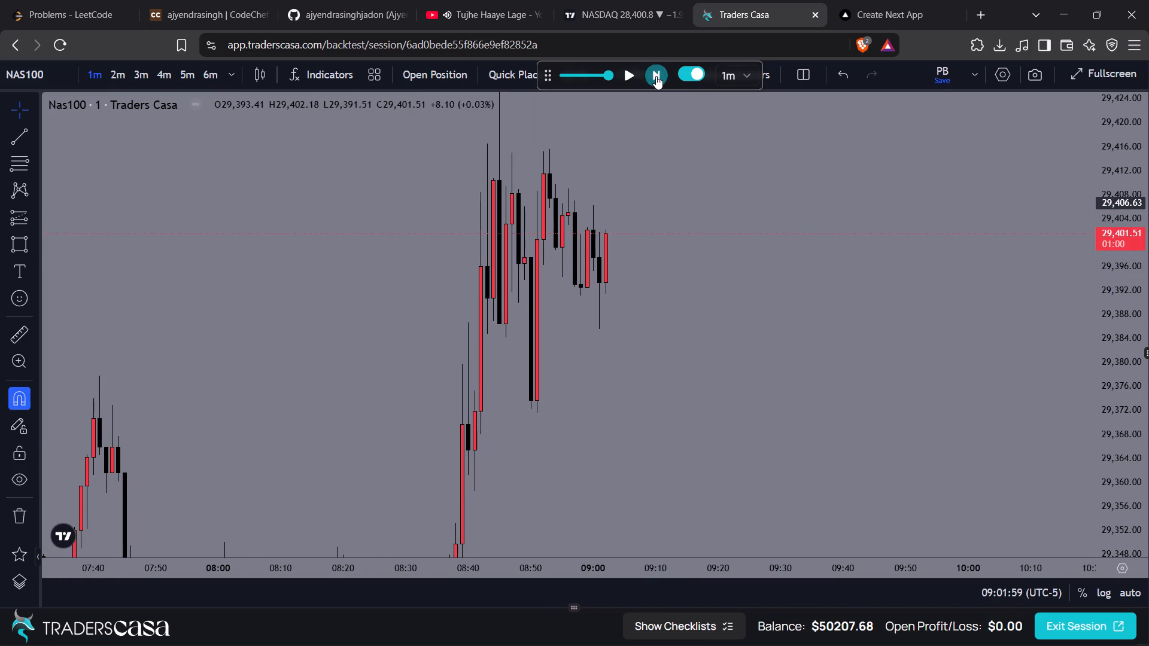
left_click(656, 76)
left_click(656, 76)
Advance the replay eight one-minute candles to 09:13:59, keeping the new highs in view.
left_click_drag(656, 162, 628, 328)
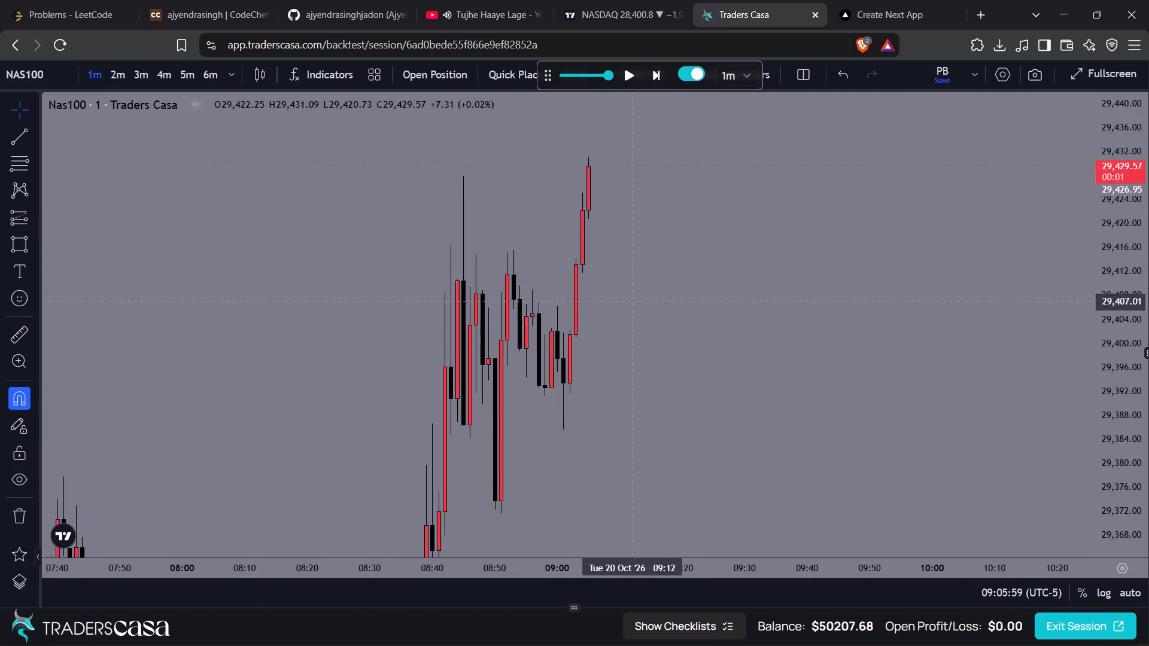
left_click_drag(628, 328, 621, 362)
left_click(659, 71)
left_click(659, 71)
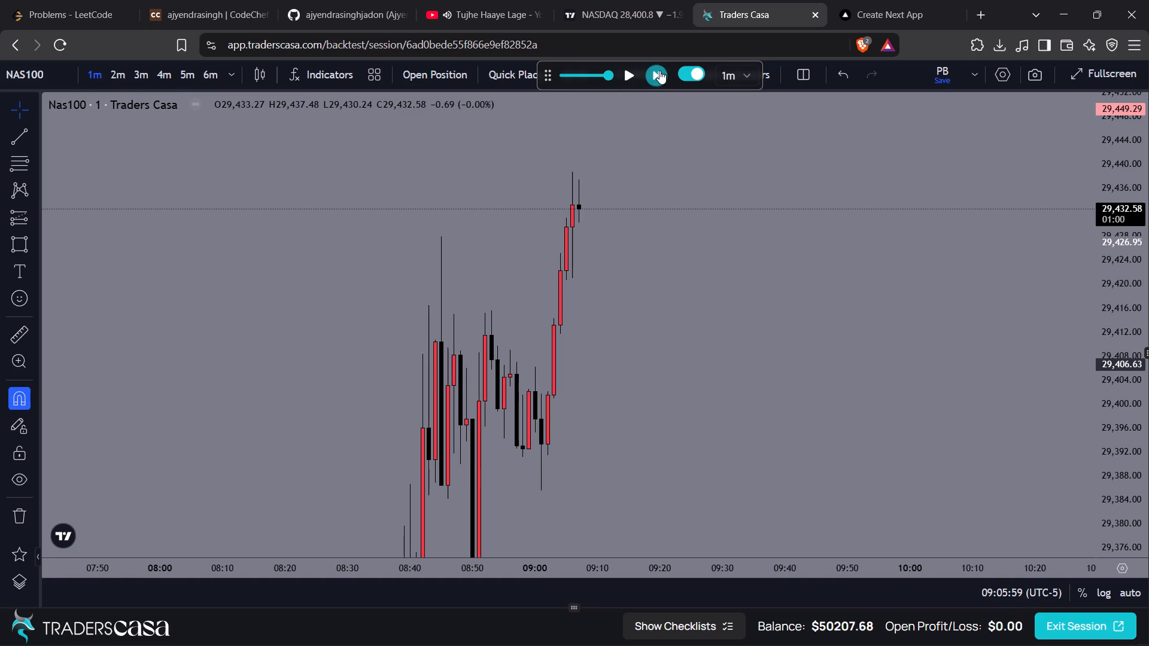
left_click(659, 71)
left_click(659, 71)
left_click(659, 71)
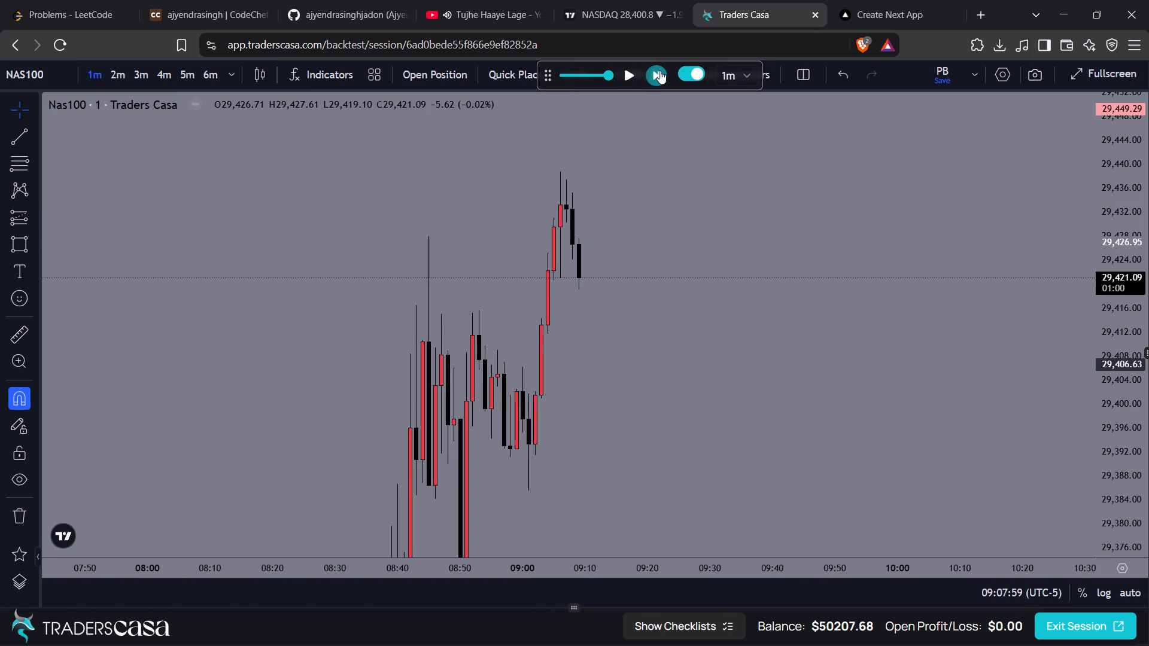
left_click(659, 71)
left_click(659, 71)
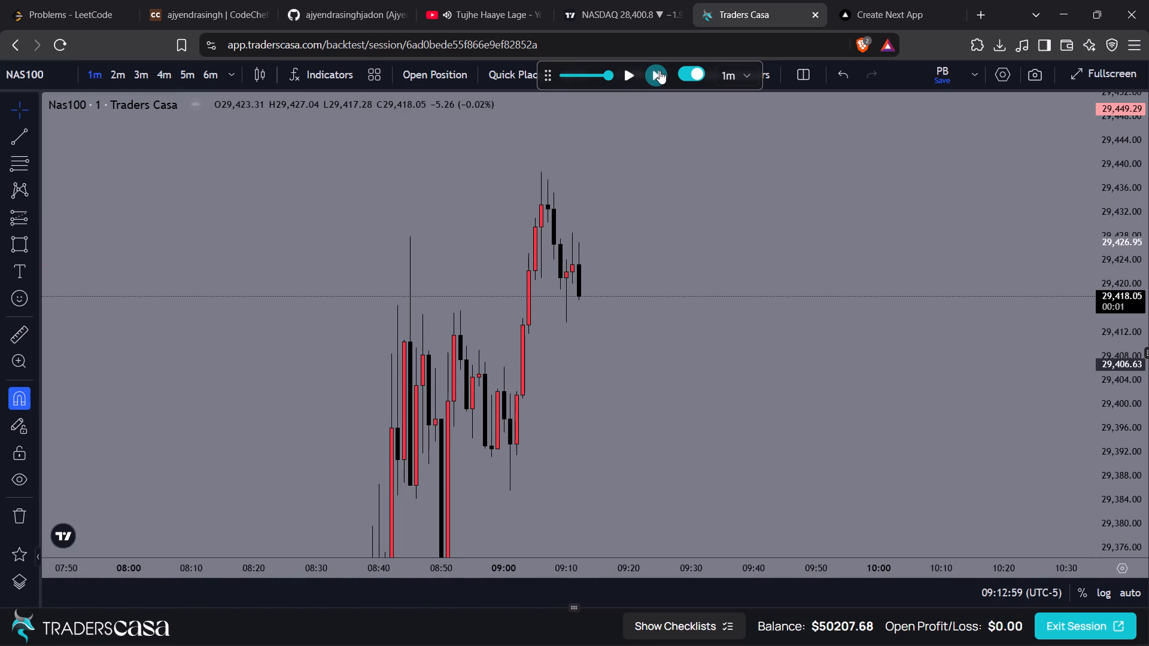
left_click(659, 71)
Advance the replay nine one-minute candles to 09:22:59, watching how price behaves around the recent highs.
left_click_drag(676, 246, 663, 218)
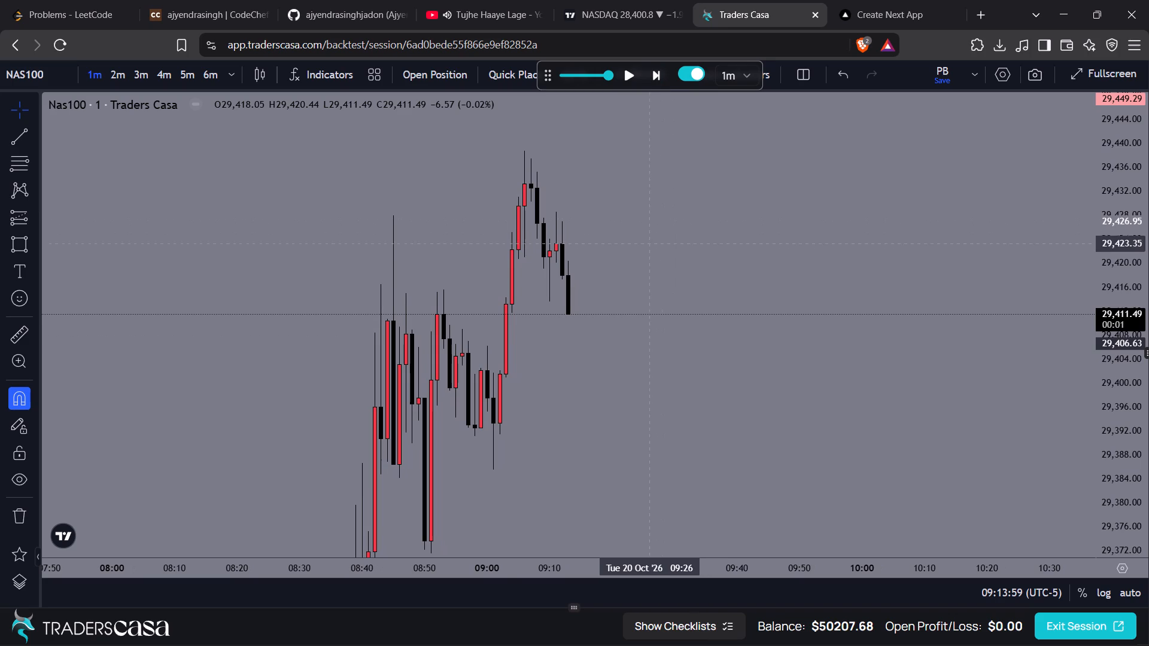
left_click(658, 75)
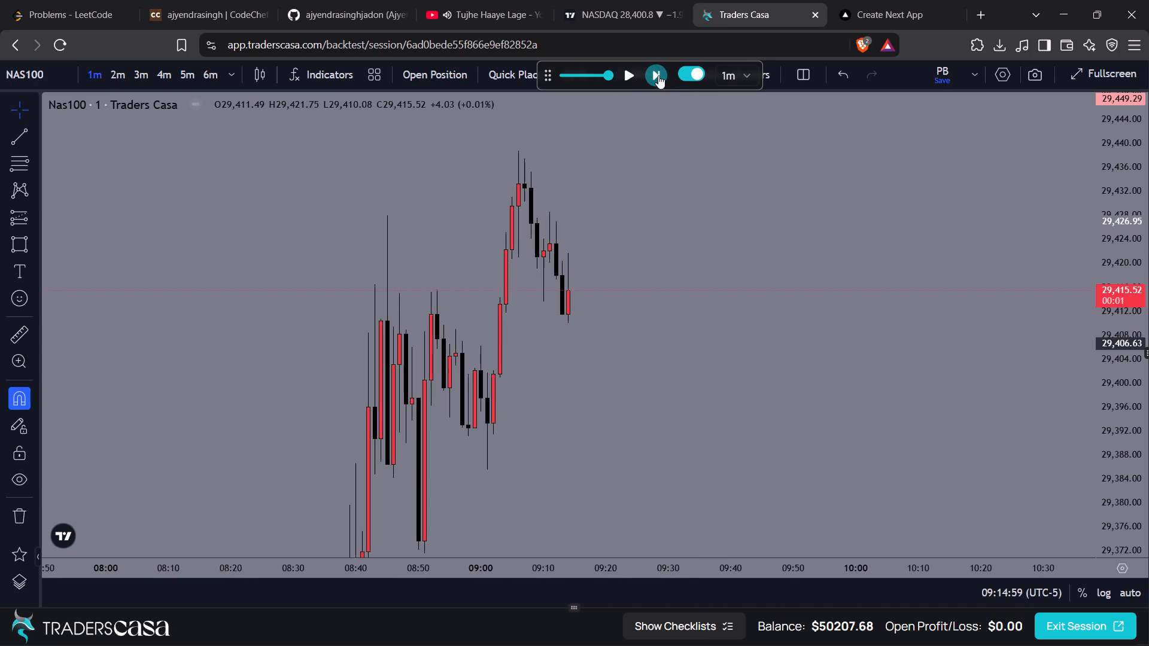
left_click(658, 75)
left_click(658, 75)
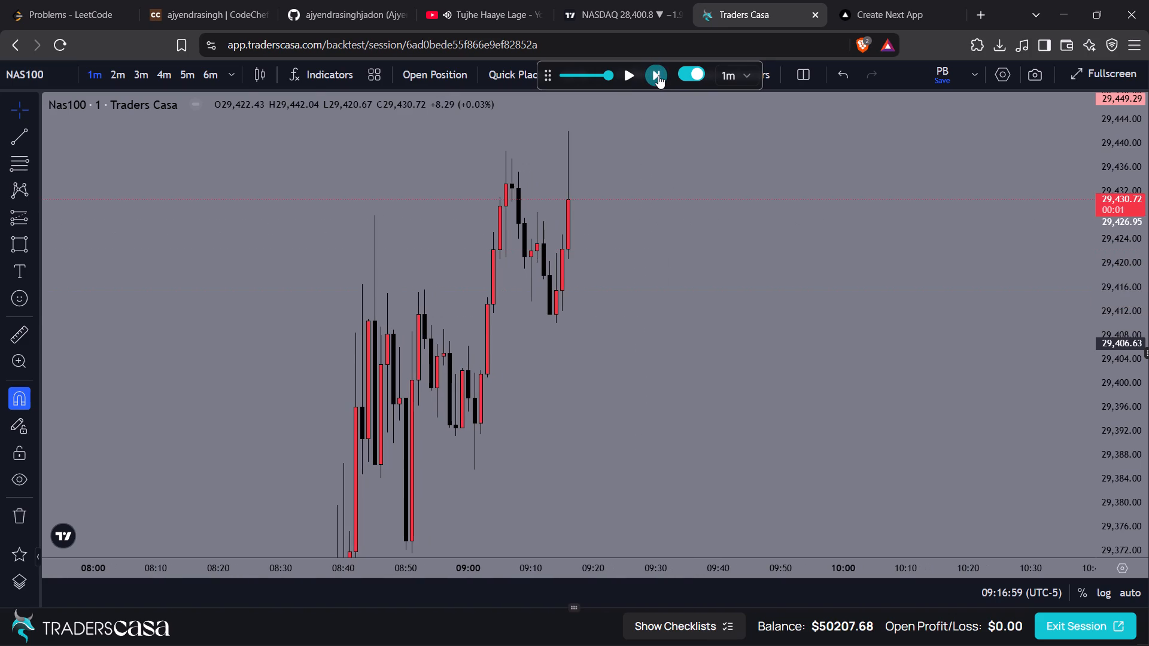
left_click_drag(626, 222, 620, 205)
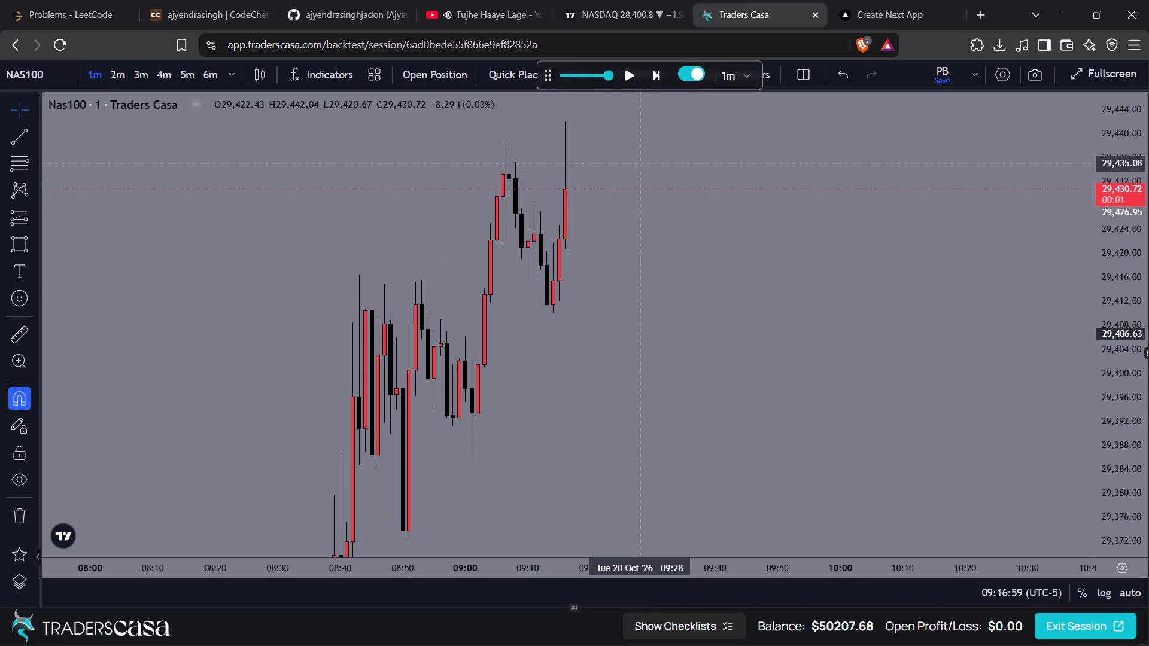
left_click(653, 75)
left_click(653, 75)
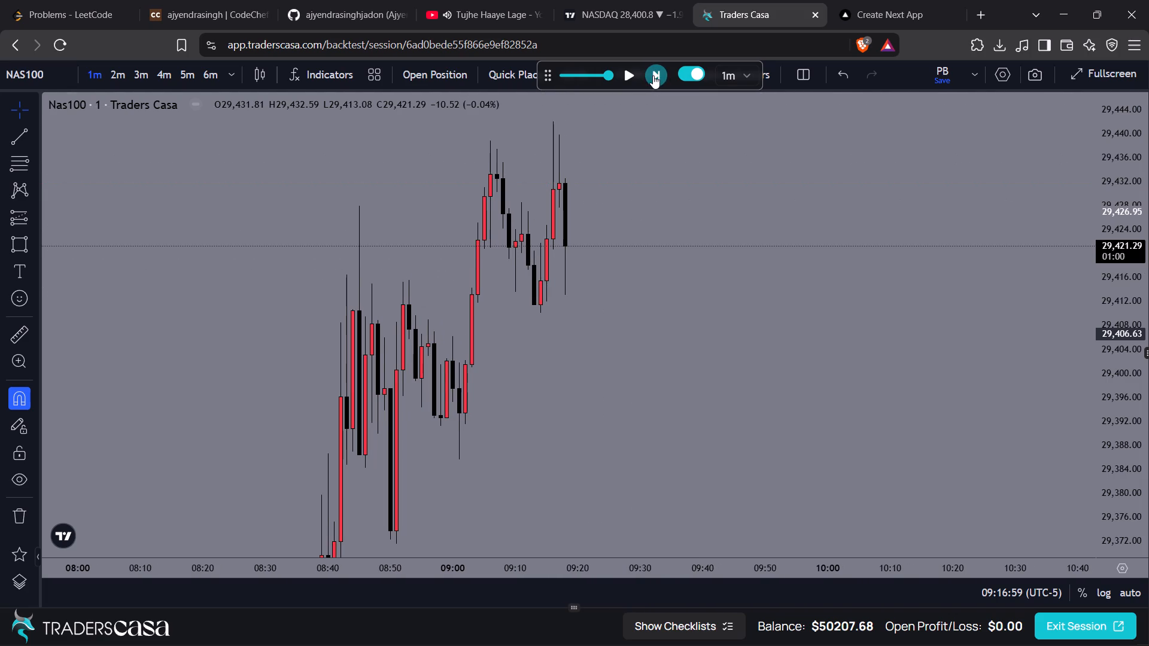
left_click(653, 75)
left_click_drag(653, 206, 643, 212)
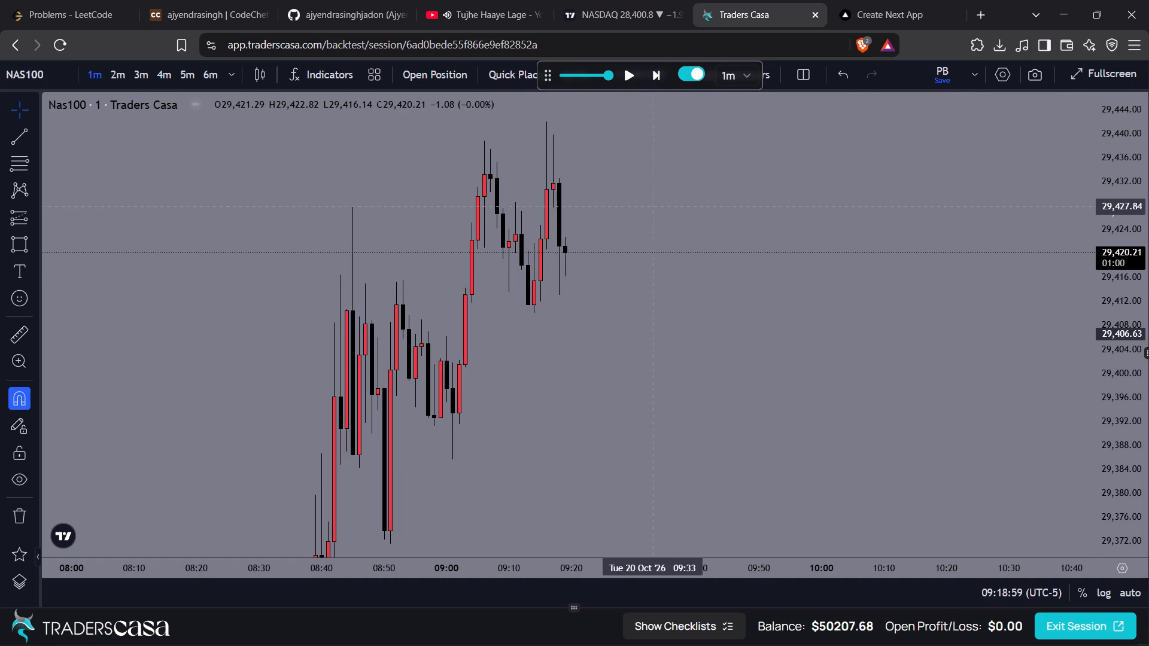
left_click_drag(643, 212, 611, 237)
left_click_drag(610, 239, 591, 217)
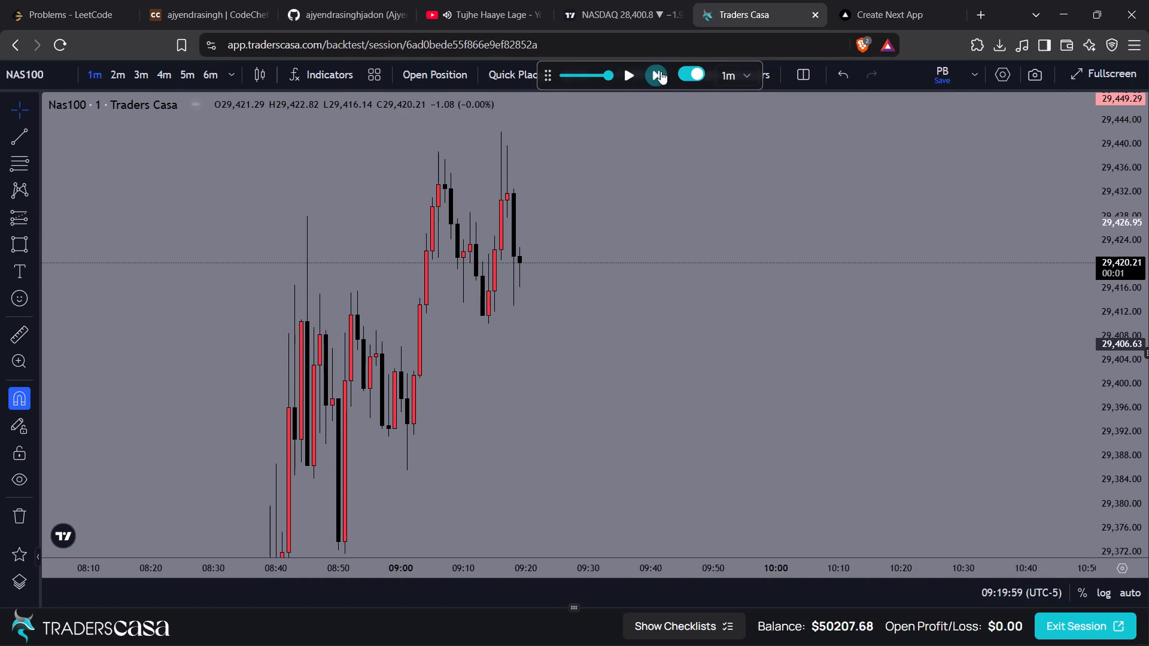
left_click(661, 71)
left_click(661, 71)
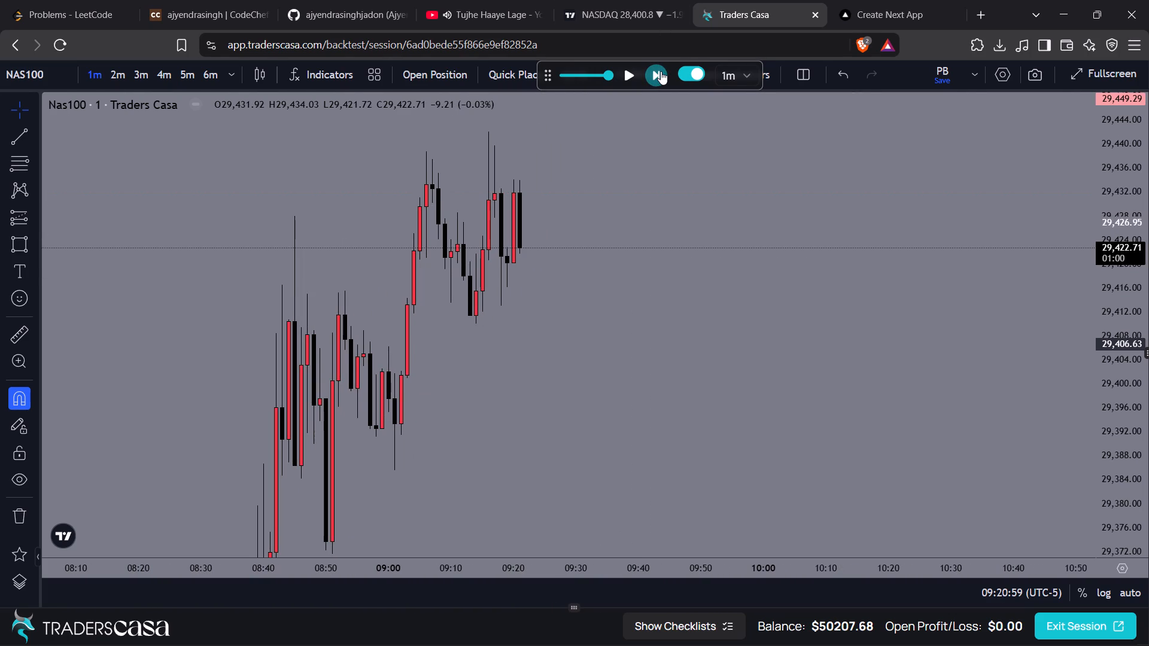
left_click(661, 71)
Place a Short Position projection on the latest candle with its entry at the close, 29,413.81.
left_click_drag(580, 223, 539, 249)
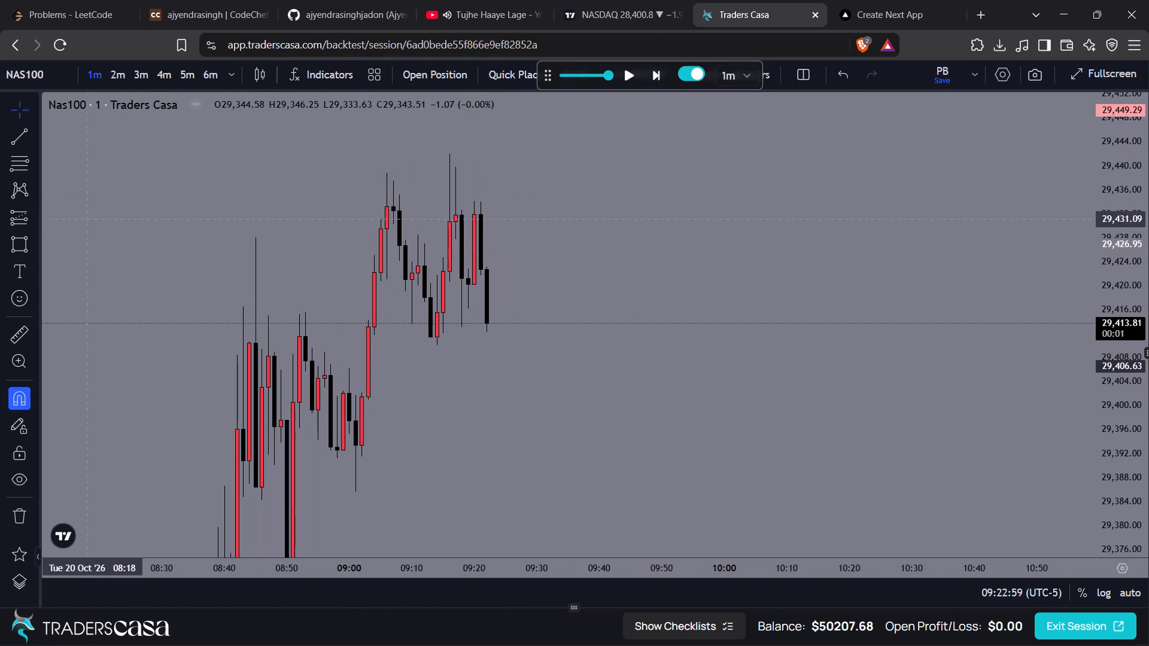
left_click(35, 221)
left_click(75, 265)
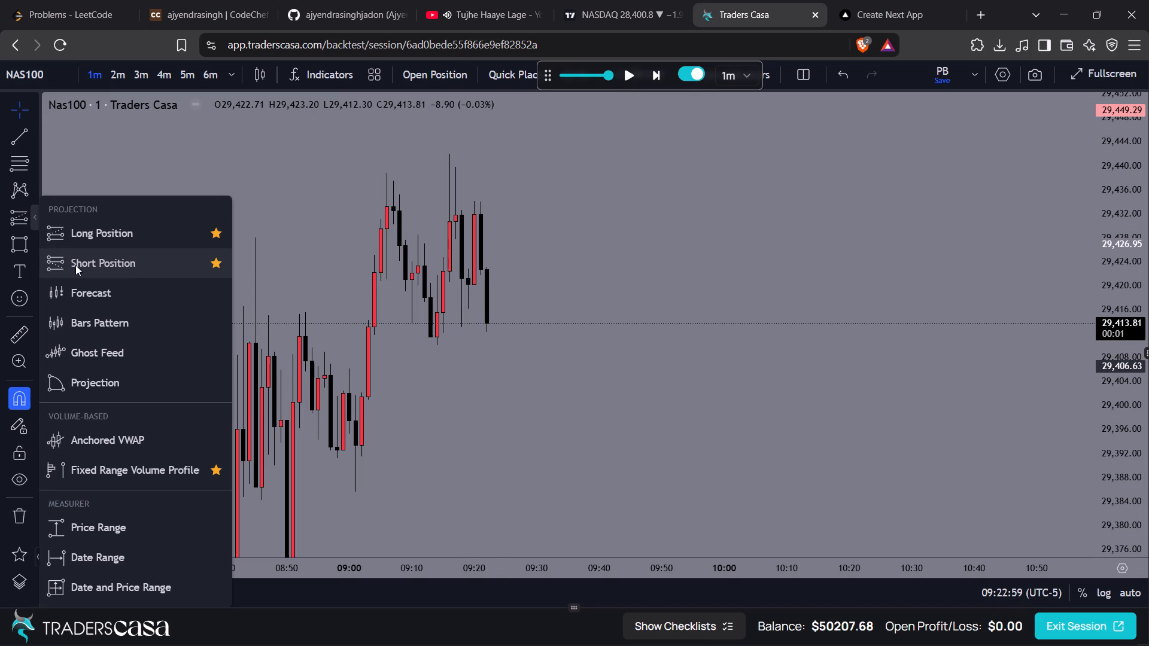
left_click(487, 319)
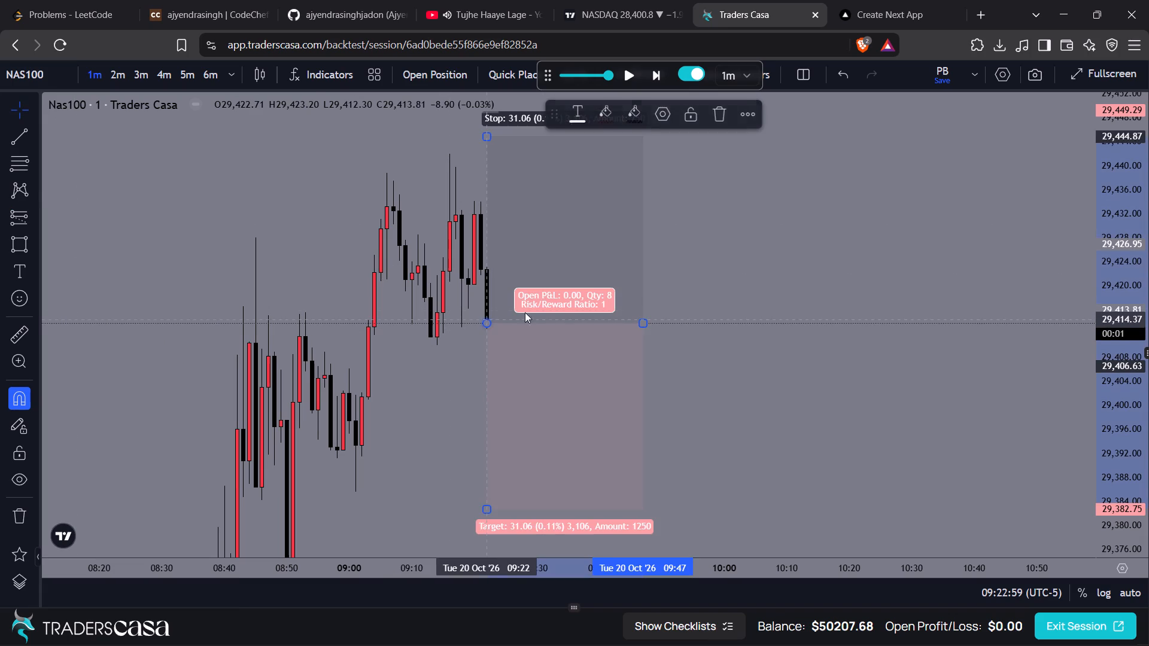
right_click(727, 305)
Adjust the short projection's target to 29,385.43 and its stop to 29,430.34.
left_click_drag(691, 330, 682, 311)
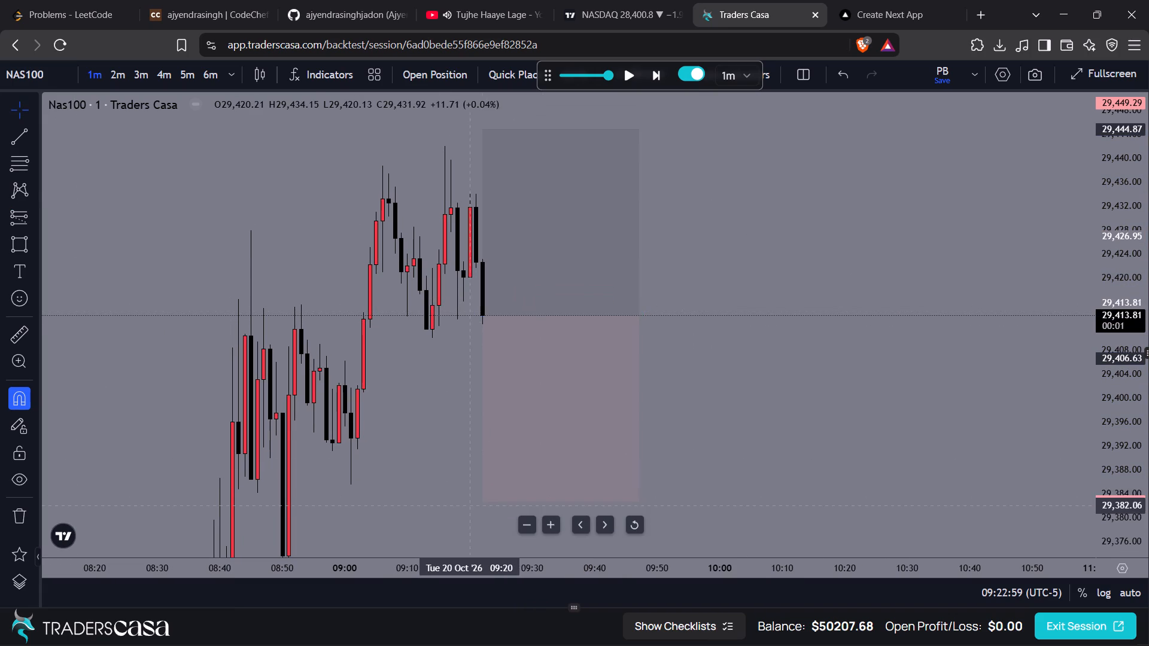
left_click_drag(484, 502, 504, 486)
left_click_drag(724, 285, 734, 334)
left_click_drag(491, 163, 534, 224)
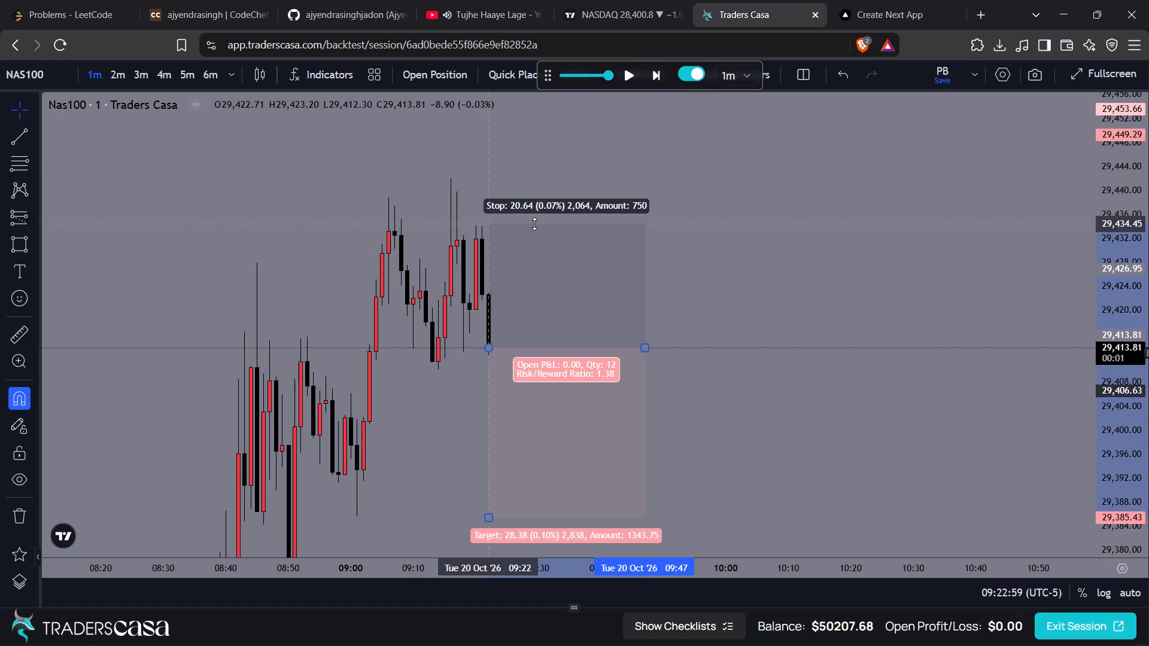
left_click_drag(534, 224, 557, 254)
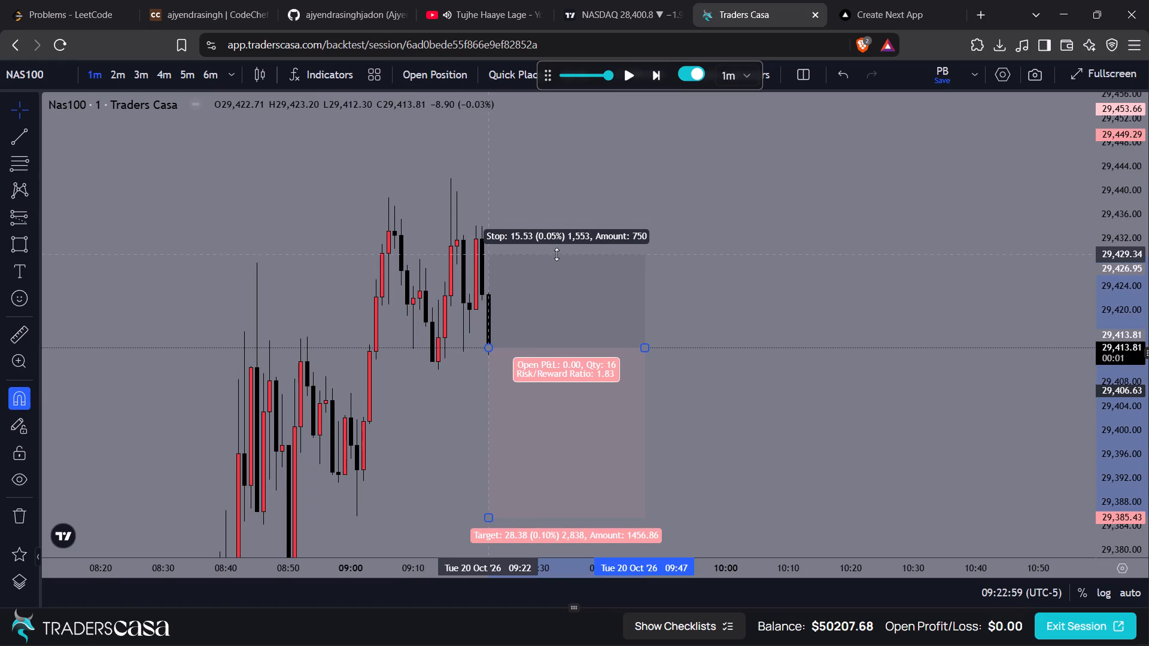
left_click_drag(557, 254, 562, 258)
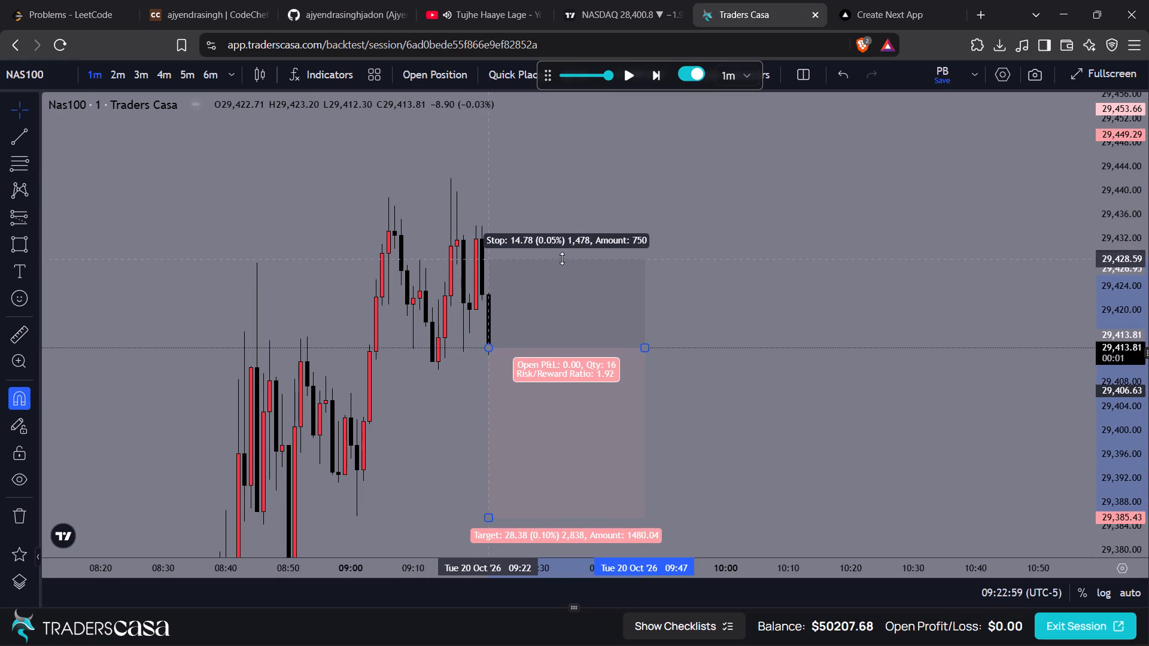
left_click_drag(562, 258, 573, 248)
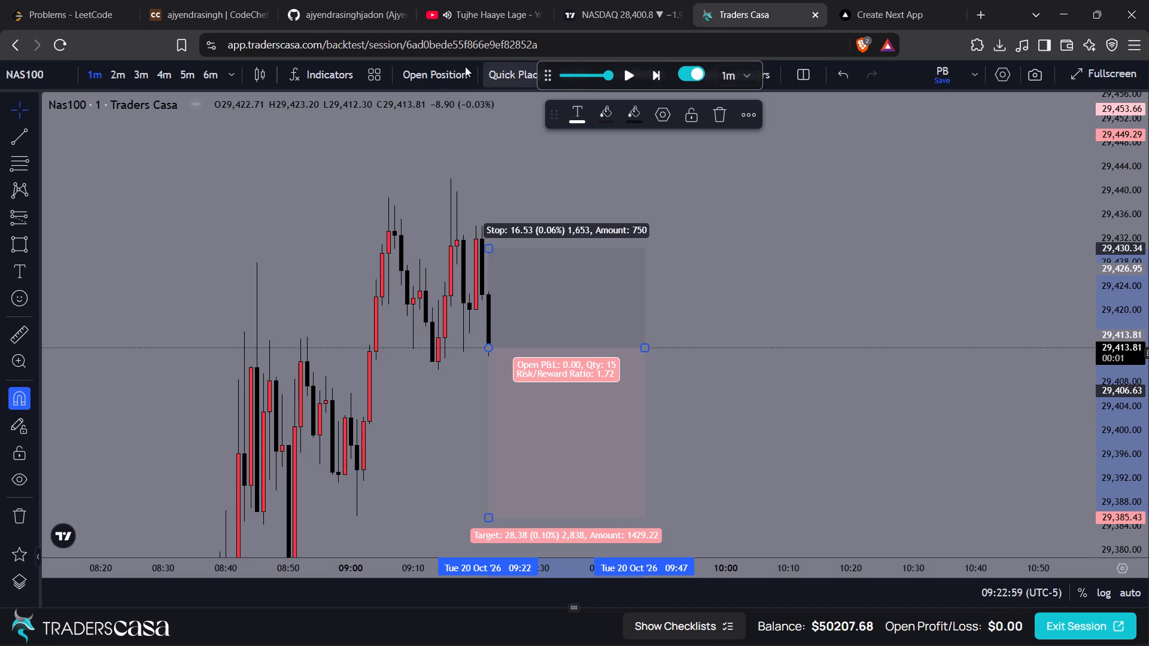
Place a sell limit trade at 29413.81 with take profit 29385.43, stop loss 29430.34 and 0.3% risk.
left_click(437, 69)
left_click(549, 567)
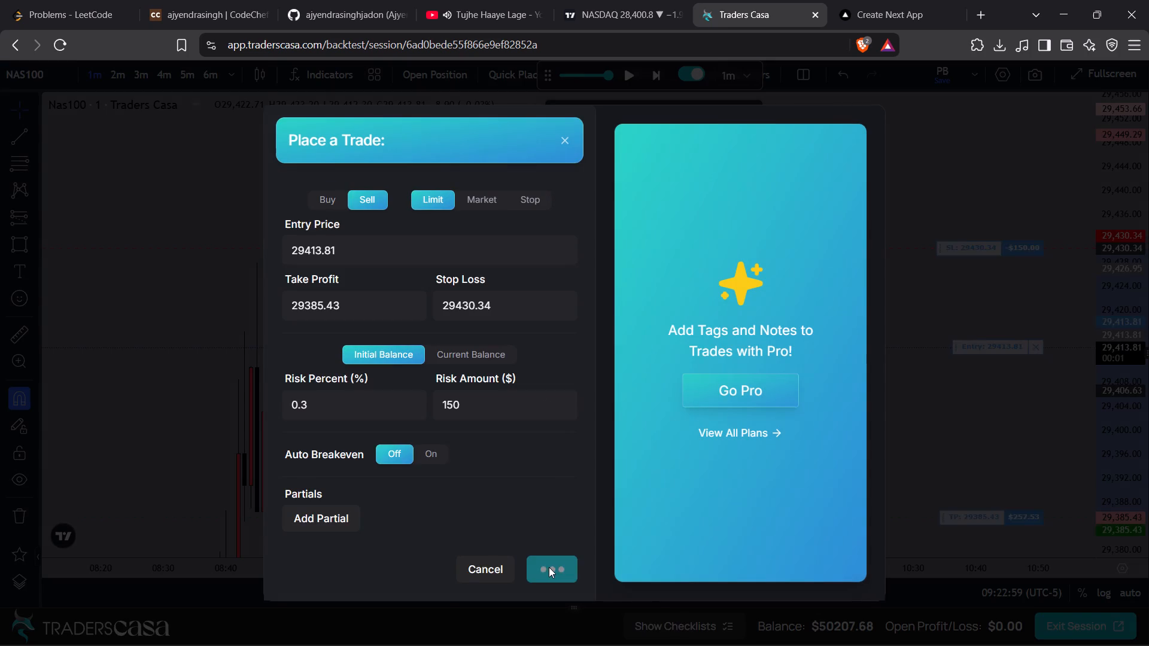
Advance the replay five one-minute candles to 09:27:59 to follow the short trade.
left_click_drag(765, 443, 750, 341)
left_click(658, 77)
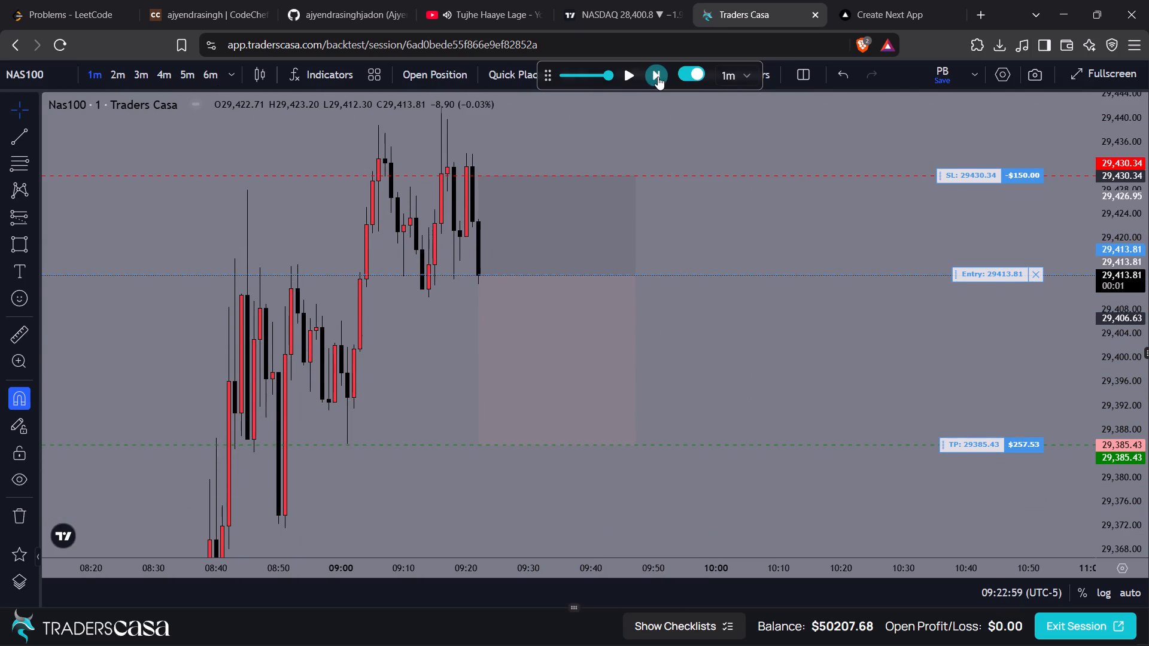
left_click(658, 77)
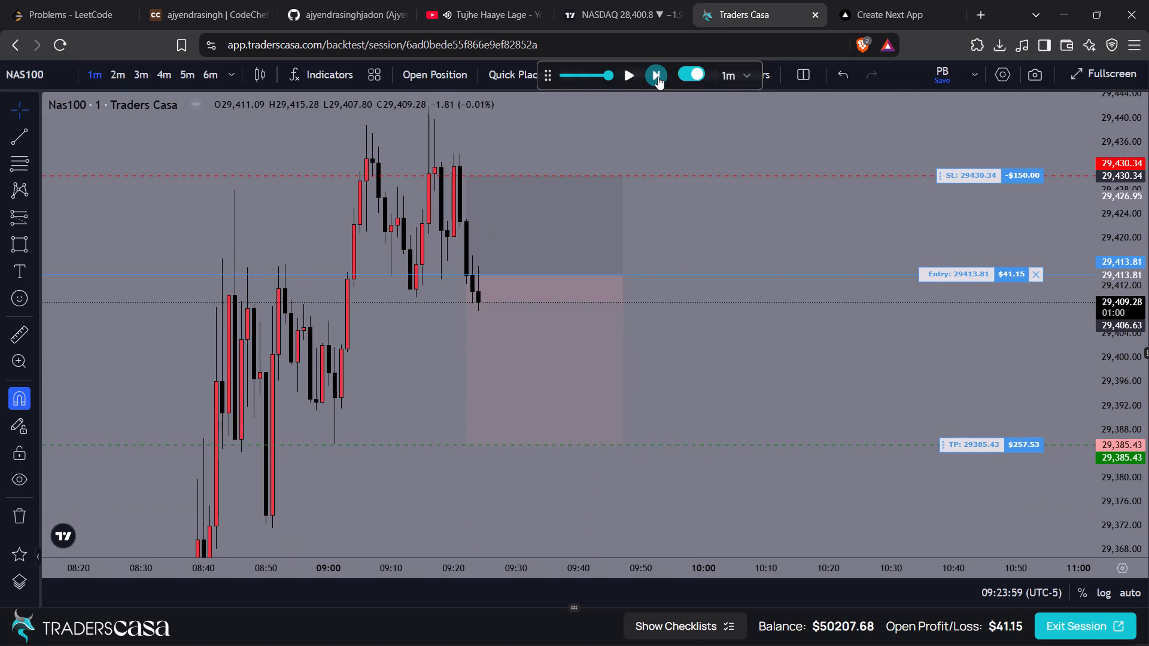
left_click(658, 77)
left_click(658, 77)
left_click(658, 77)
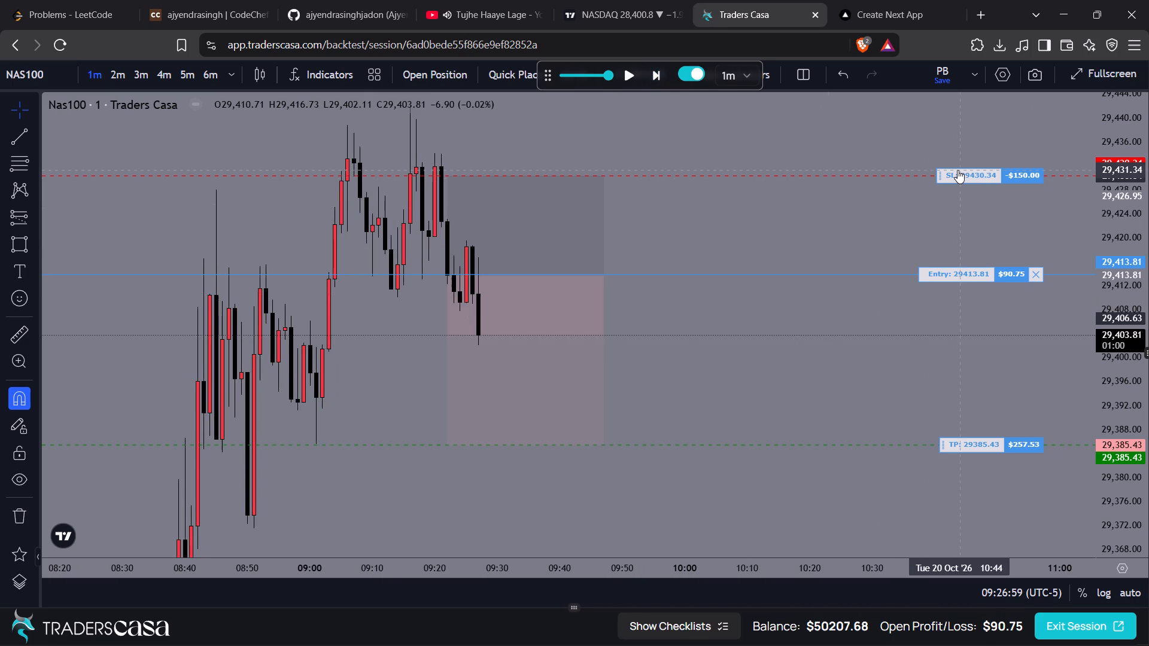
Move the short trade's stop loss down to about breakeven, near 29,413.50.
left_click_drag(957, 170, 993, 277)
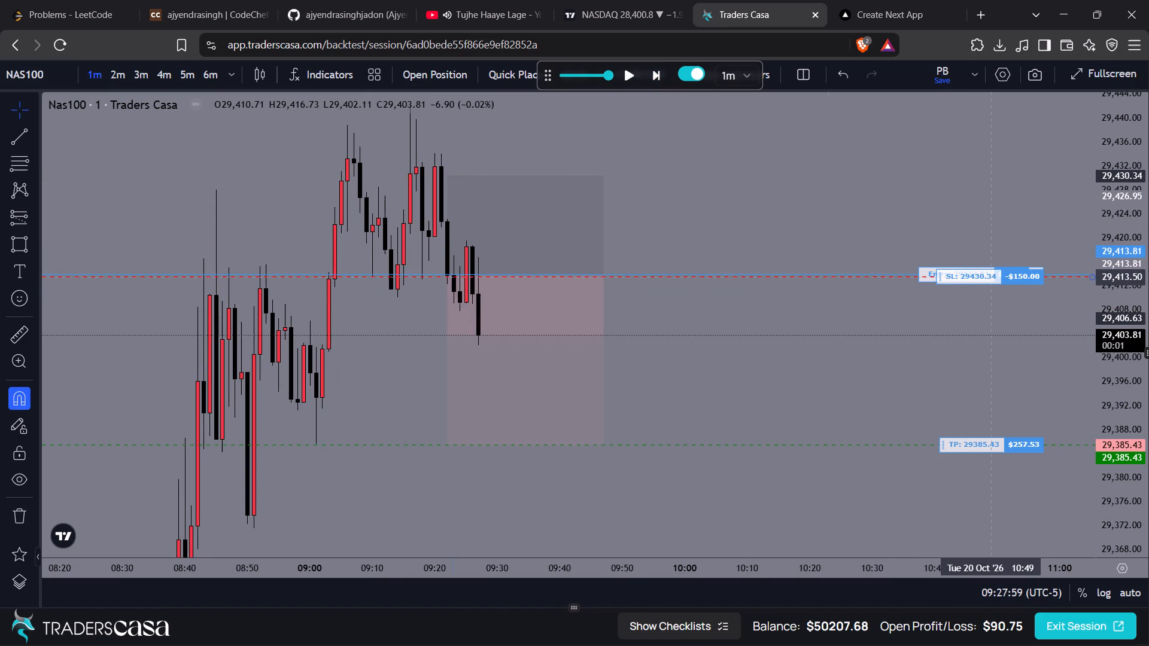
Finish placing the short trade's stop loss at 29413.5.
left_click_drag(993, 277, 993, 277)
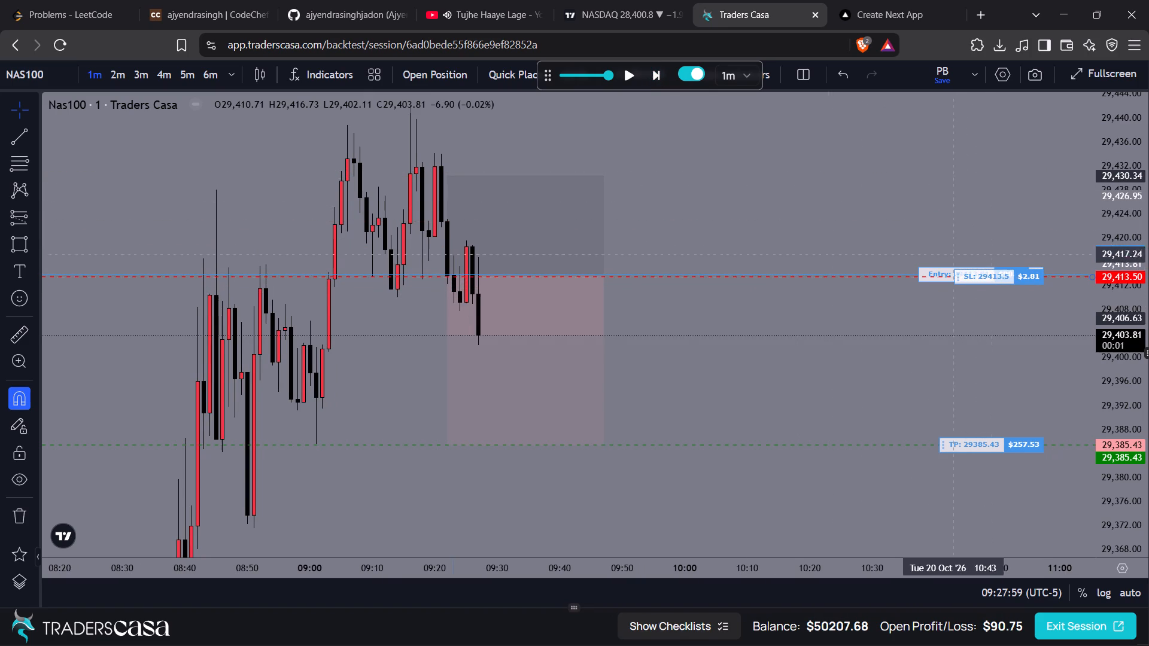
Advance the replay five one-minute candles to 09:32:59 to follow the short trade.
left_click_drag(829, 193, 861, 153)
triple_click(653, 78)
double_click(653, 78)
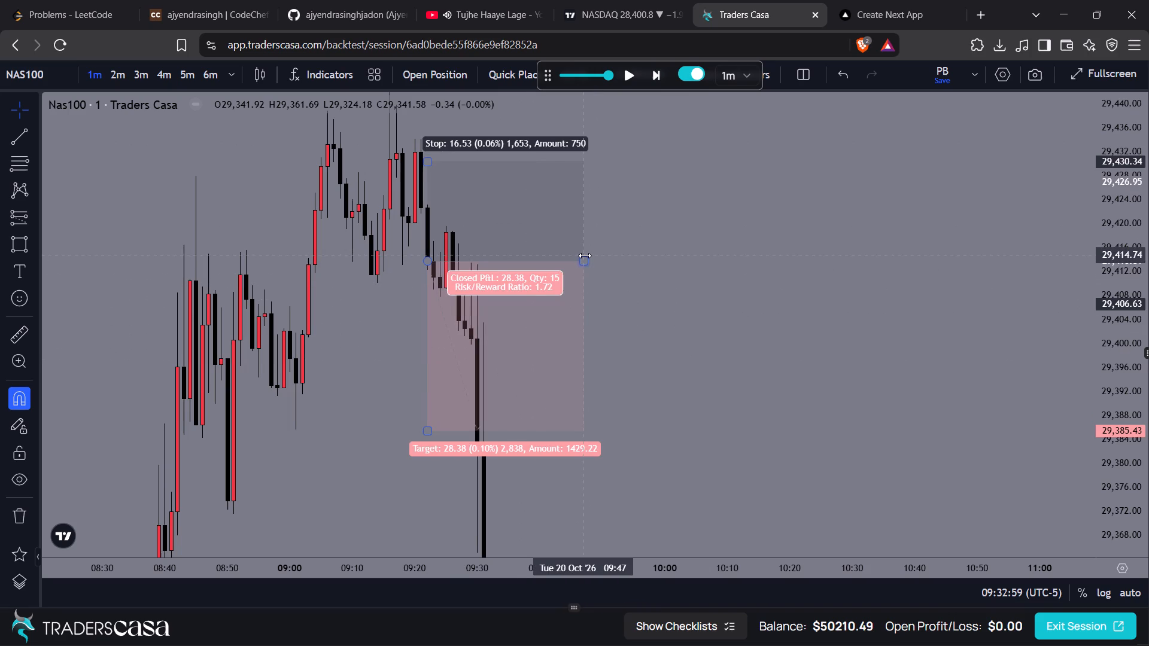
Shorten the short projection so that it ends at the 09:30 candle.
left_click_drag(585, 255, 477, 269)
left_click_drag(535, 272, 553, 307)
scroll(553, 307, "up", 1)
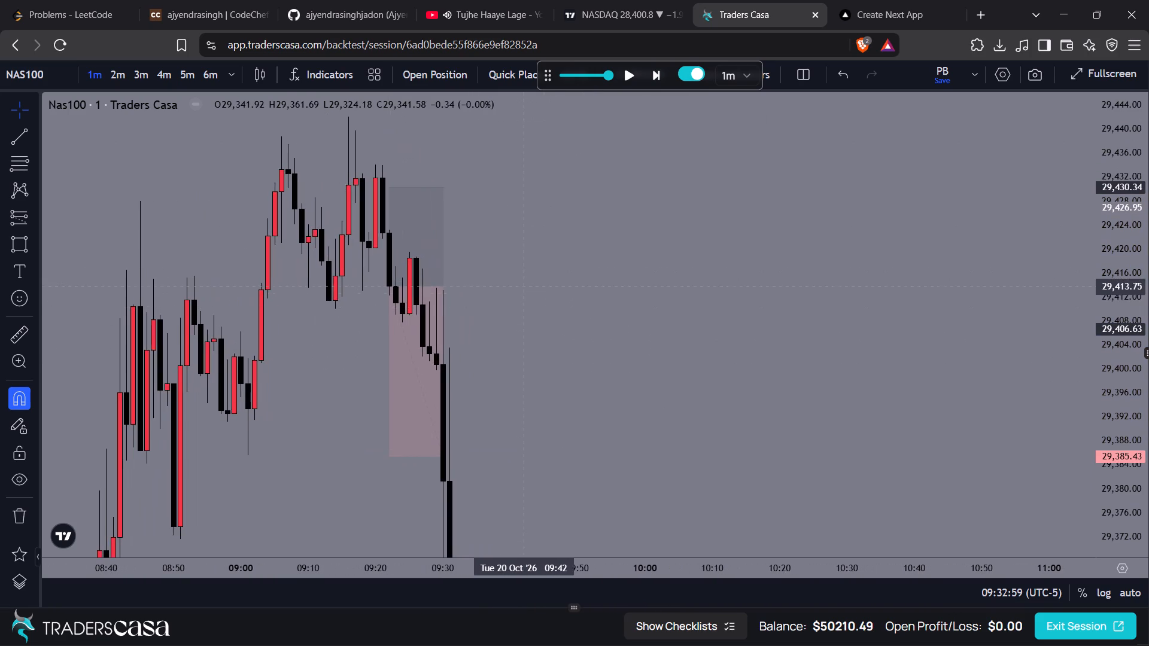
left_click_drag(521, 287, 630, 310)
left_click_drag(639, 236, 696, 328)
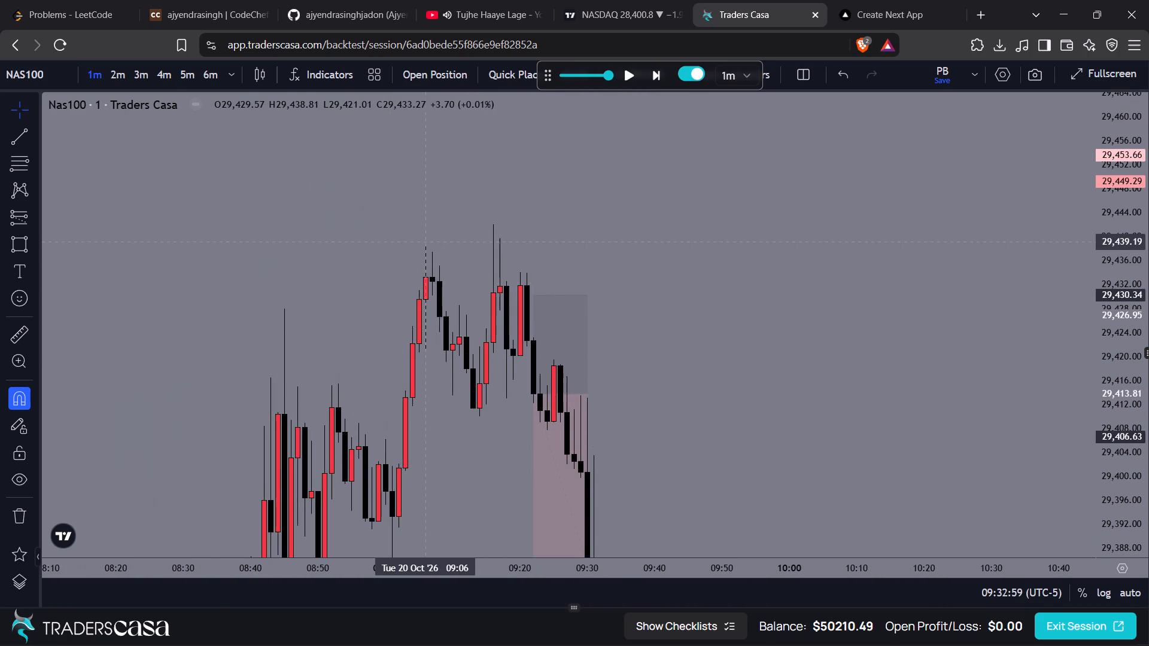
scroll(427, 243, "down", 3)
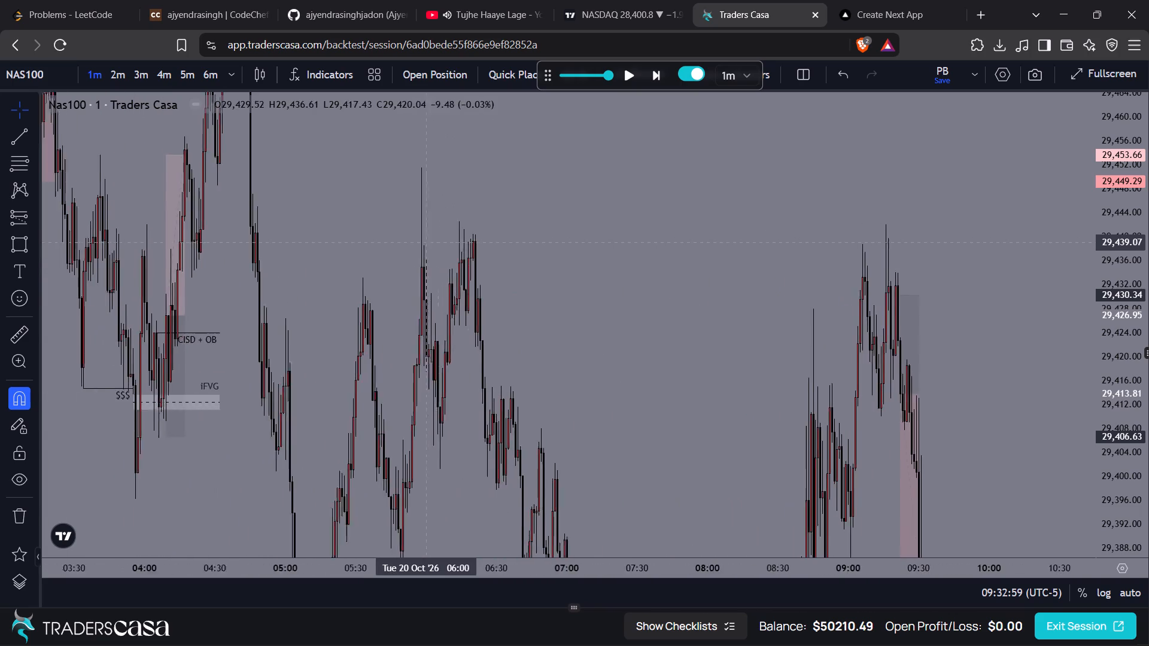
scroll(427, 243, "up", 1)
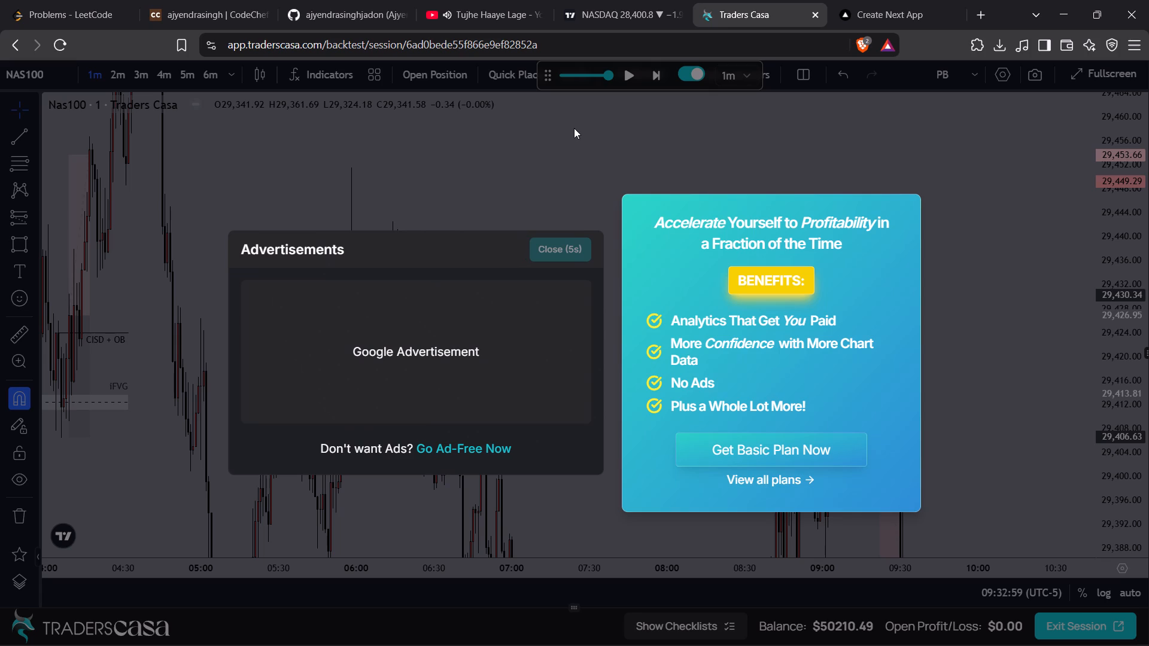
Switch to YouTube, play the Enamorado video by King, and return to the backtest chart, dismissing the advertisement.
left_click(482, 0)
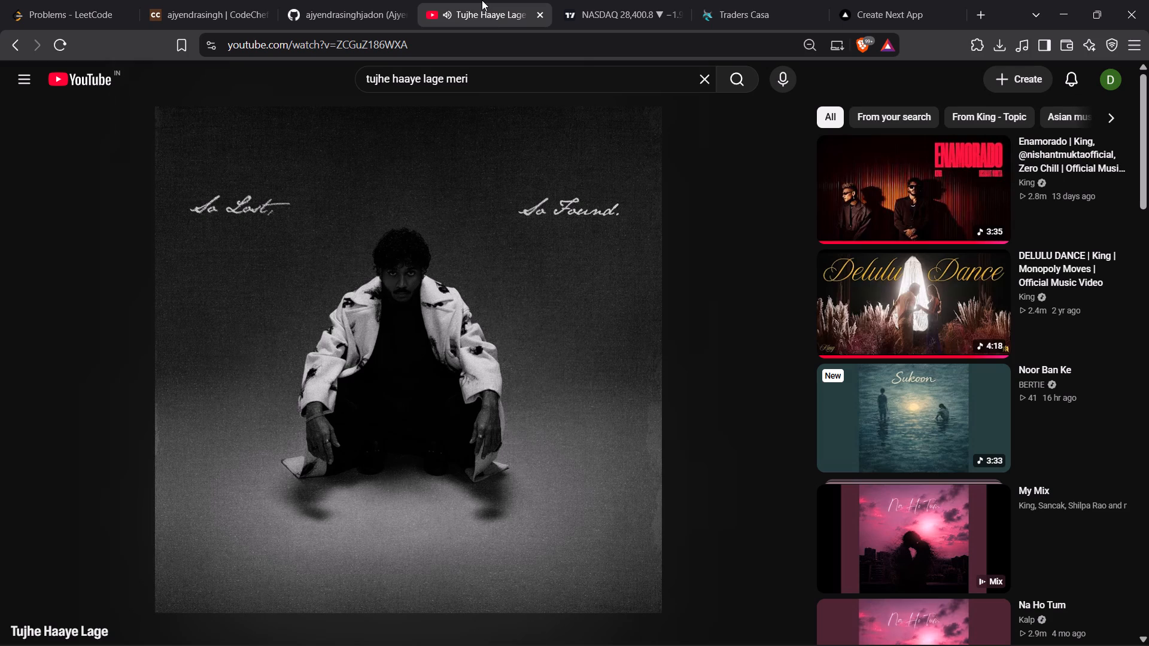
left_click(923, 186)
left_click(762, 33)
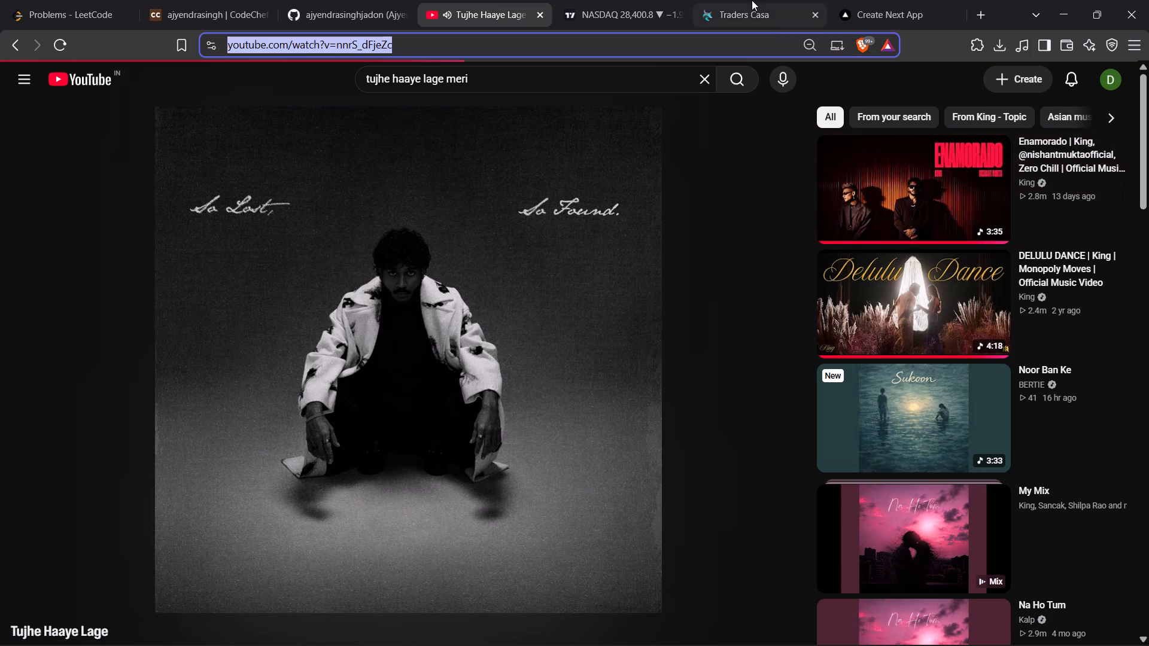
left_click(752, 0)
left_click(575, 243)
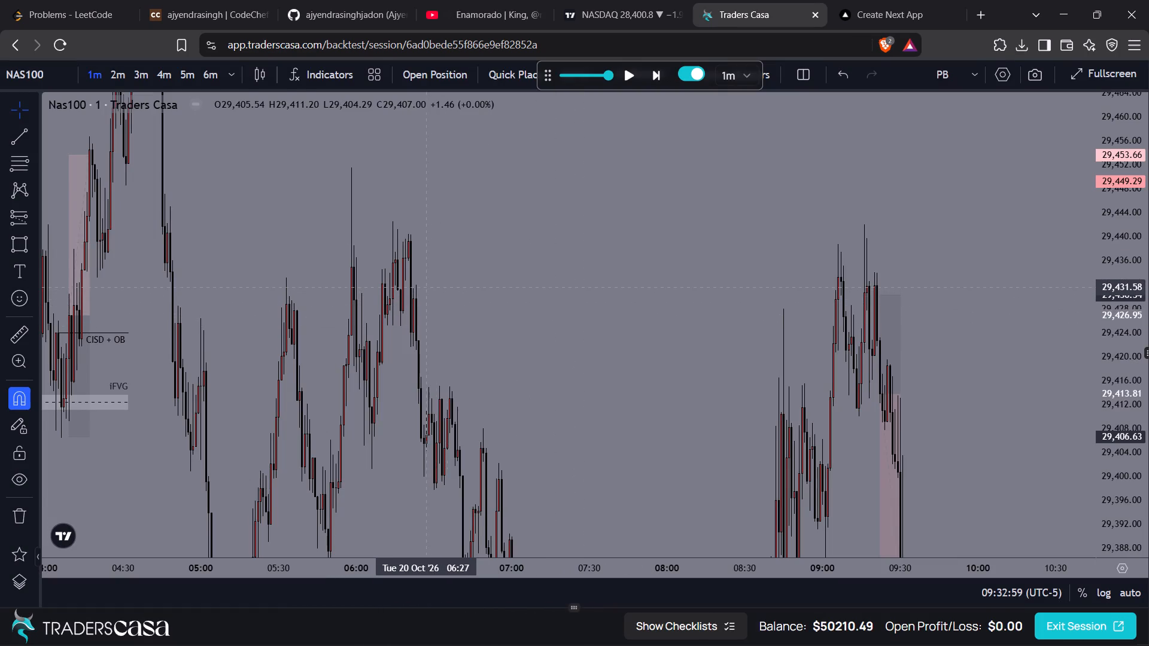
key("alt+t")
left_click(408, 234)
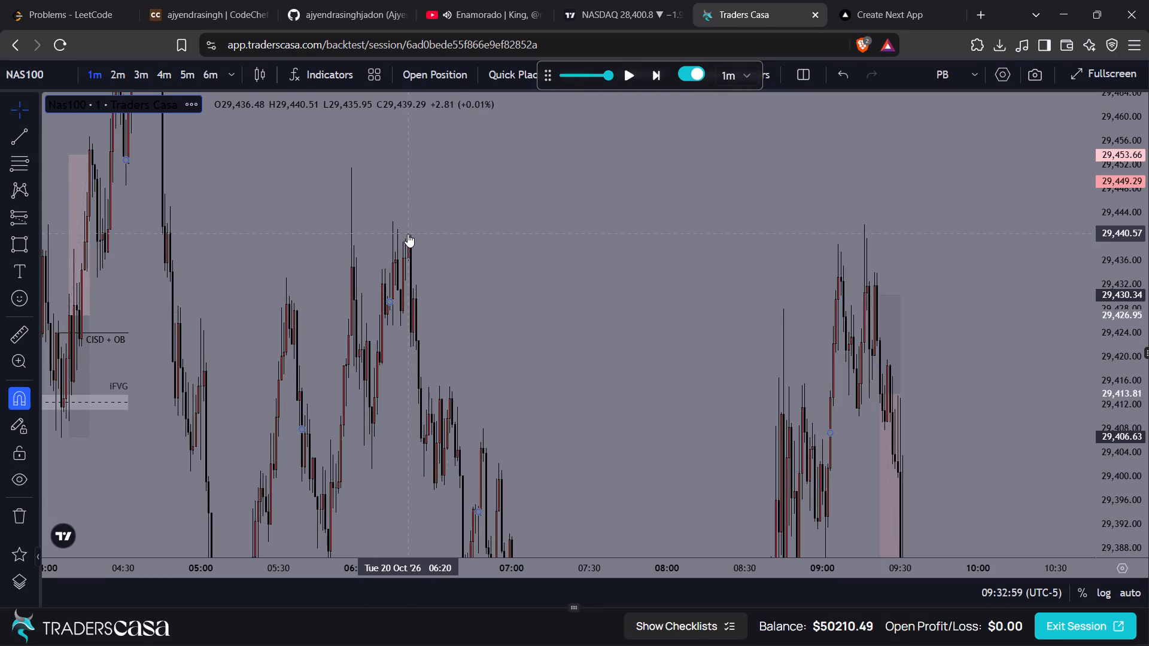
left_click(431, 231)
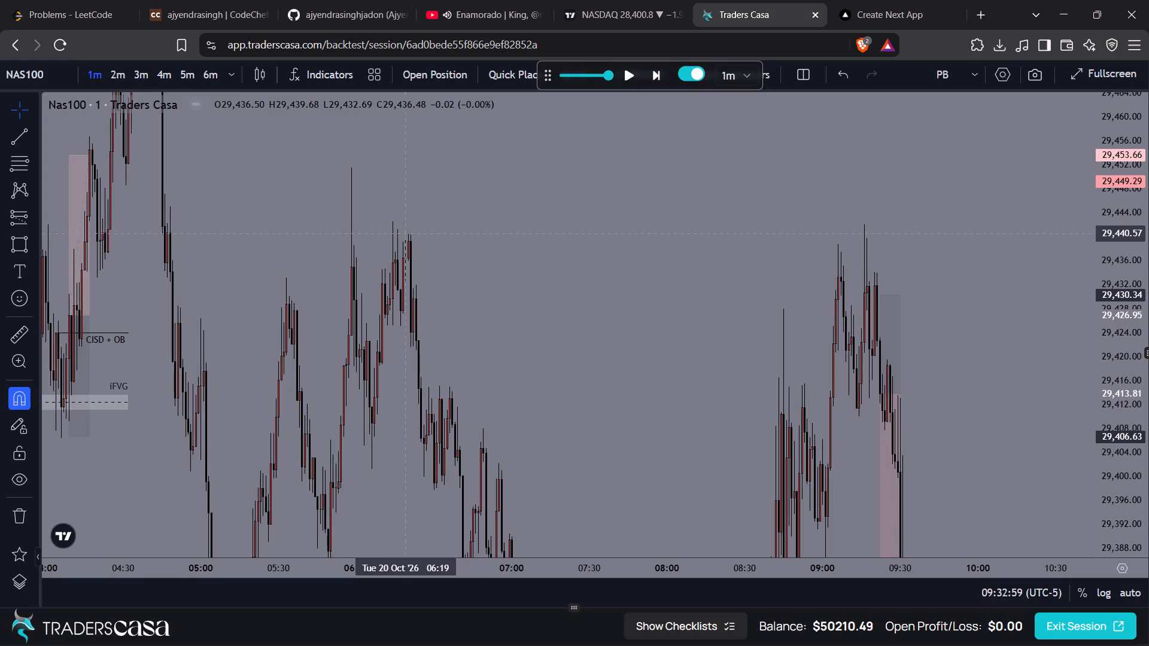
Draw a horizontal trend line at 29,440.51 from the 06:20 high to the 09:16 candle and label it $$$.
key("alt+t")
left_click(407, 234)
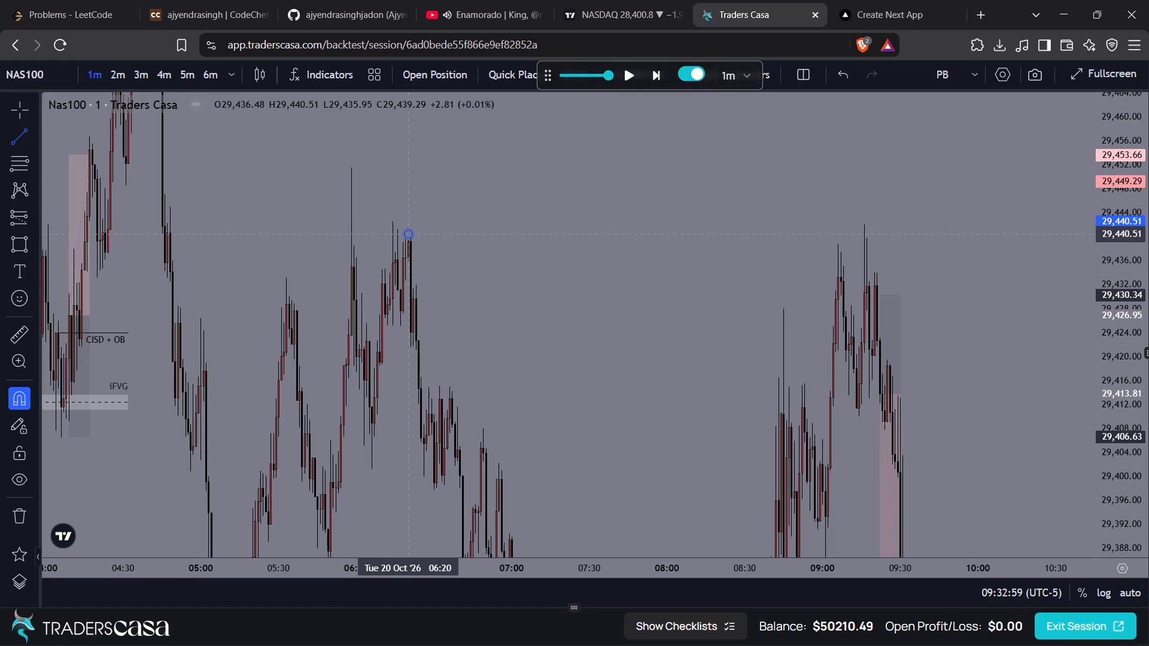
left_click(865, 239, "shift")
left_click(843, 239)
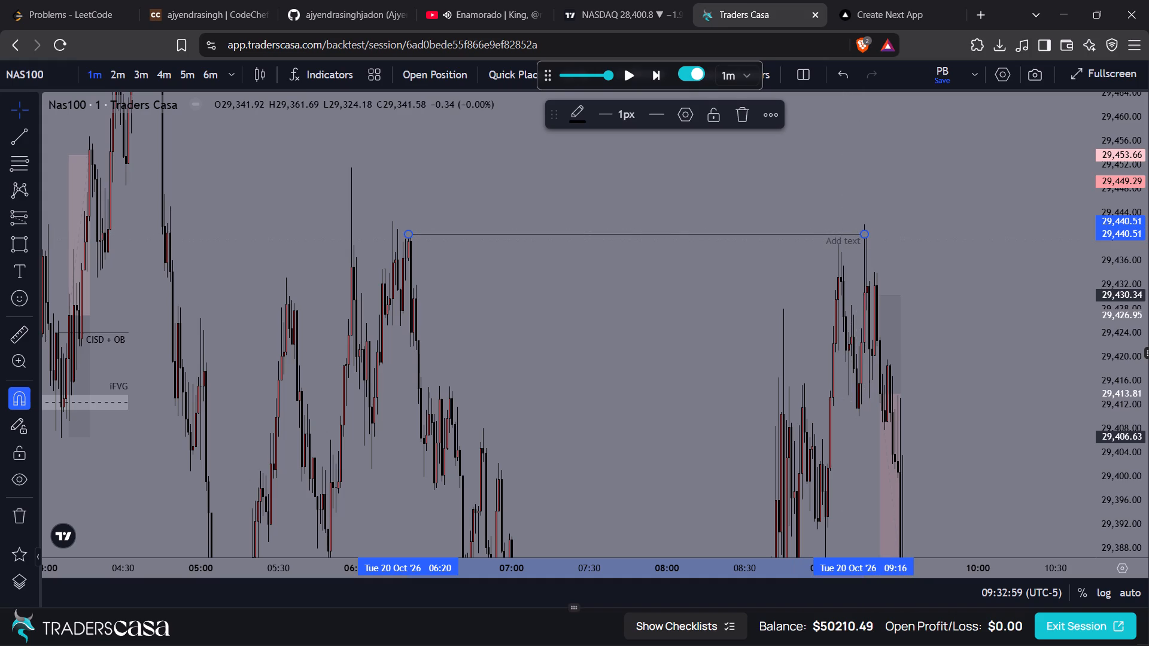
left_click(843, 239)
type("$$$")
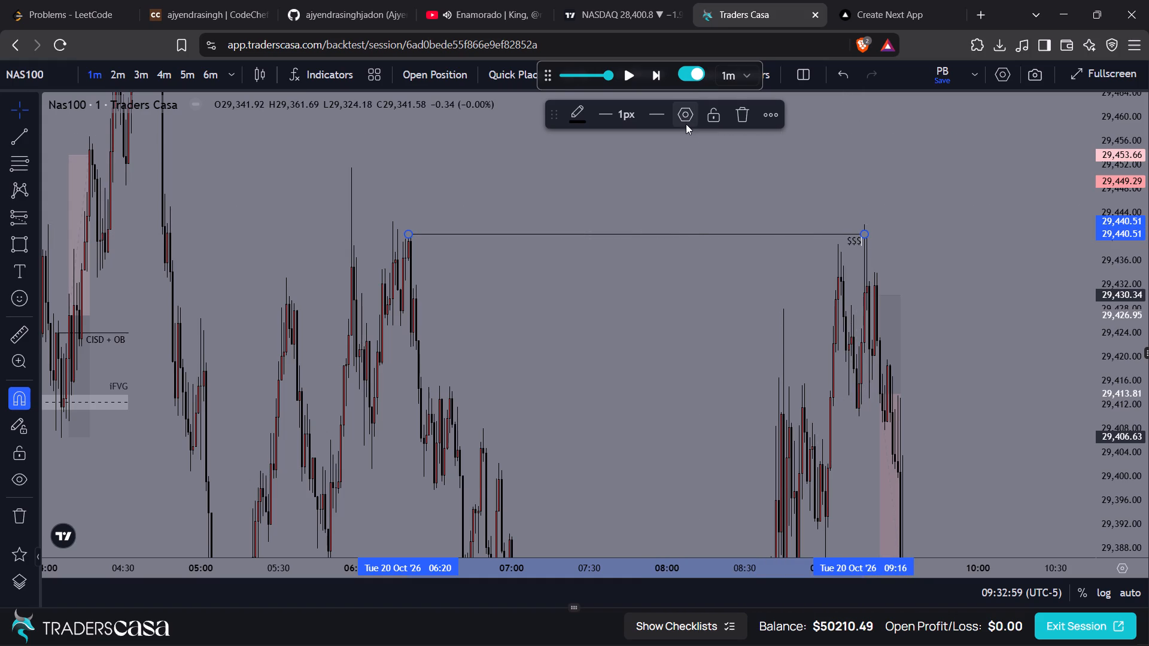
Set the vertical text alignment of the $$$ trend line's label to Top.
left_click(686, 124)
left_click(653, 410)
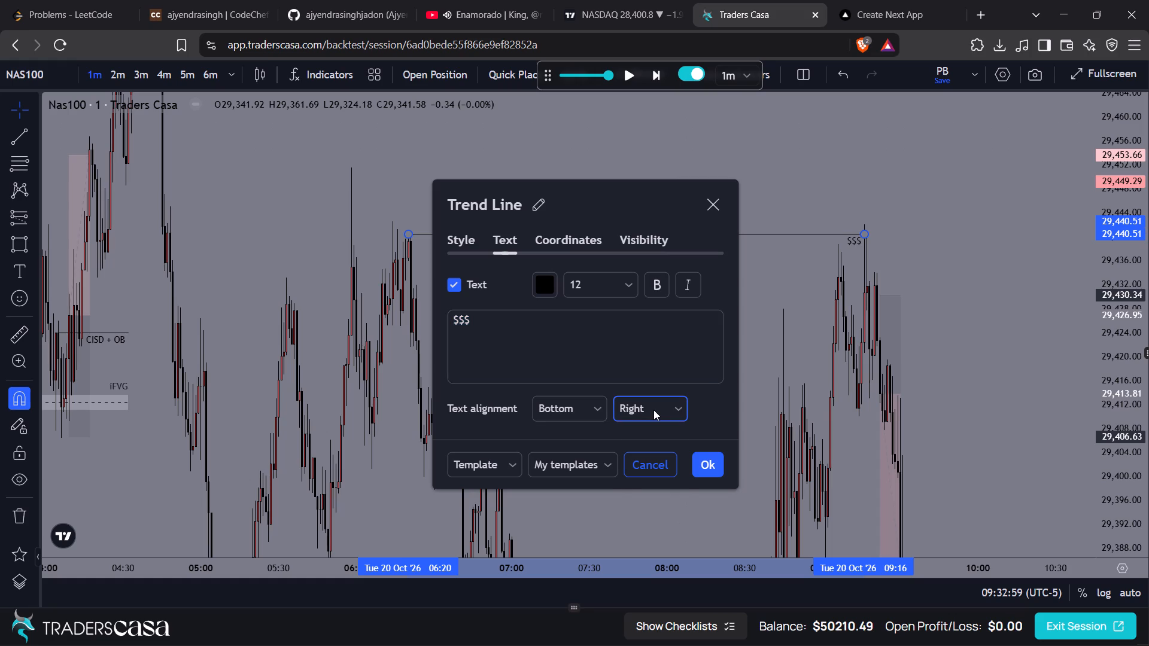
left_click(579, 408)
left_click(586, 448)
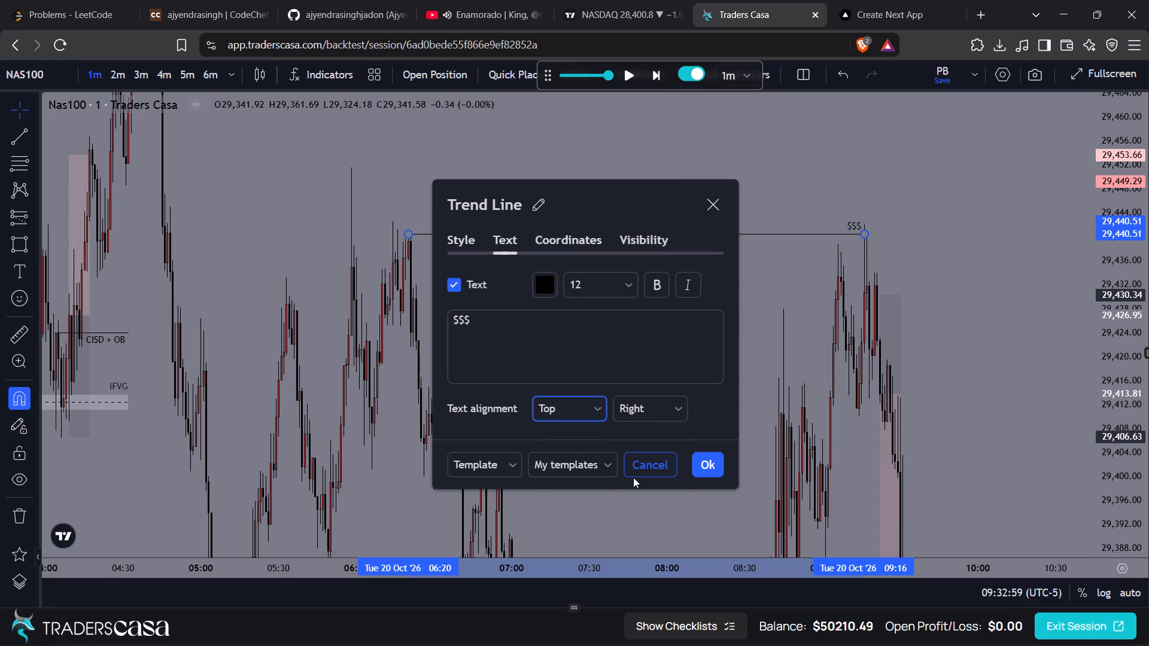
left_click(710, 459)
Draw a rectangle from 09:15 to 09:51 between 29,424.76 and 29,427.47 and label it IFVG.
scroll(805, 376, "up", 5, "ctrl")
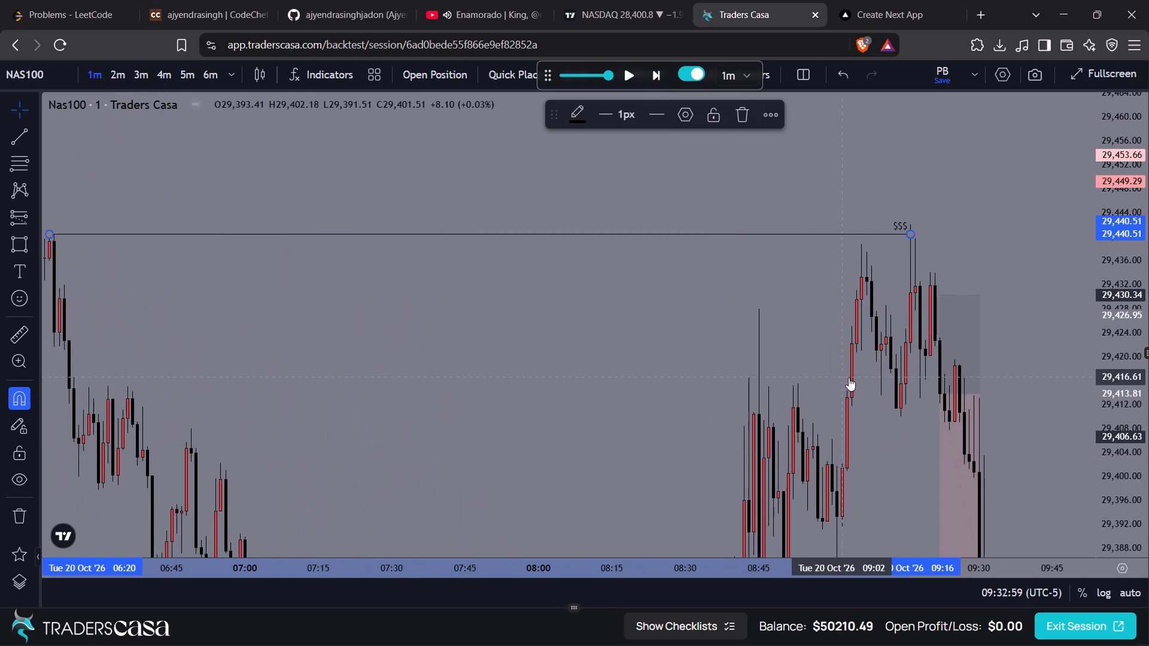
left_click_drag(849, 377, 655, 328)
left_click_drag(917, 341, 865, 284)
scroll(865, 284, "up", 2, "ctrl")
left_click_drag(865, 310, 778, 313)
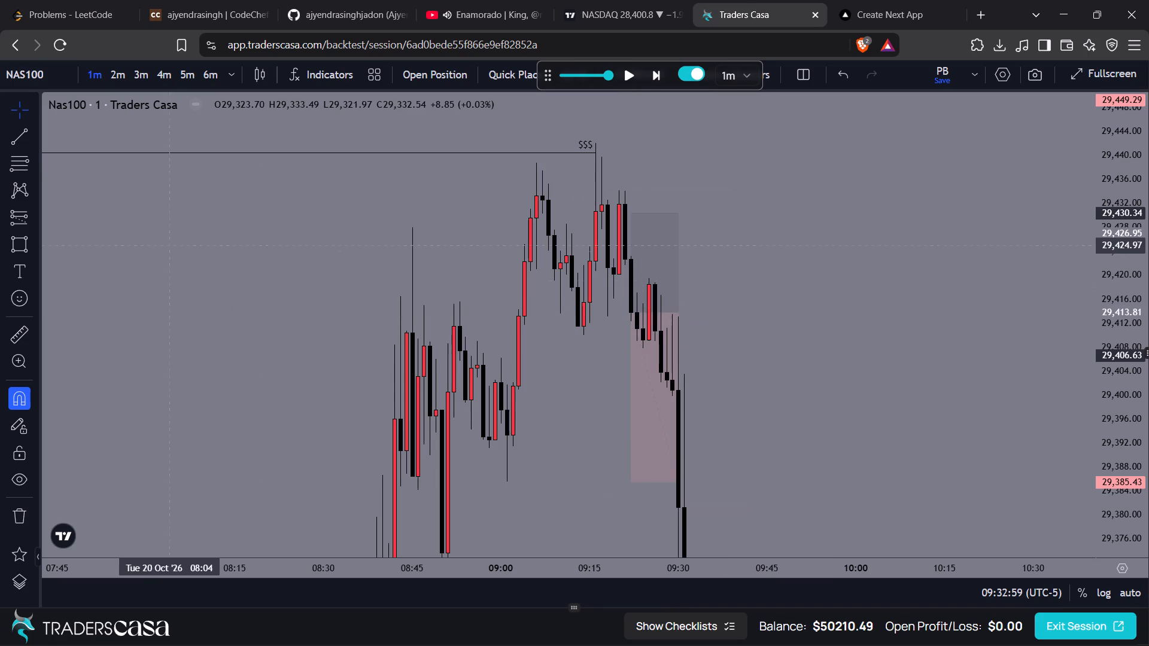
left_click(28, 247)
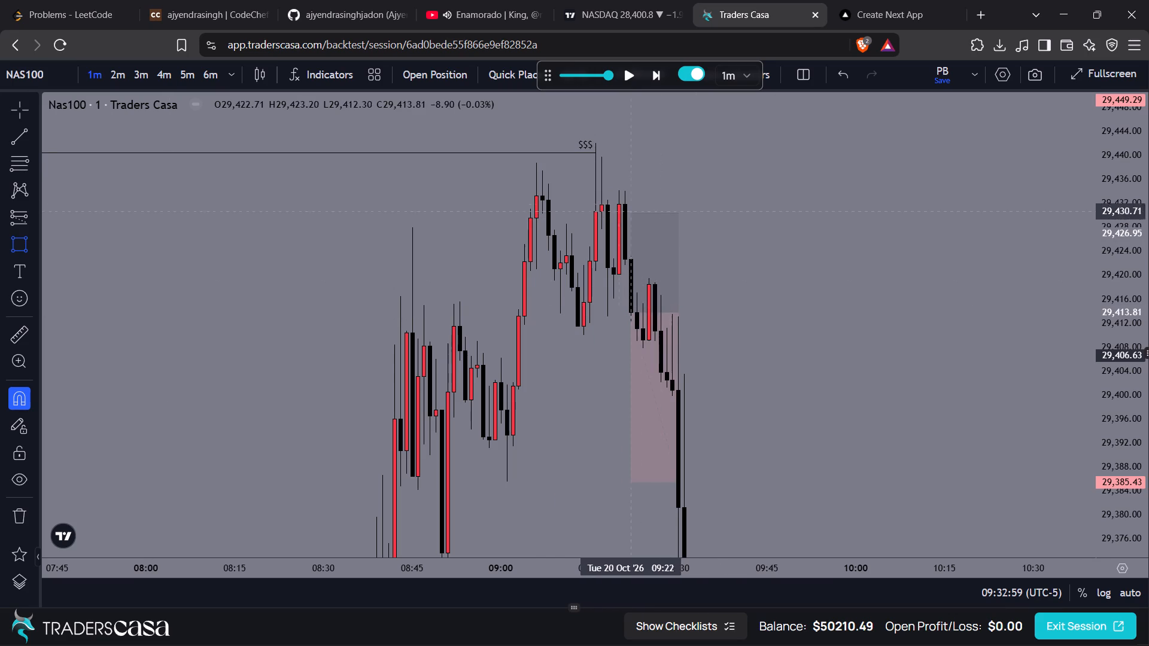
left_click(591, 251)
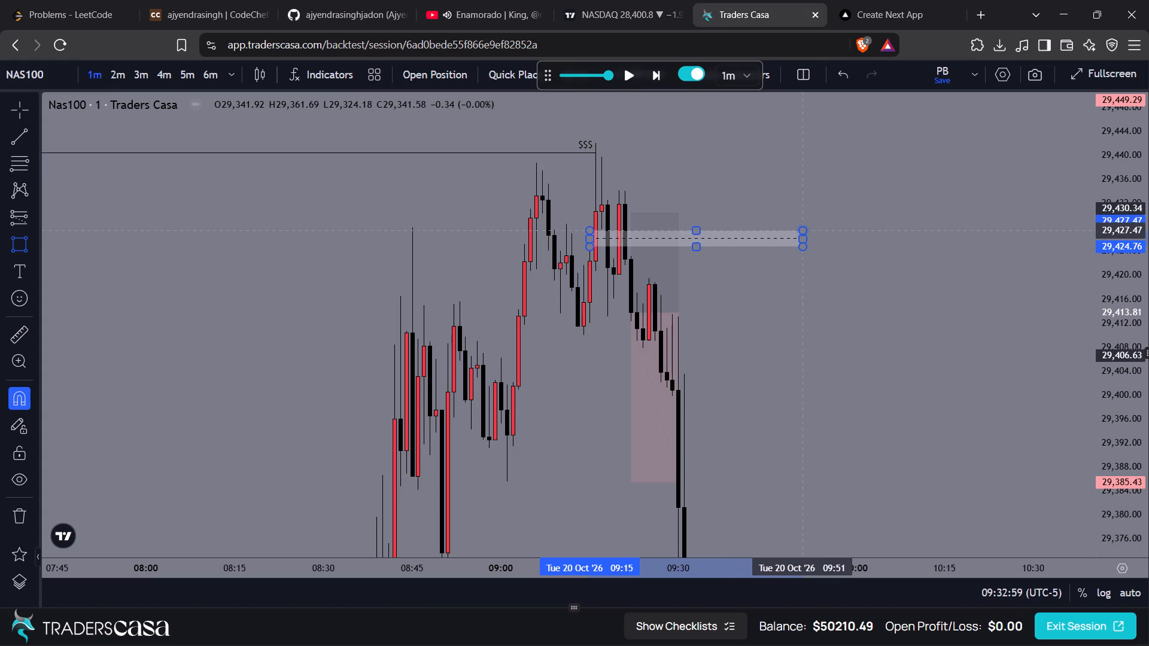
left_click(801, 231)
left_click(780, 218)
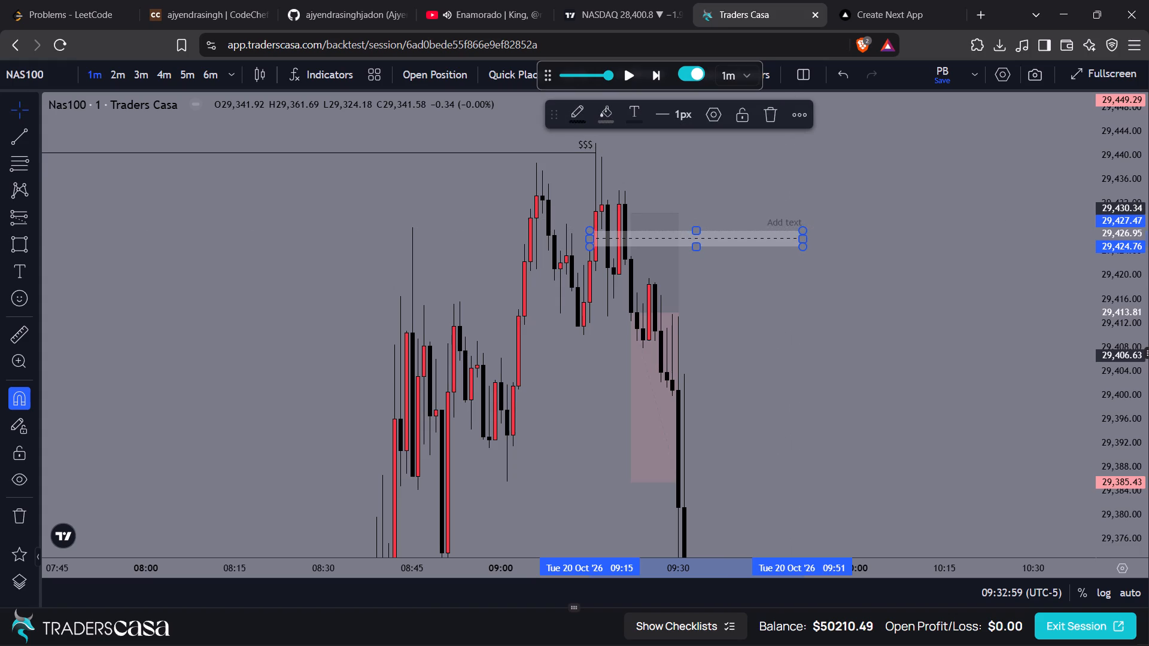
key("i")
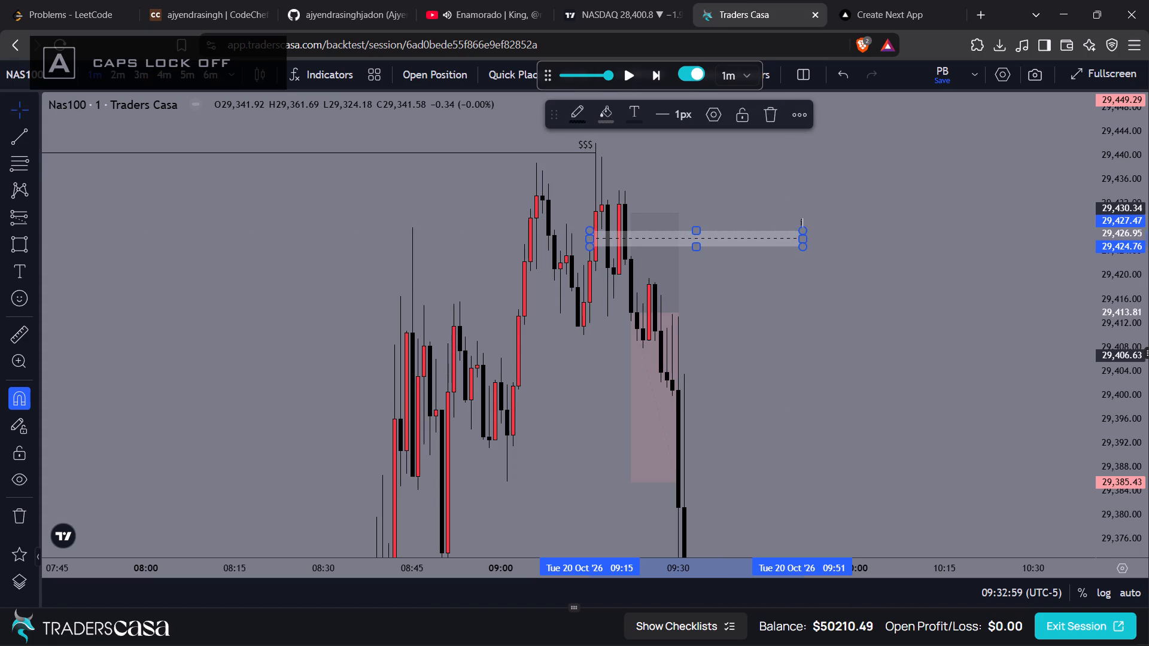
type("FVG")
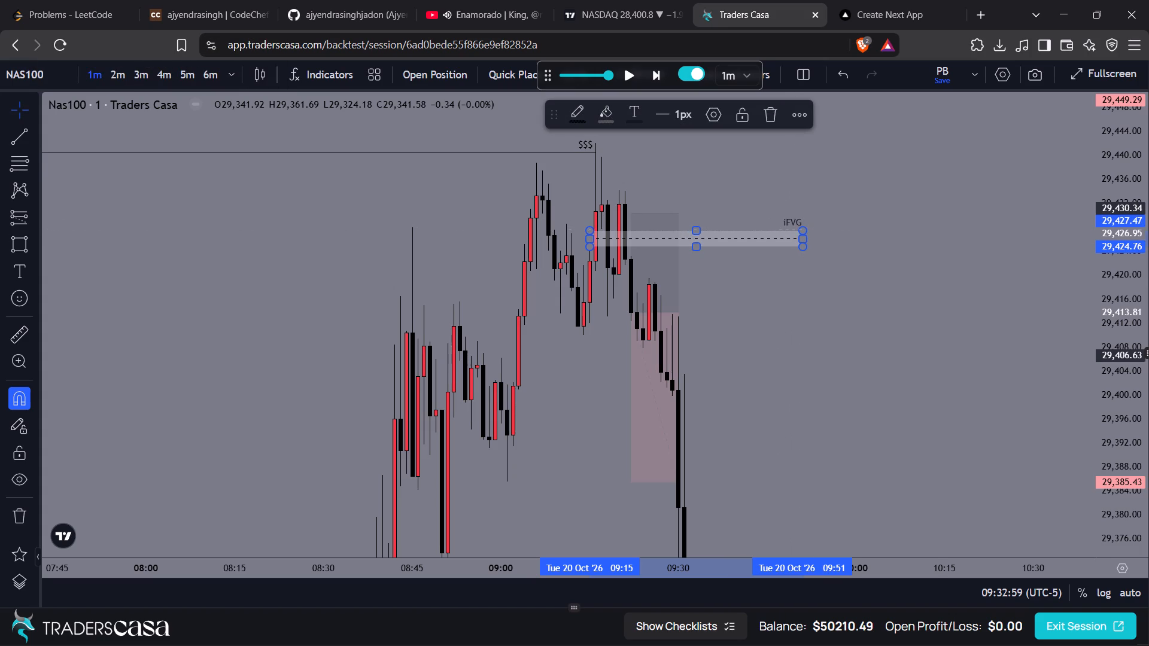
Draw a horizontal trend line at 29,420.13 from 09:20 to 09:51 and label it CISD + OB.
left_click_drag(890, 232, 883, 226)
left_click_drag(883, 226, 864, 222)
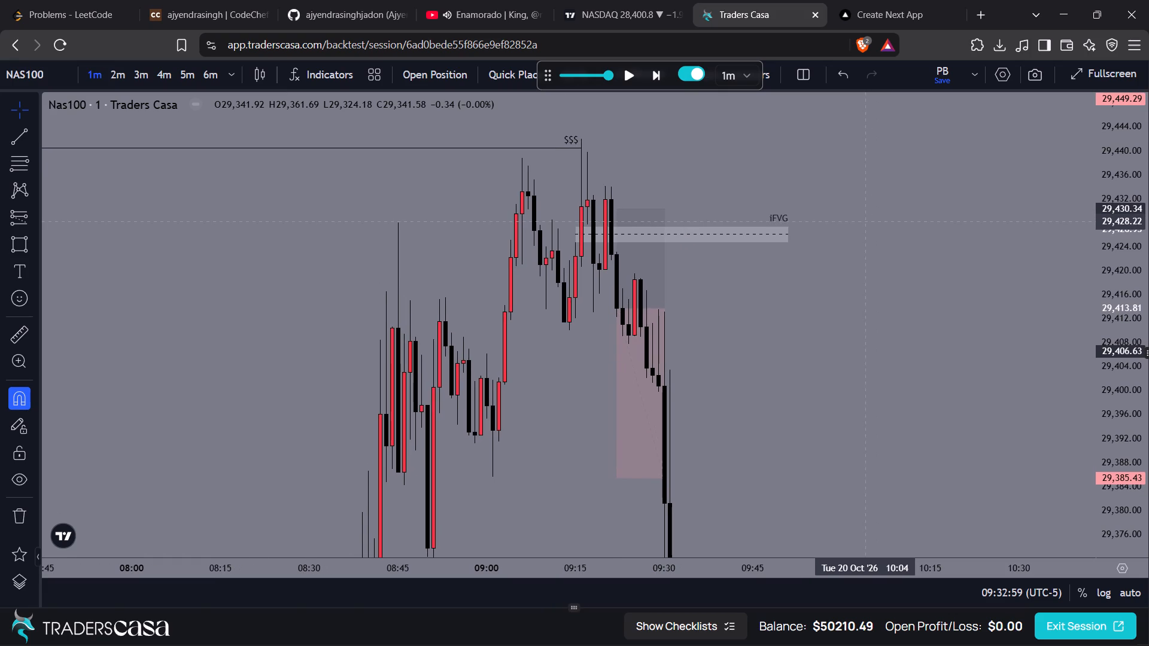
left_click_drag(840, 272, 829, 270)
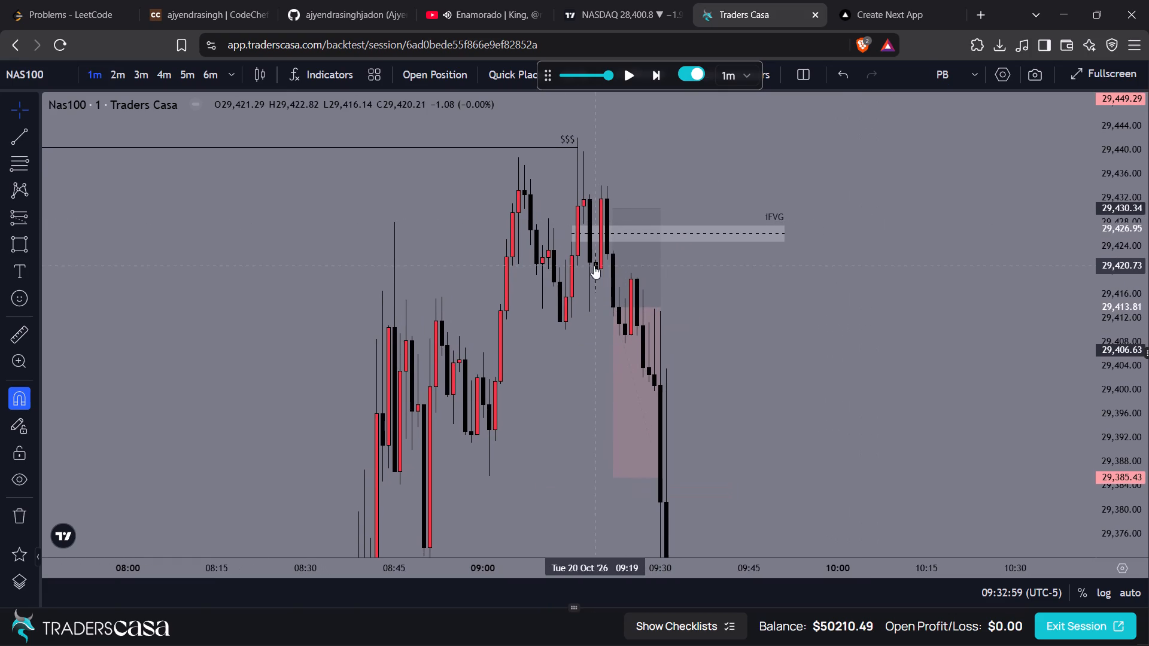
key("alt+t")
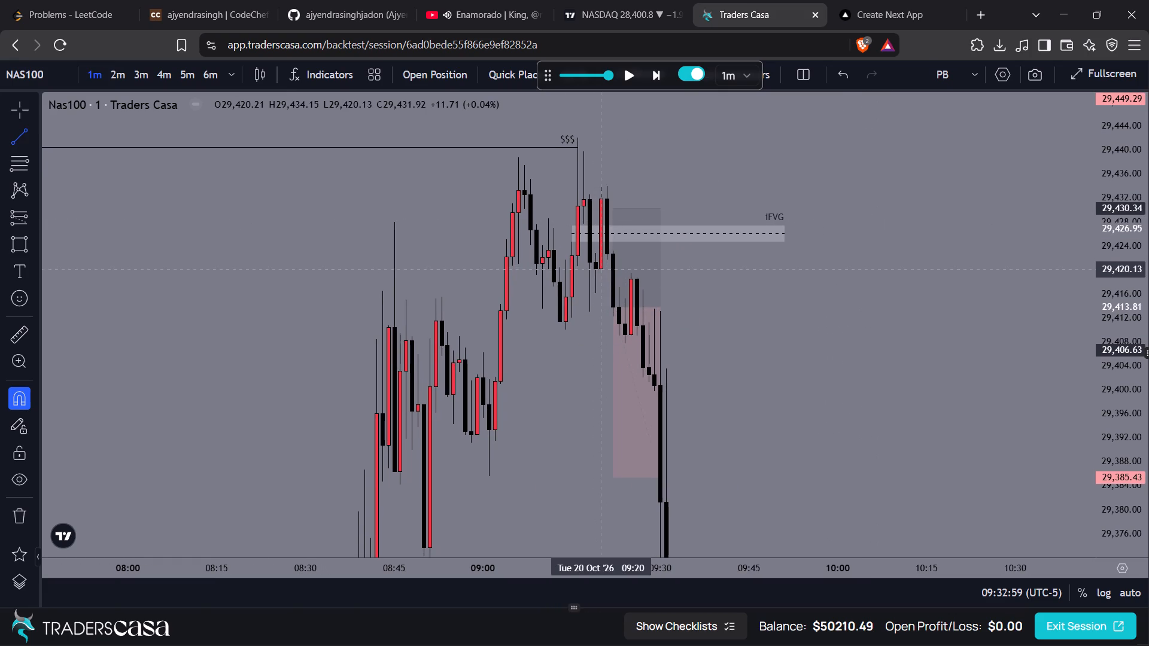
left_click(601, 270)
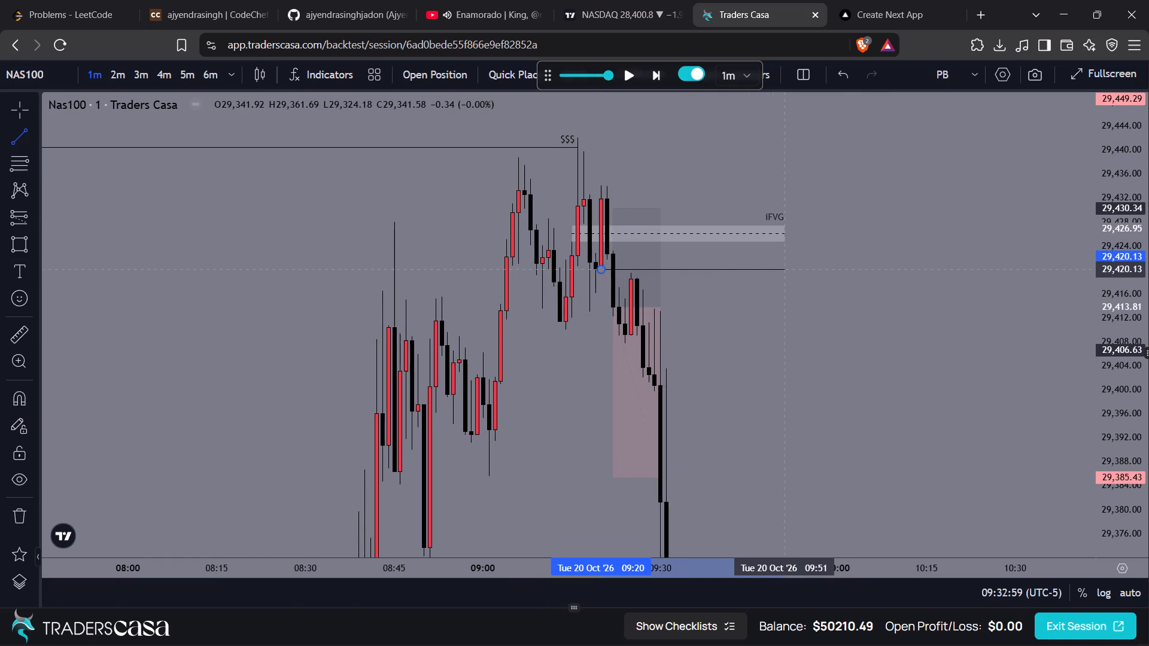
left_click(785, 273, "shift")
left_click(766, 259)
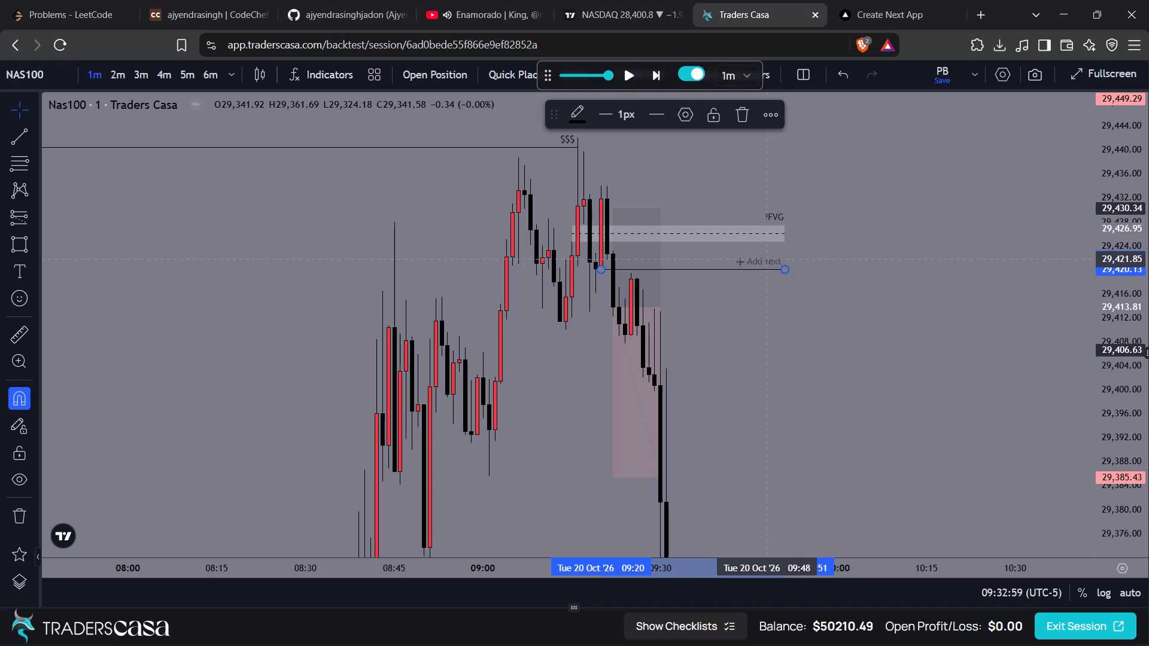
type("cisd")
key("space")
key("BackSpace")
key("BackSpace")
key("BackSpace")
key("BackSpace")
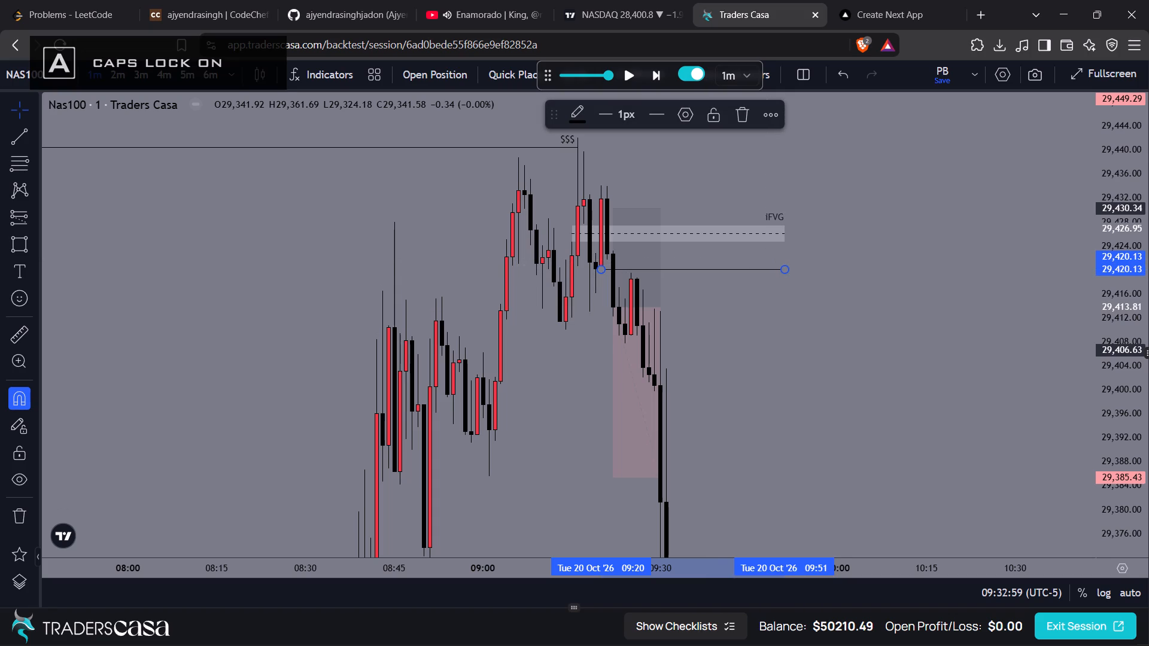
type("CISD +OB")
key("Left")
key("Left")
key("space")
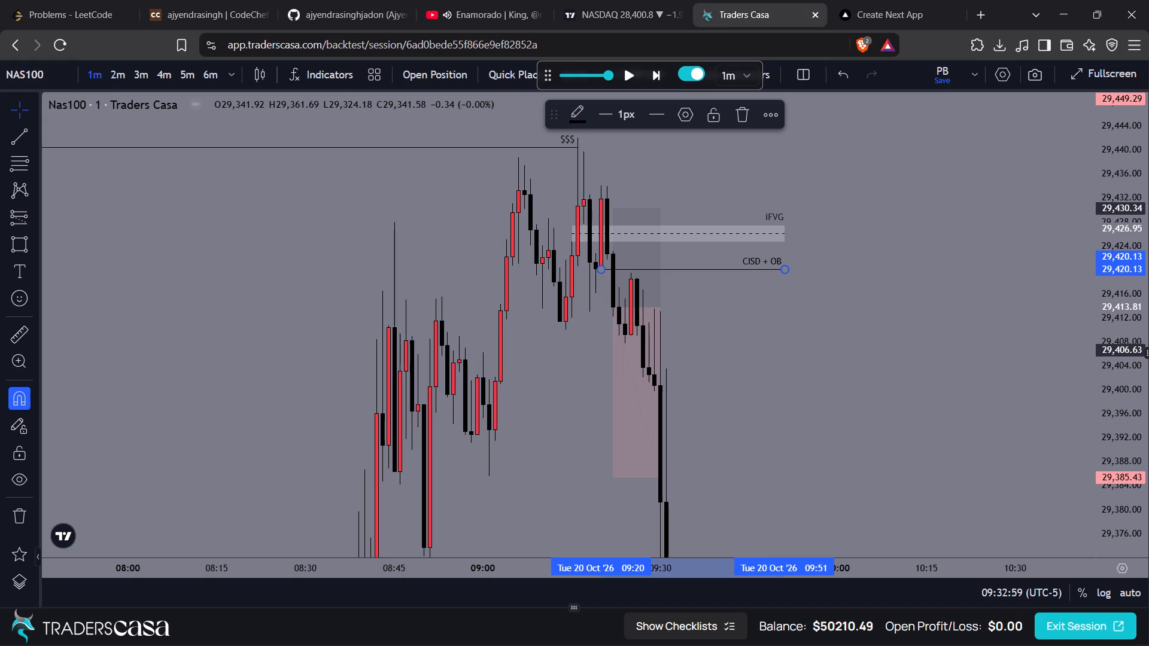
Frame the annotated $$$, IFVG and CISD + OB setup and download the chart as PNG traders-casa-chart (2) in the CFVG folder.
left_click_drag(826, 266, 771, 246)
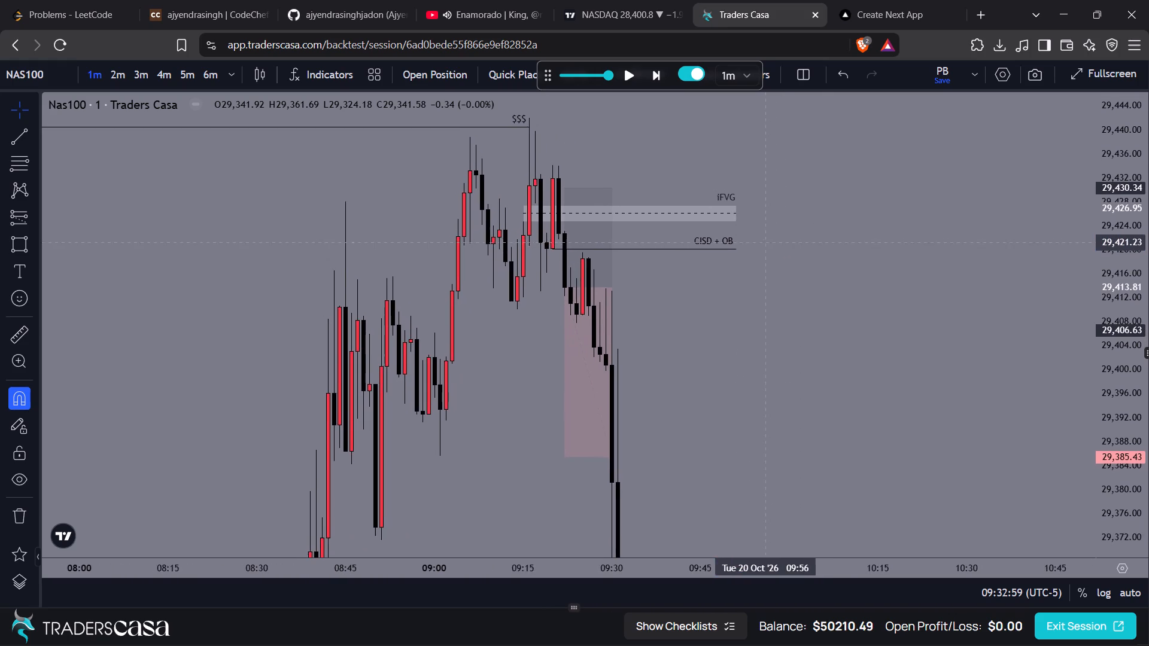
left_click_drag(771, 246, 778, 260)
scroll(778, 260, "up", 1)
left_click_drag(722, 308, 752, 303)
scroll(752, 303, "up", 1)
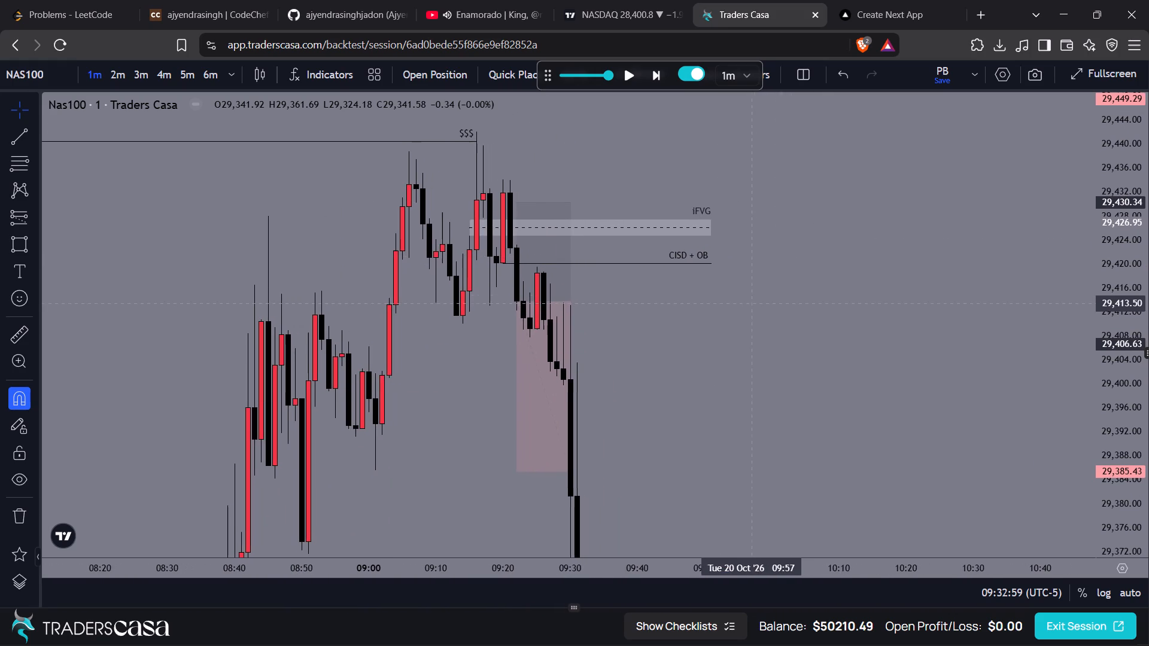
left_click_drag(795, 292, 810, 299)
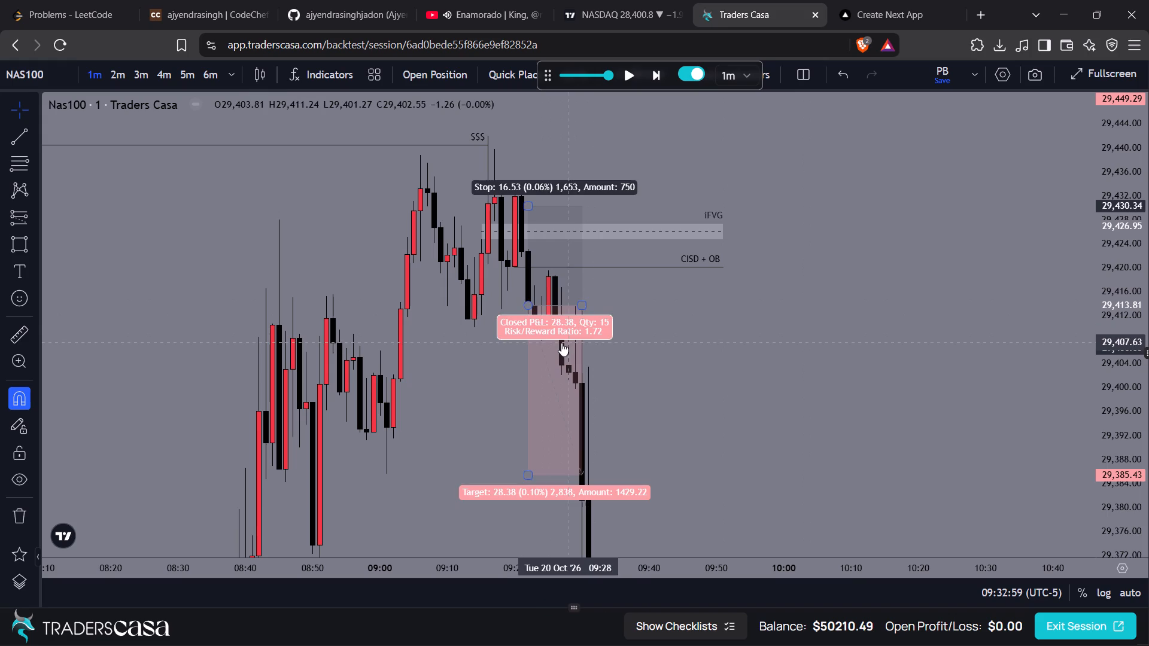
left_click(1035, 85)
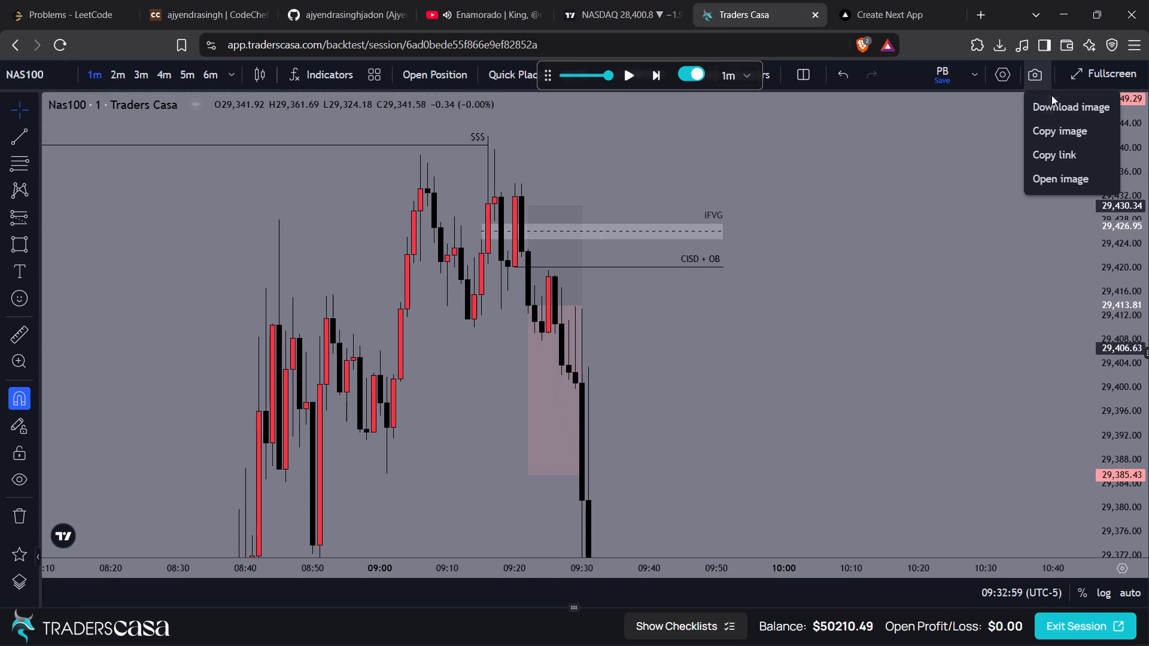
left_click(1065, 109)
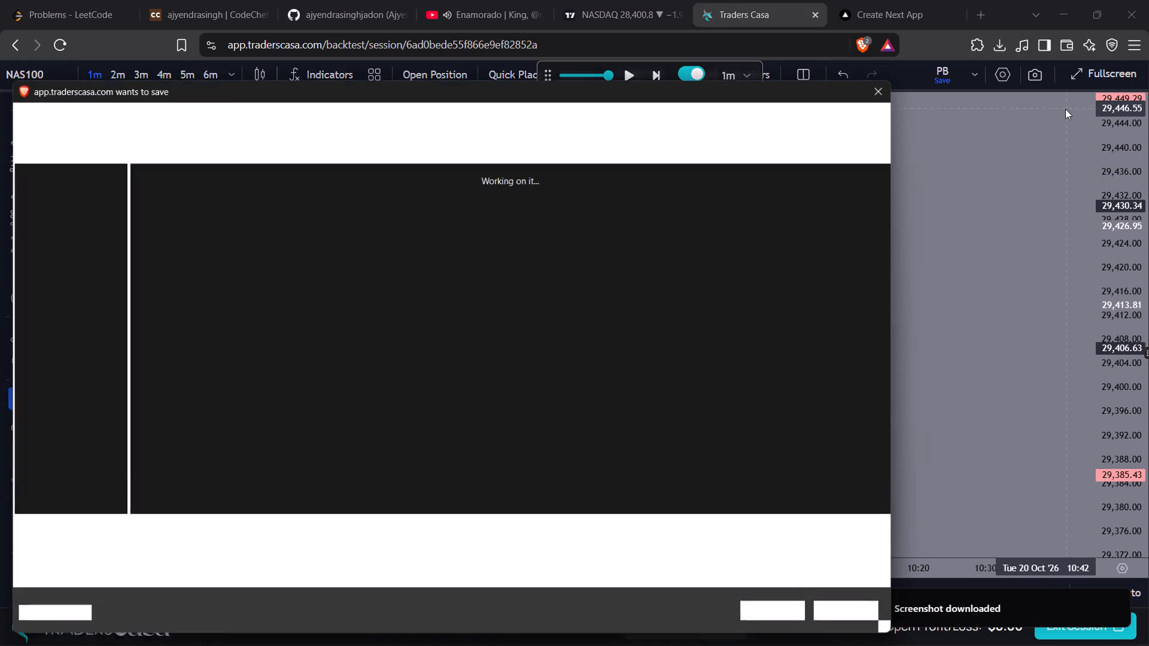
left_click(561, 339)
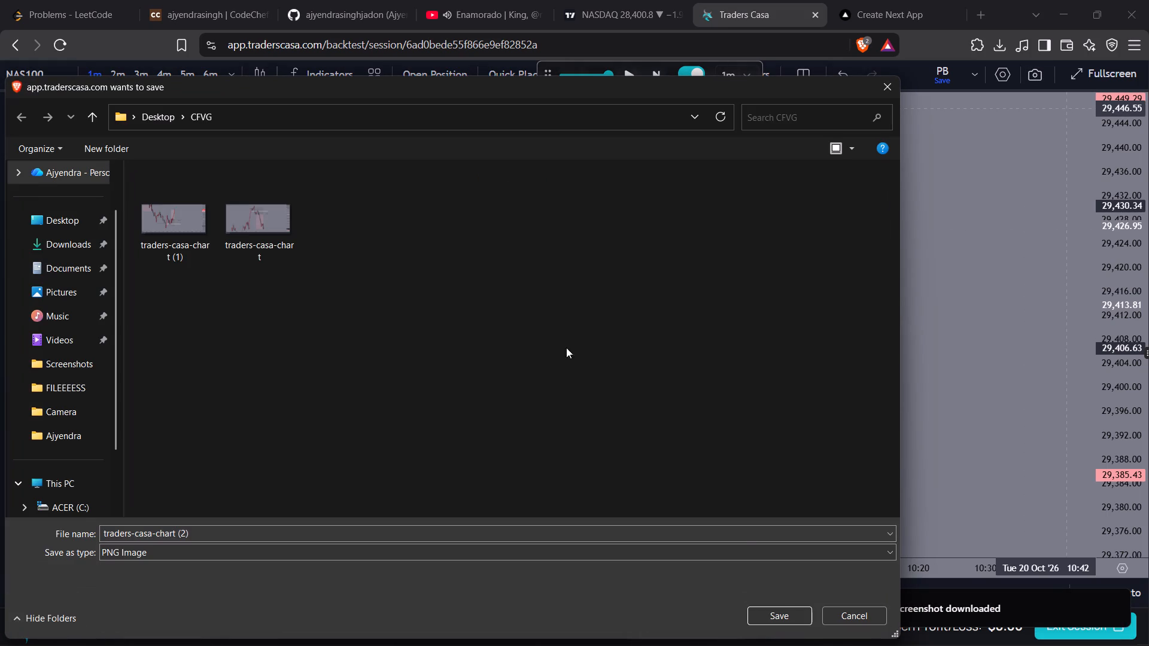
left_click(783, 613)
Advance the NAS100 replay five one-minute candles, from 09:32:59 to 09:37:59, to follow price after the closed trade.
left_click_drag(803, 432, 797, 421)
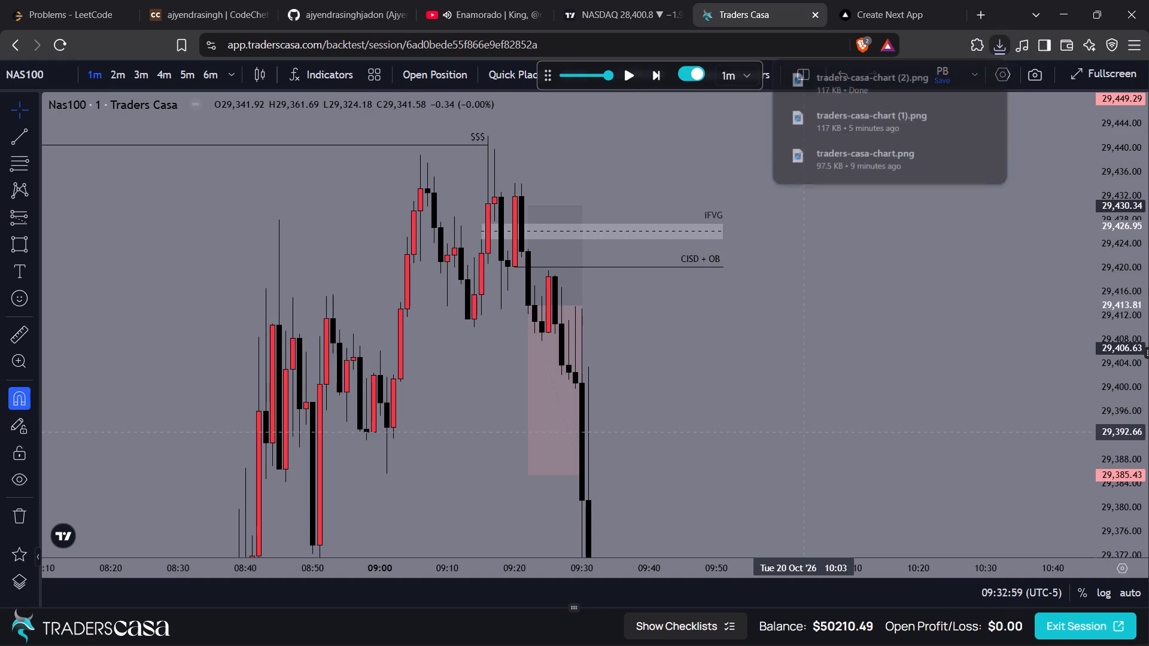
left_click_drag(797, 421, 721, 264)
left_click_drag(691, 387, 726, 150)
left_click_drag(734, 295, 740, 208)
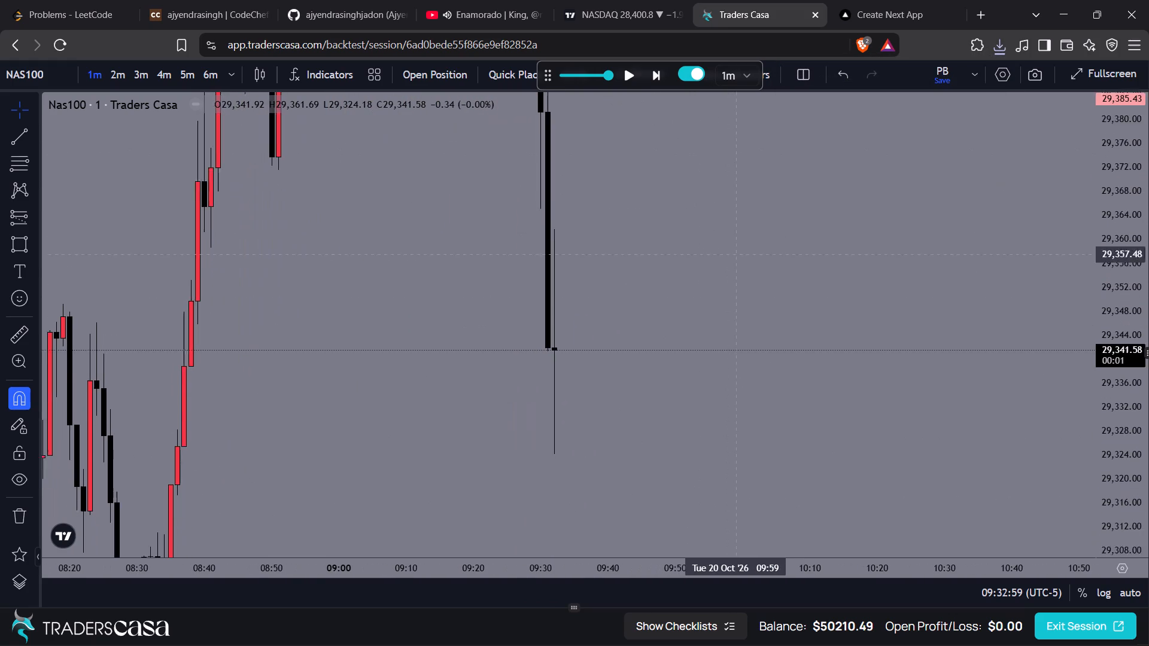
left_click_drag(740, 208, 744, 166)
left_click_drag(1120, 135, 1094, 273)
left_click_drag(803, 324, 839, 296)
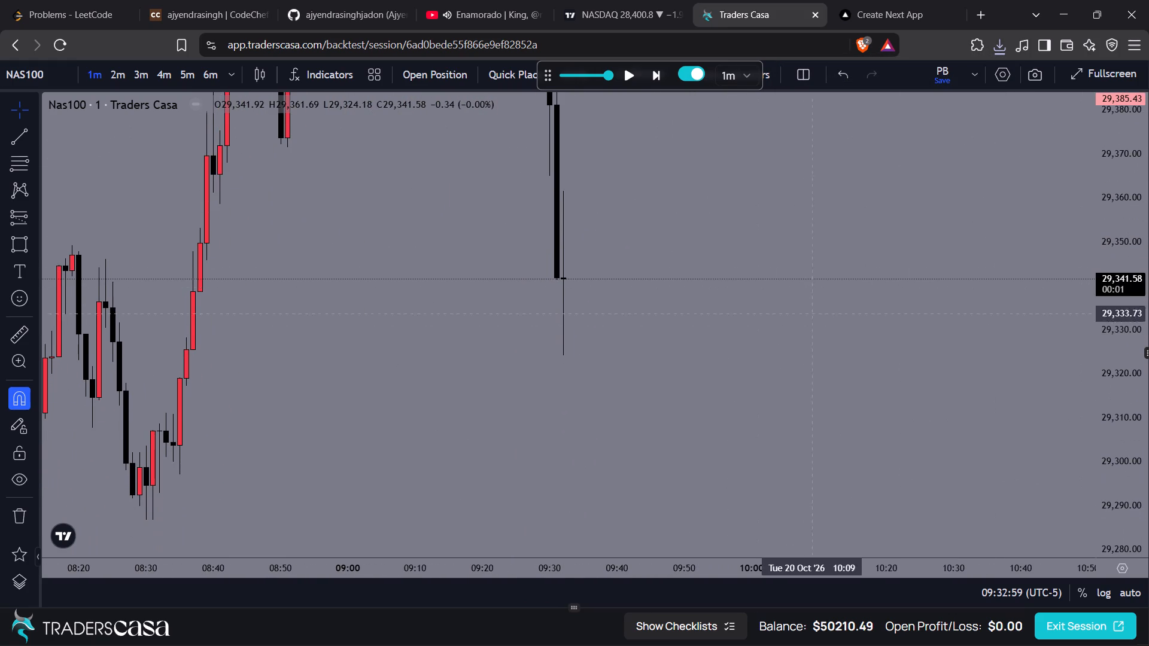
left_click_drag(839, 296, 868, 274)
left_click(655, 72)
left_click(655, 72)
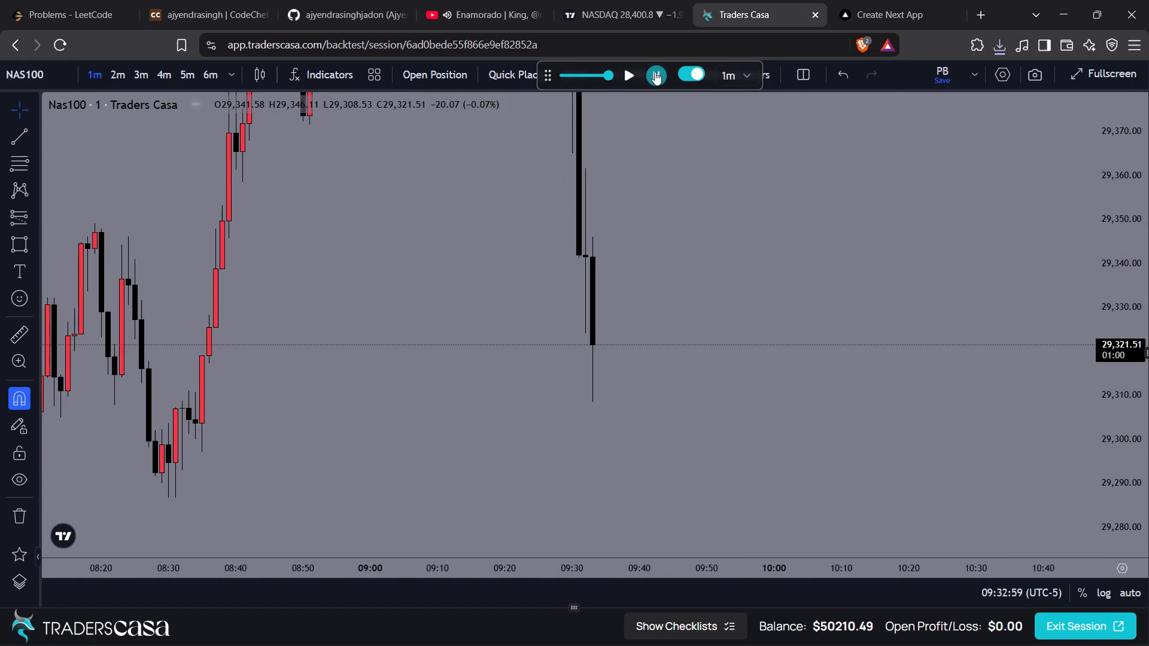
left_click(655, 72)
left_click(655, 72)
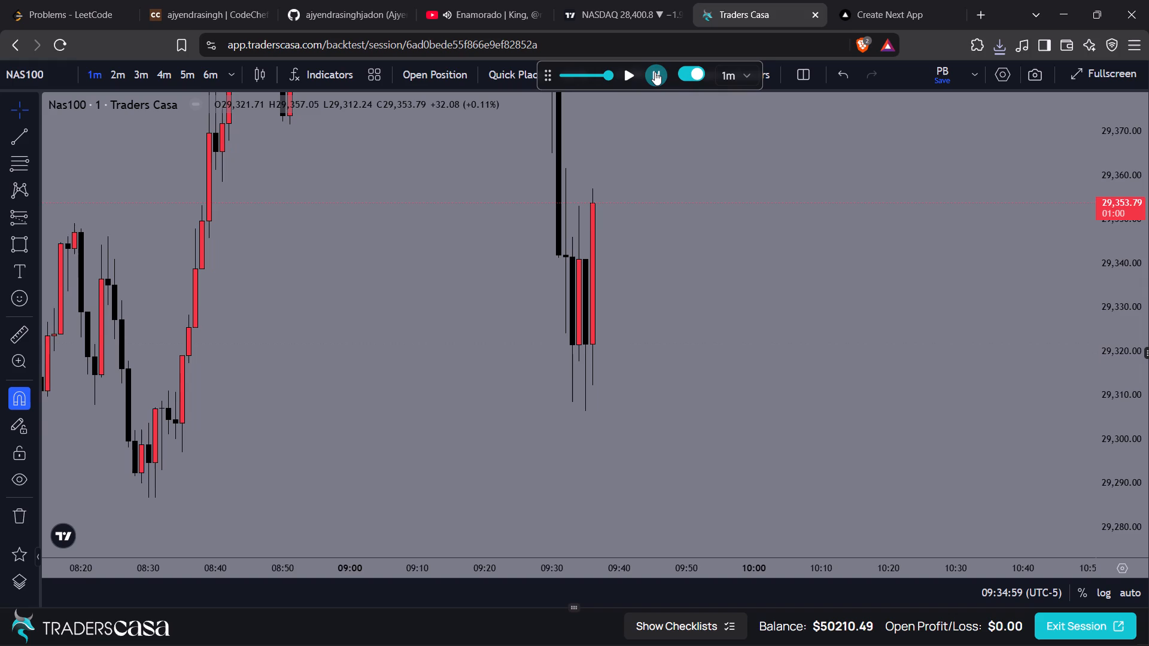
left_click(655, 72)
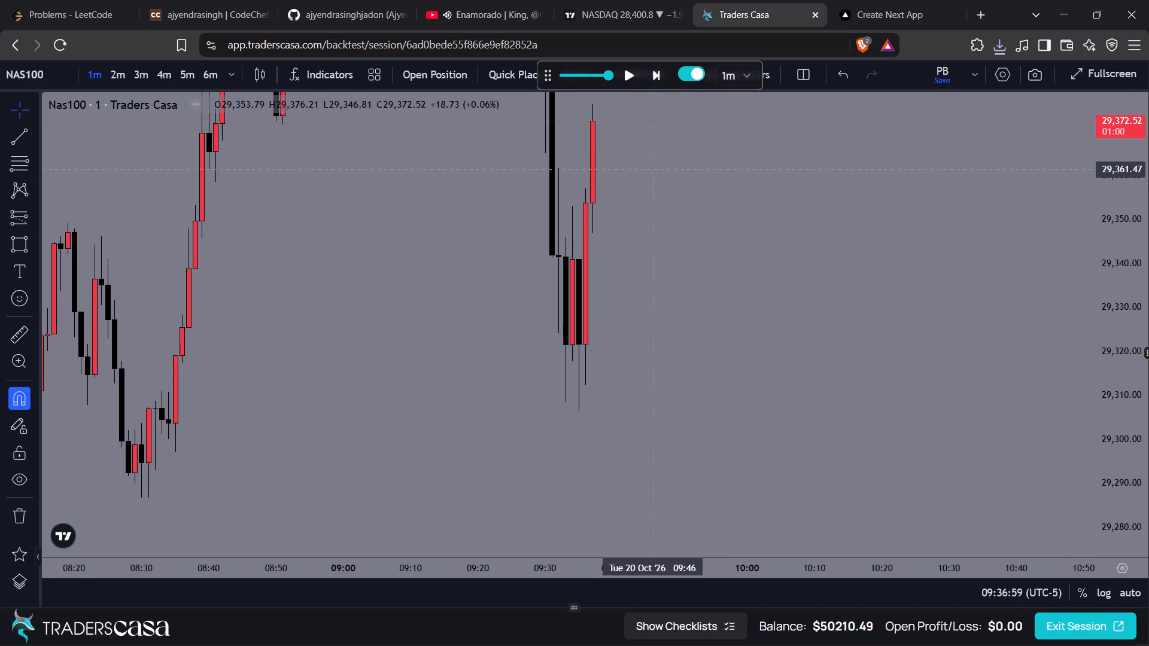
Compress the chart to show more price history and advance the replay eight one-minute candles, to 09:45:59.
left_click_drag(681, 168, 708, 136)
left_click_drag(697, 197, 649, 379)
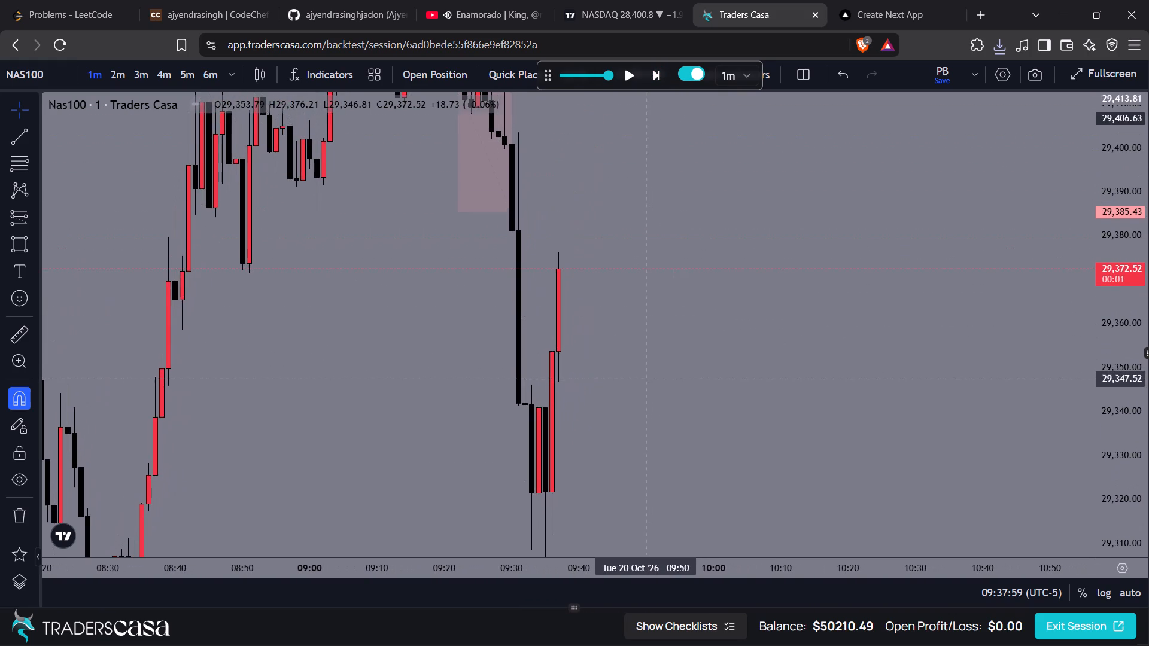
scroll(744, 263, "down", 2)
left_click_drag(1118, 170, 1084, 382)
left_click_drag(1028, 393, 936, 359)
left_click(652, 66)
left_click(655, 71)
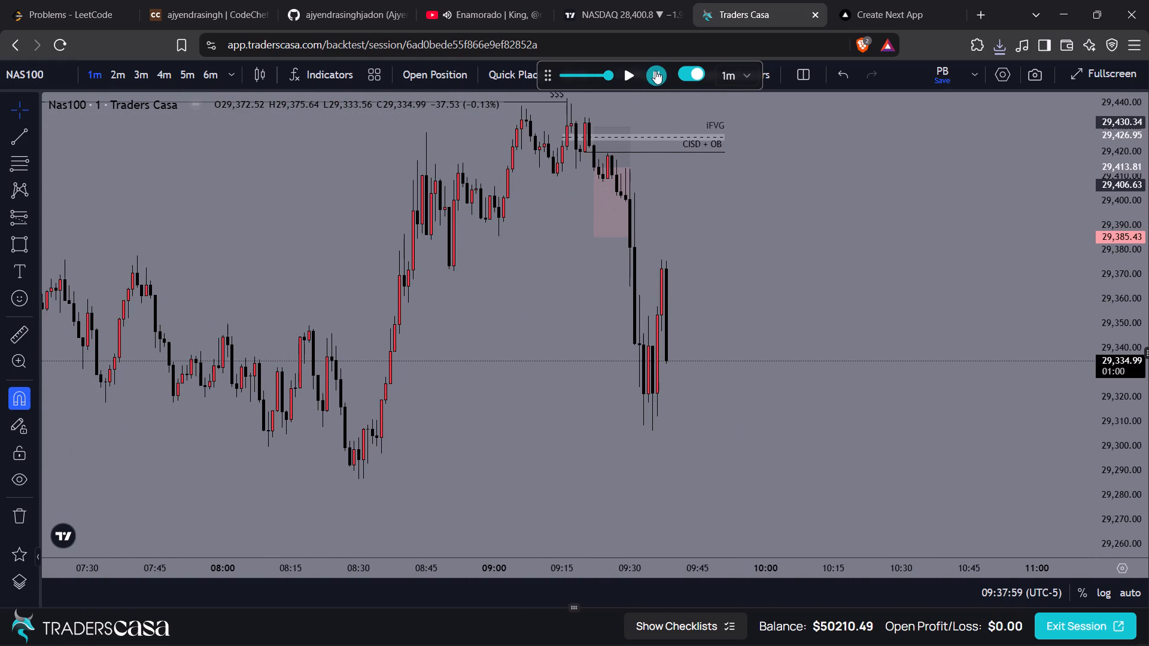
left_click_drag(746, 389, 751, 273)
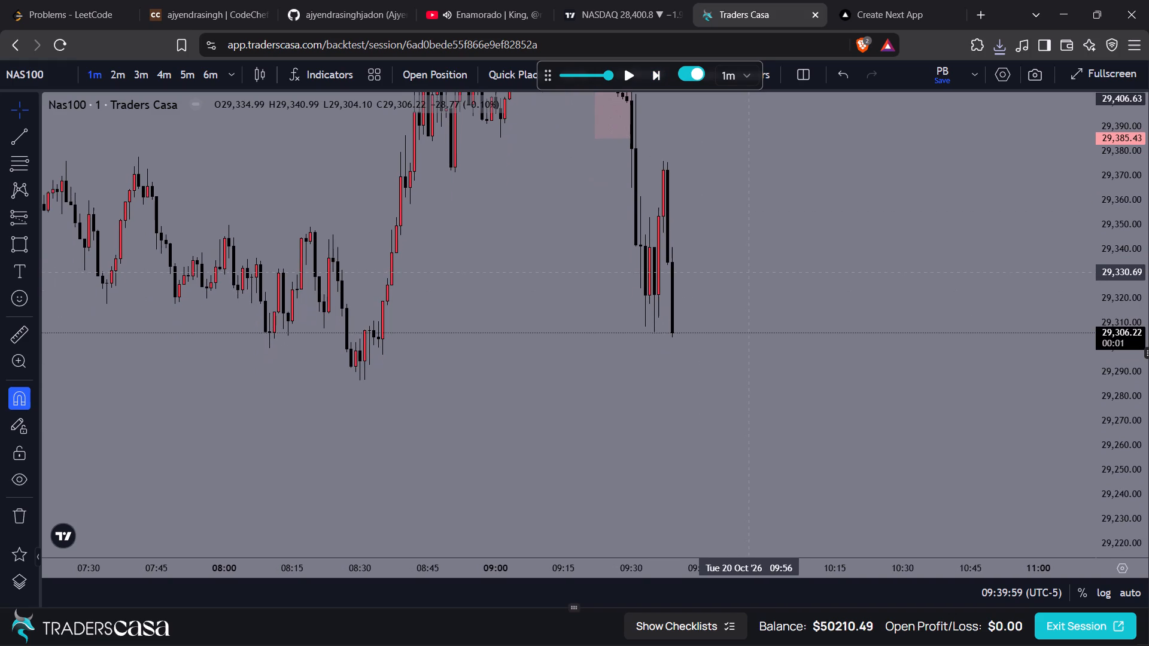
left_click_drag(751, 273, 751, 272)
left_click(653, 75)
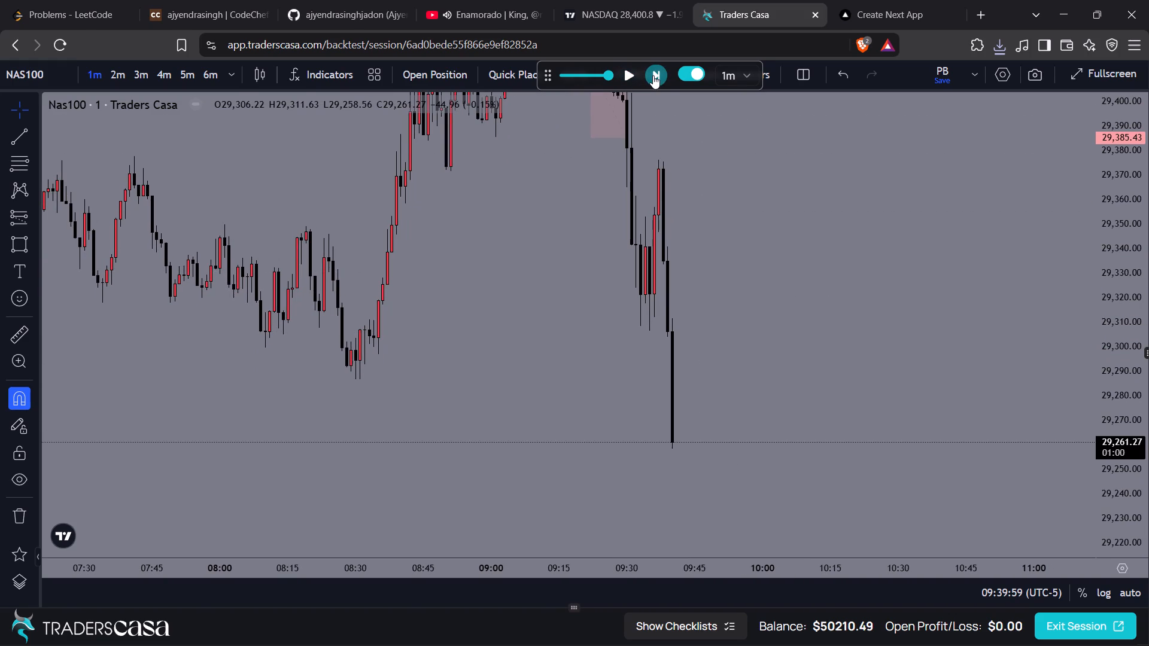
left_click(655, 84)
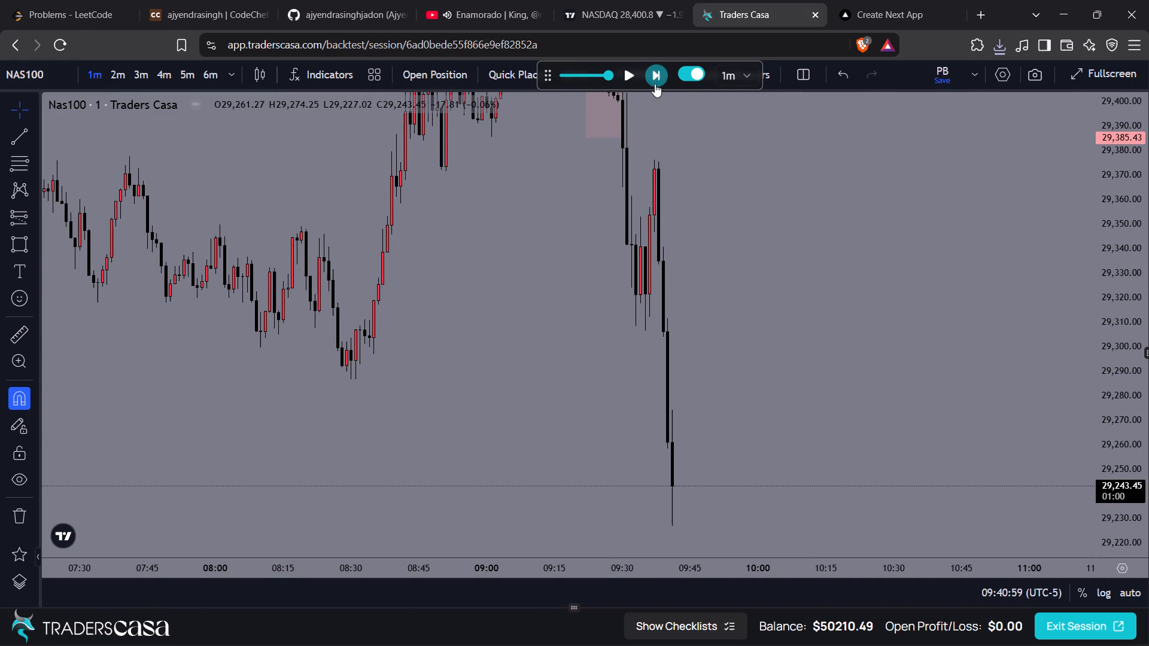
left_click(655, 84)
left_click(655, 84)
left_click(655, 84)
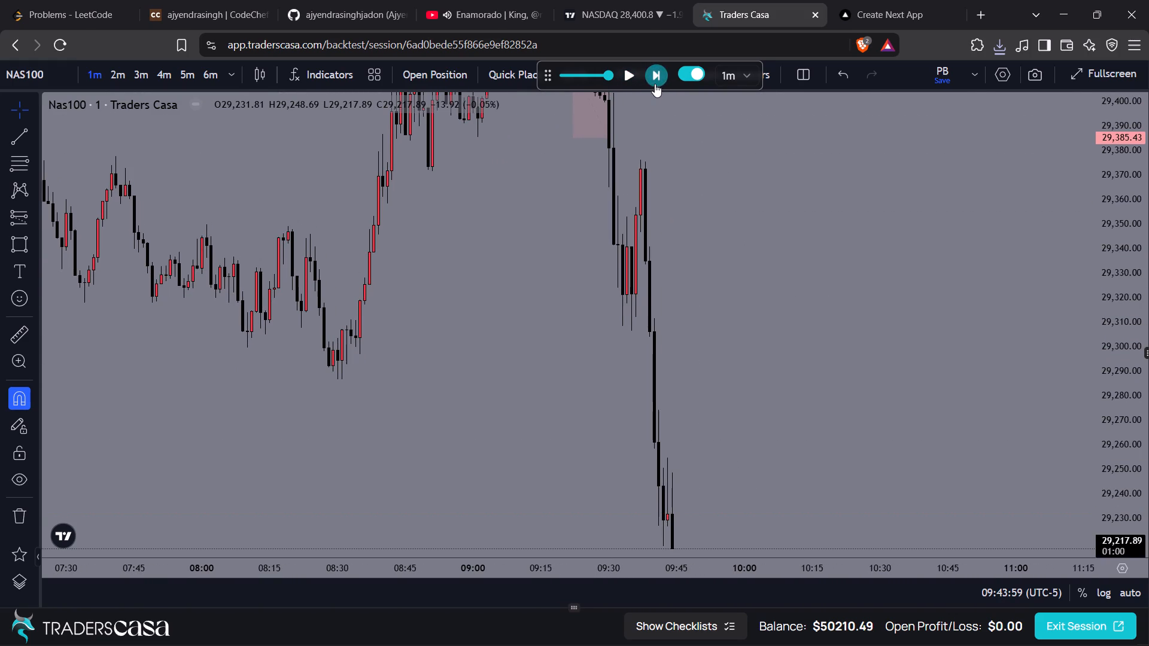
left_click(655, 84)
Place horizontal rays at the 18 Oct 18:00 low, 29,103.83, and at the 16 Oct 15:08 low, 29,074.22.
left_click_drag(722, 392, 783, 286)
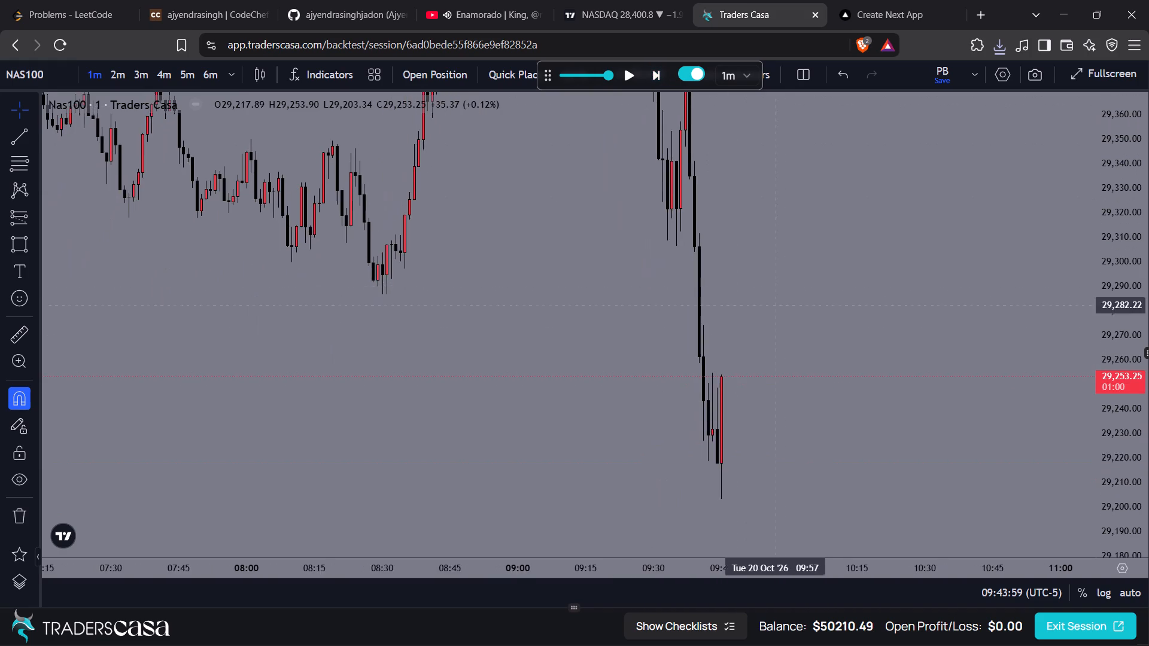
scroll(720, 452, "down", 9)
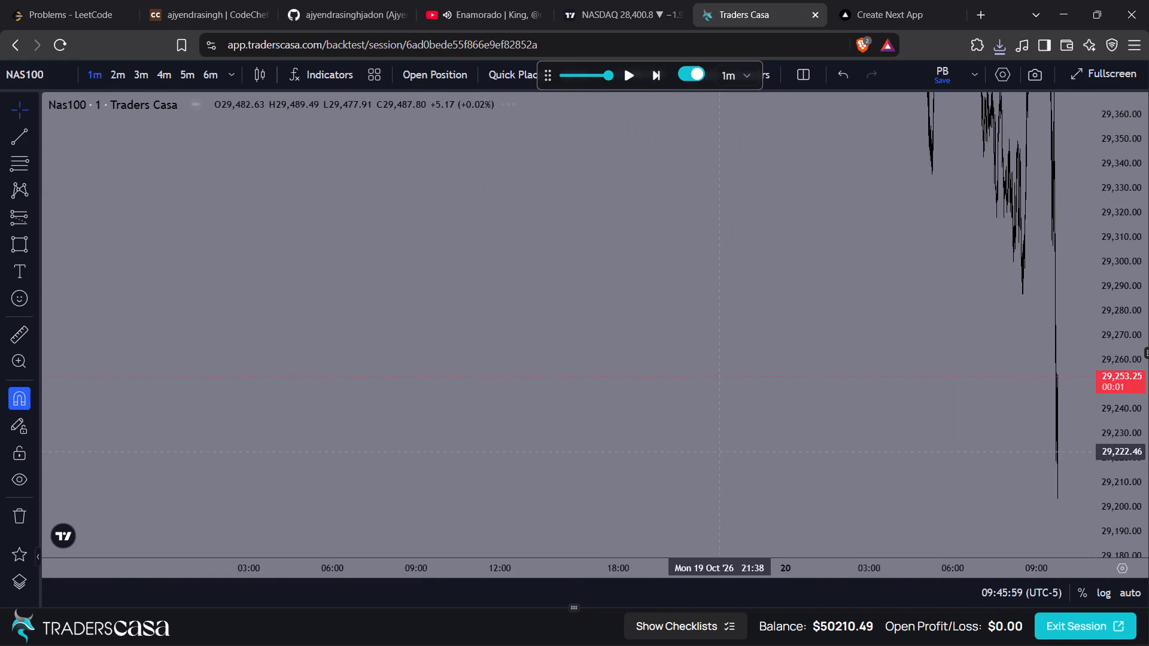
scroll(720, 452, "down", 4)
left_click_drag(633, 464, 711, 410)
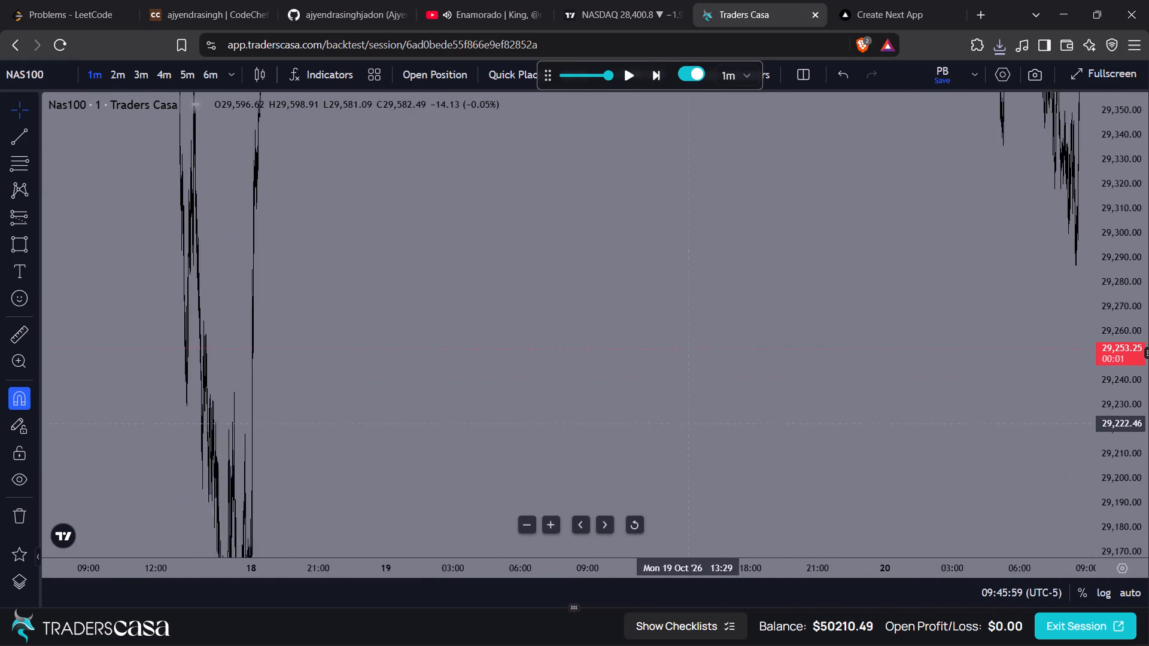
left_click_drag(711, 410, 747, 397)
scroll(341, 400, "up", 8, "ctrl")
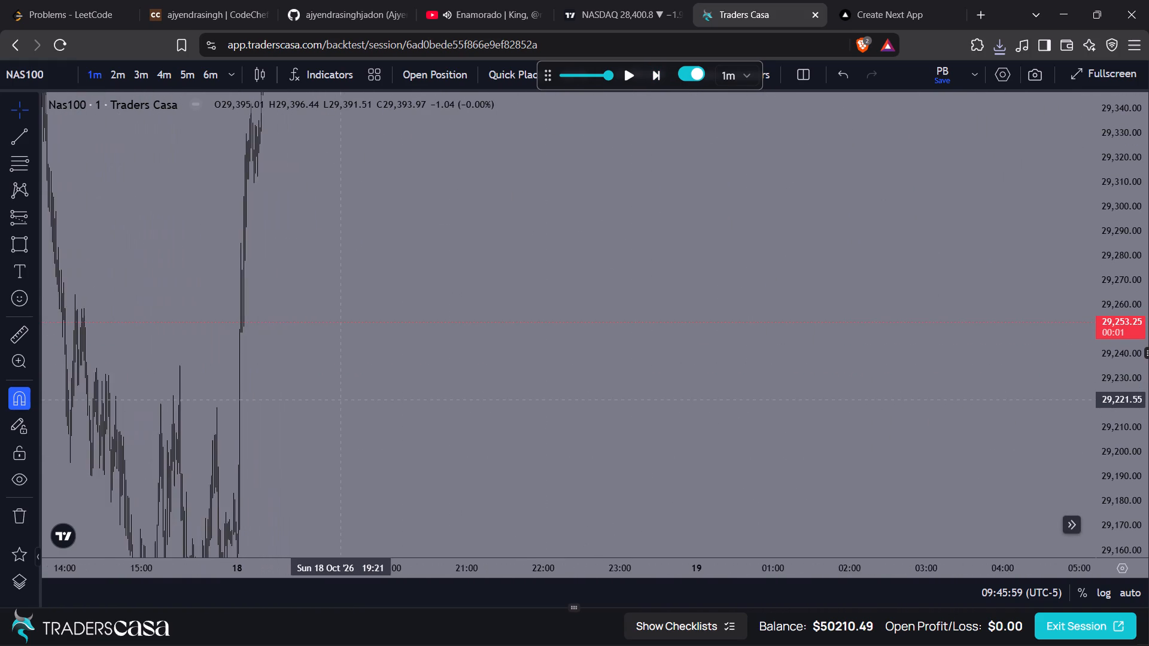
scroll(341, 400, "up", 3, "ctrl")
left_click_drag(320, 416, 433, 193)
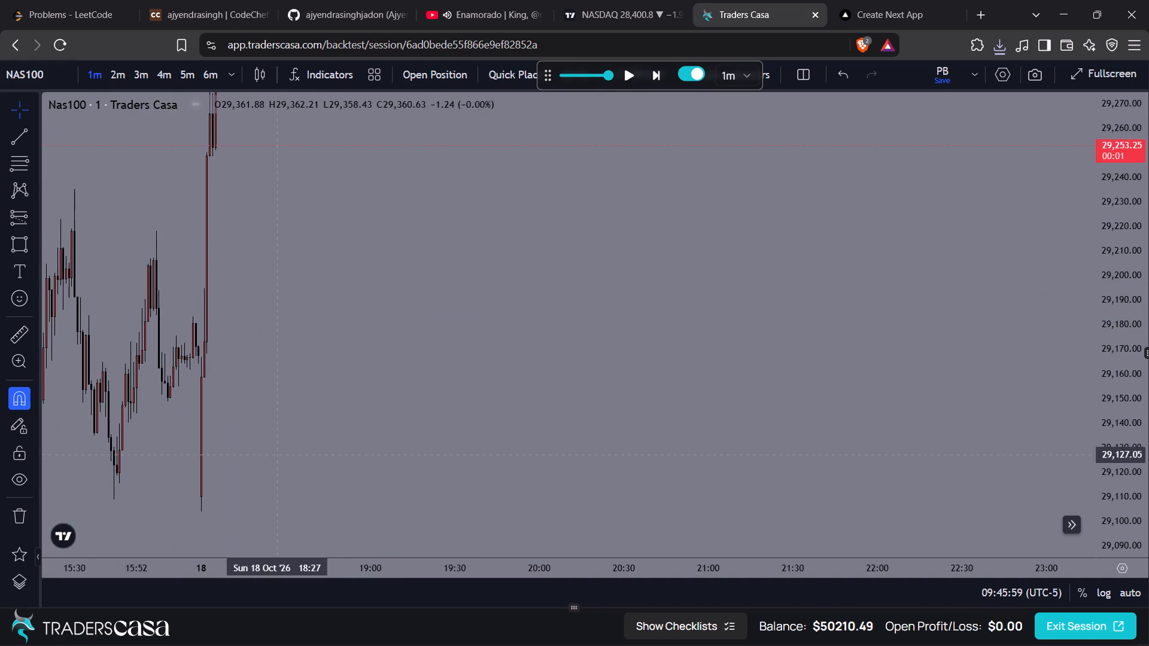
left_click_drag(266, 480, 354, 340)
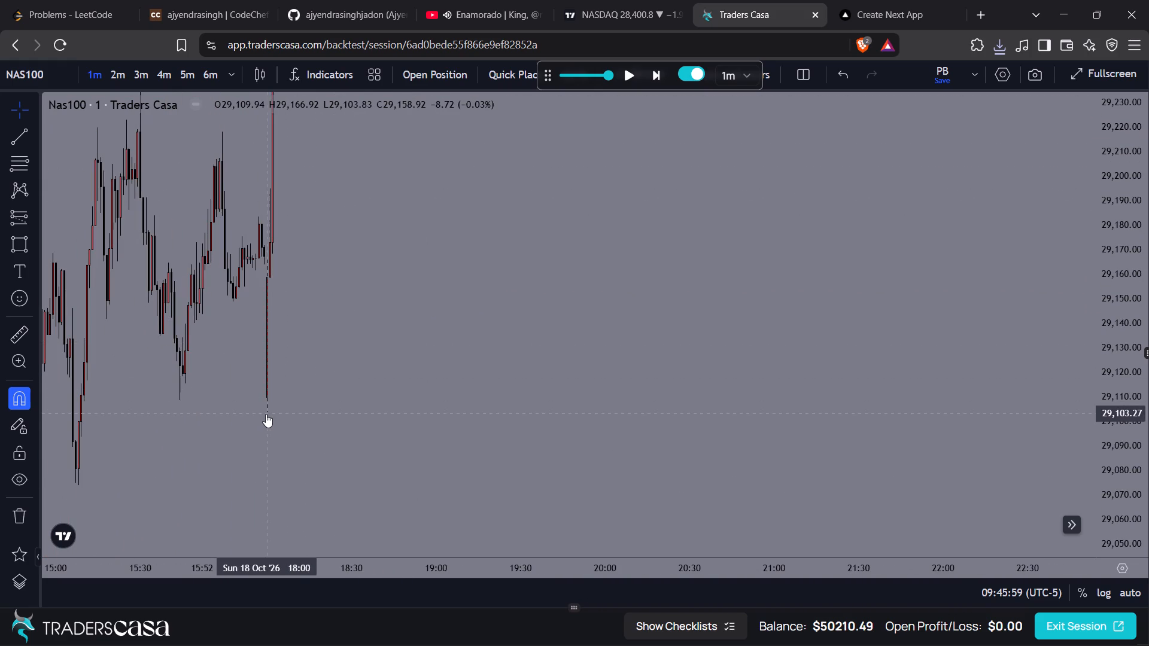
key("alt+j")
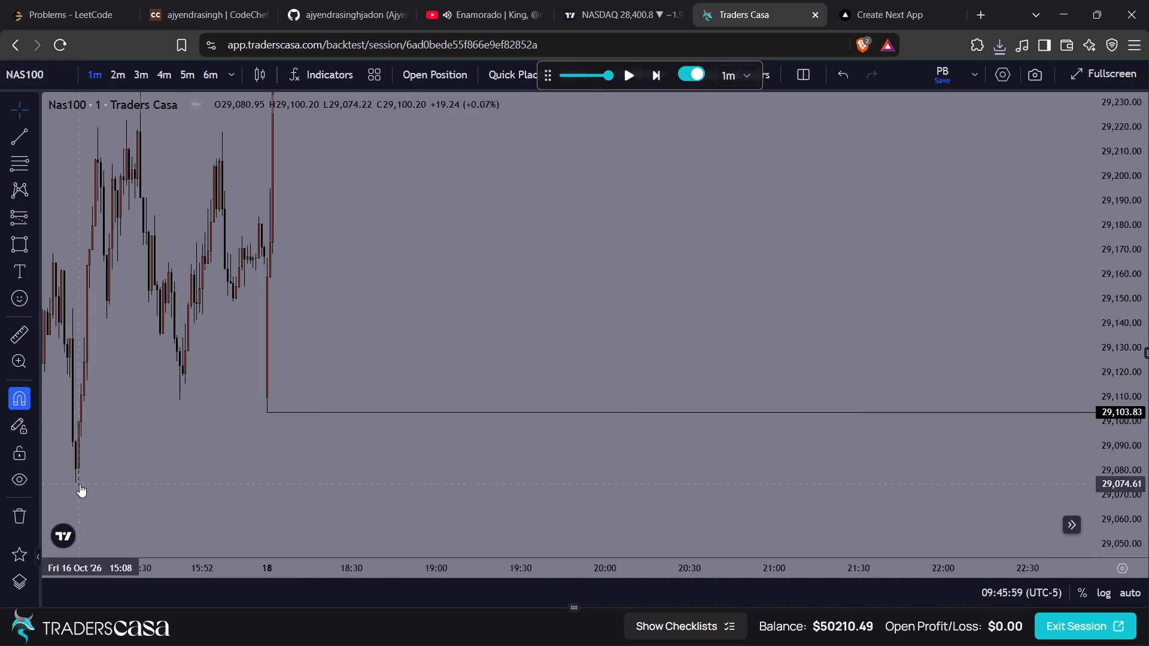
key("alt+j")
Draw a horizontal trend line at 29,286.75 from the 20 Oct 08:31 low to the 09:40 candle.
left_click_drag(406, 279, 282, 386)
left_click_drag(491, 336, 0, 322)
left_click_drag(823, 345, 232, 212)
left_click_drag(906, 254, 792, 260)
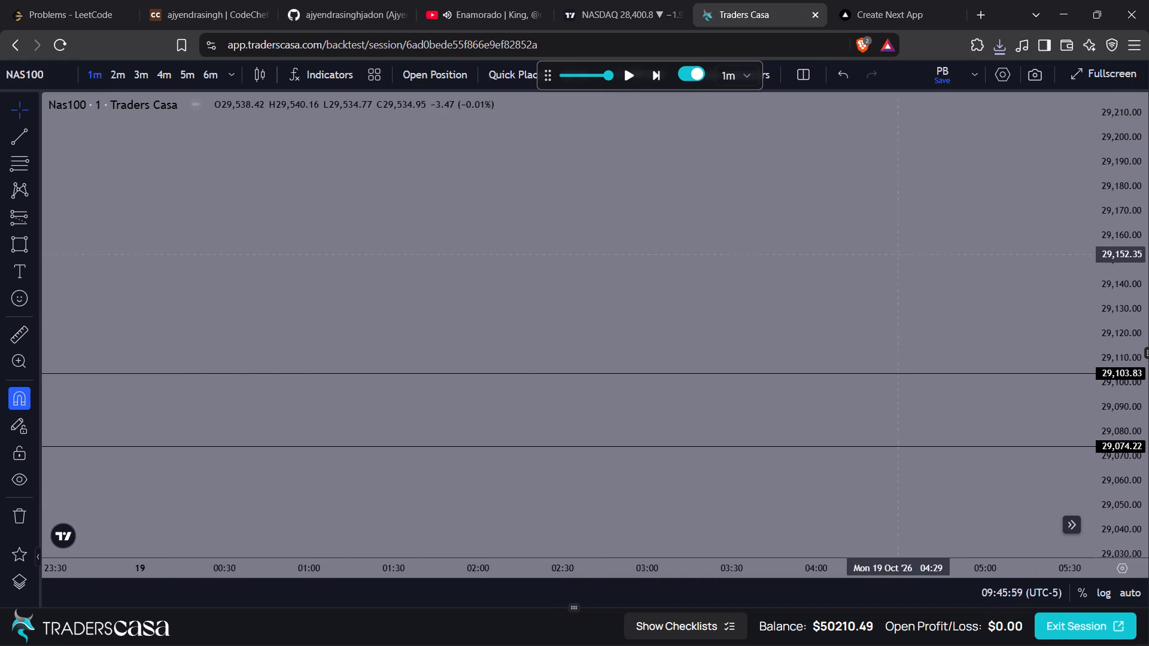
left_click_drag(792, 260, 284, 294)
left_click_drag(782, 265, 120, 243)
left_click_drag(586, 251, 0, 194)
left_click_drag(672, 207, 0, 223)
left_click_drag(653, 212, 108, 280)
left_click_drag(545, 313, 130, 394)
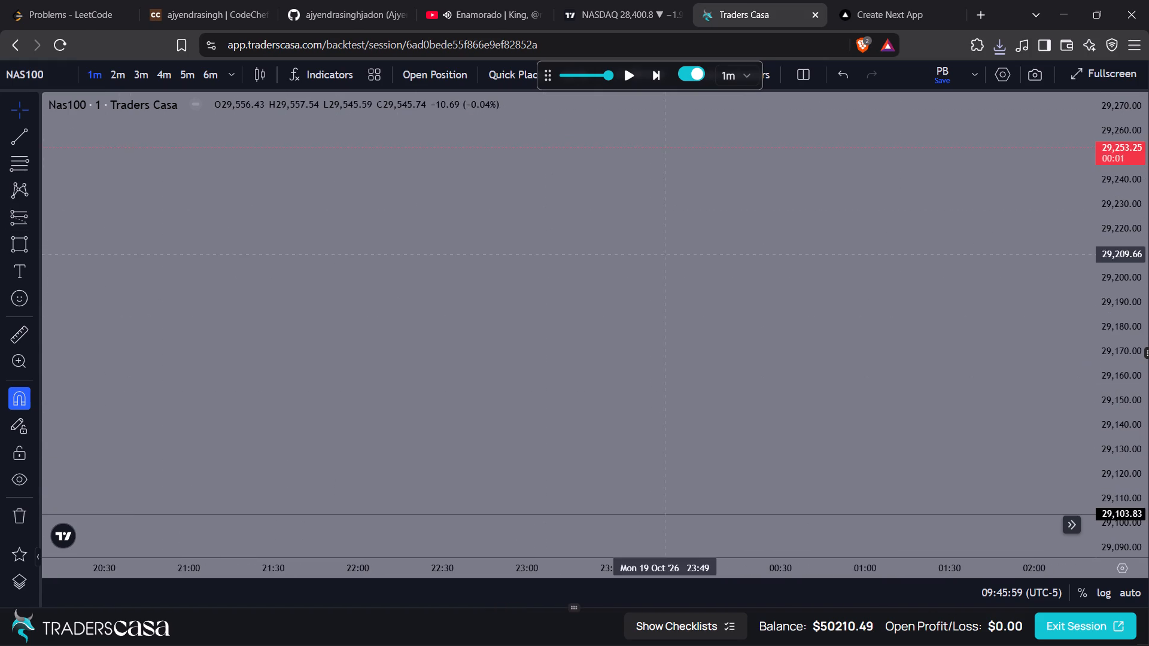
left_click_drag(665, 254, 160, 245)
left_click_drag(772, 221, 288, 284)
left_click_drag(777, 271, 219, 242)
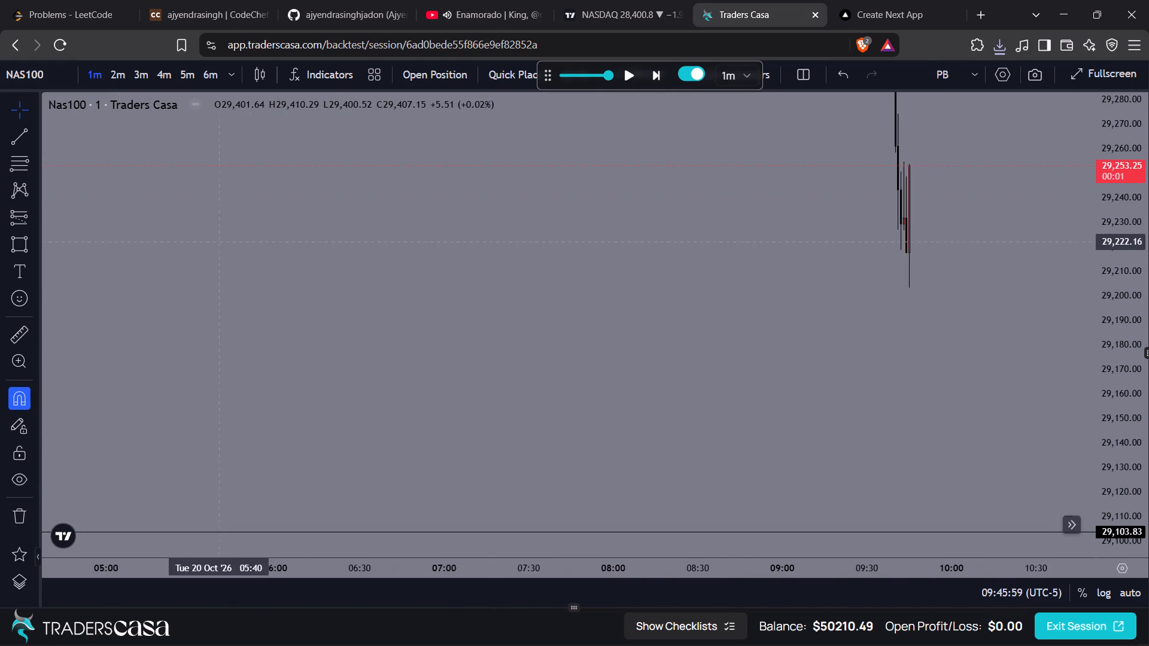
left_click_drag(679, 245, 478, 218)
scroll(849, 280, "up", 4)
left_click_drag(709, 240, 684, 377)
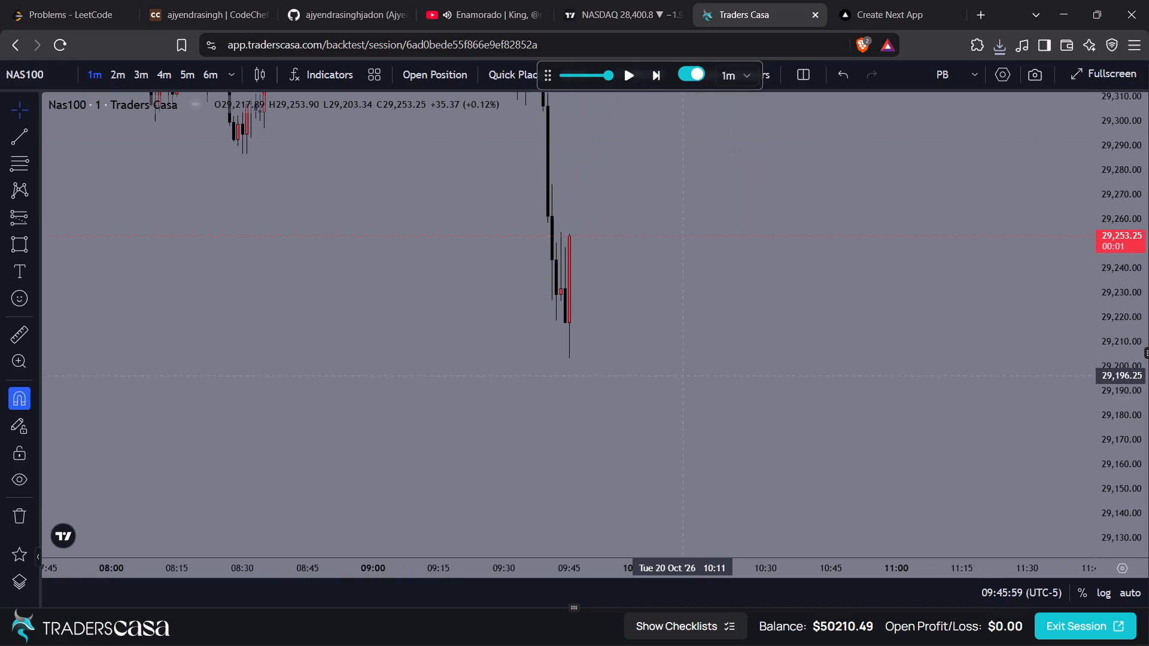
scroll(631, 336, "up", 1)
left_click_drag(591, 272, 694, 401)
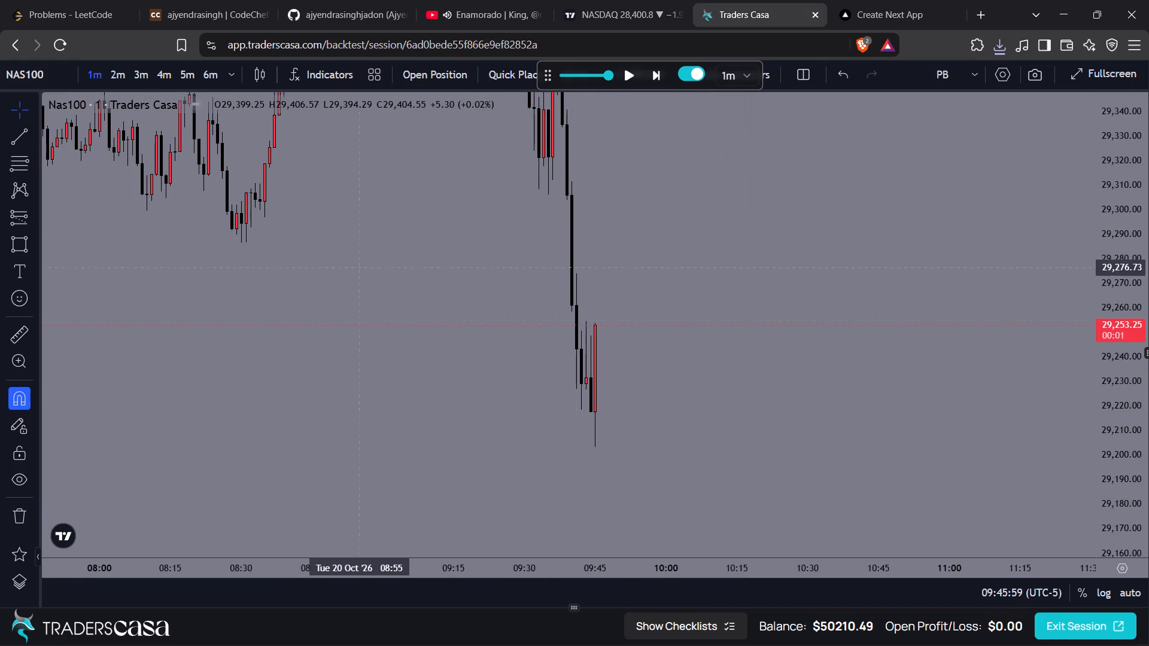
key("alt+t")
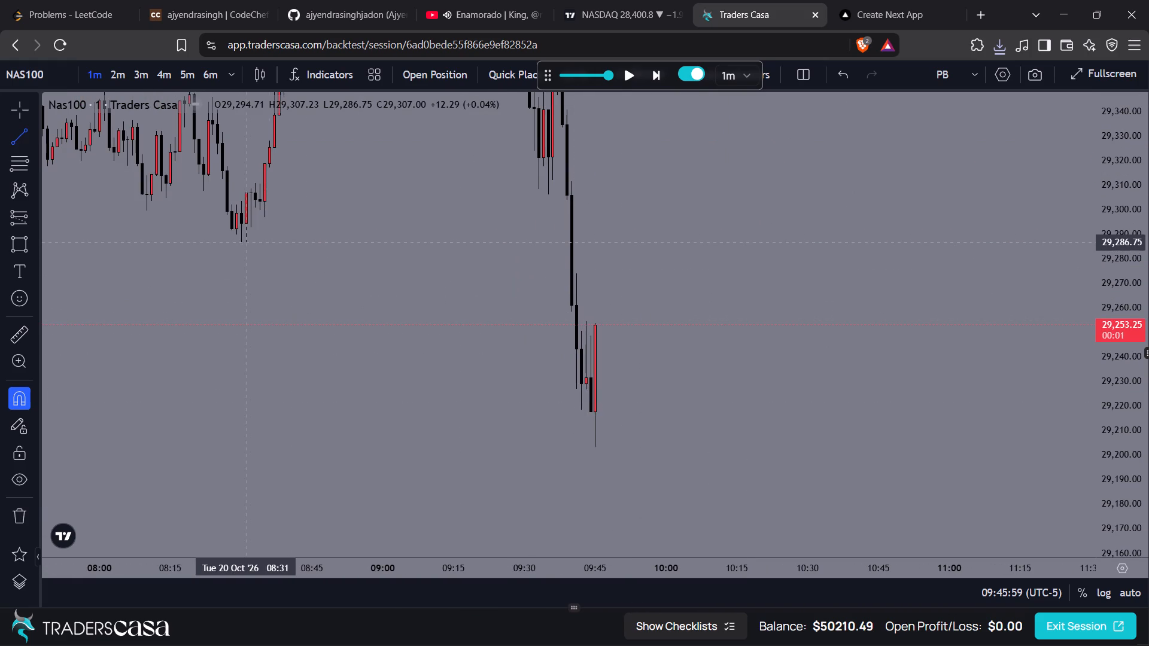
left_click(247, 245)
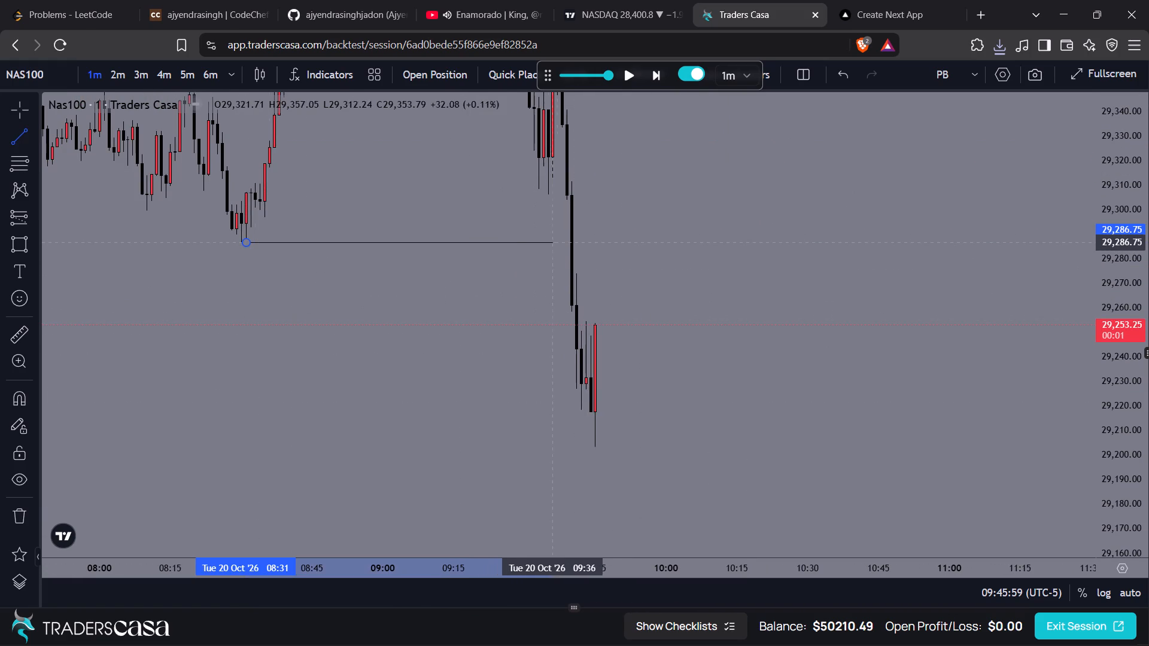
left_click(573, 266, "shift")
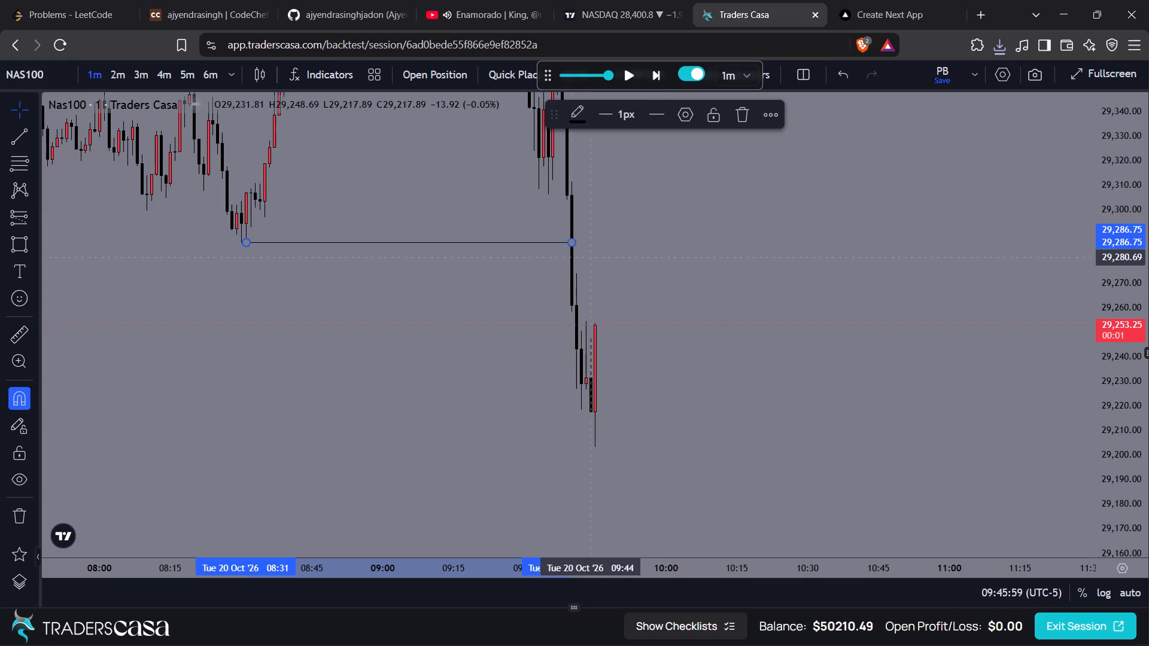
left_click(664, 218)
Advance the NAS100 replay eight one-minute candles, from 09:45:59 to 09:53:59.
left_click(652, 80)
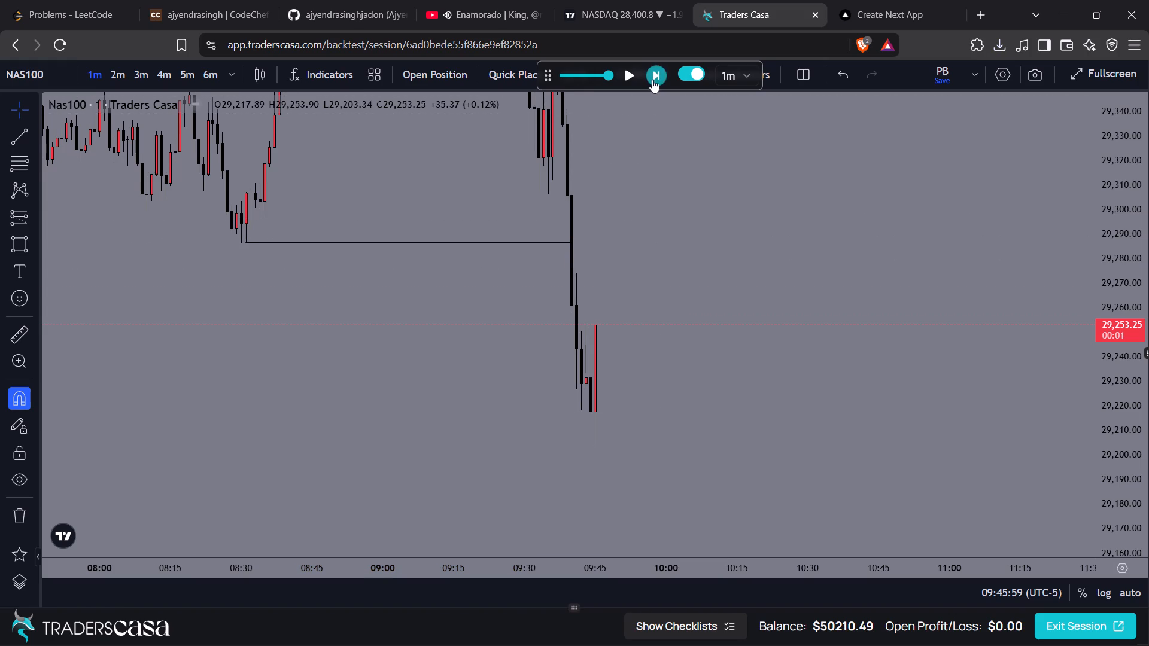
left_click(652, 80)
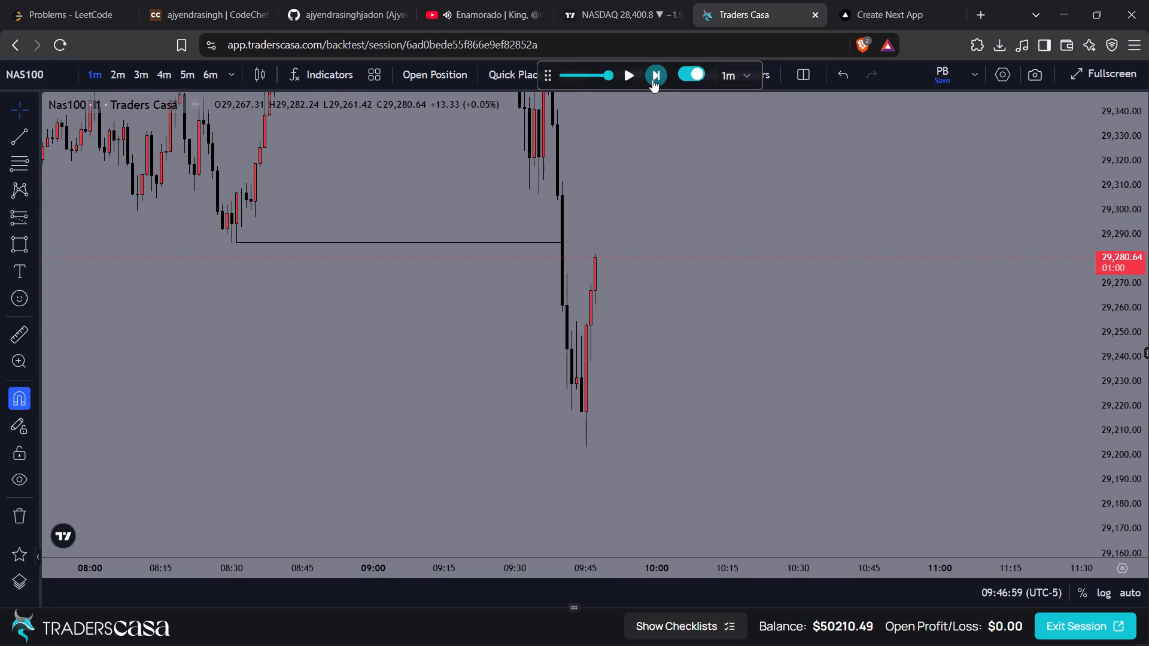
left_click(652, 80)
left_click(652, 80)
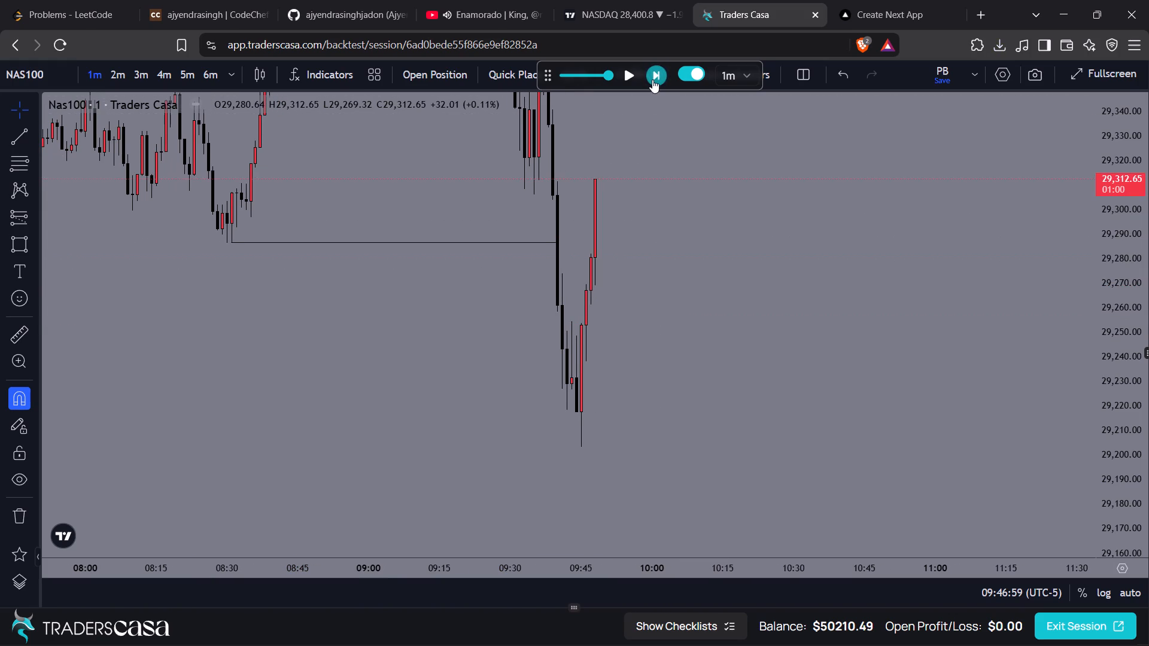
left_click(652, 80)
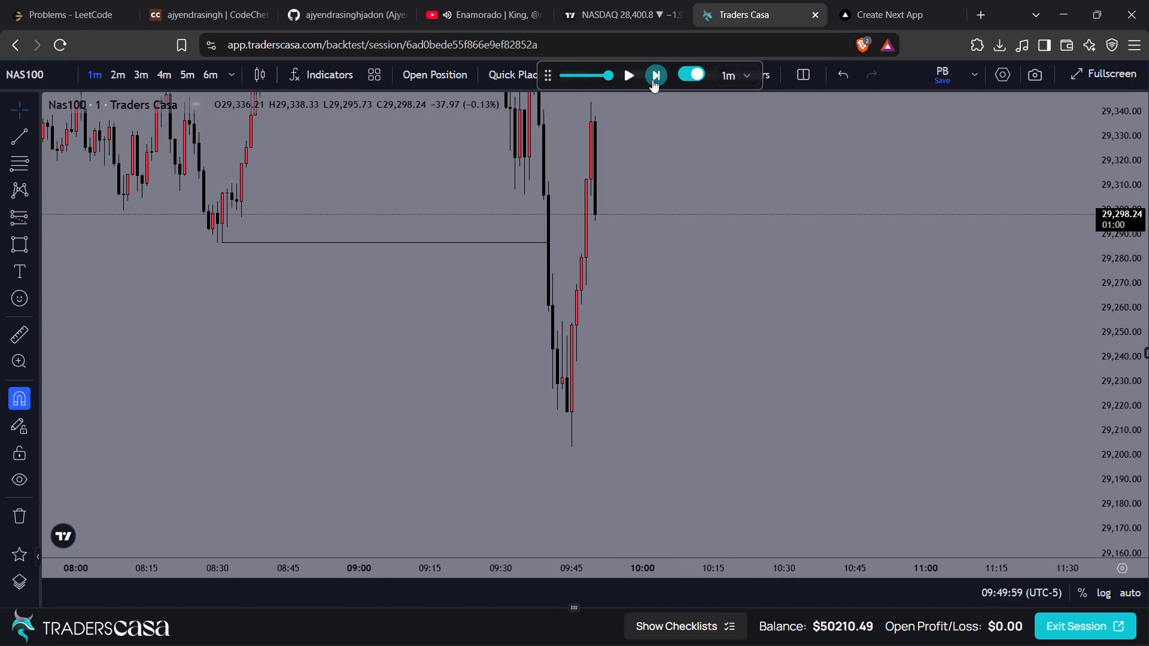
left_click(652, 80)
left_click(652, 80)
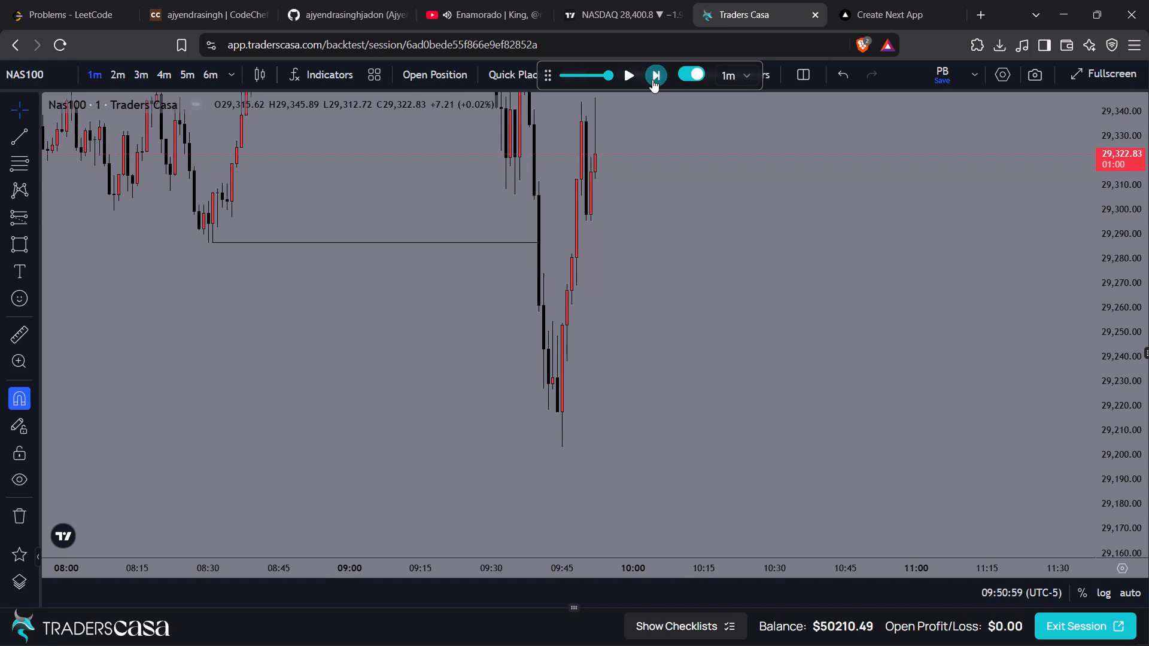
left_click(652, 80)
left_click_drag(664, 143, 619, 361)
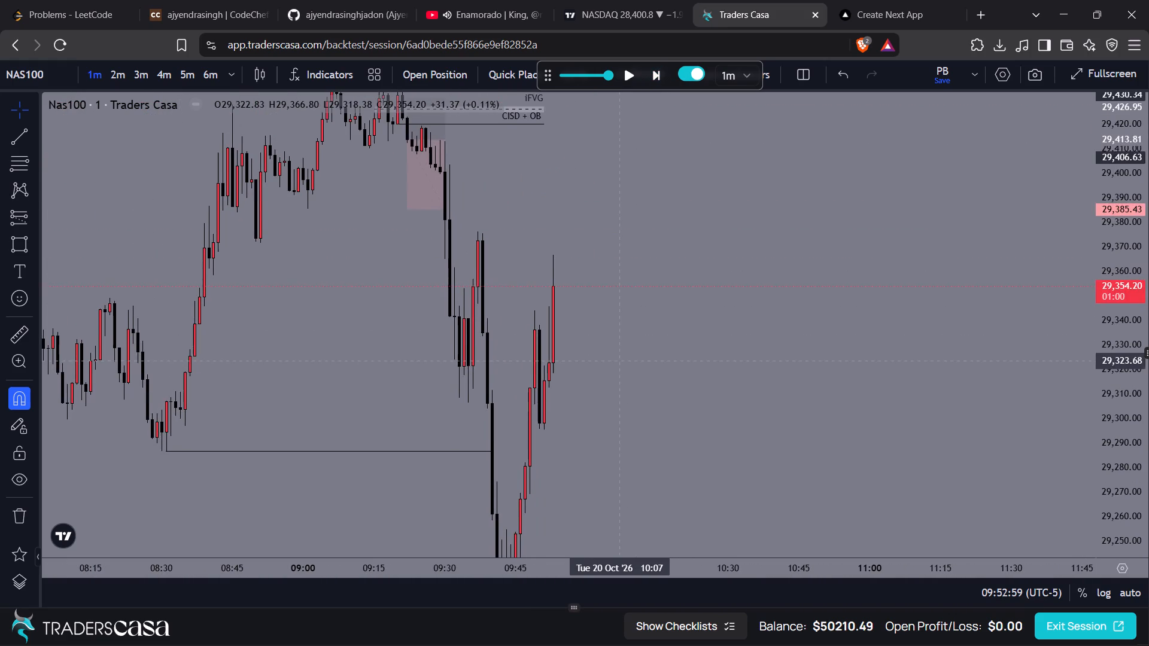
left_click_drag(638, 201, 634, 245)
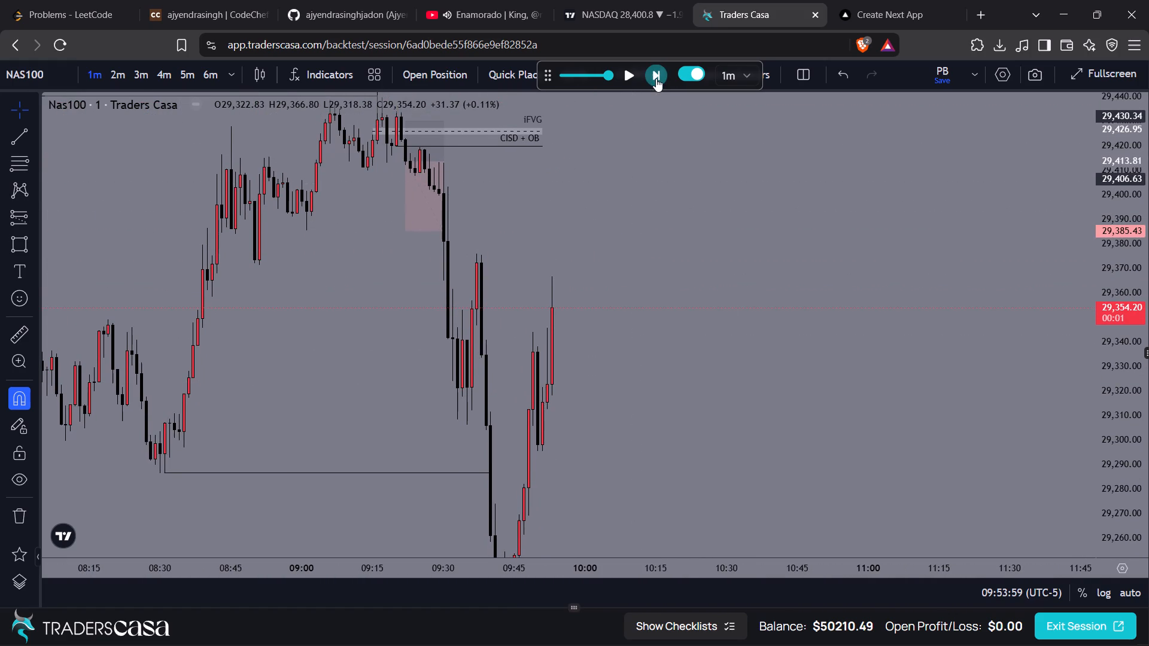
Advance the NAS100 replay ten one-minute candles, from 09:53:59 to 10:03:59.
left_click(656, 78)
left_click(656, 78)
left_click(656, 78)
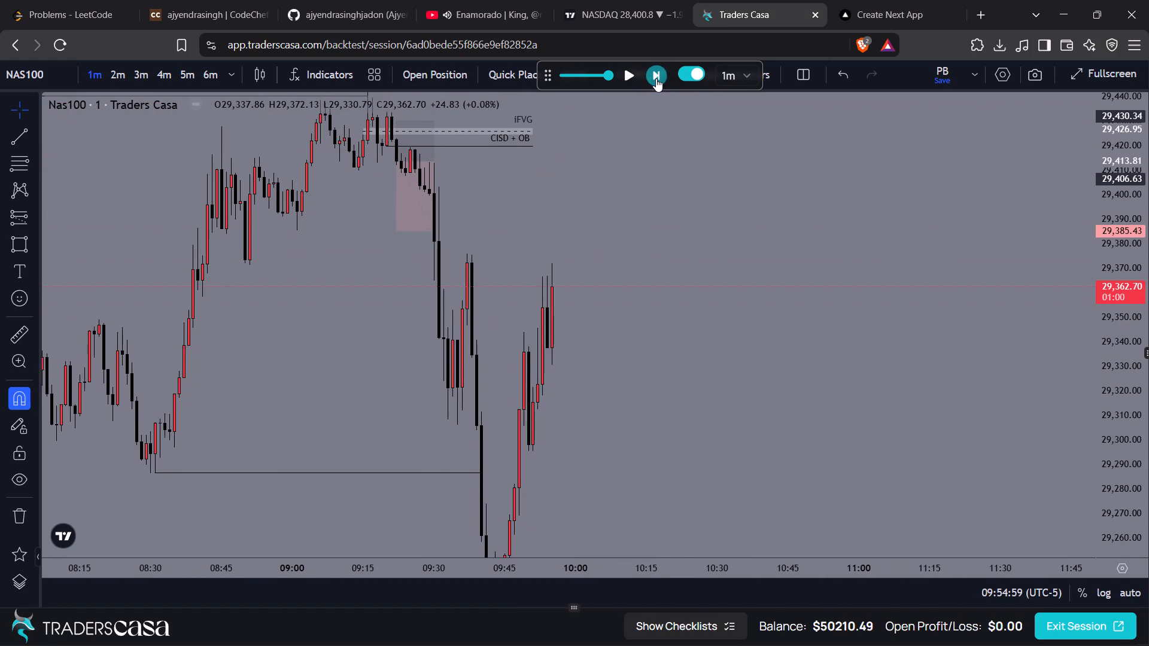
left_click(656, 78)
left_click(656, 78)
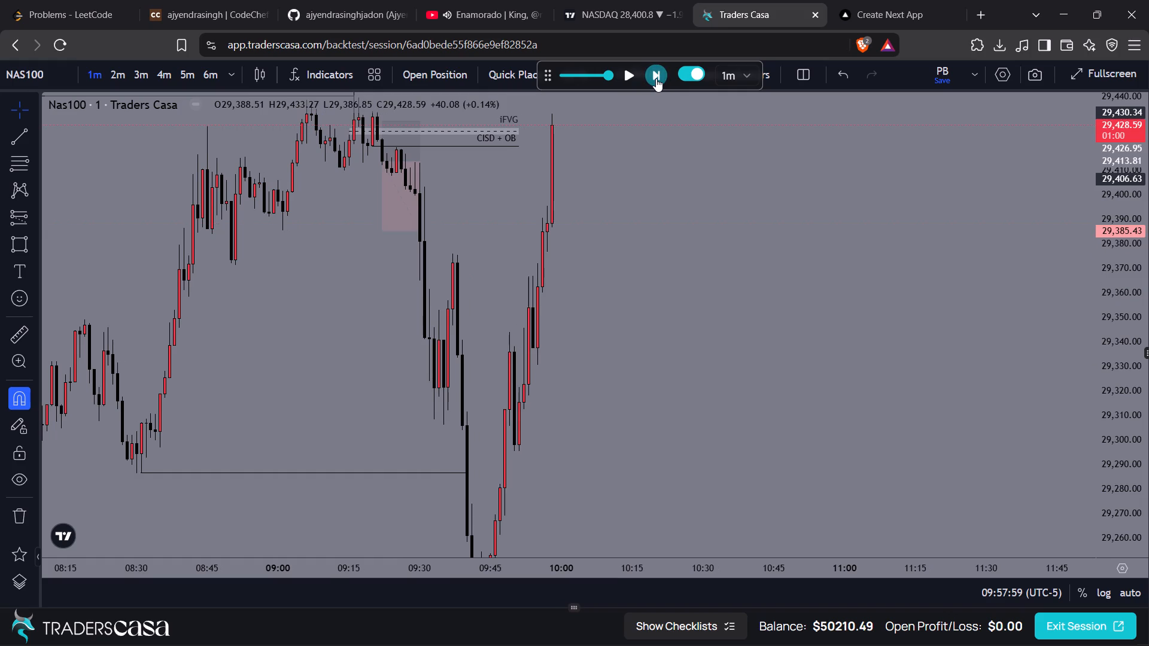
left_click(656, 78)
left_click_drag(622, 161, 654, 327)
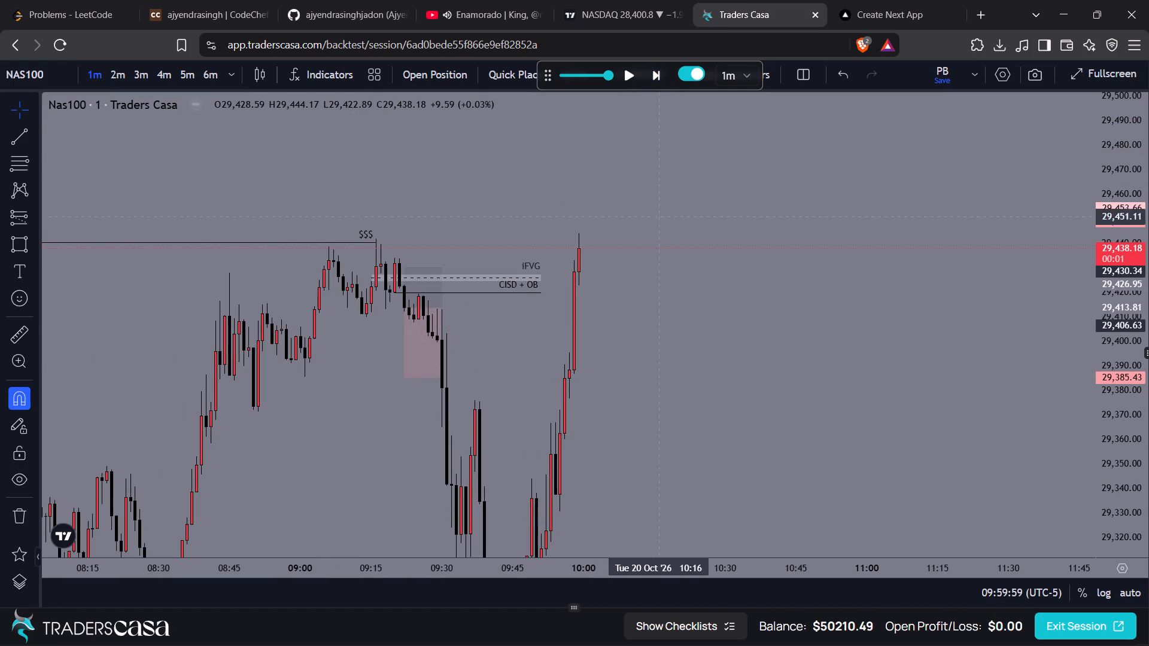
left_click(651, 78)
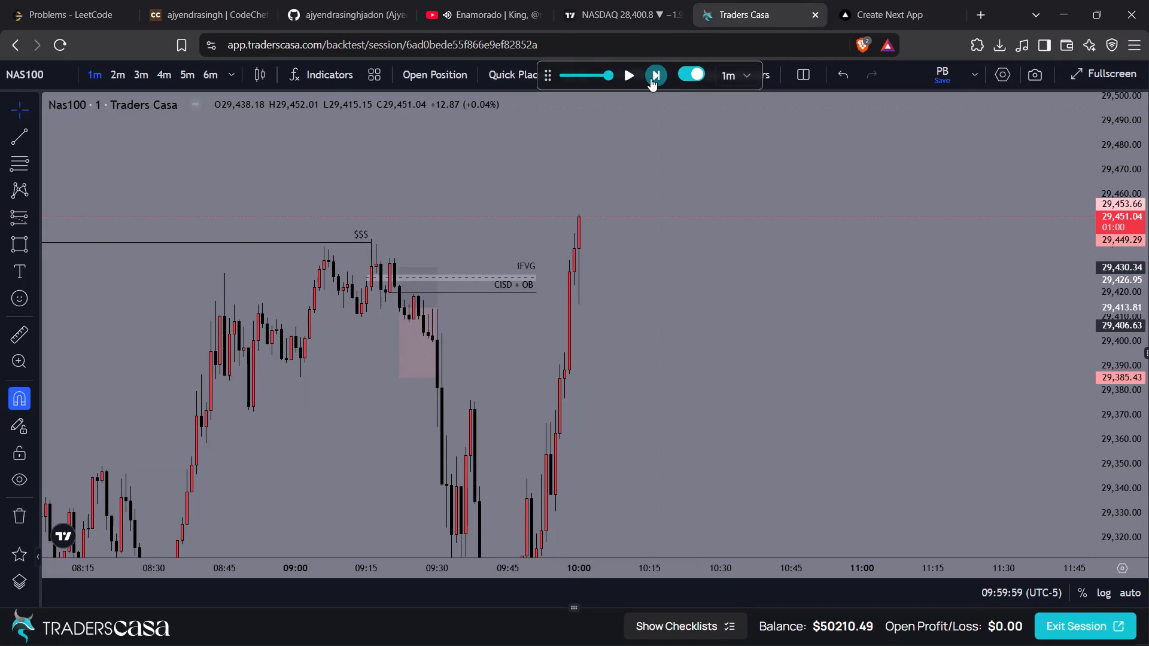
left_click(651, 78)
left_click(651, 78)
left_click(651, 78)
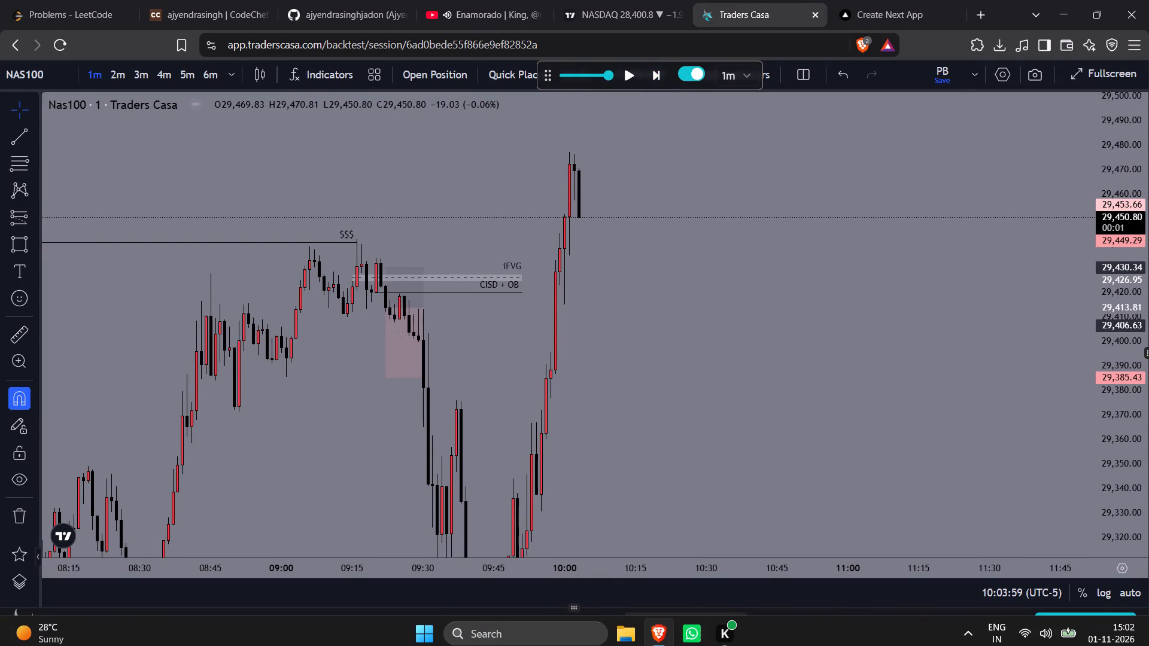
Advance the NAS100 replay twelve one-minute candles, from 10:03:59 to 10:15:59.
scroll(801, 447, "up", 1)
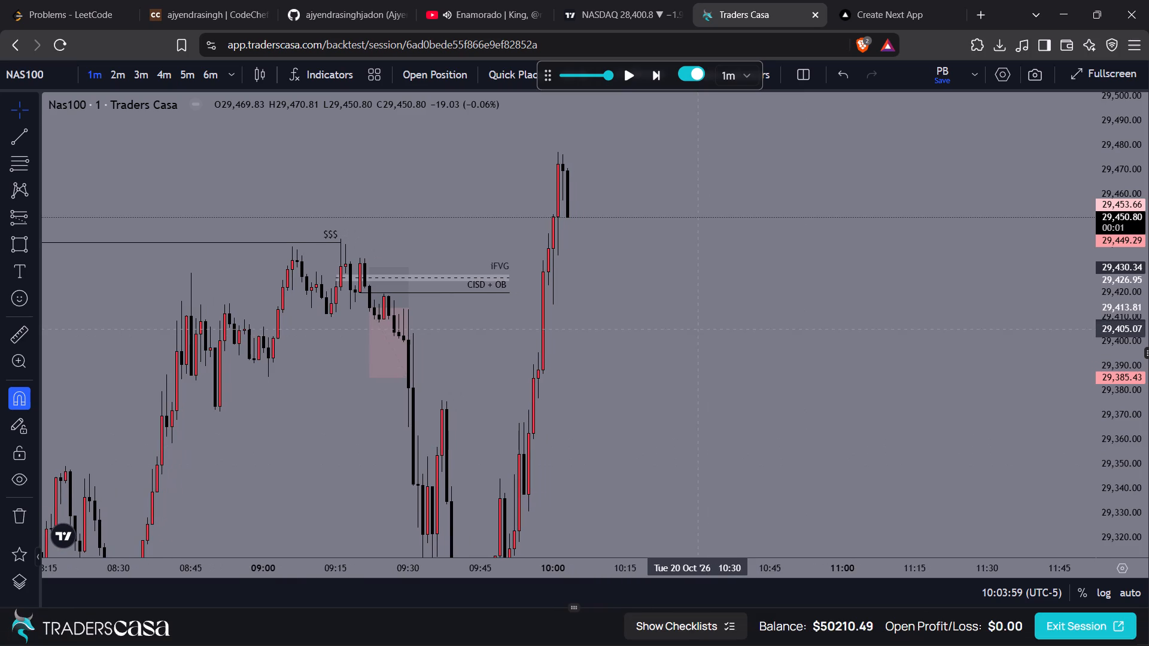
left_click(656, 75)
left_click(656, 75)
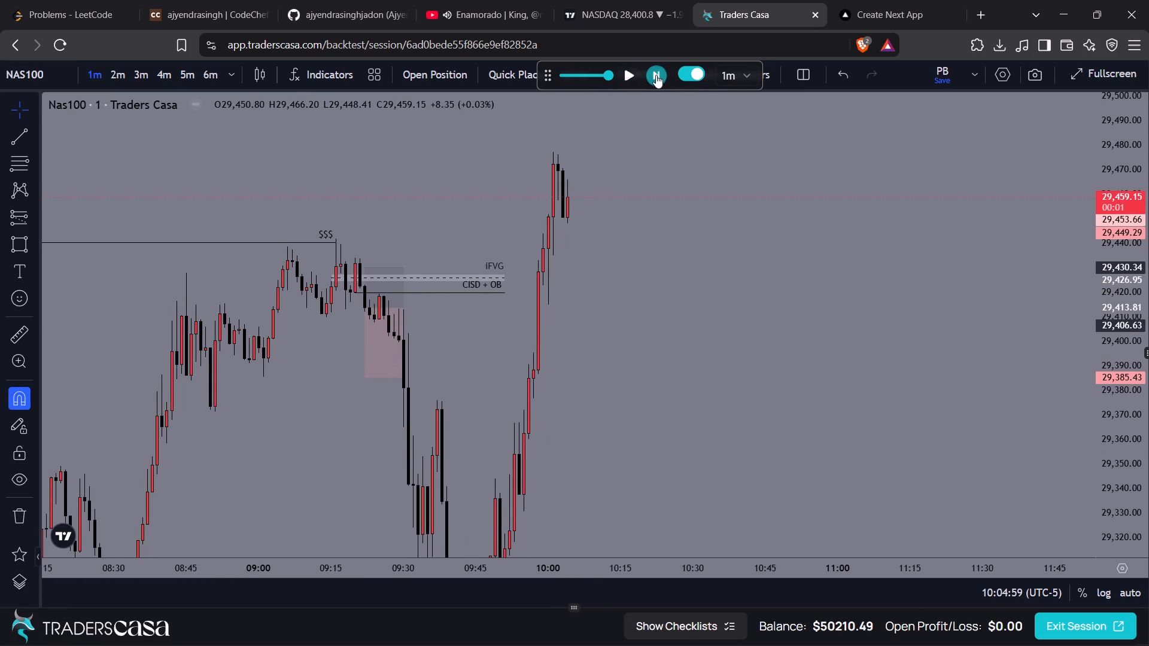
left_click(656, 75)
left_click(656, 75)
left_click(656, 75)
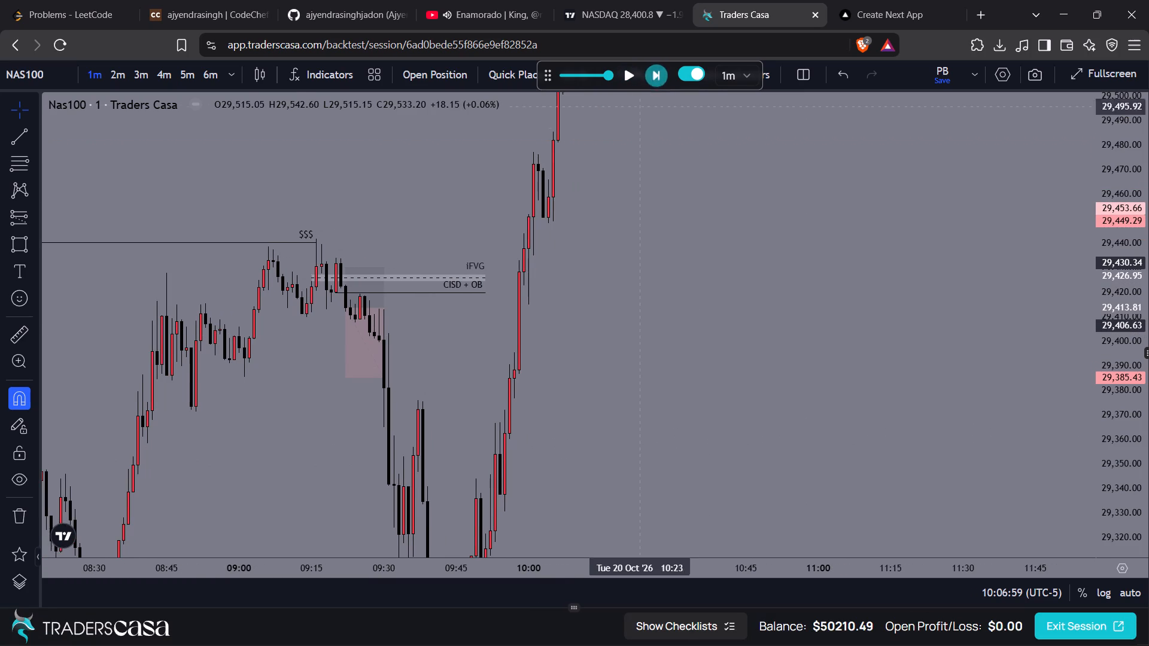
left_click_drag(629, 128, 588, 318)
left_click(652, 75)
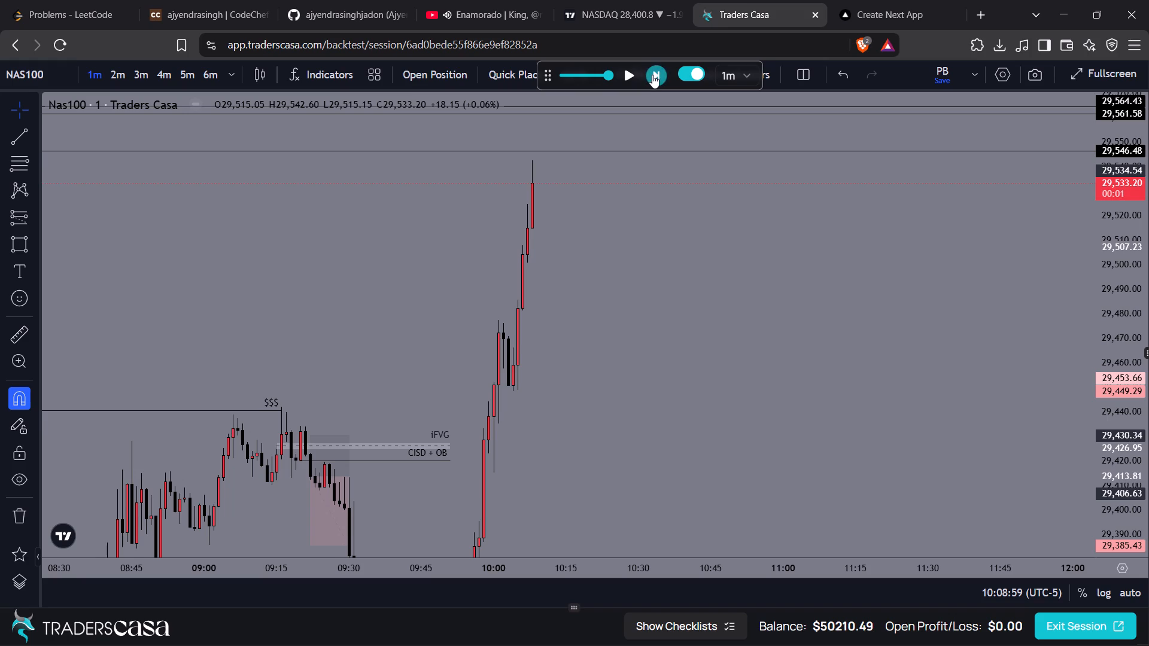
left_click(652, 75)
left_click(652, 75)
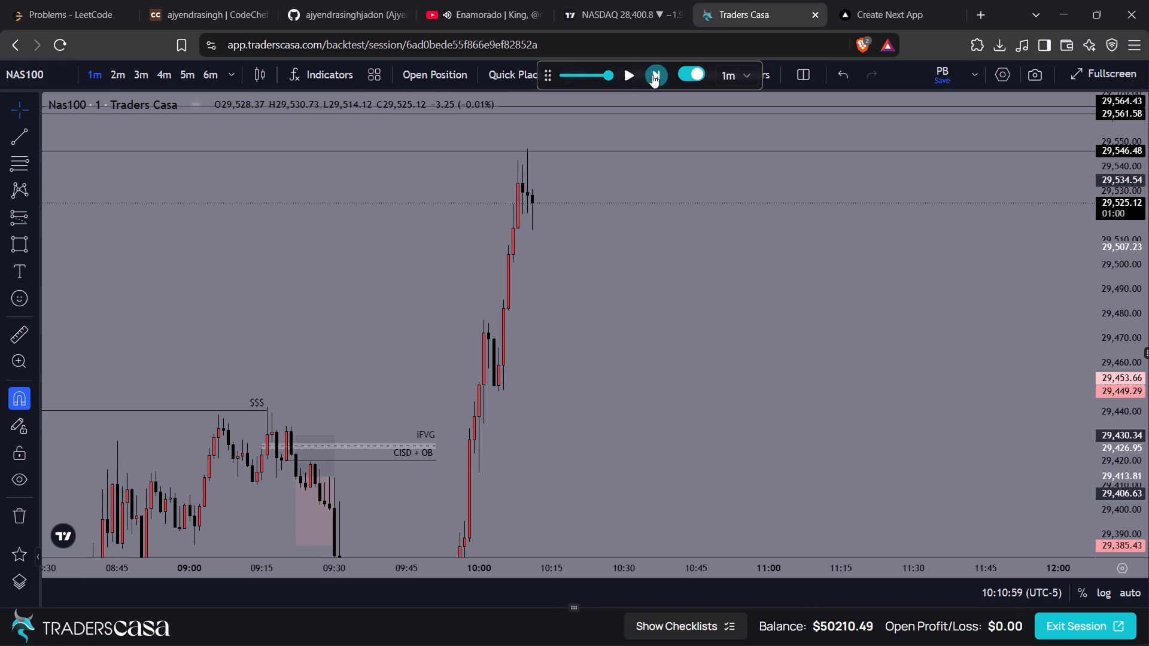
left_click(652, 75)
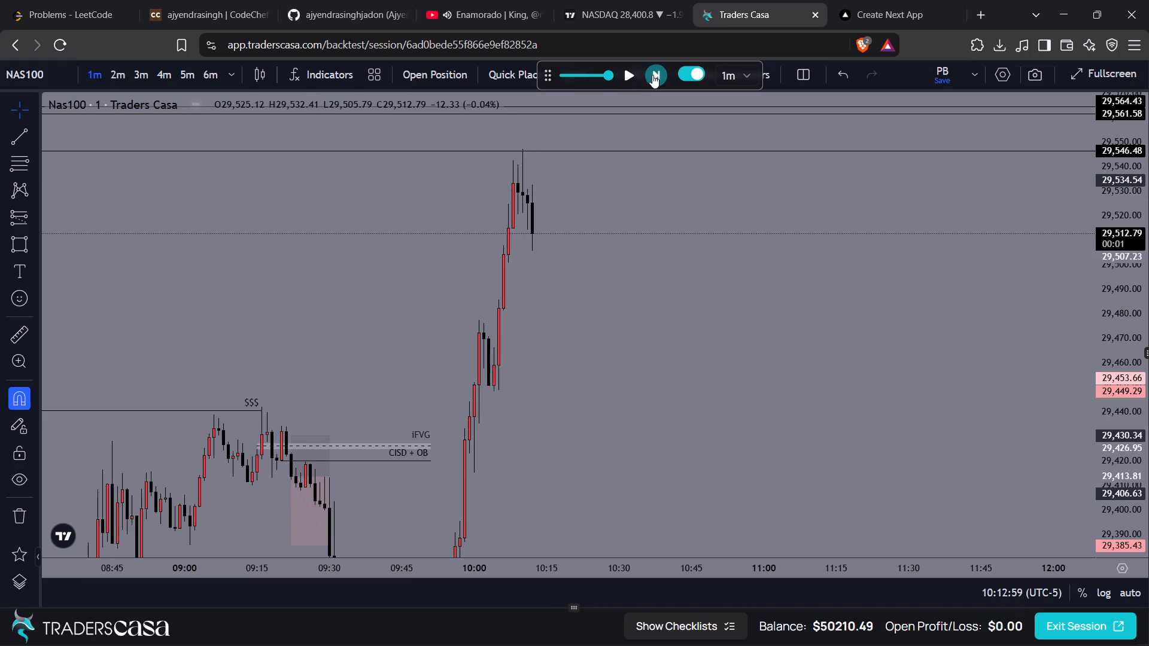
left_click(652, 75)
left_click(652, 75)
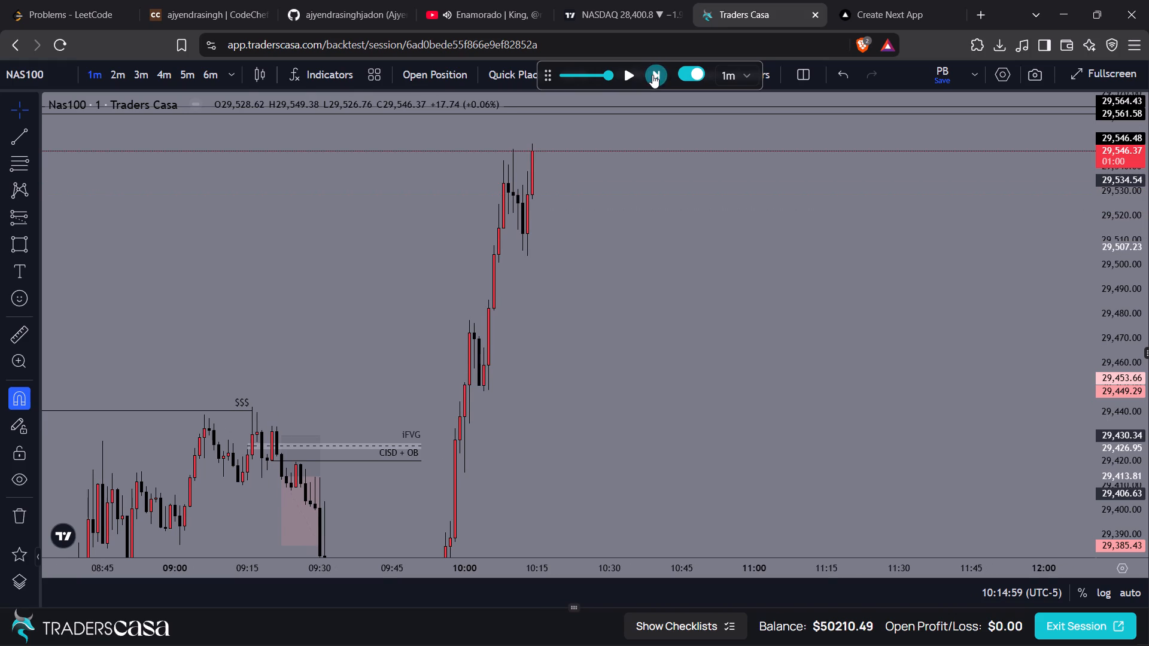
left_click(652, 75)
left_click_drag(603, 192, 588, 314)
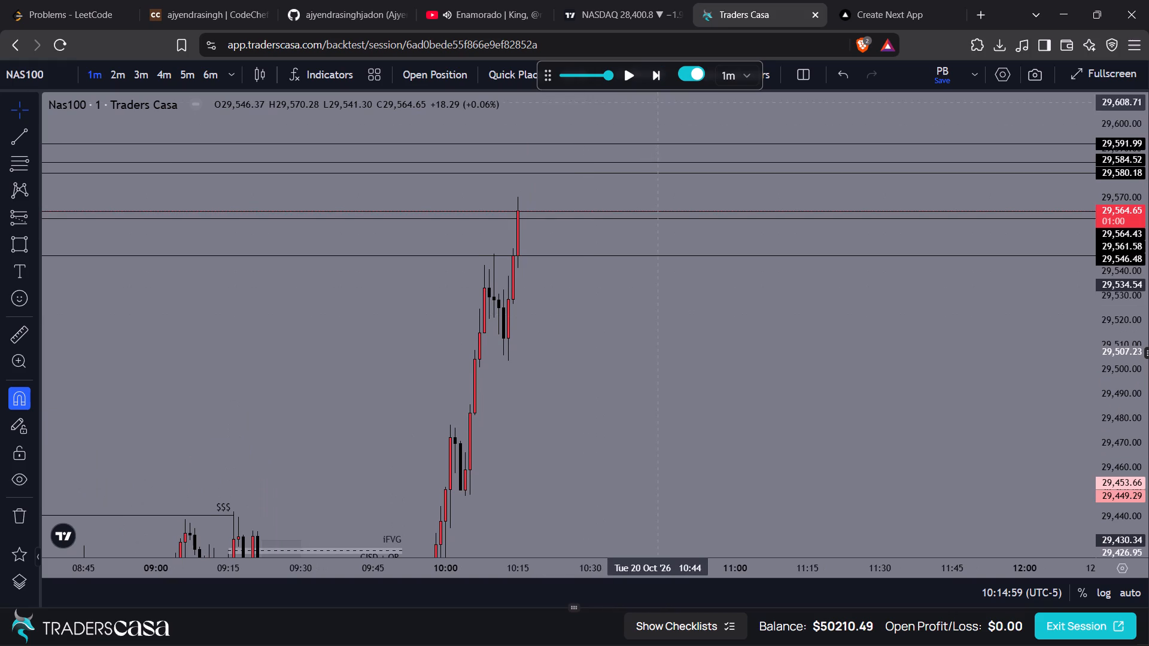
Advance the NAS100 replay thirteen one-minute candles, from 10:15:59 to 10:28:59.
left_click(661, 70)
left_click(661, 70)
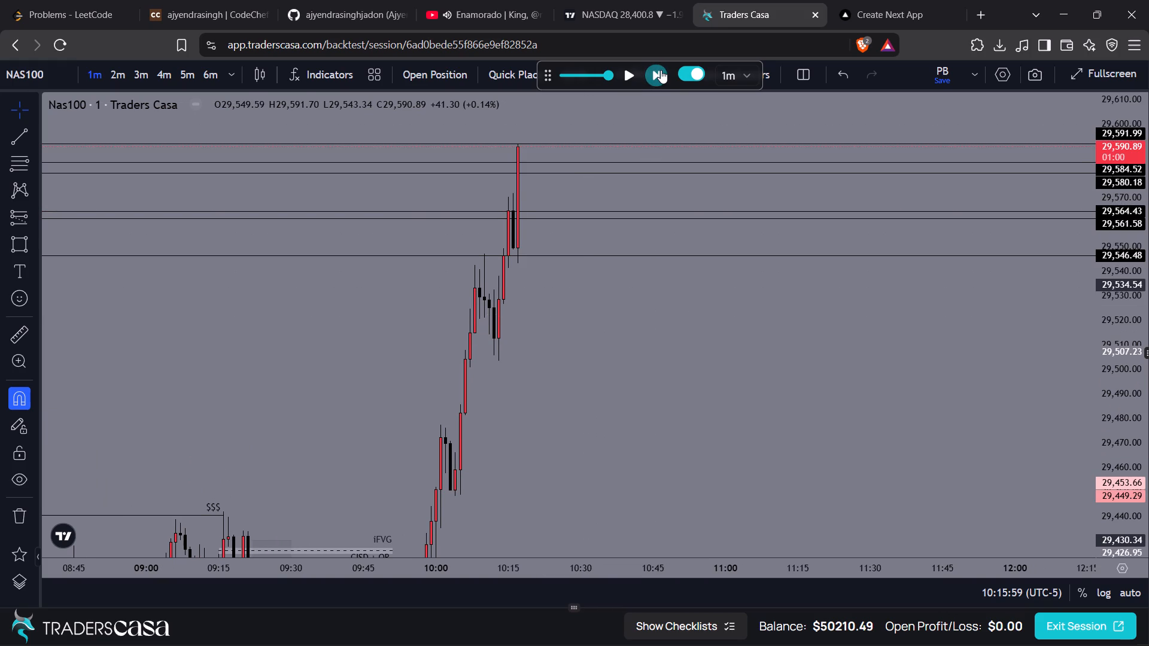
left_click(661, 70)
left_click(661, 70)
left_click(661, 70)
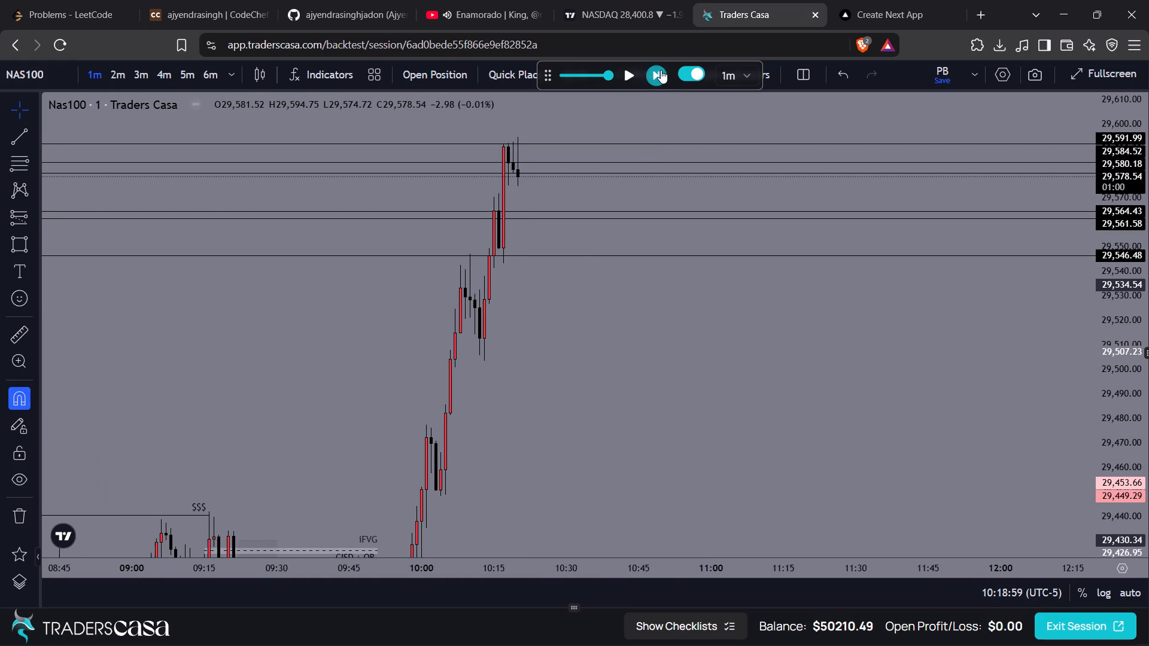
left_click(661, 70)
left_click(661, 70)
left_click(661, 70)
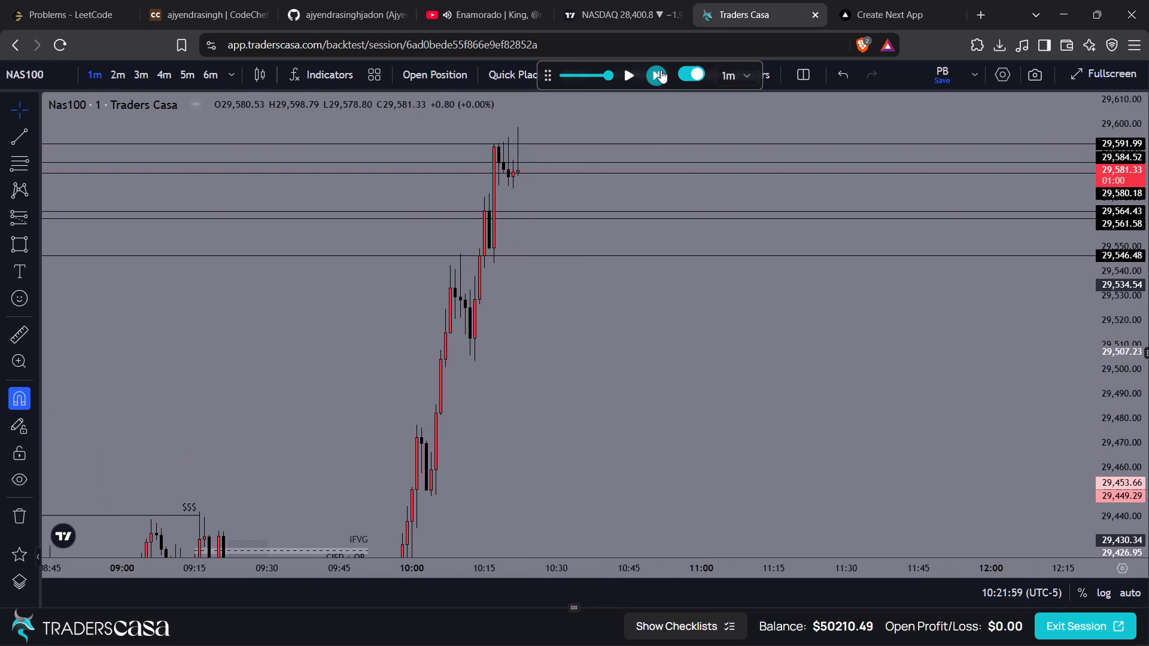
left_click(661, 70)
left_click(661, 70)
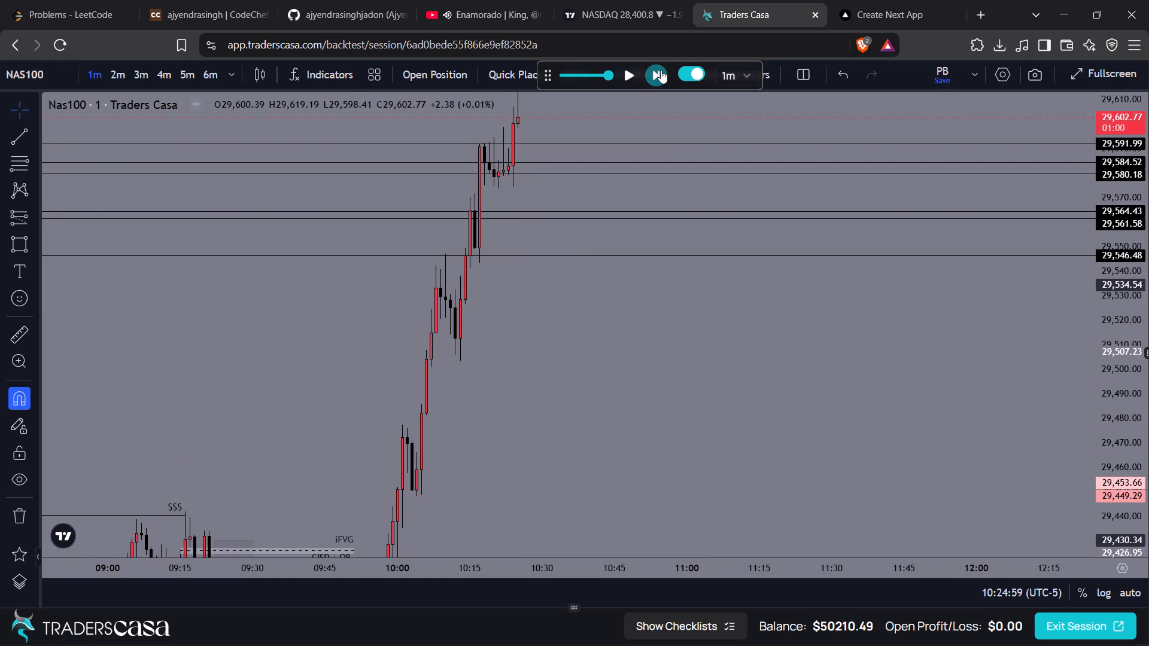
left_click(661, 70)
left_click_drag(635, 107, 661, 228)
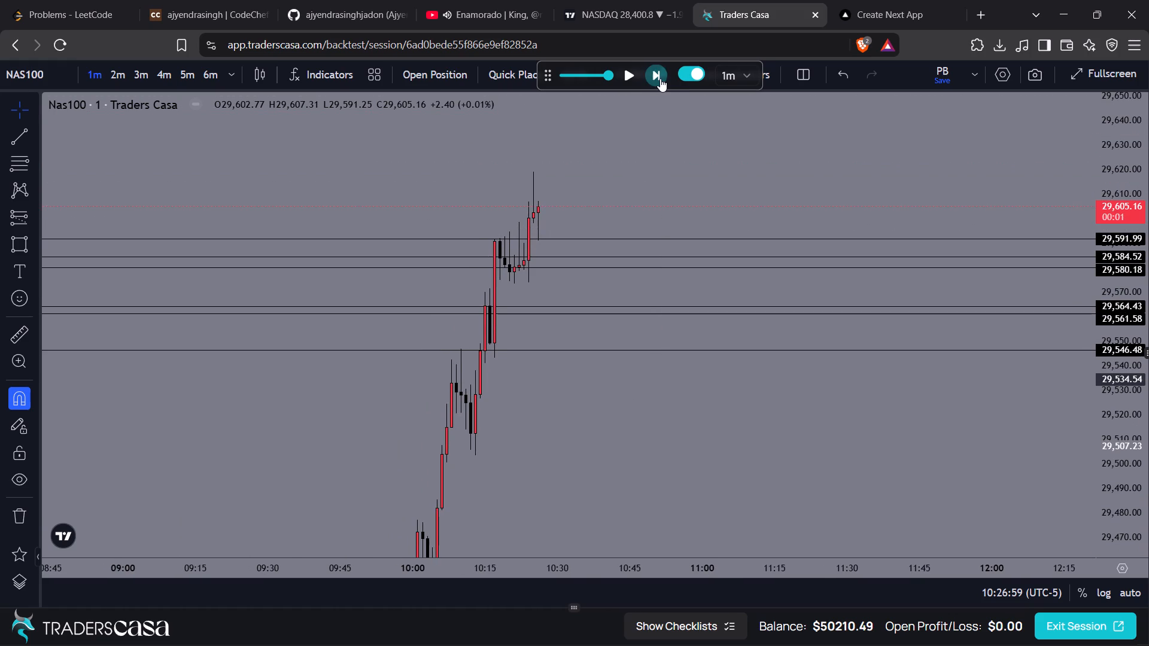
left_click(660, 78)
left_click(660, 78)
Delete the six horizontal rays between 29,546.48 and 29,591.99 that start at the late 19 Oct highs, keeping the $$$ line.
left_click_drag(637, 404, 346, 212, "ctrl")
scroll(395, 299, "down", 6)
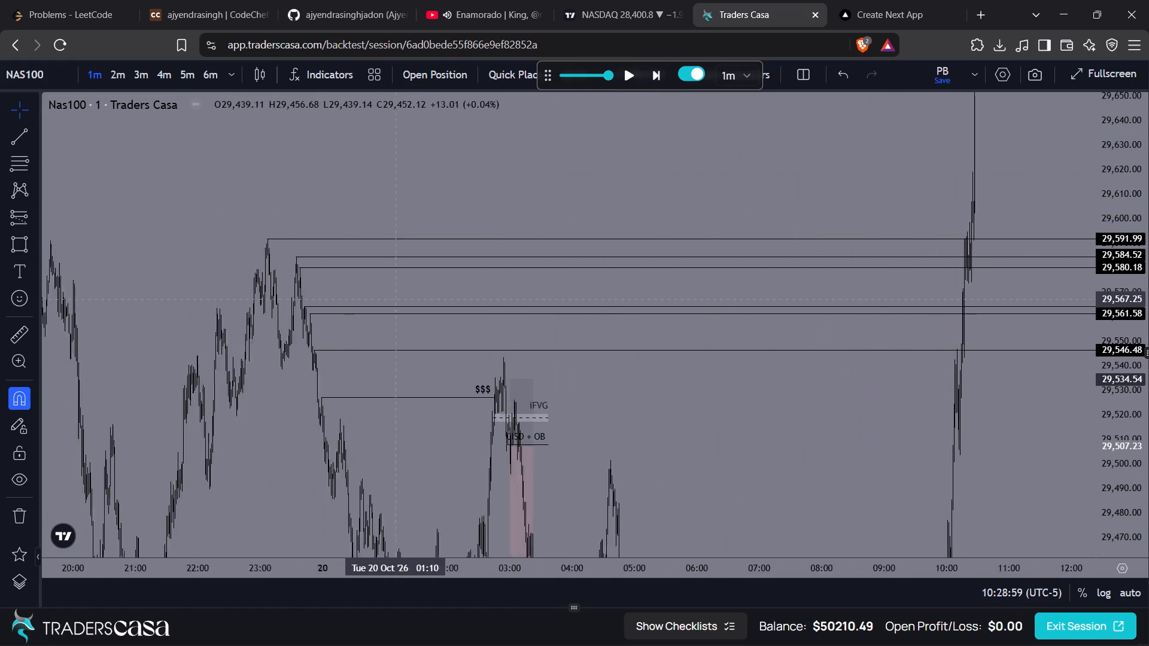
left_click_drag(433, 421, 265, 108, "ctrl")
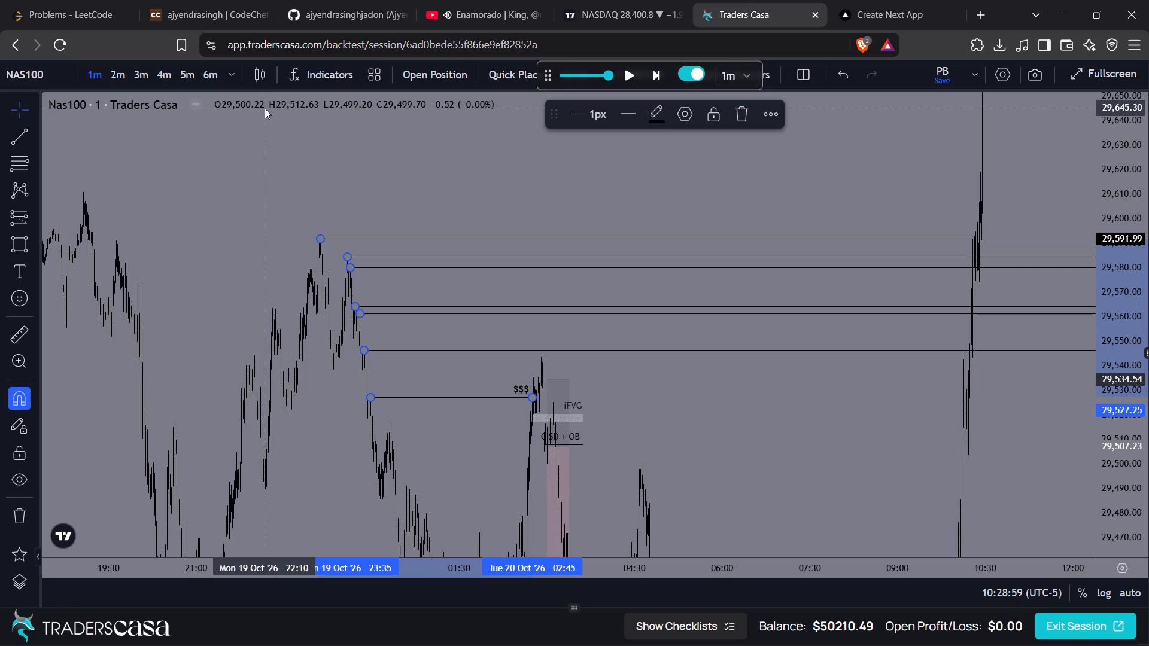
left_click(405, 365)
left_click_drag(405, 365, 253, 156, "ctrl")
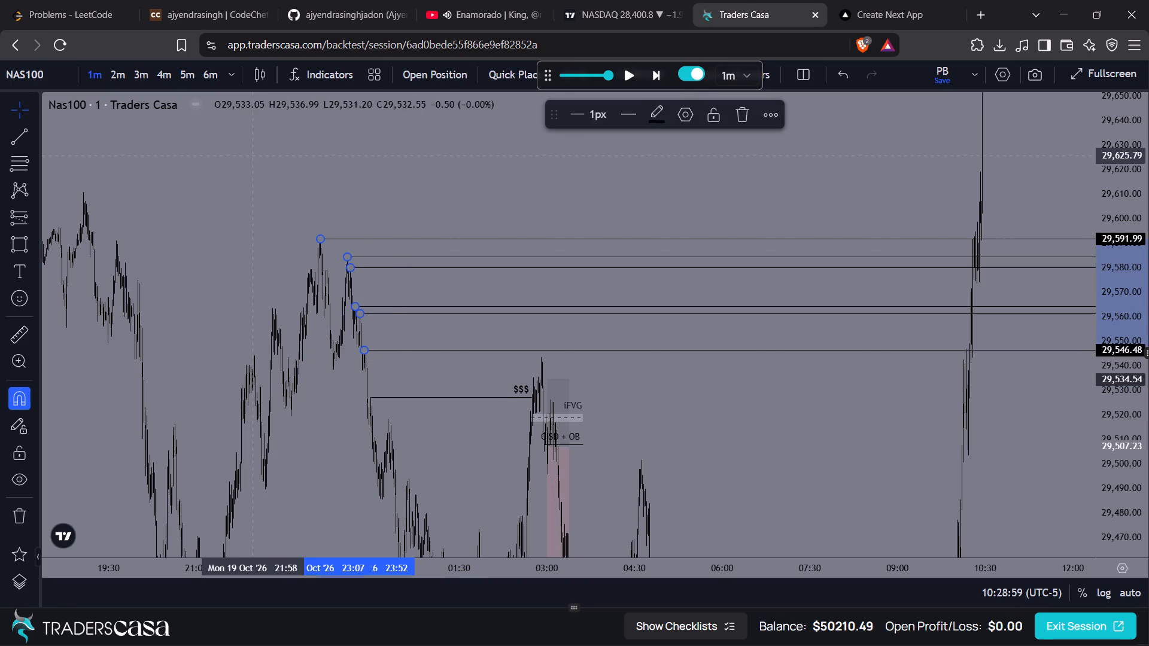
key("Delete")
Delete the blue horizontal line at 29,662.76.
left_click_drag(713, 331, 422, 552)
left_click_drag(660, 327, 659, 343)
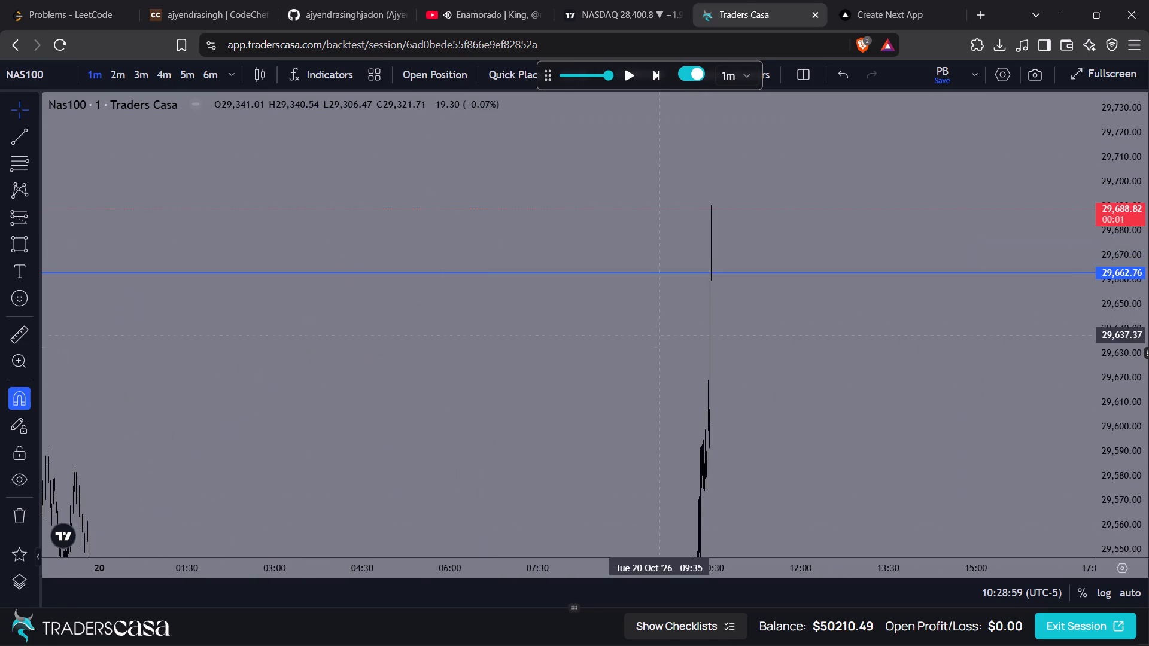
left_click_drag(659, 343, 659, 365)
scroll(675, 313, "down", 5)
scroll(675, 313, "up", 1)
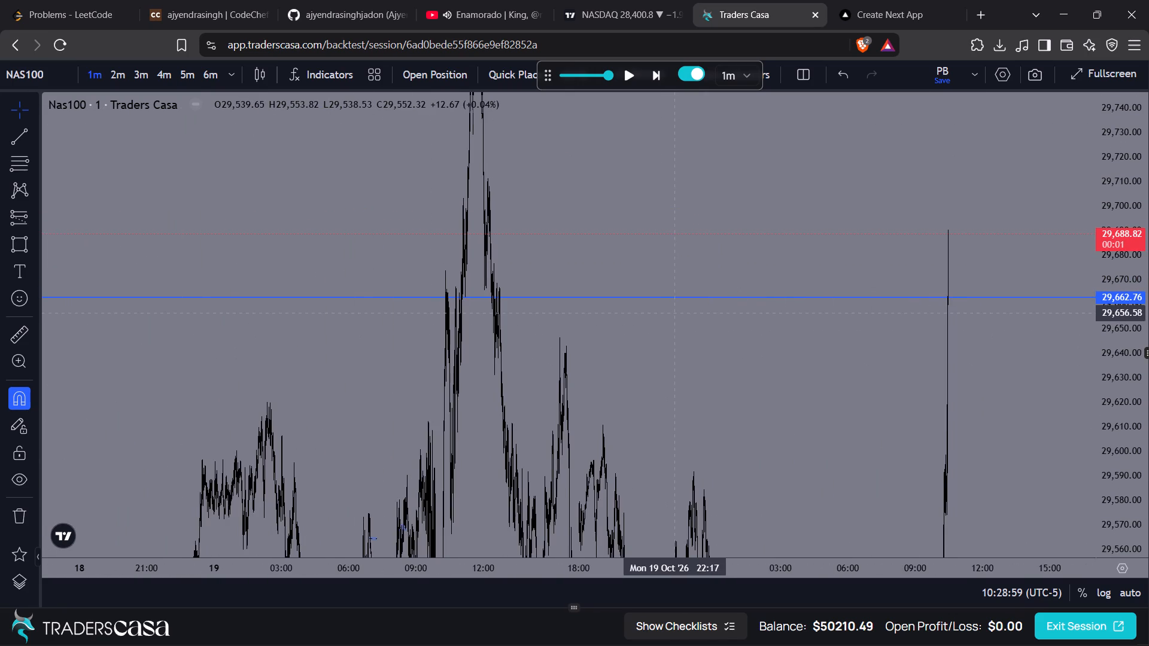
scroll(675, 313, "up", 1)
scroll(506, 322, "up", 7, "ctrl")
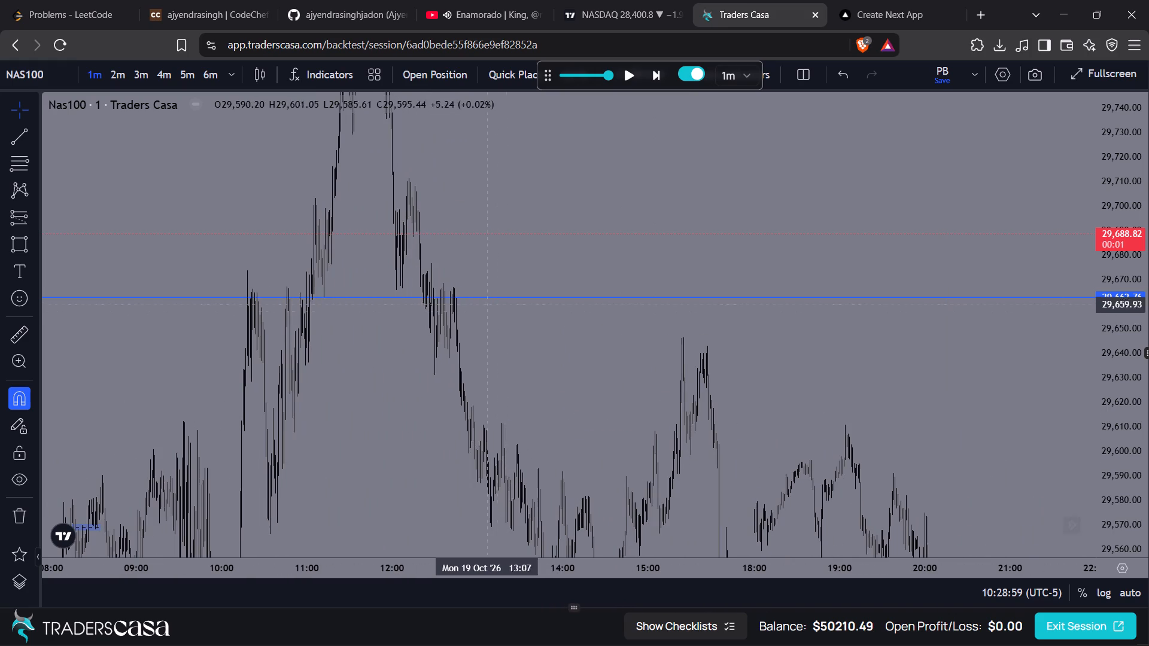
left_click(496, 295)
key("Delete")
Draw horizontal rays from four descending 19 Oct highs: 29,676.70, 29,710.00, 29,769.47 and the 11:37 peak.
scroll(453, 300, "up", 2, "ctrl")
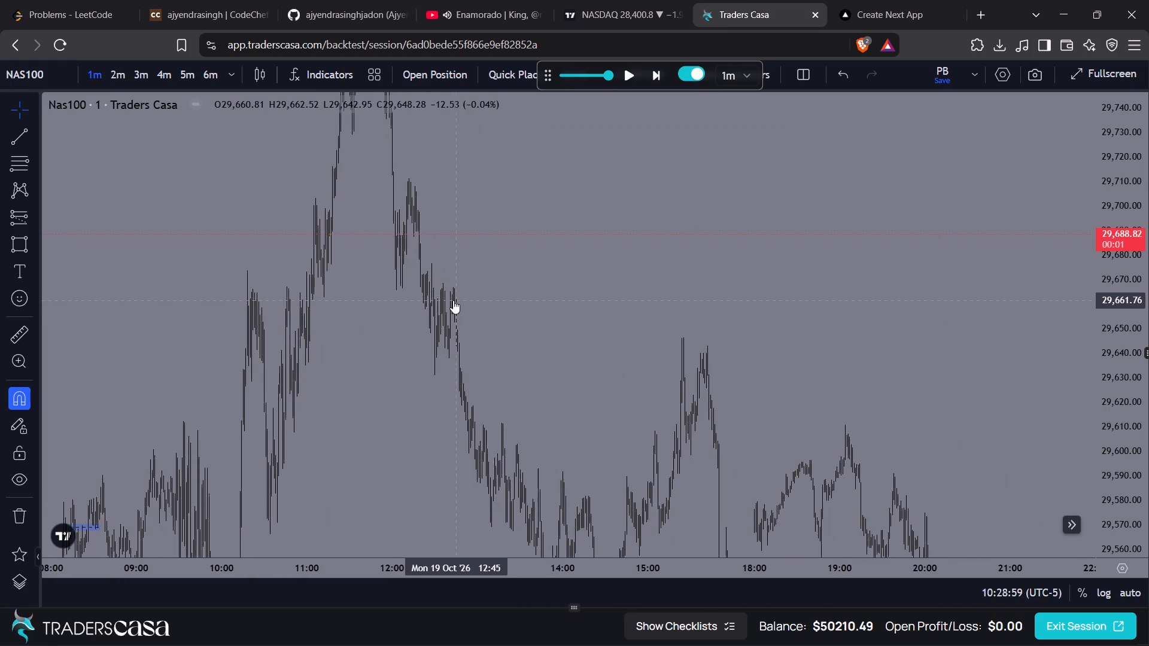
scroll(453, 300, "up", 4, "ctrl")
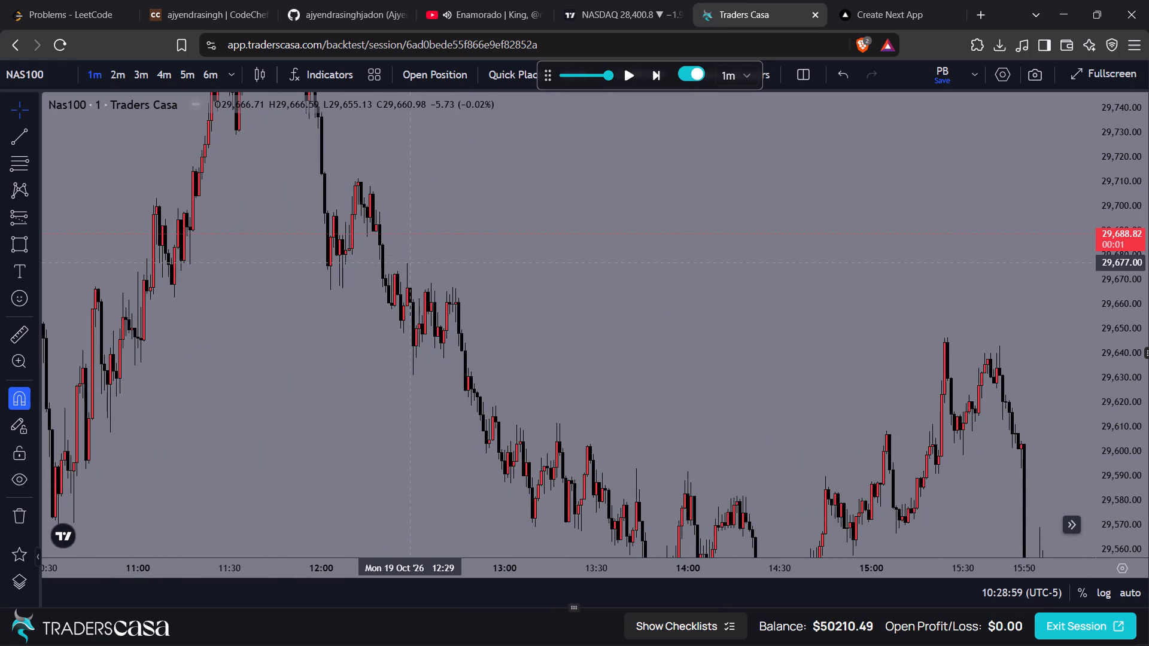
key("alt+j")
left_click_drag(408, 288, 407, 264)
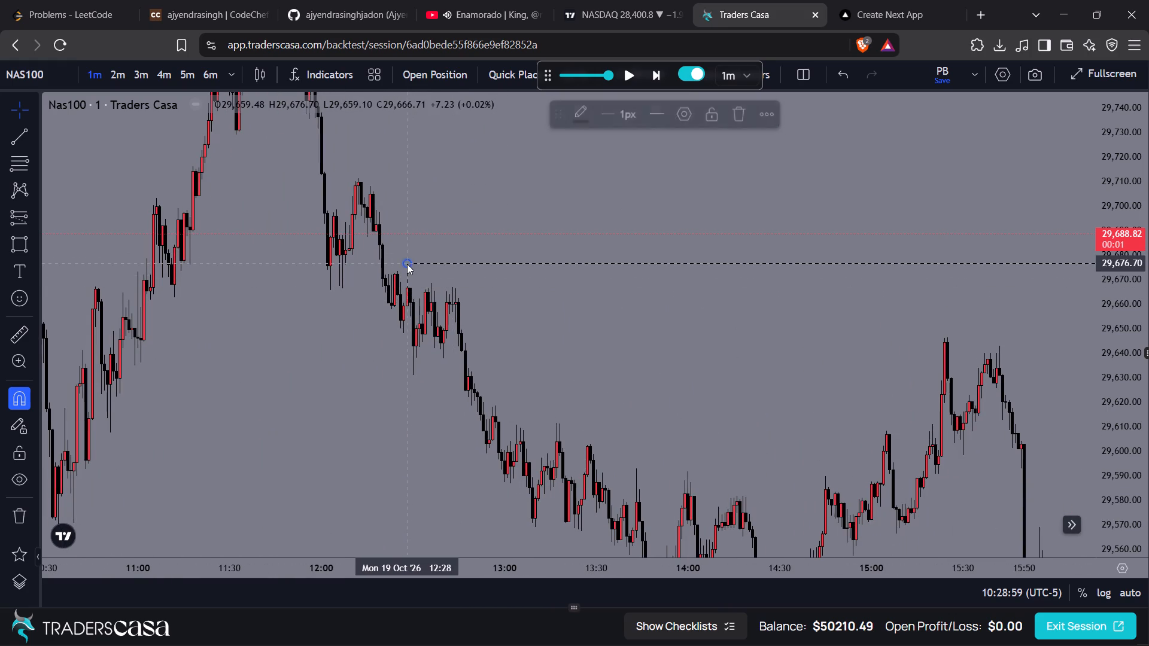
left_click_drag(421, 179, 439, 264)
key("alt+j")
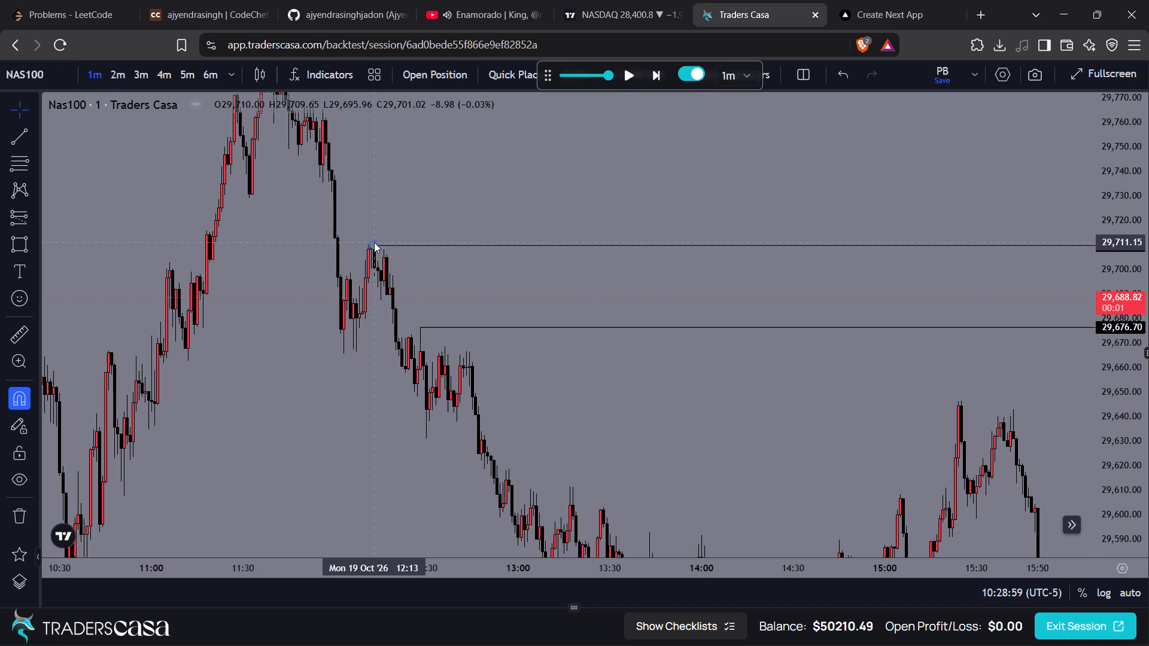
left_click_drag(414, 185, 497, 343)
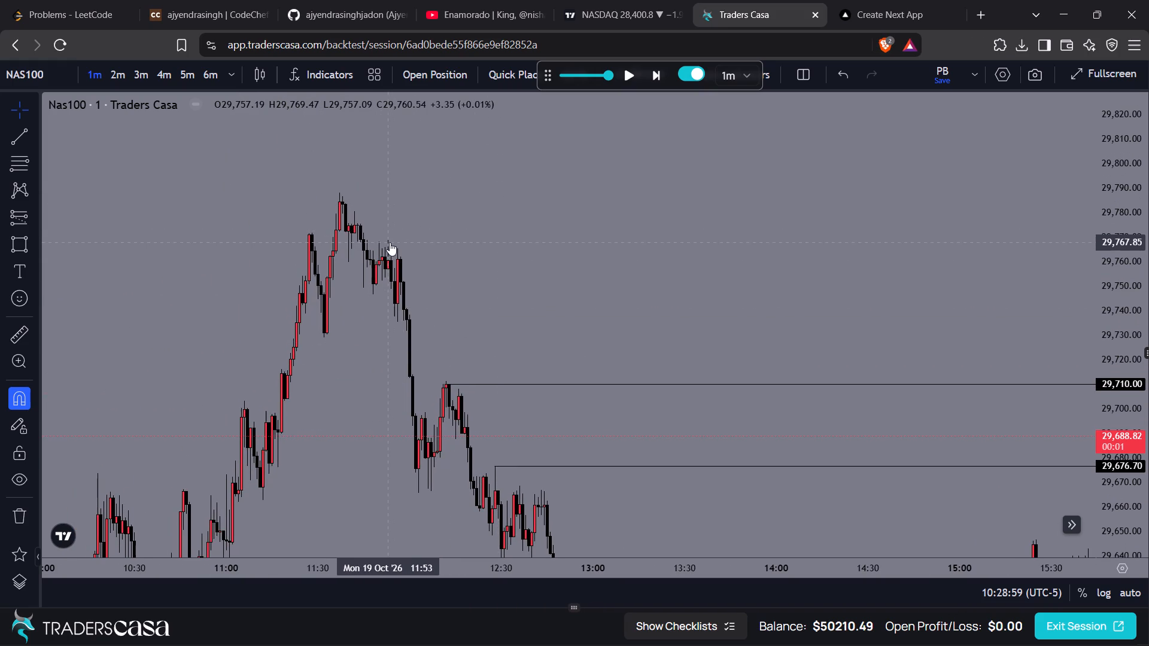
key("alt+j")
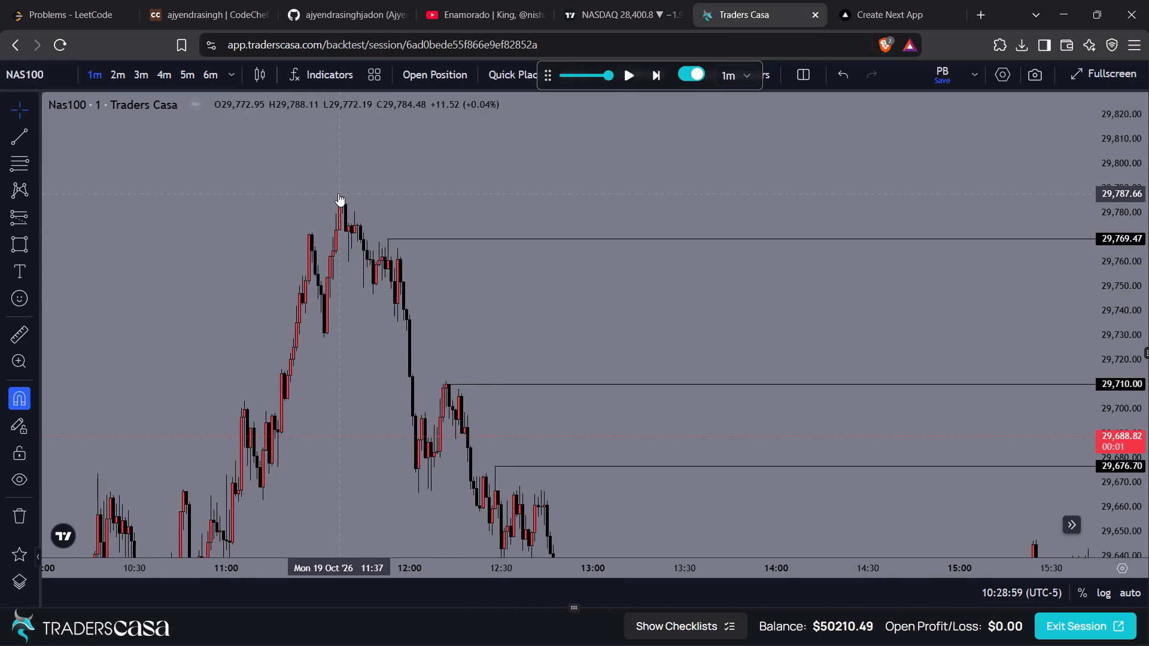
key("alt+j")
Review the chart from the 19 Oct highs forward to the latest 10:28 candle against the new rays.
left_click_drag(811, 333, 299, 157)
left_click_drag(889, 413, 837, 403)
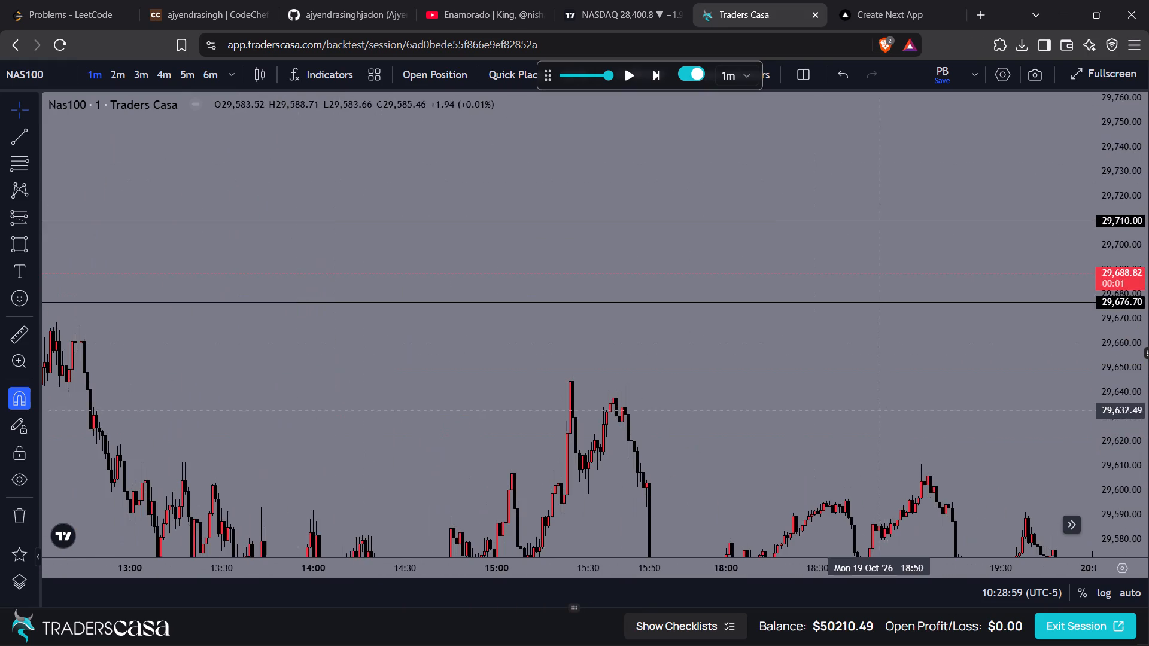
left_click_drag(837, 403, 223, 298)
left_click_drag(665, 273, 1, 310)
left_click_drag(757, 296, 91, 274)
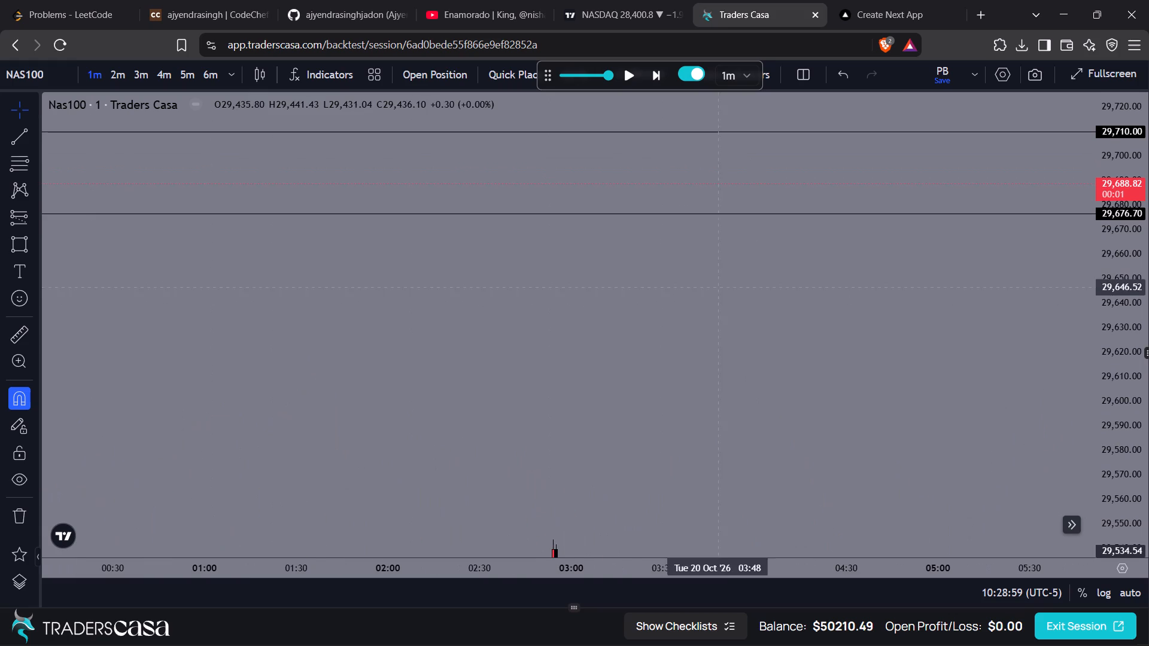
left_click_drag(778, 299, 117, 312)
left_click(808, 326)
left_click_drag(808, 326, 218, 277)
left_click_drag(654, 272, 393, 382)
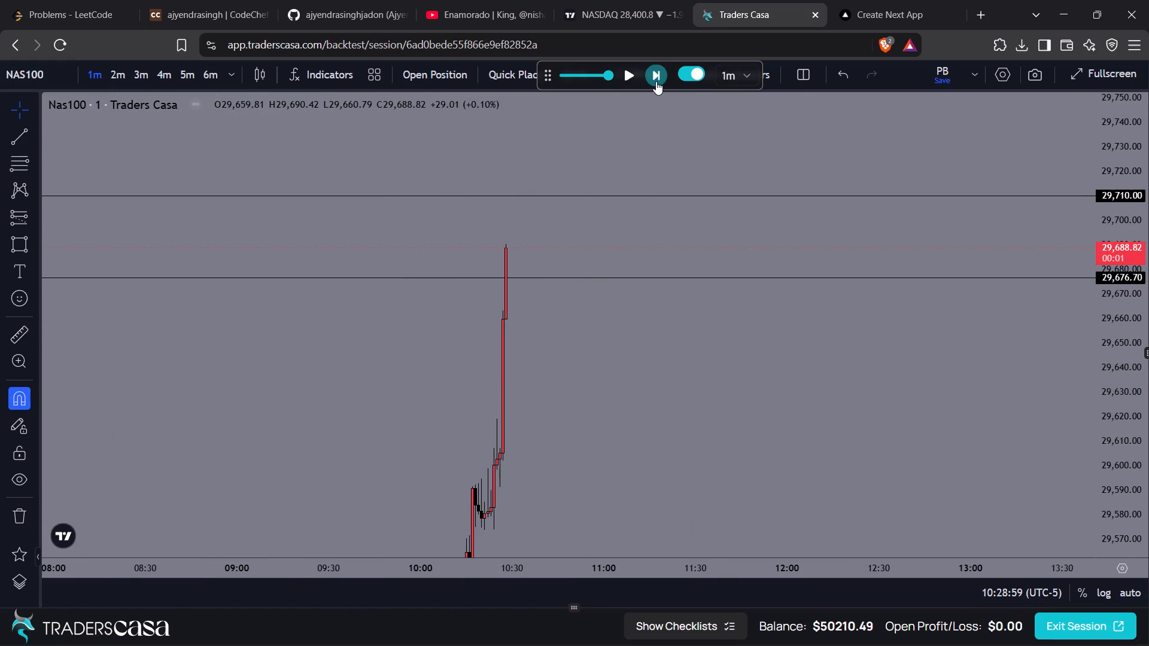
Switch to YouTube, play the "Aahista Aahista" music video by King, and return to the Traders Casa backtest.
left_click(489, 3)
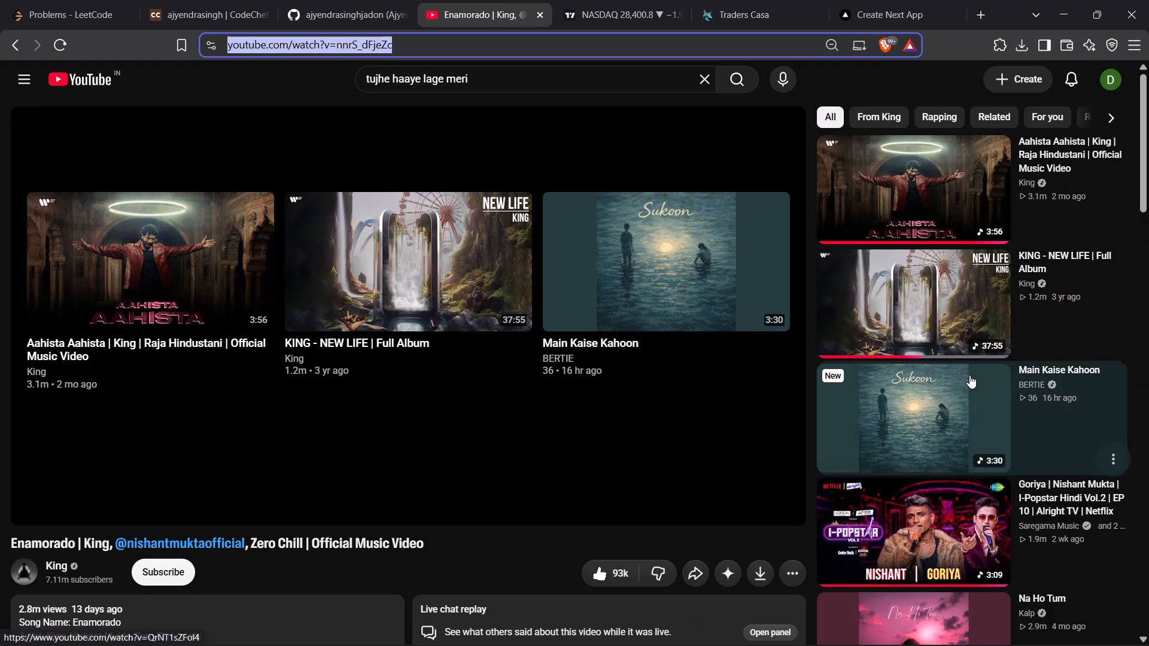
scroll(976, 437, "down", 5)
scroll(976, 437, "up", 2)
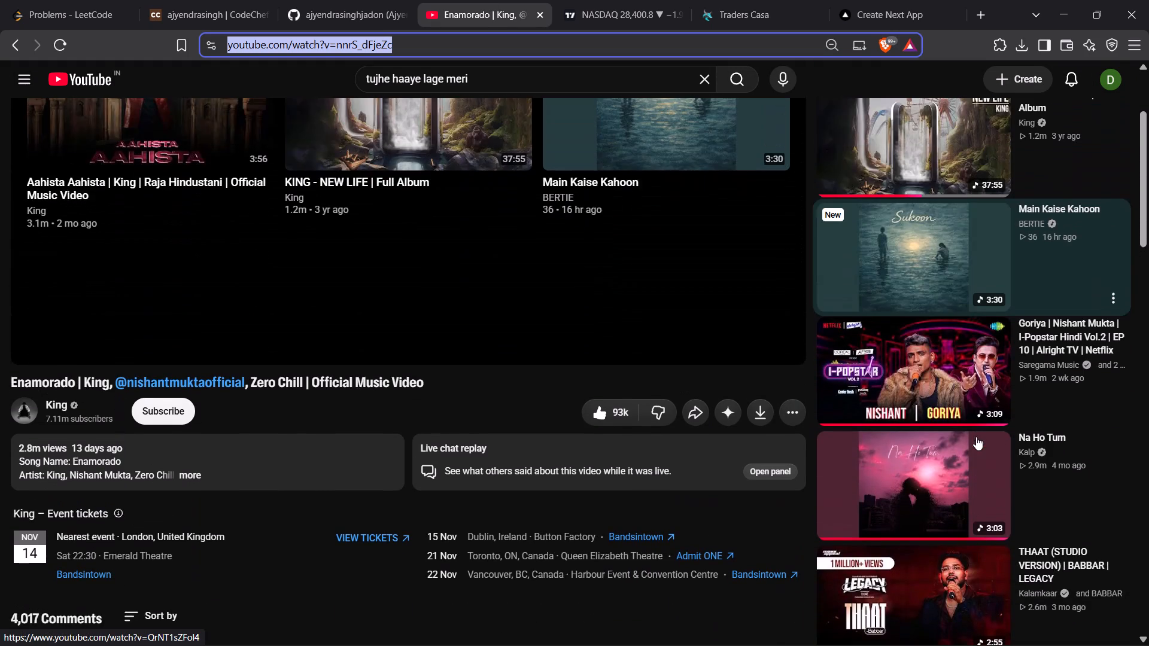
scroll(943, 275, "up", 3)
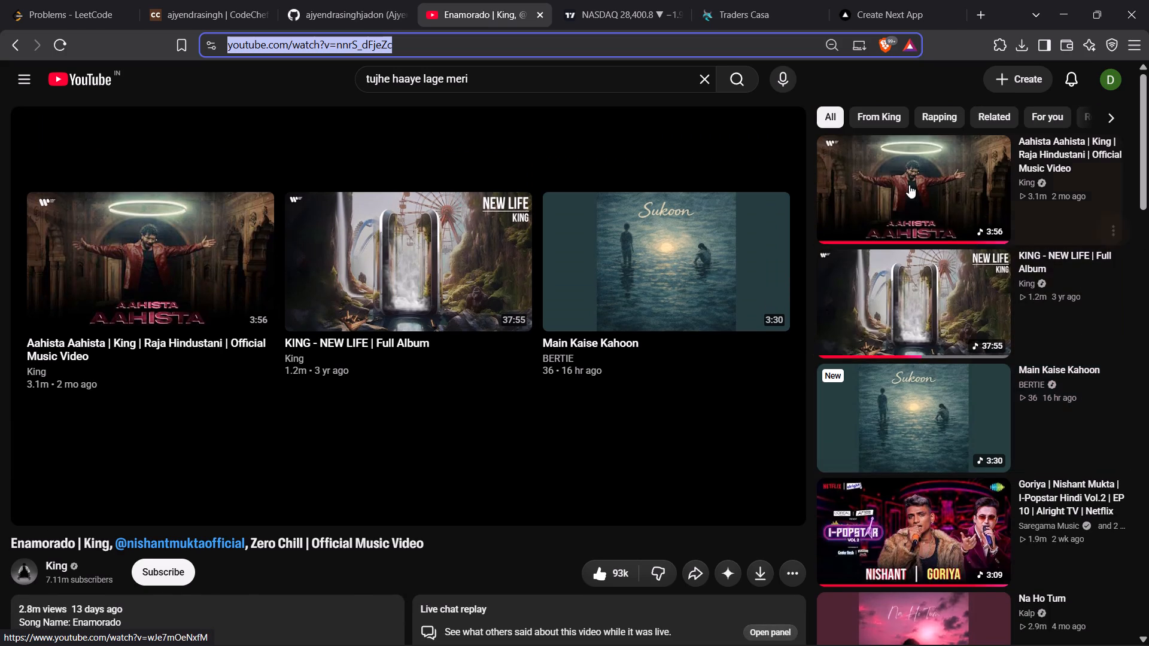
left_click(924, 190)
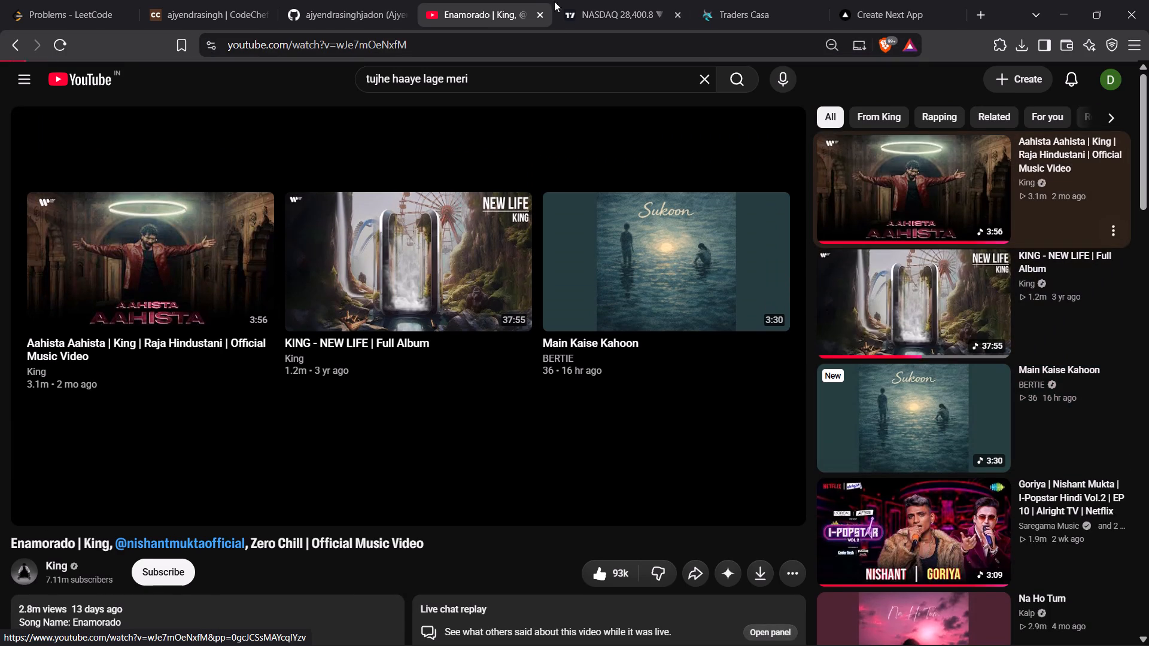
left_click(621, 0)
left_click(767, 0)
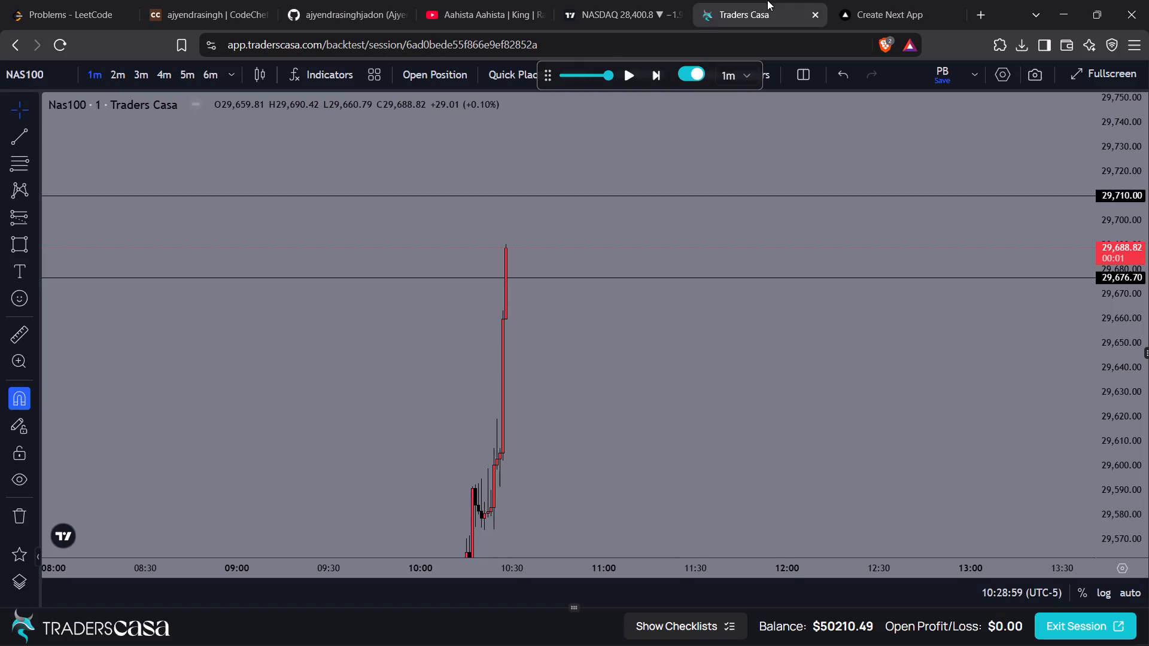
Advance the NAS100 replay eight one-minute candles, from 10:28:59 to 10:36:59.
left_click(657, 75)
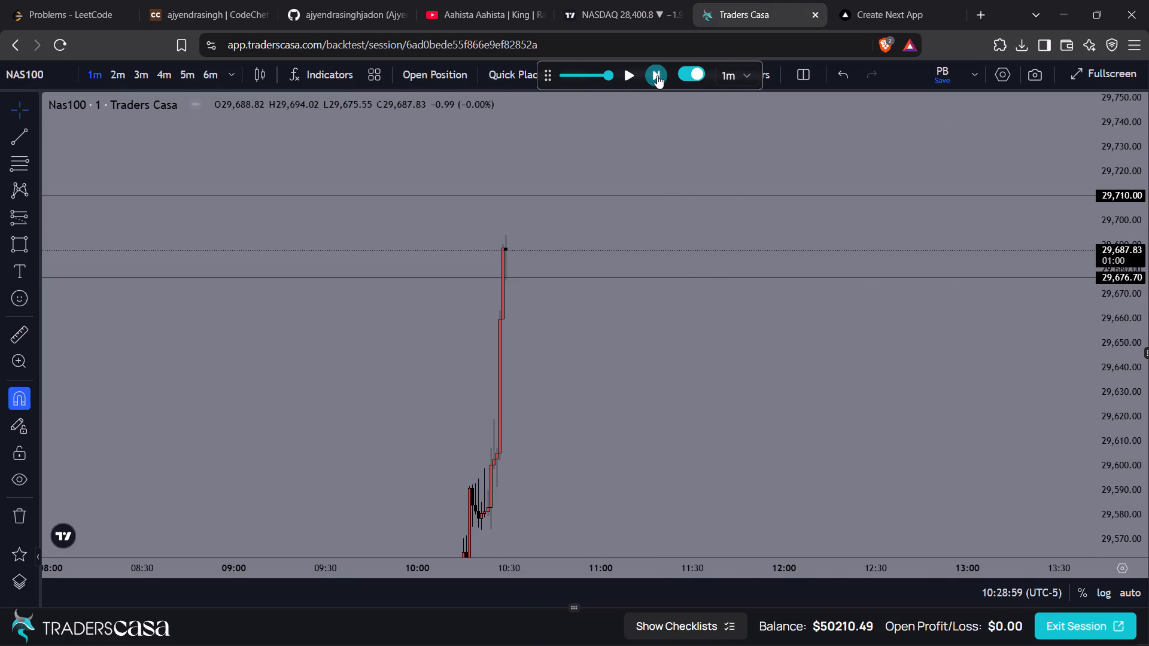
left_click(657, 75)
left_click(657, 75)
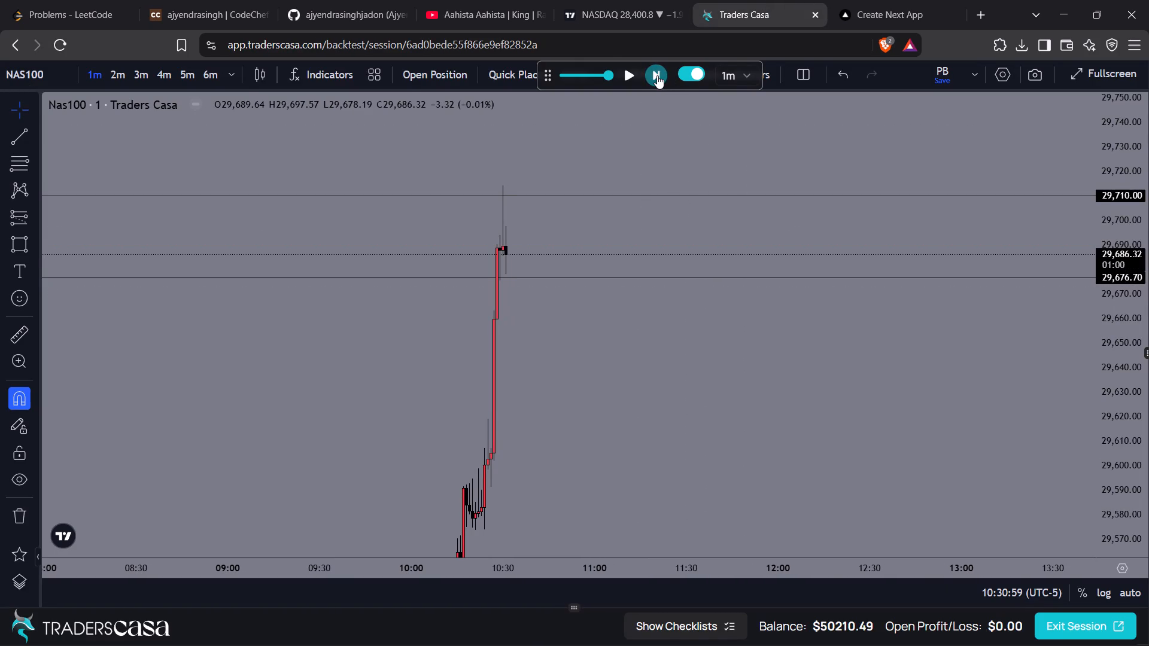
left_click(657, 75)
left_click(657, 75)
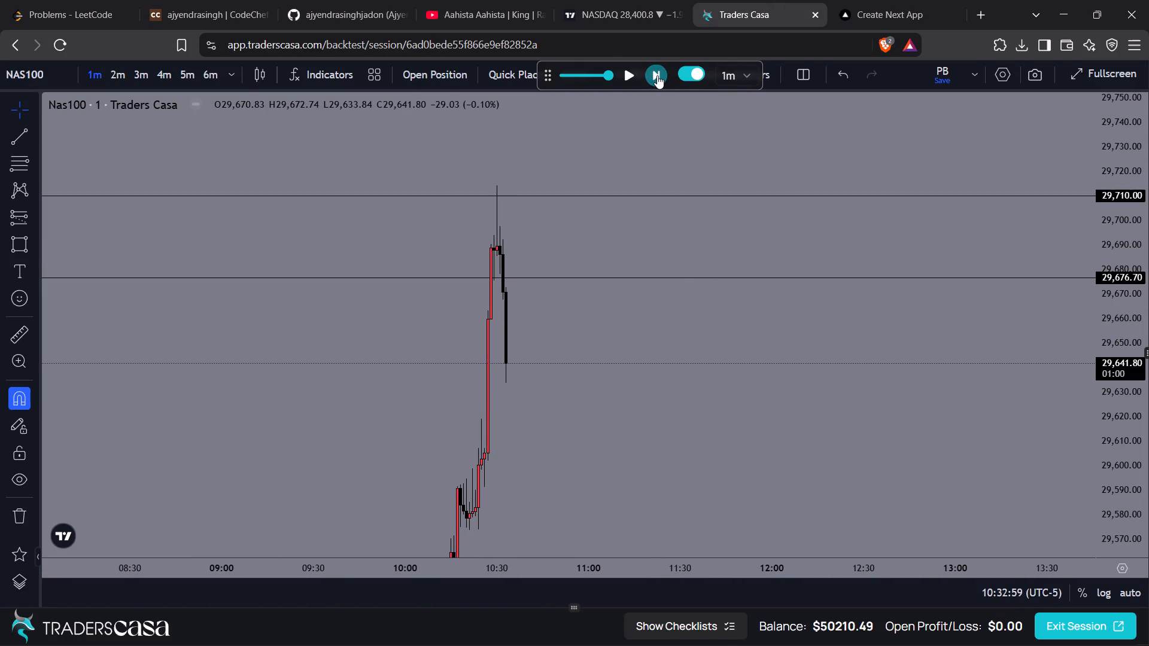
left_click_drag(601, 292, 634, 261)
scroll(566, 306, "up", 3, "ctrl")
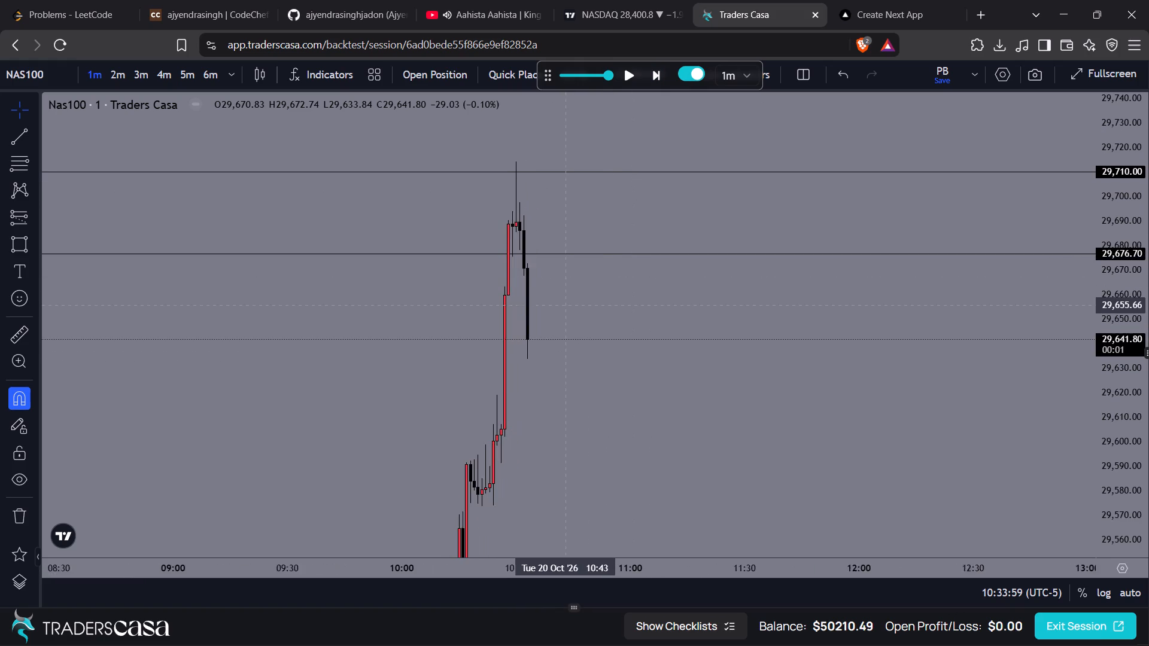
scroll(604, 333, "up", 2, "ctrl")
left_click_drag(574, 316, 582, 301)
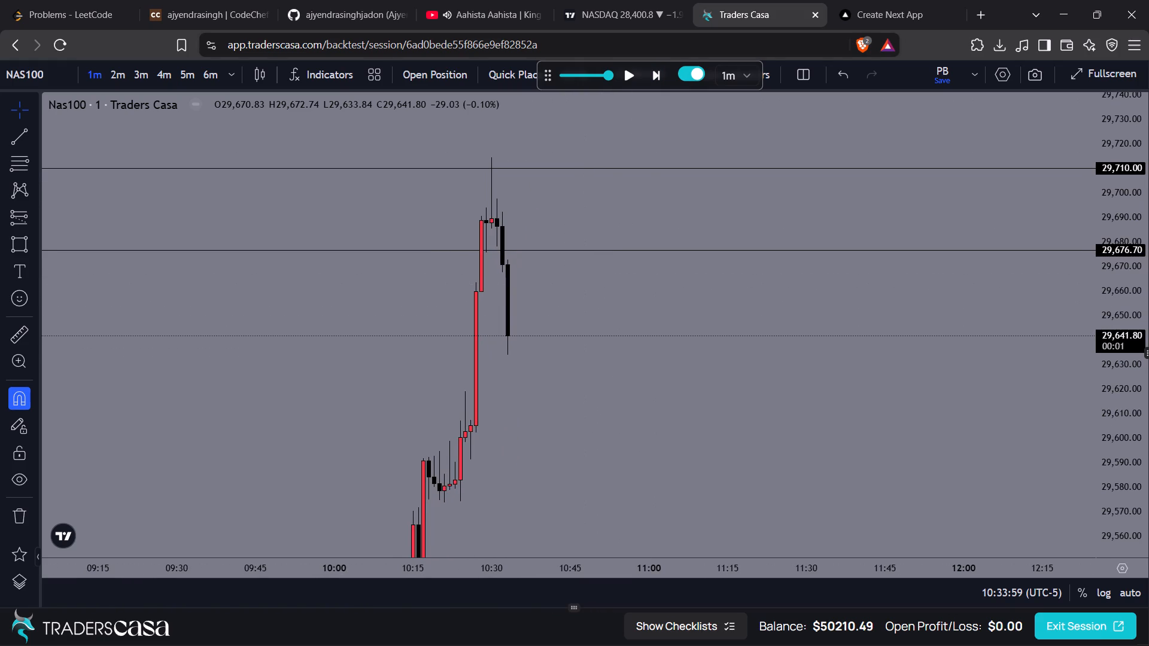
left_click(663, 69)
left_click(663, 69)
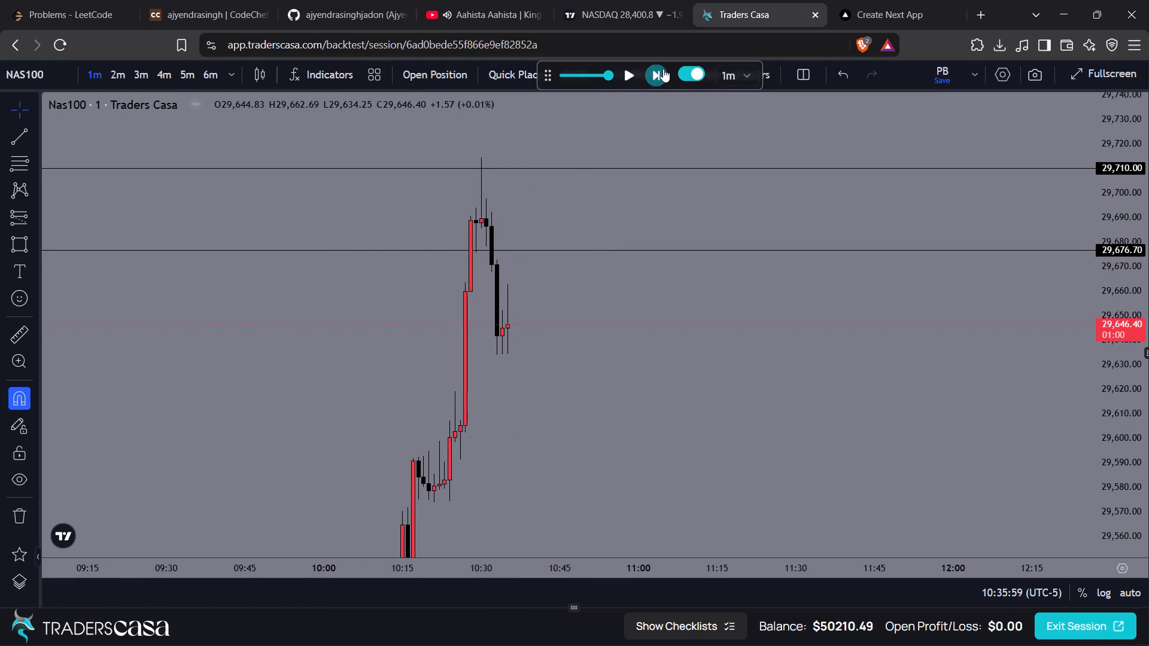
left_click(663, 69)
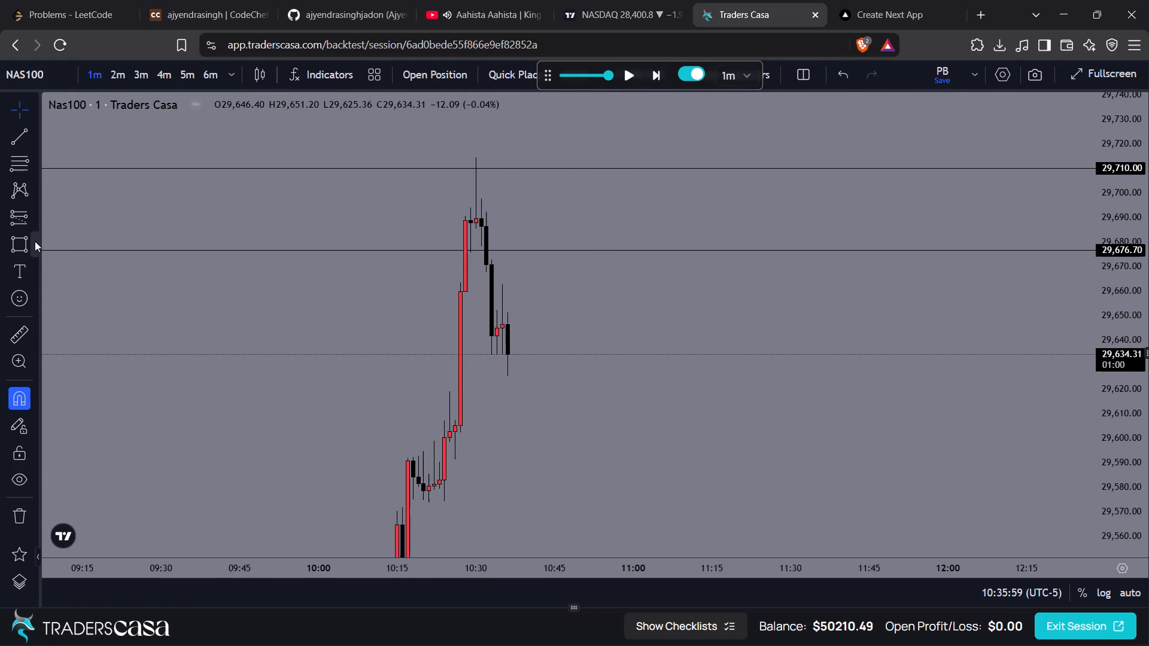
Place a Short Position drawing at the 10:36 candle's close, entry 29,634.31, with its target at 29,573.66.
left_click(35, 241)
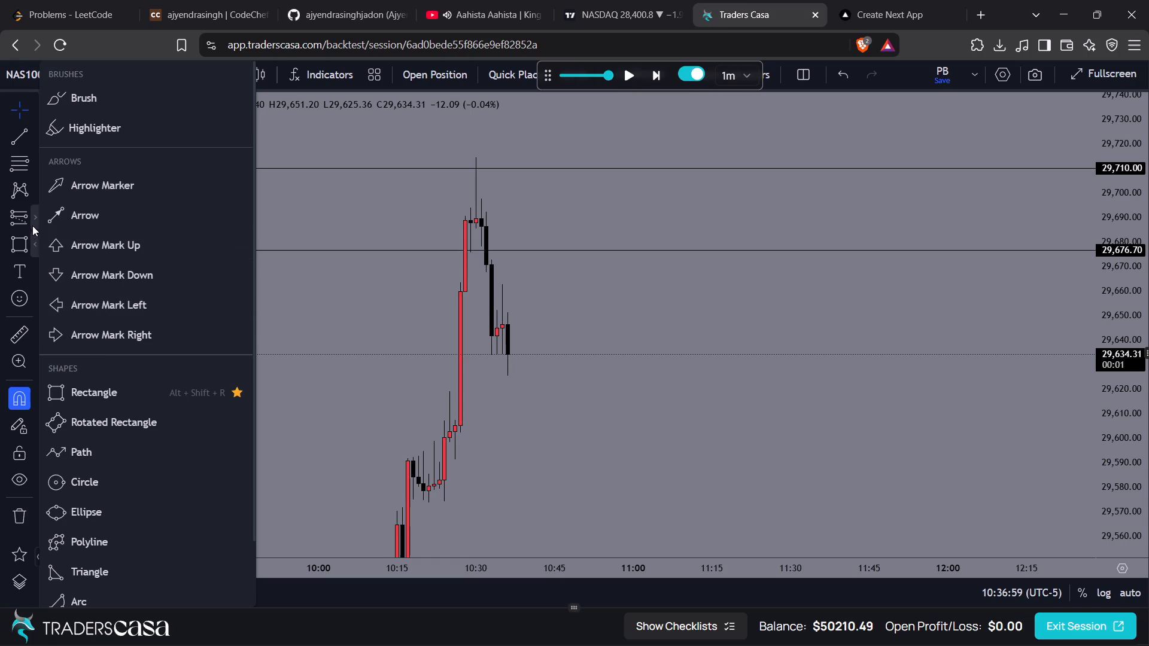
left_click(32, 226)
left_click(60, 266)
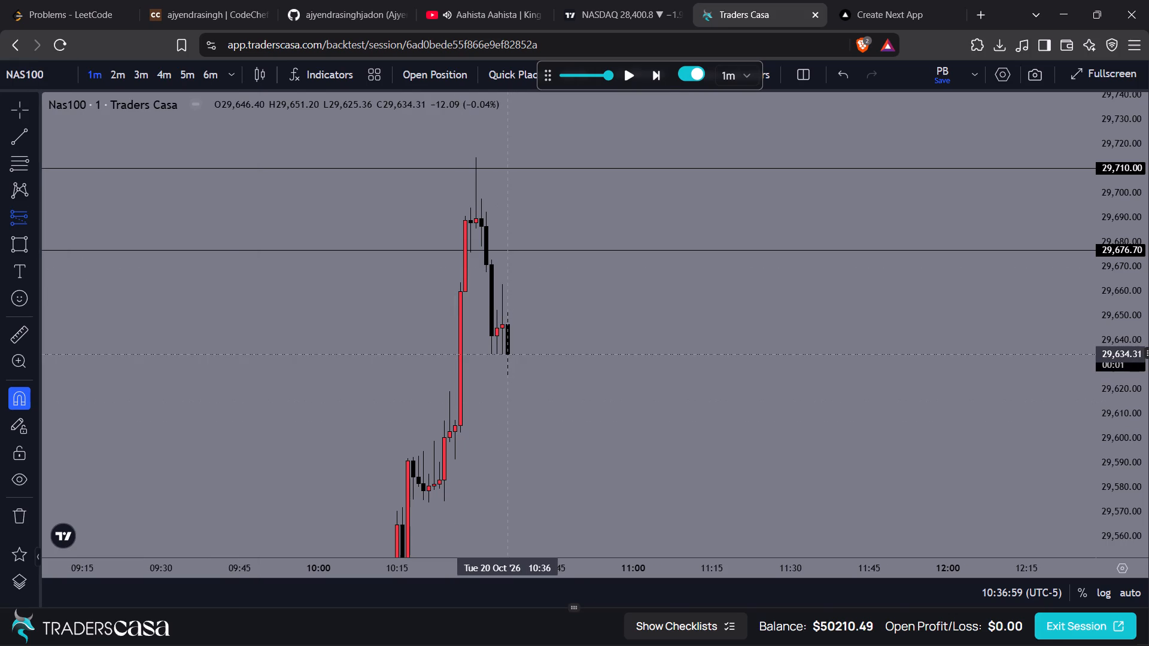
left_click(507, 355)
right_click(706, 361)
left_click_drag(713, 326, 724, 181)
left_click_drag(519, 483, 576, 388)
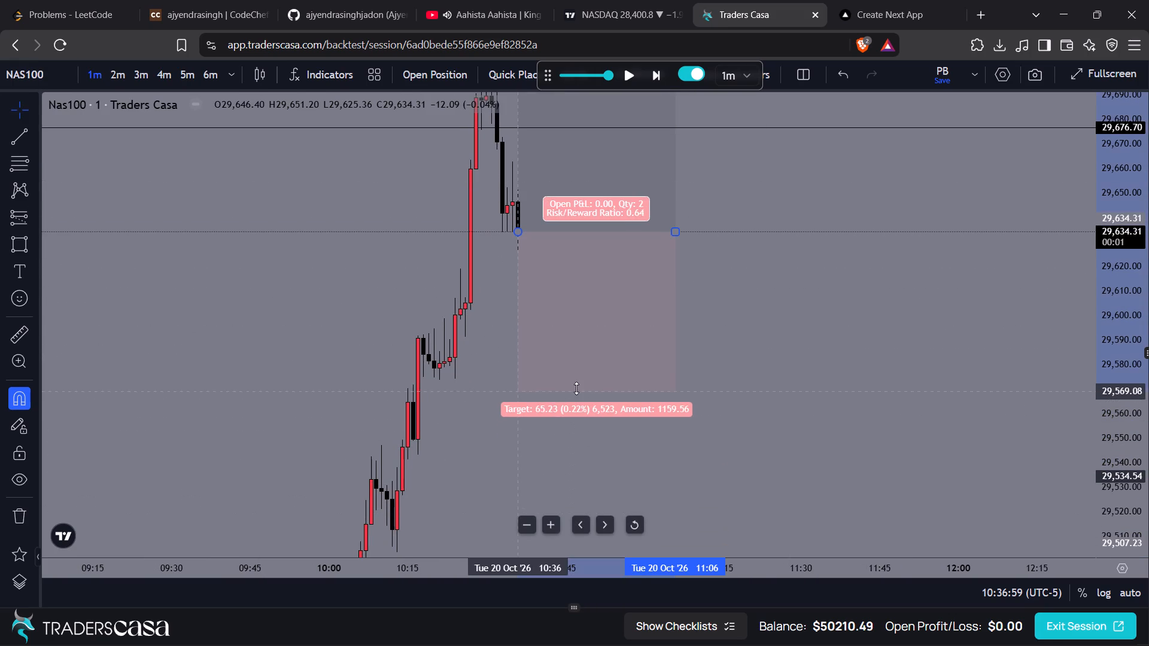
left_click_drag(576, 388, 591, 380)
Lower the short position drawing's stop level to 29,678.53, just above the 29,676.70 ray.
left_click_drag(734, 303, 764, 413)
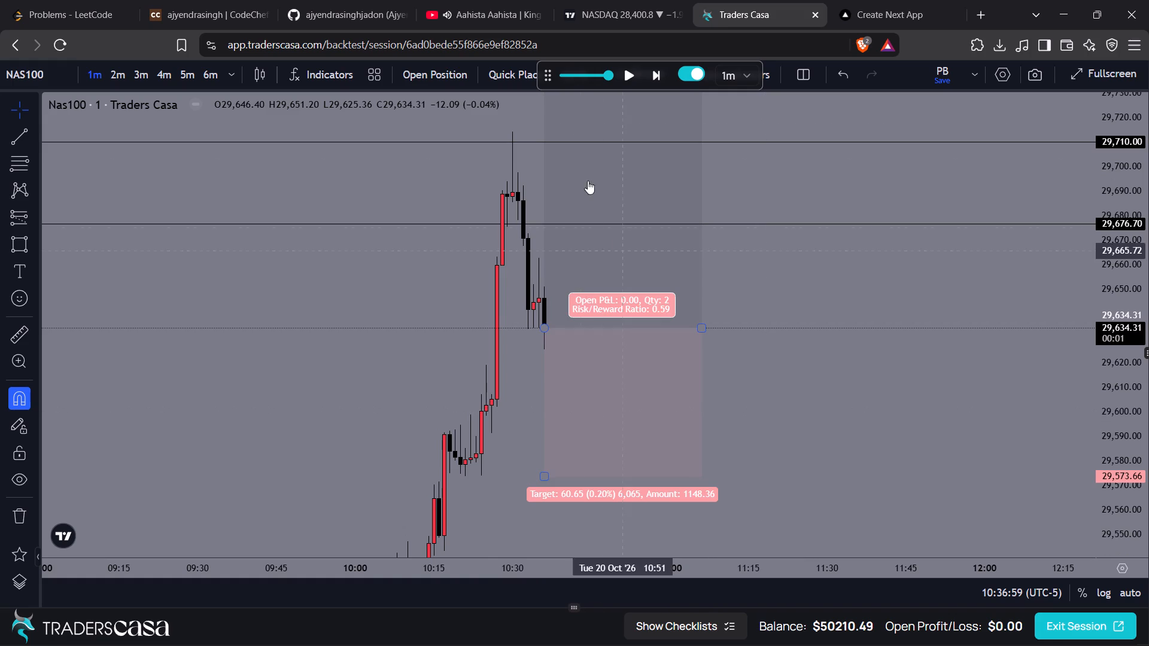
double_click(543, 121)
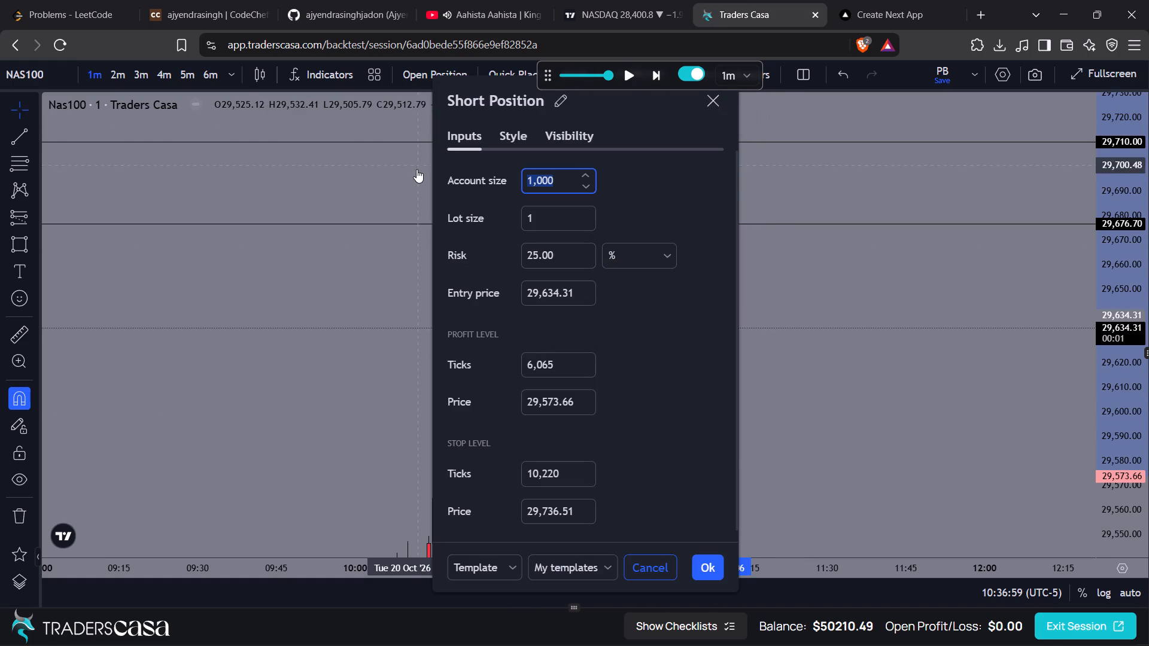
left_click_drag(417, 169, 432, 270)
left_click_drag(556, 161, 598, 300)
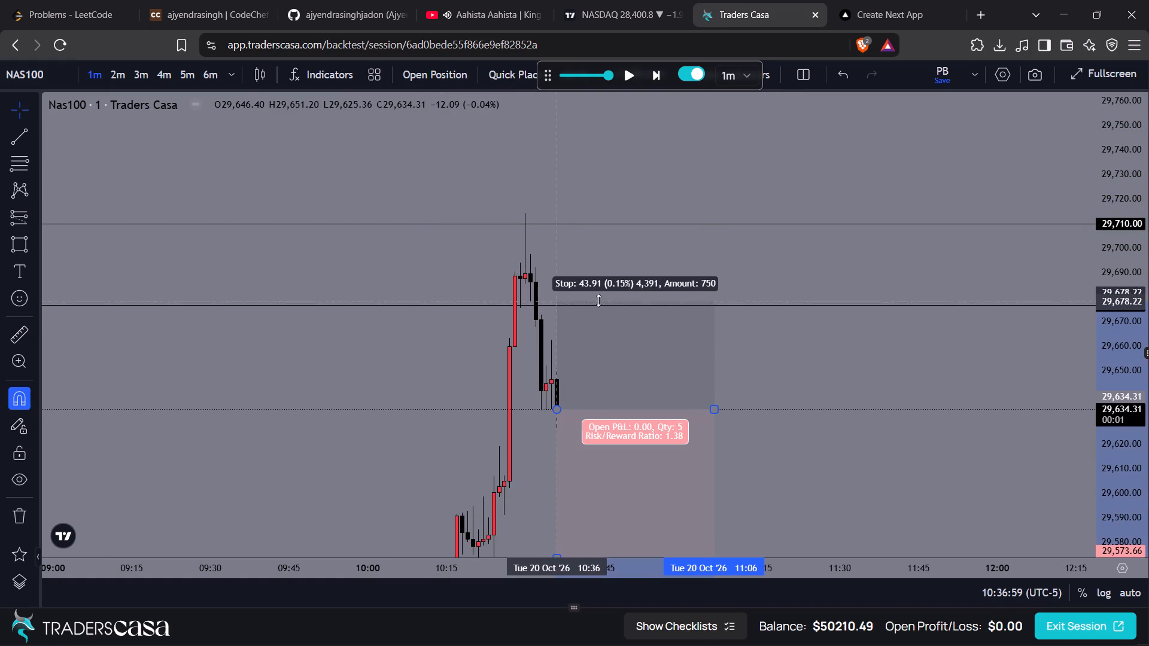
left_click_drag(598, 300, 600, 299)
left_click_drag(817, 259, 807, 165)
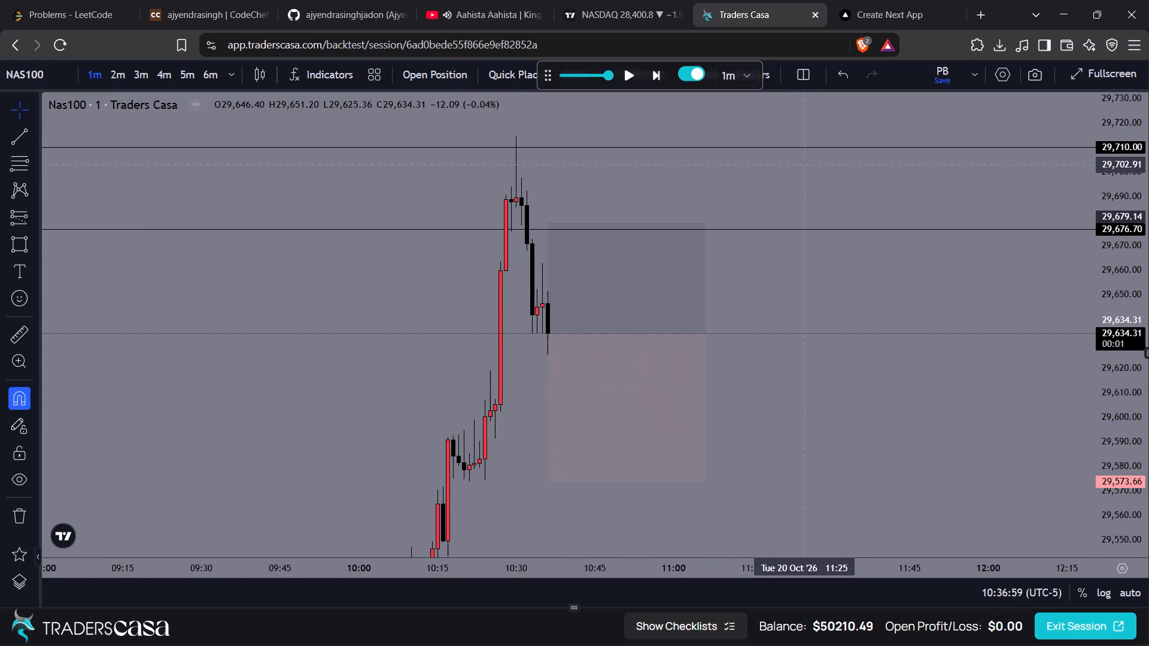
left_click_drag(550, 220, 560, 225)
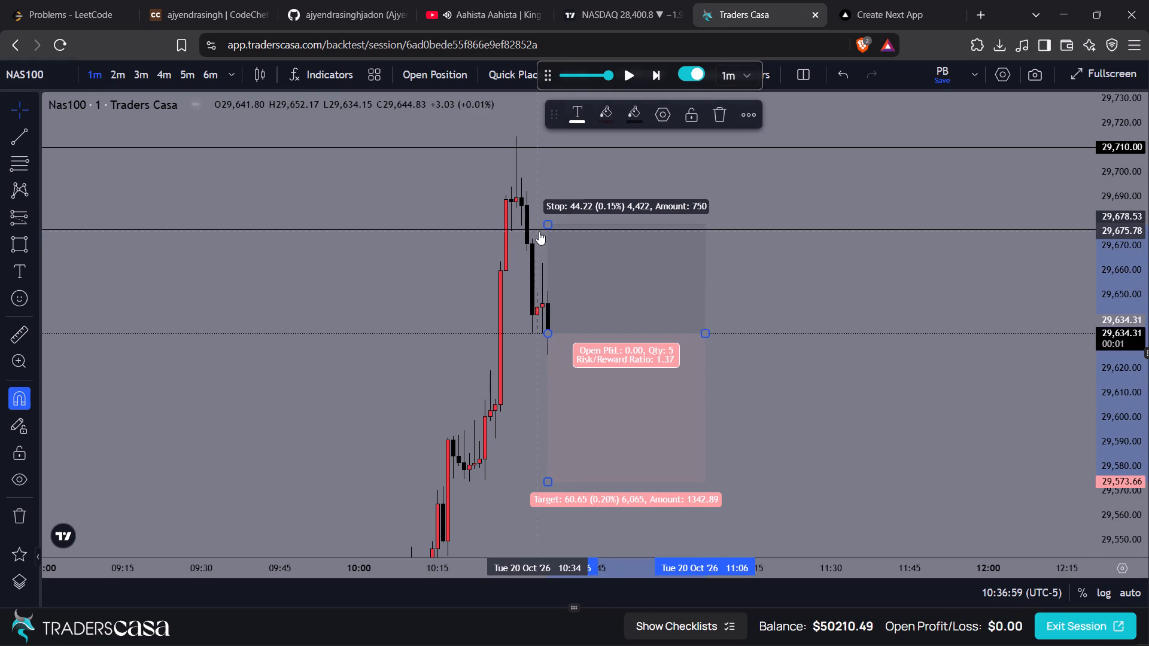
Open a short trade from the drawing with entry 29,634.31, stop loss 29,678.53 and take profit 29,573.66.
left_click_drag(788, 270, 766, 247)
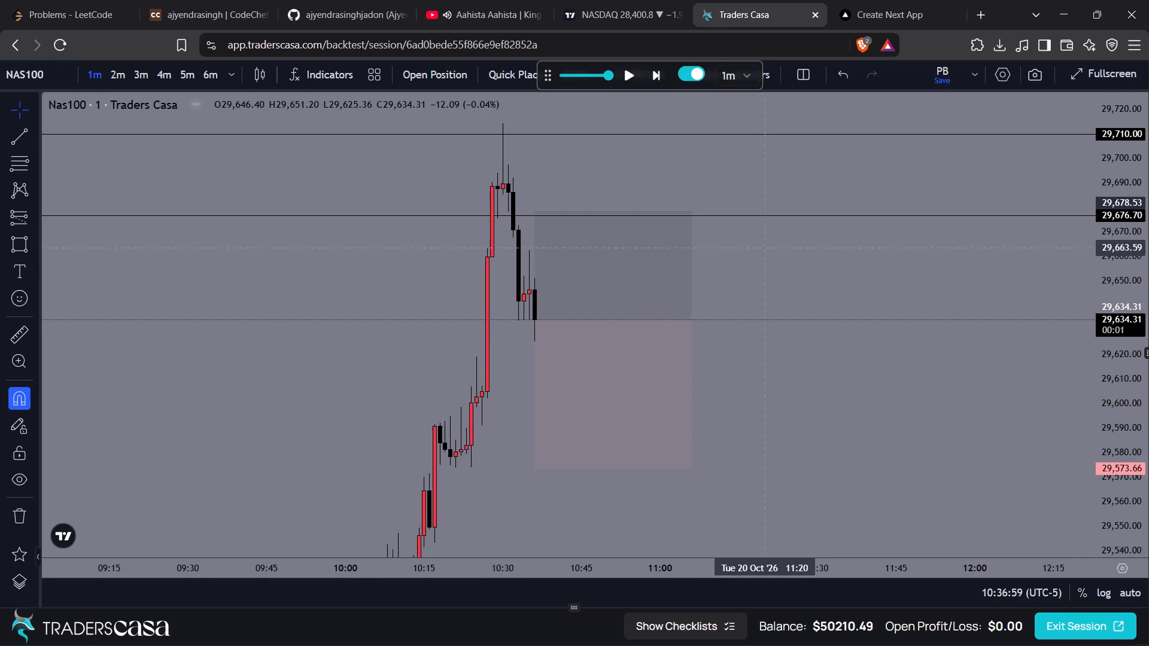
left_click_drag(766, 247, 758, 243)
left_click(758, 243)
left_click_drag(758, 243, 782, 182)
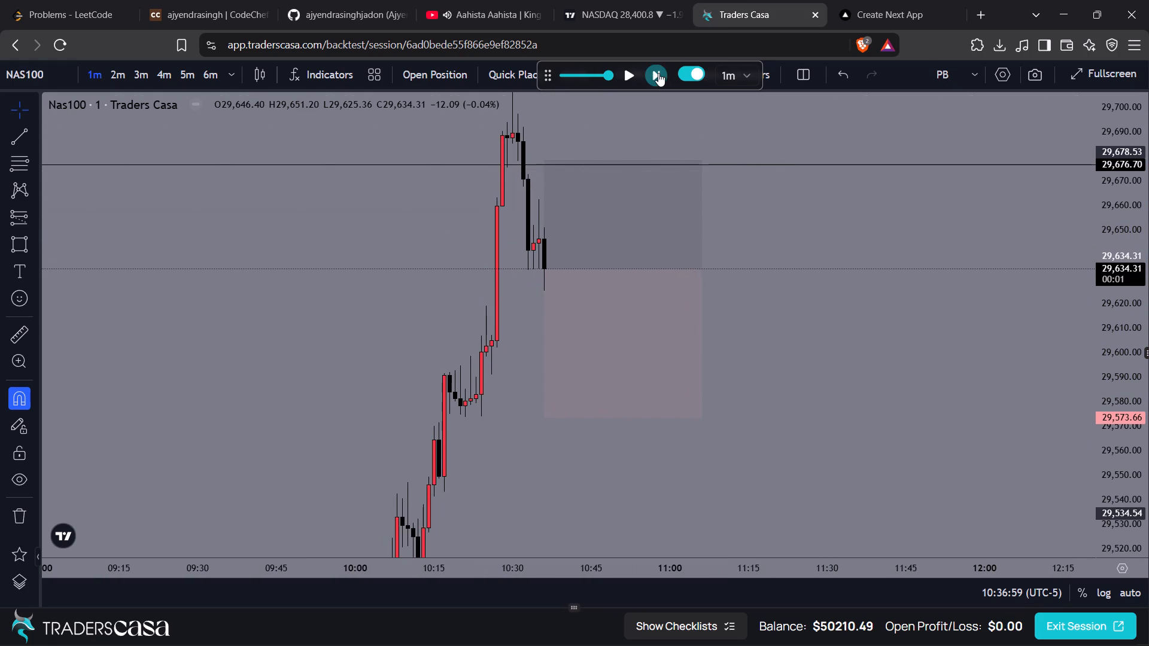
left_click(629, 225)
left_click(445, 80)
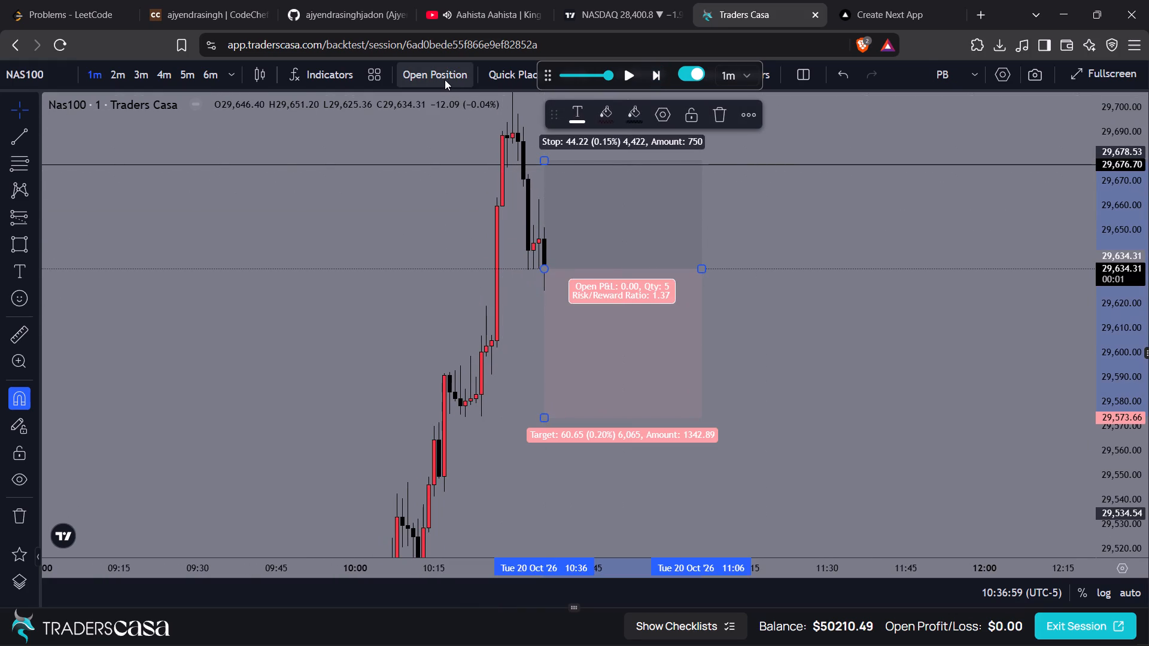
left_click(548, 566)
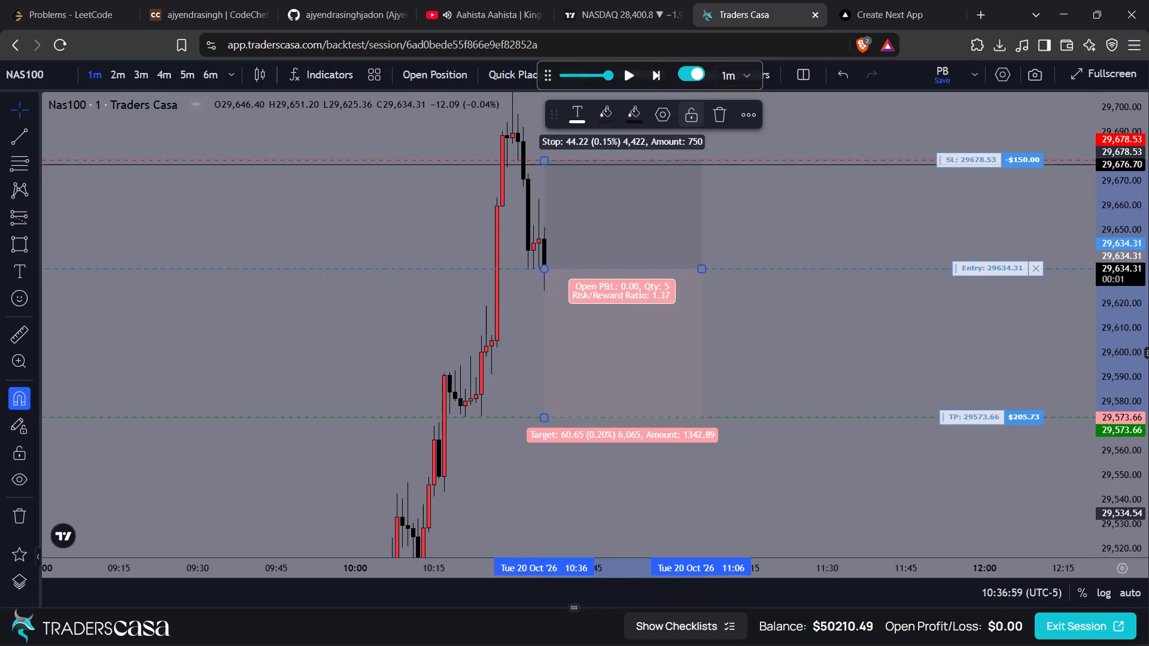
Advance the NAS100 replay five one-minute candles from 10:36:59 to play out the short trade.
left_click(656, 81)
left_click(656, 81)
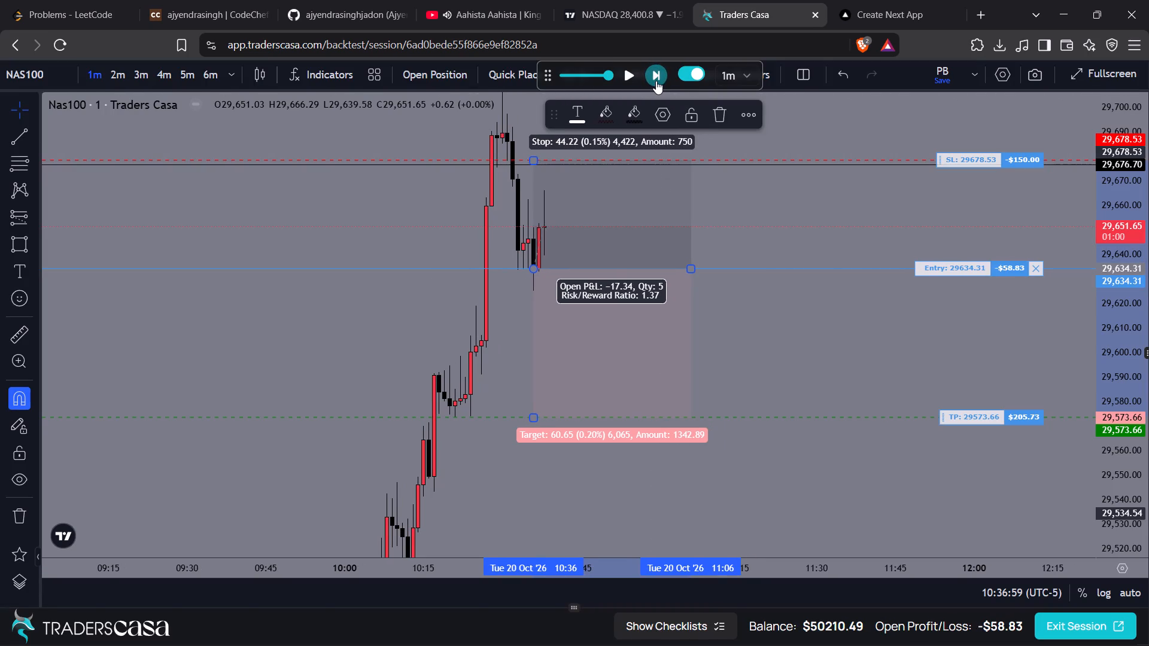
left_click(656, 81)
left_click(656, 81)
left_click(656, 81)
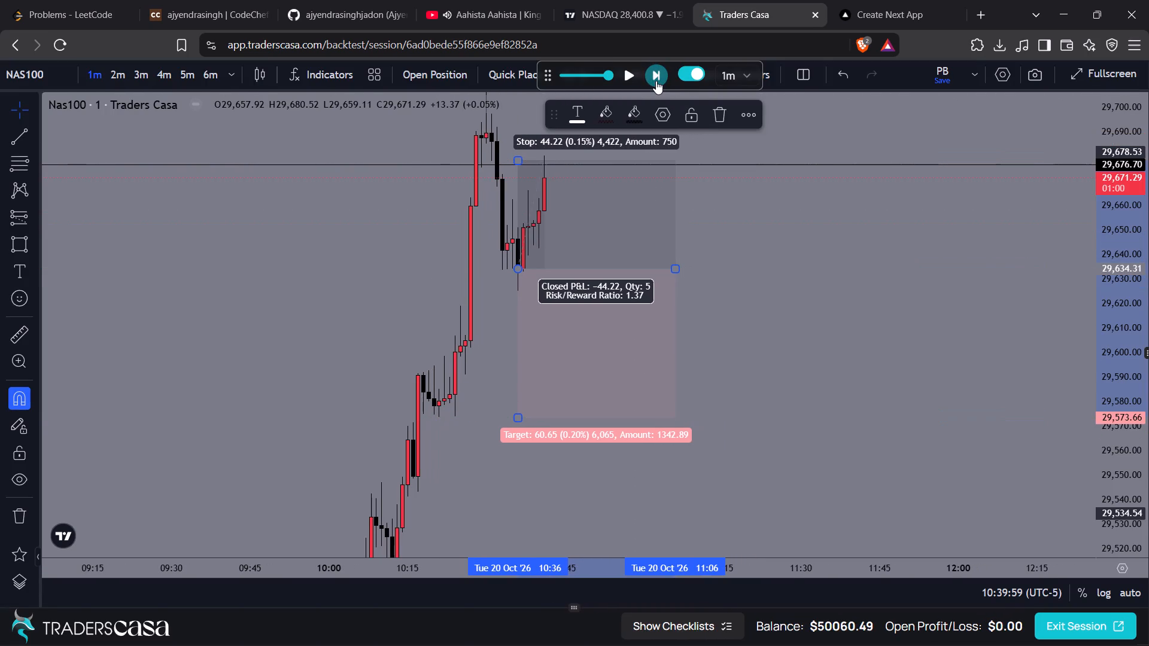
Shorten the closed short position drawing so that its end sits at the 10:41 candle.
left_click_drag(733, 228, 701, 277)
left_click_drag(649, 307, 522, 302)
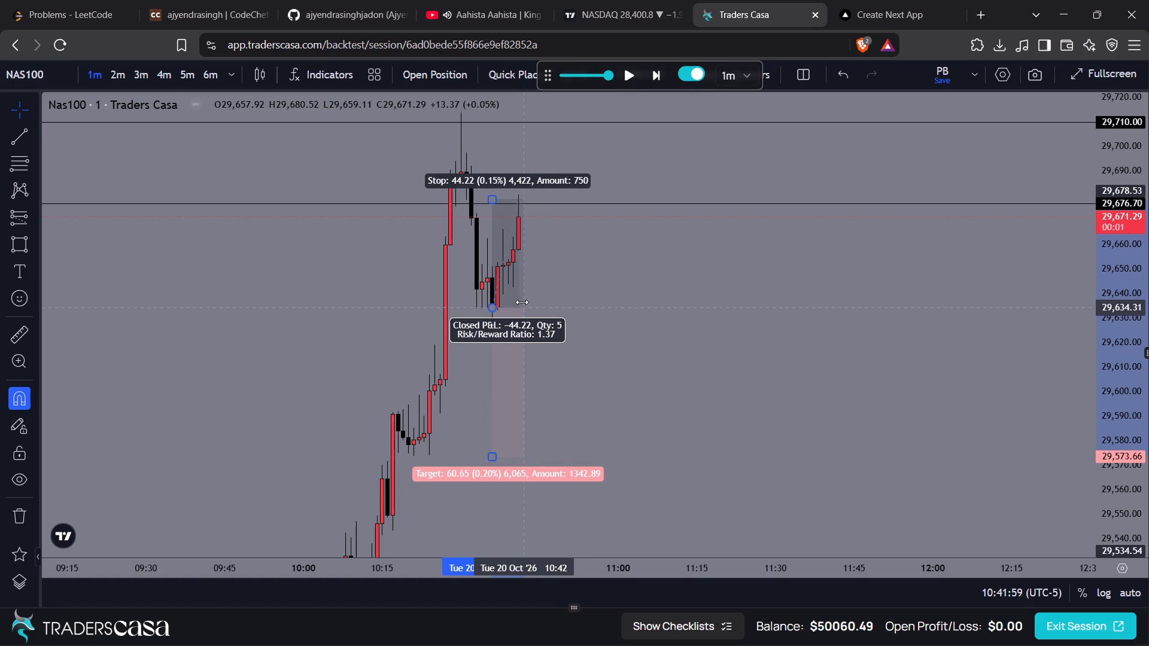
left_click_drag(522, 302, 520, 301)
Advance the NAS100 replay one candle at a time from 10:41:59 to 10:55:59.
left_click(658, 83)
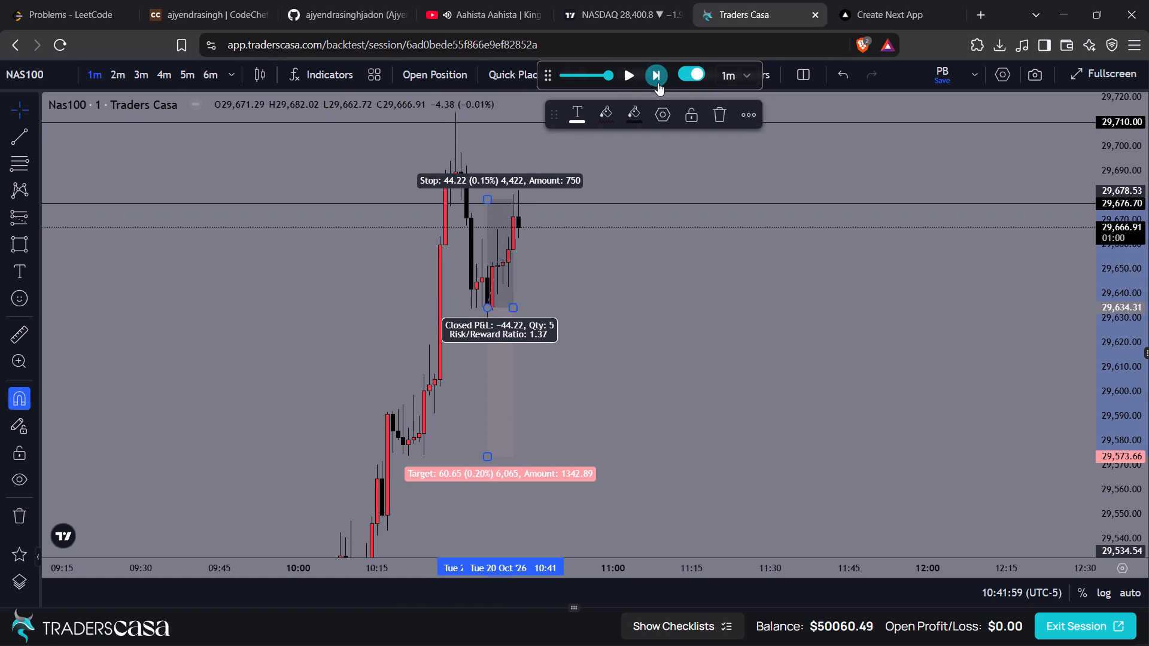
left_click(658, 79)
left_click(658, 79)
left_click(658, 79)
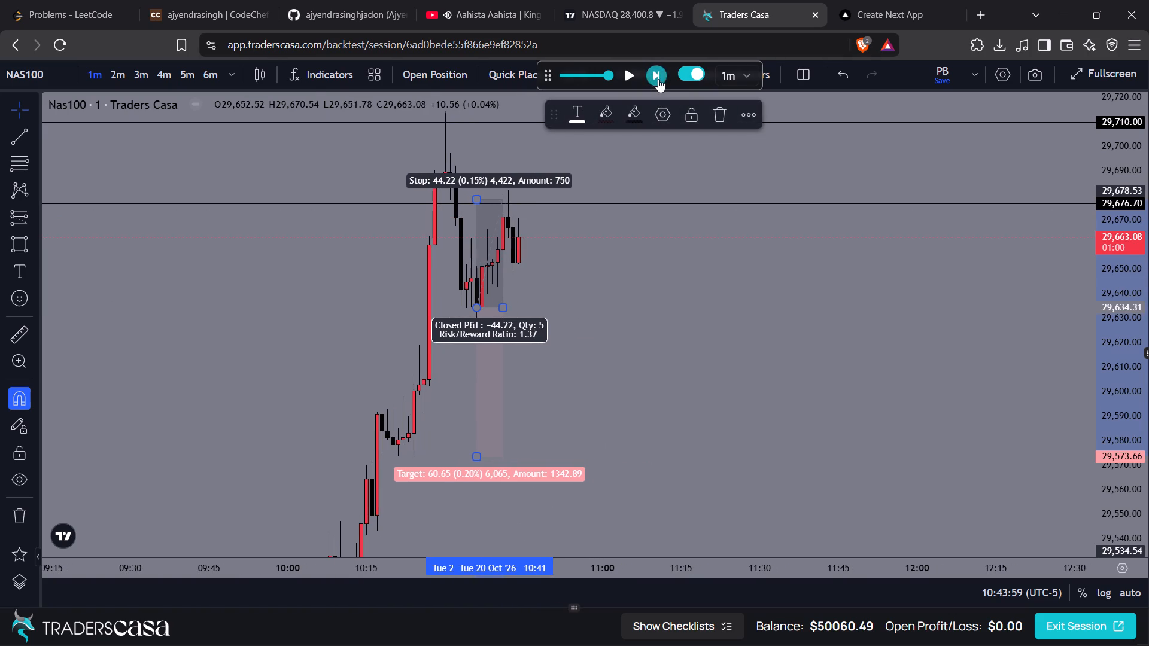
triple_click(658, 79)
triple_click(658, 79)
triple_click(658, 79)
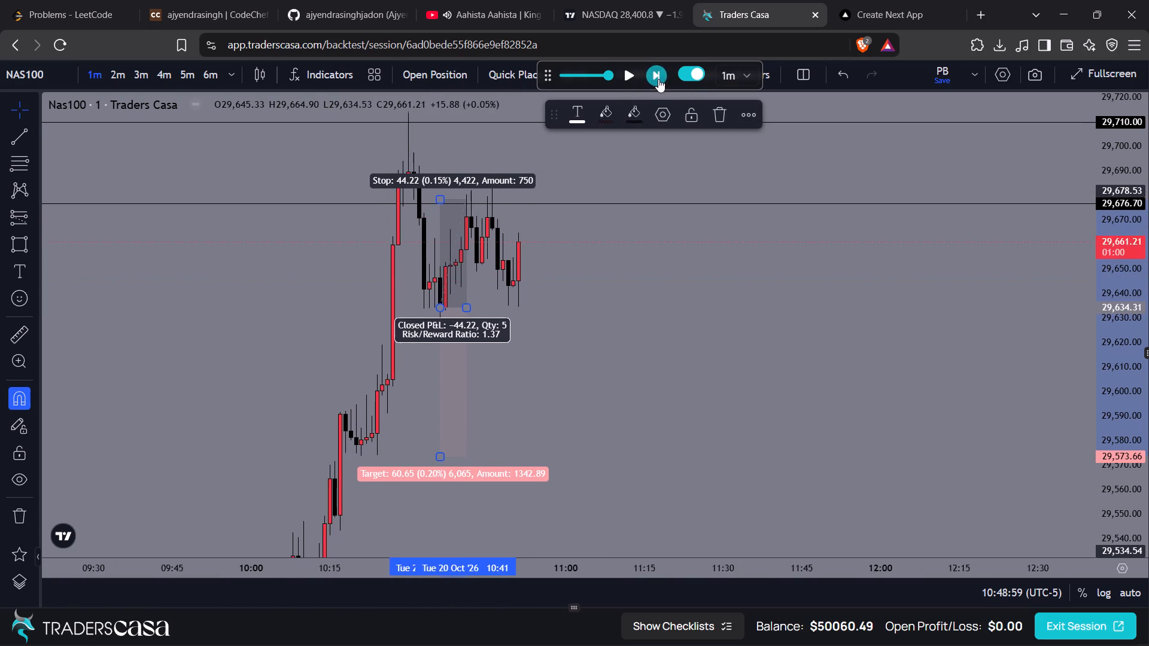
left_click(658, 79)
left_click(526, 300)
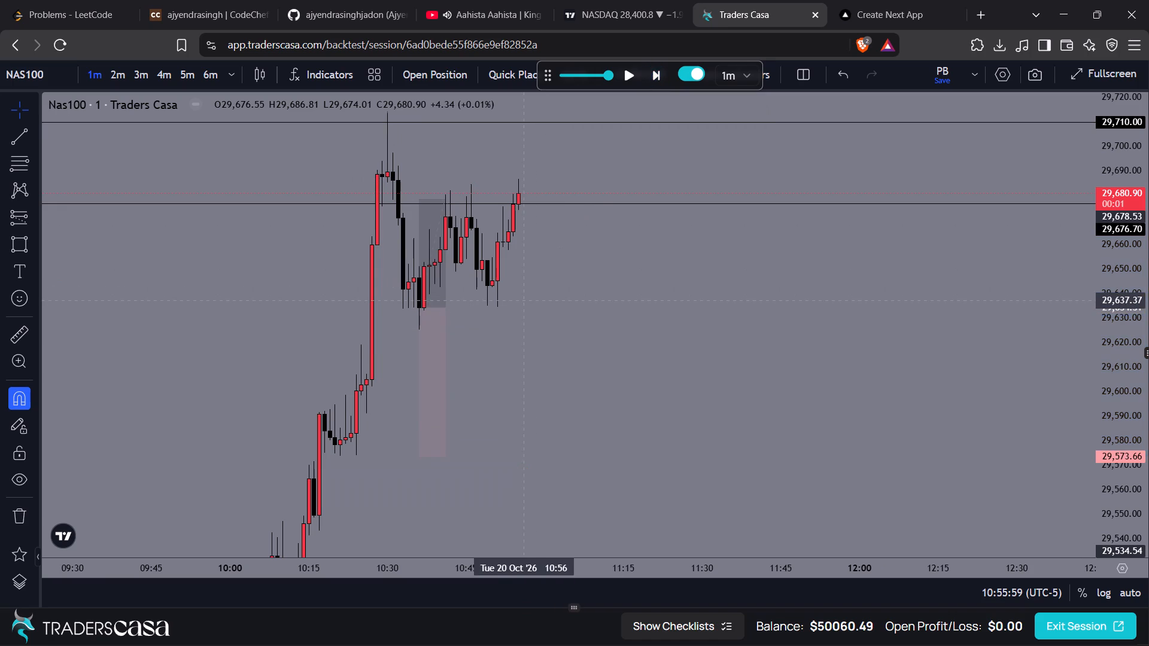
Delete the two horizontal liquidity rays at 29,676.70 and 29,710.00 from the chart.
left_click(600, 206)
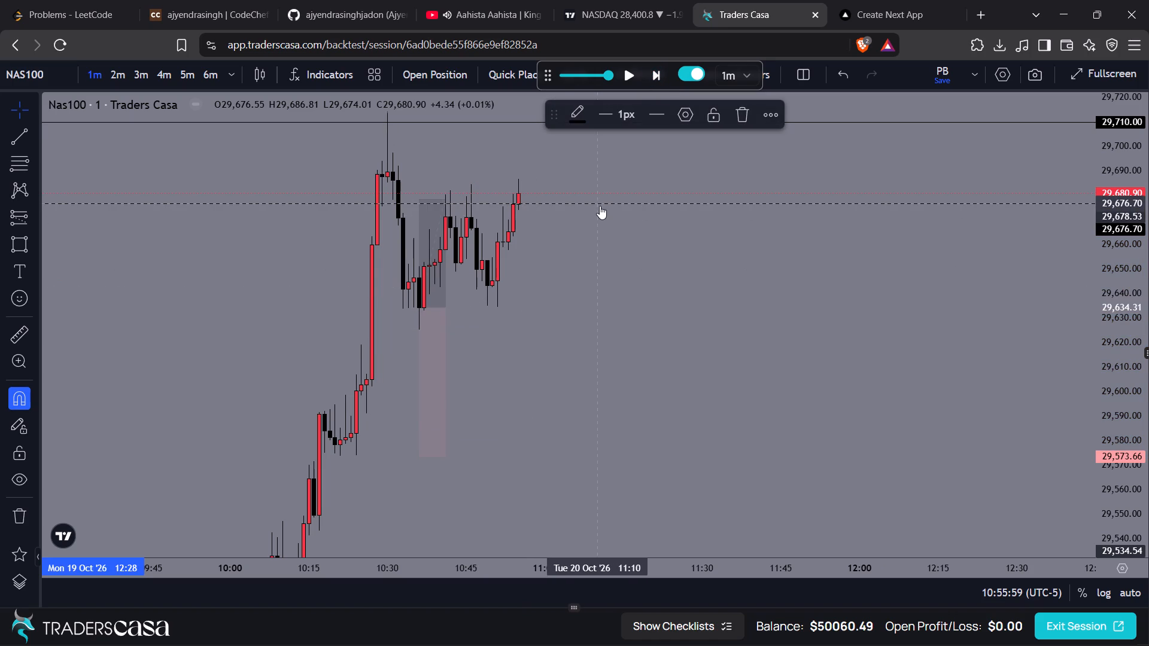
key("Delete")
left_click_drag(625, 182, 697, 242)
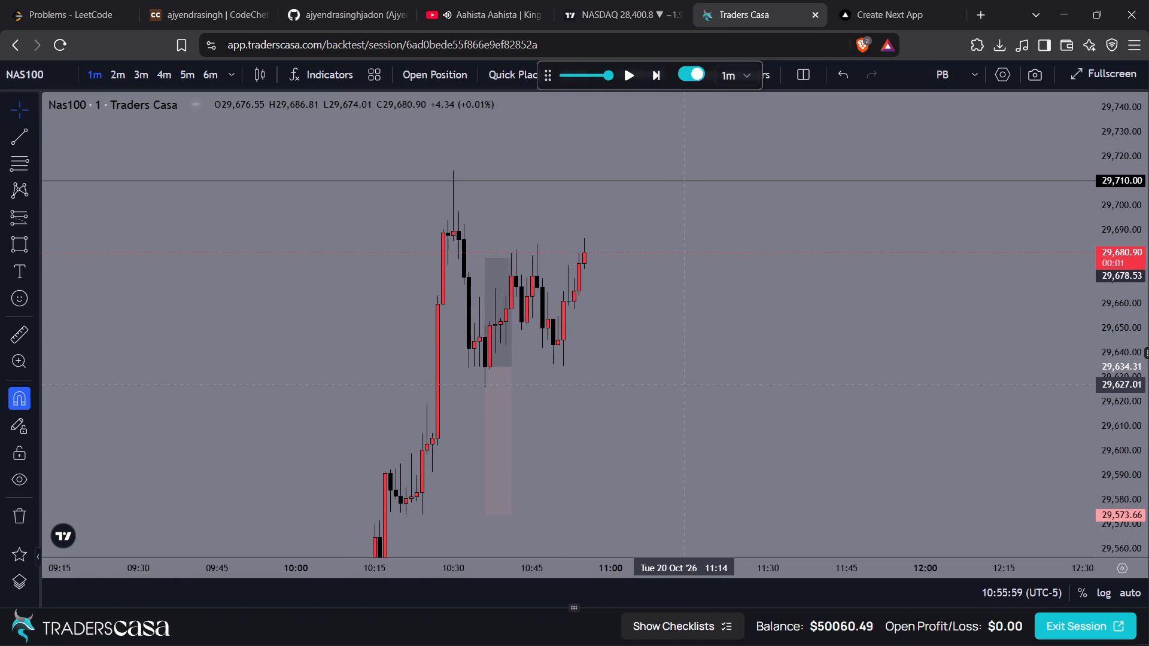
scroll(683, 389, "down", 3)
scroll(696, 404, "up", 4)
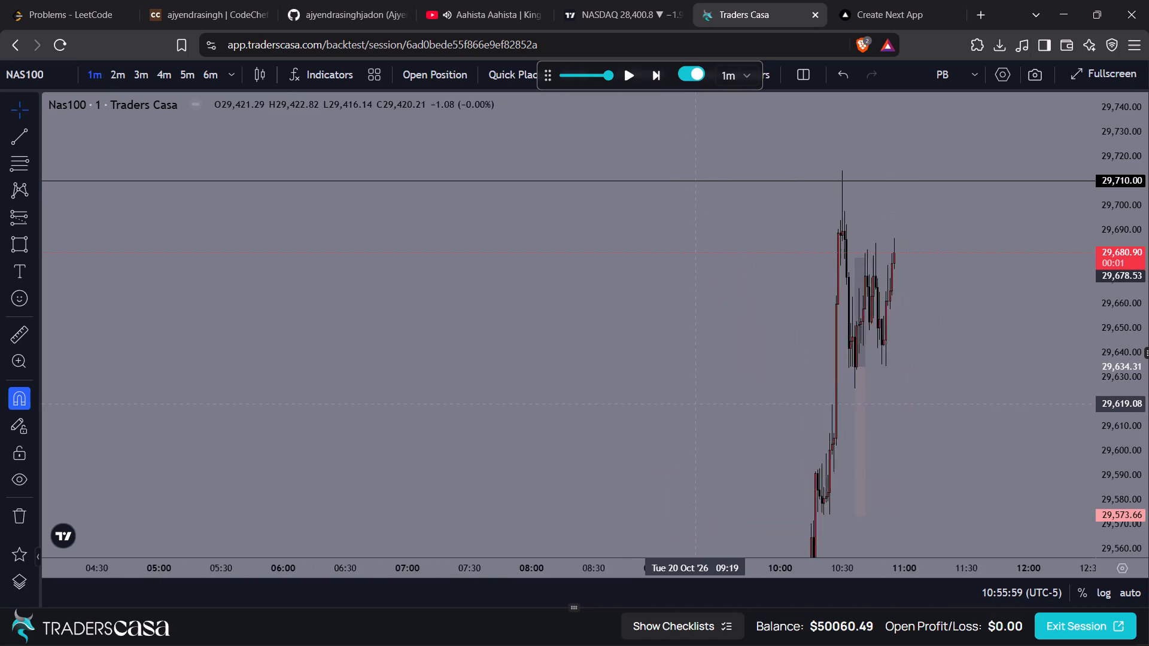
scroll(696, 404, "up", 2)
scroll(849, 266, "down", 9)
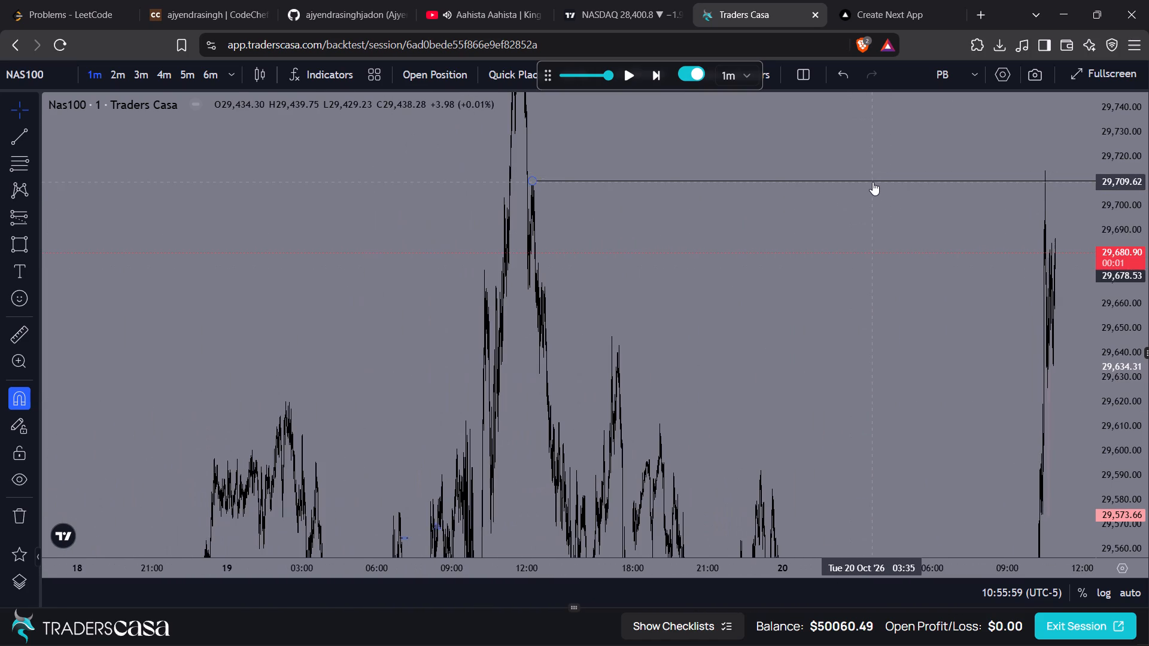
left_click(873, 182)
key("Delete")
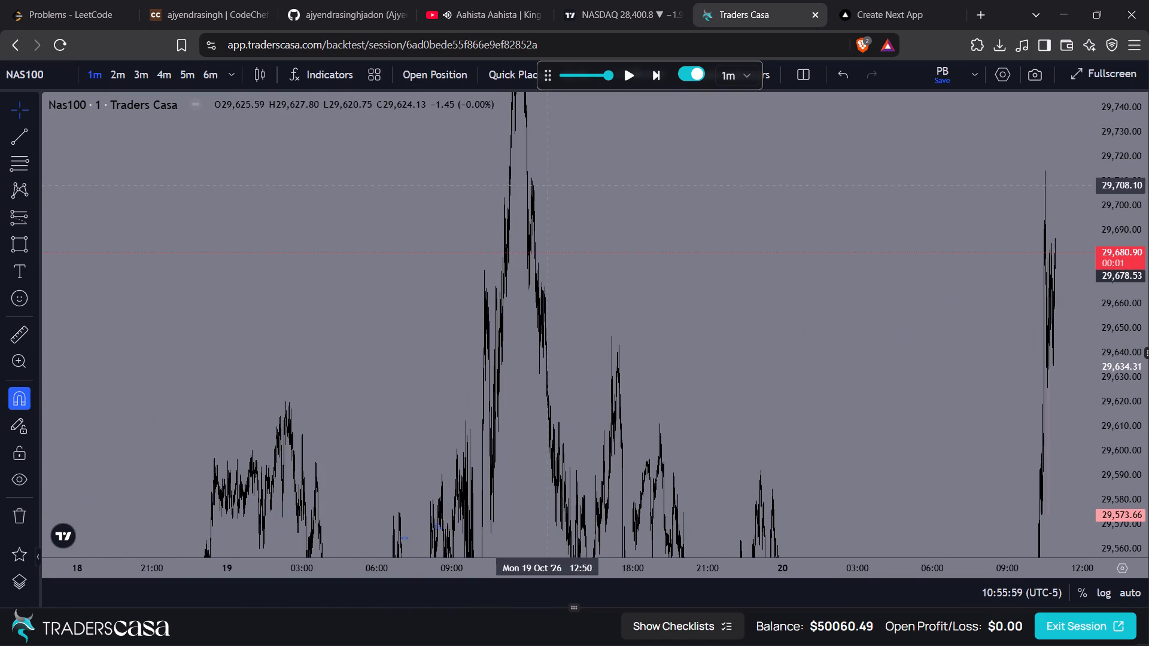
Draw a level trend line at 29,711.15 from the 19 Oct 12:09 high to the 20 Oct 10:30 candle.
key("alt+t")
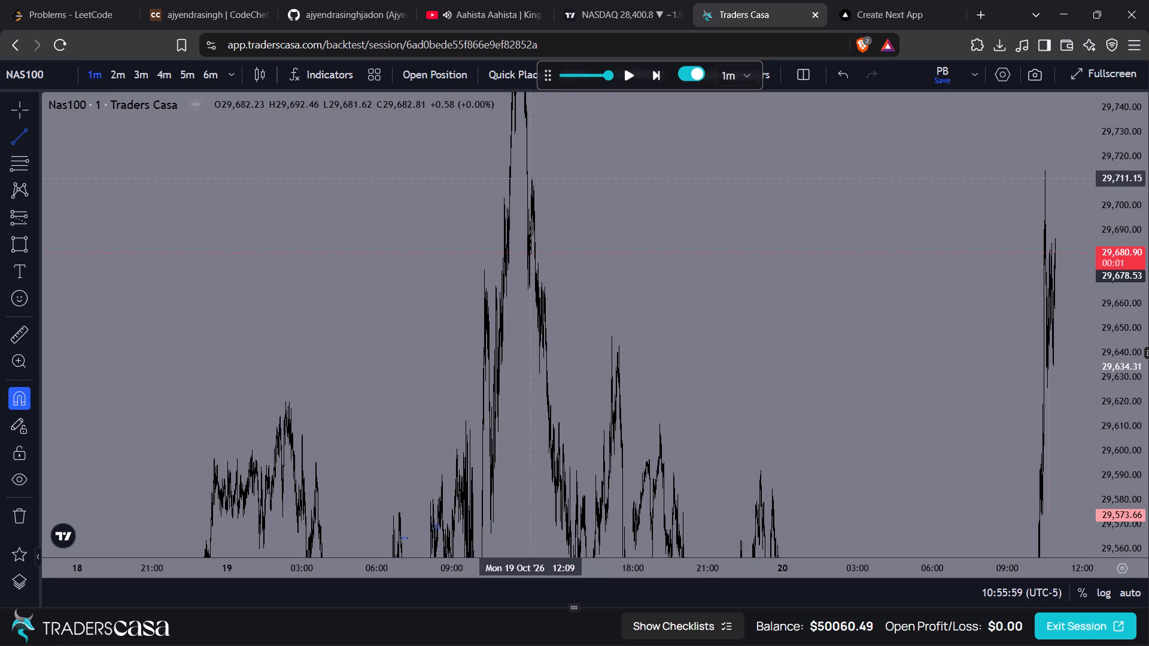
left_click(531, 178, "shift")
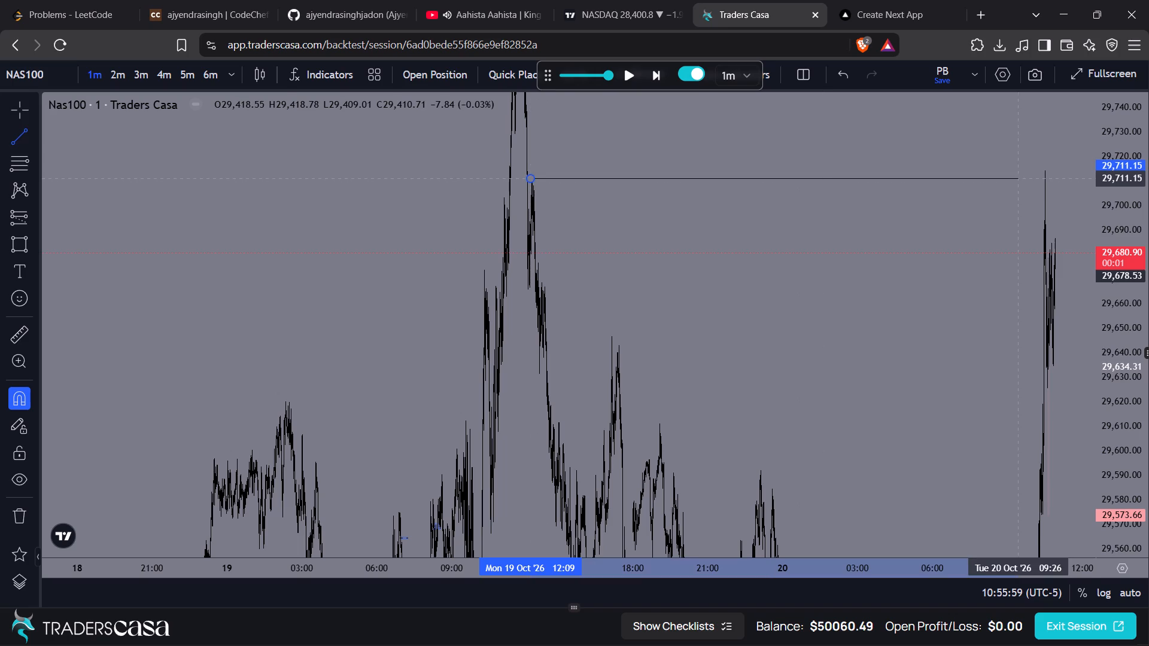
left_click(1045, 193, "shift")
left_click(1019, 251)
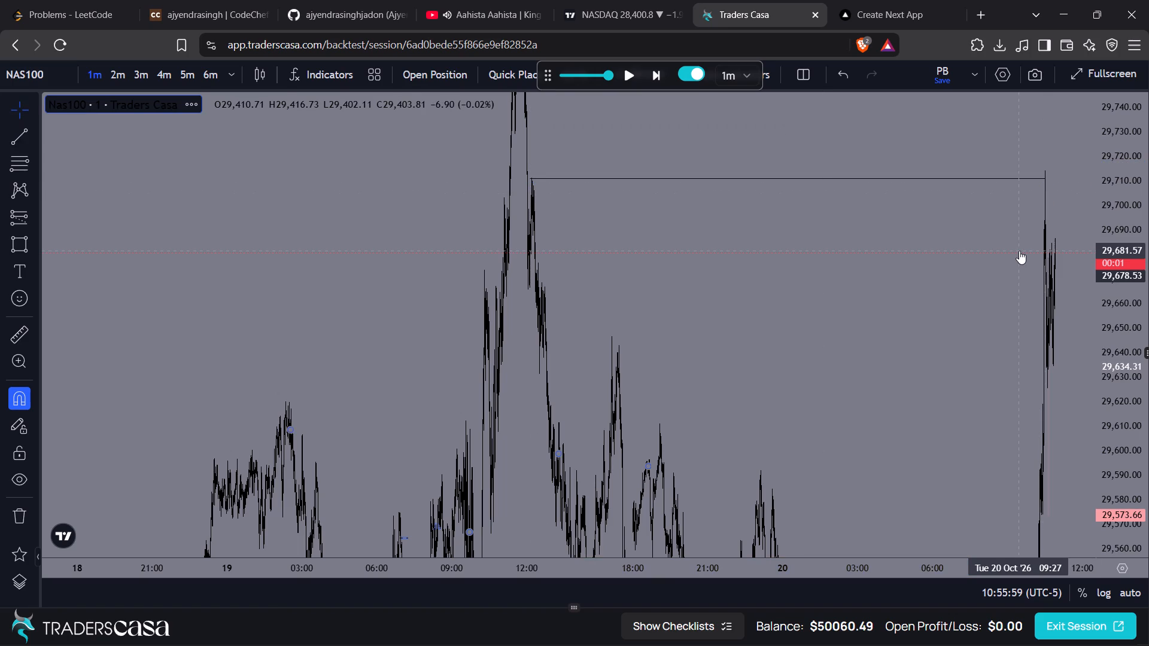
Label the 29,711.15 trend line "$$$" at its 10:30 end.
scroll(1019, 251, "up", 4, "ctrl")
left_click_drag(1026, 258, 563, 248)
scroll(649, 256, "up", 5, "ctrl")
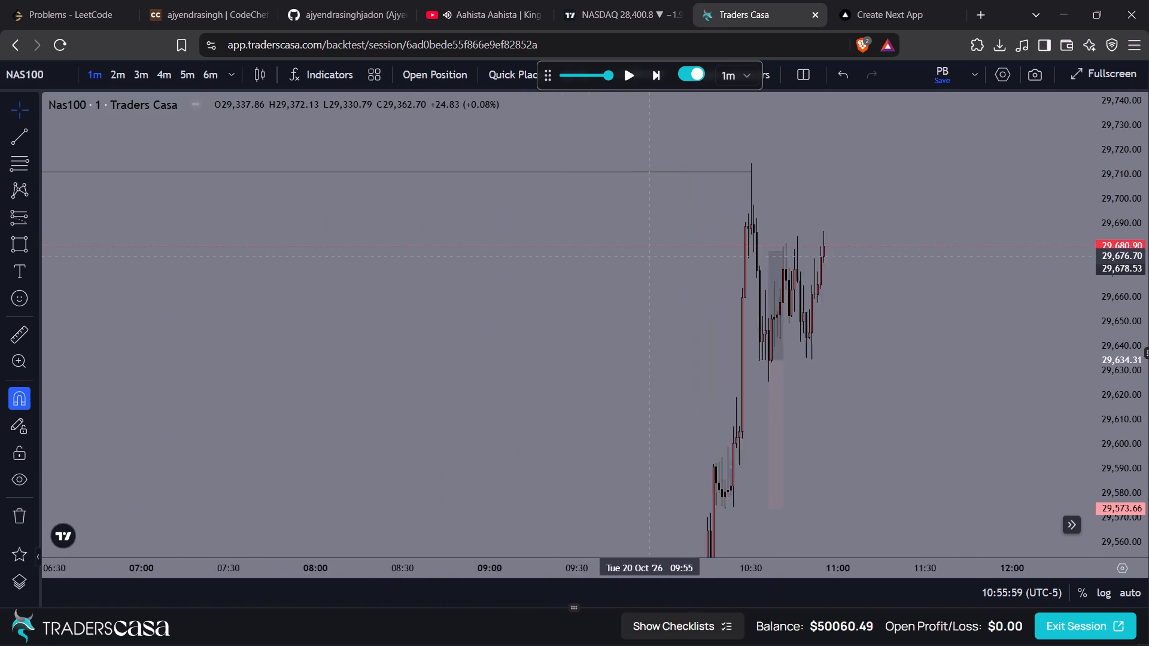
left_click_drag(732, 262, 510, 334)
scroll(510, 334, "up", 3, "ctrl")
left_click(786, 238)
left_click_drag(786, 238, 691, 202)
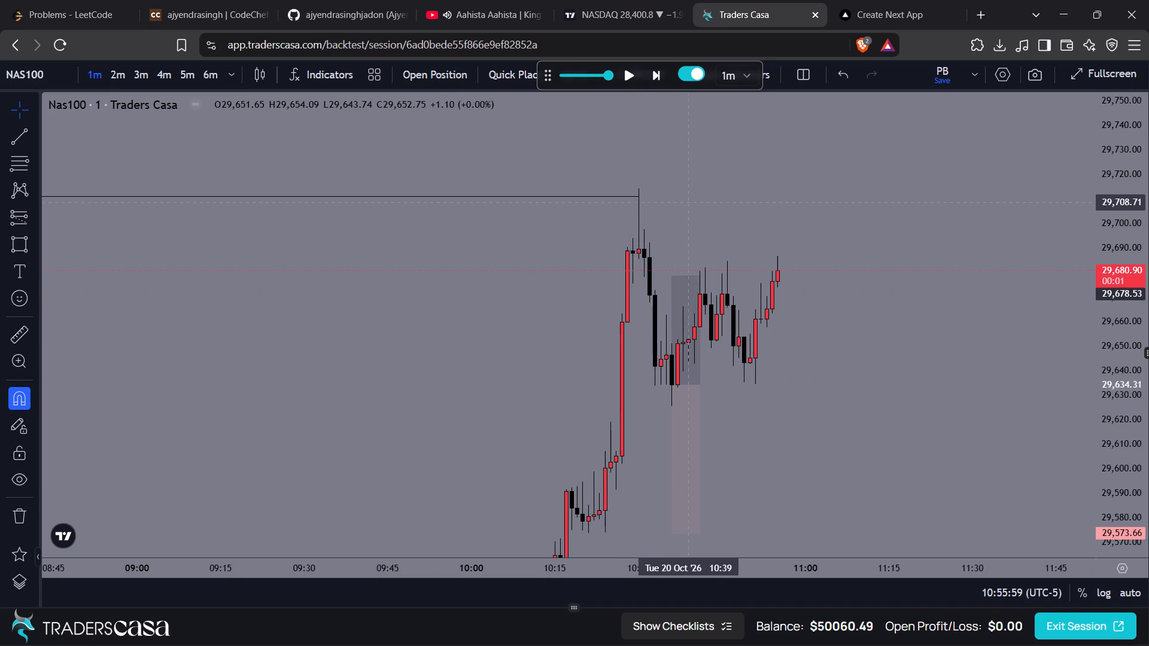
left_click(624, 194)
left_click(617, 187)
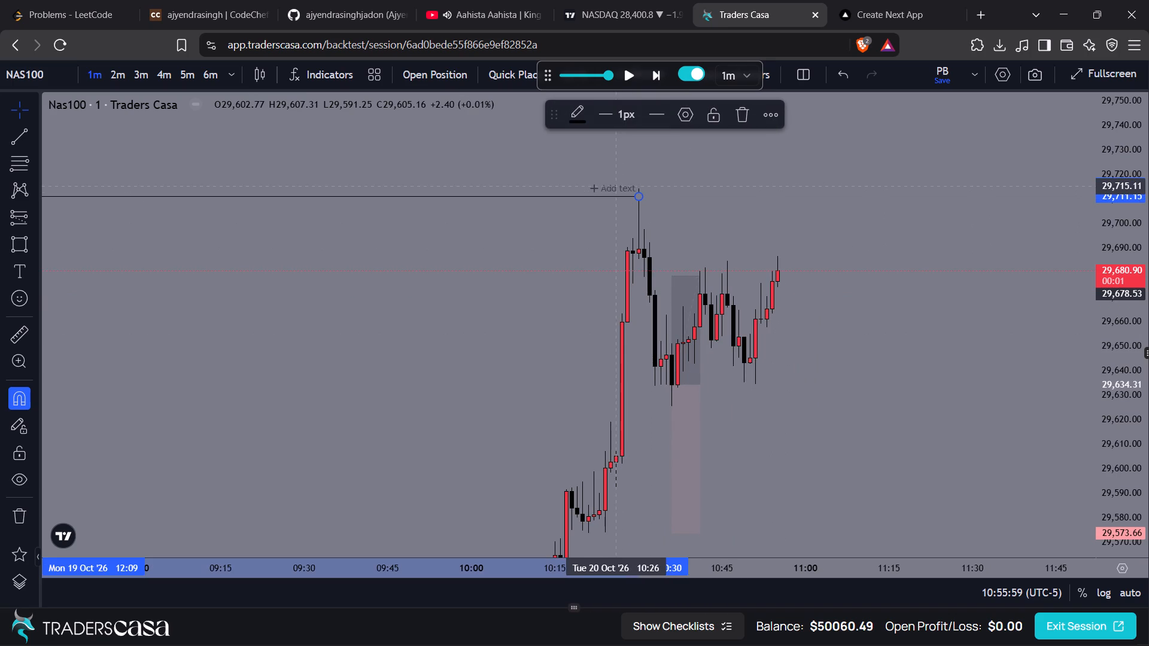
type("$$$")
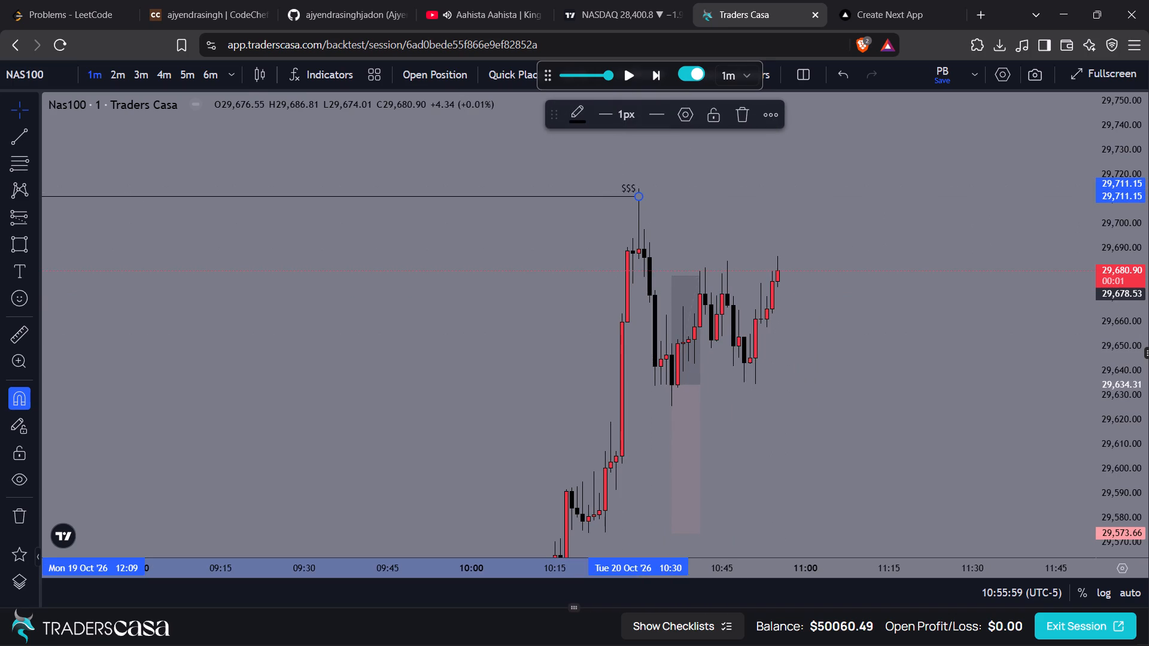
left_click(598, 210)
Draw a thin rectangle over the price gap from 10:29 to 11:19, between 29,675.55 and 29,673.07.
scroll(598, 210, "up", 2)
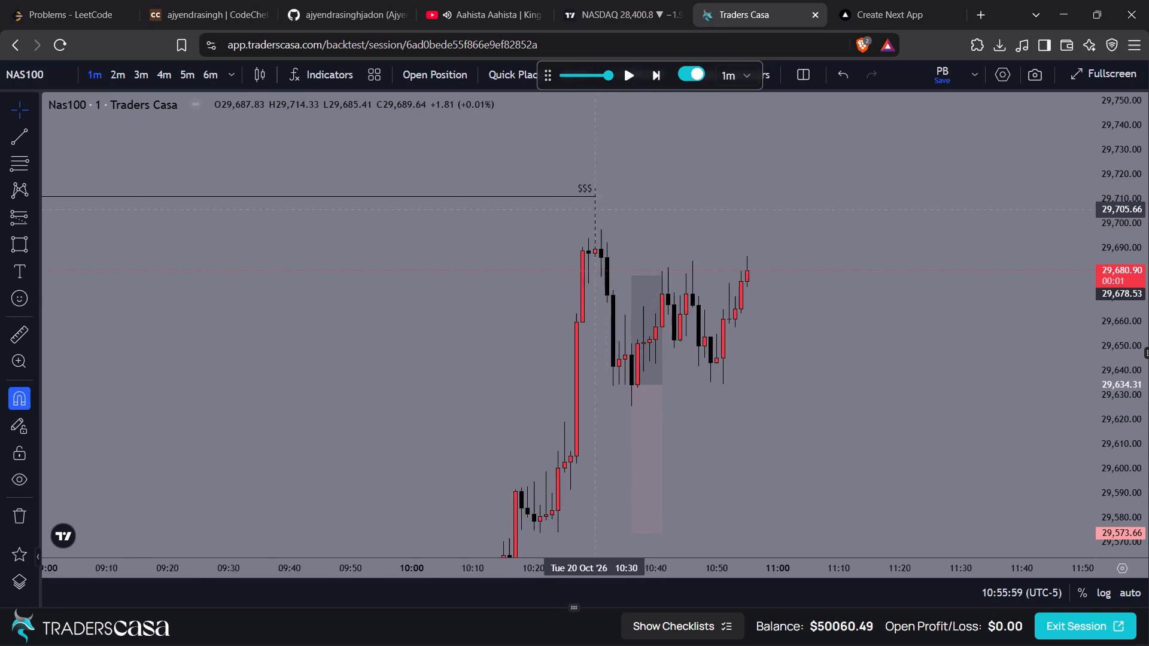
left_click_drag(804, 279, 777, 214)
left_click_drag(656, 173, 556, 196)
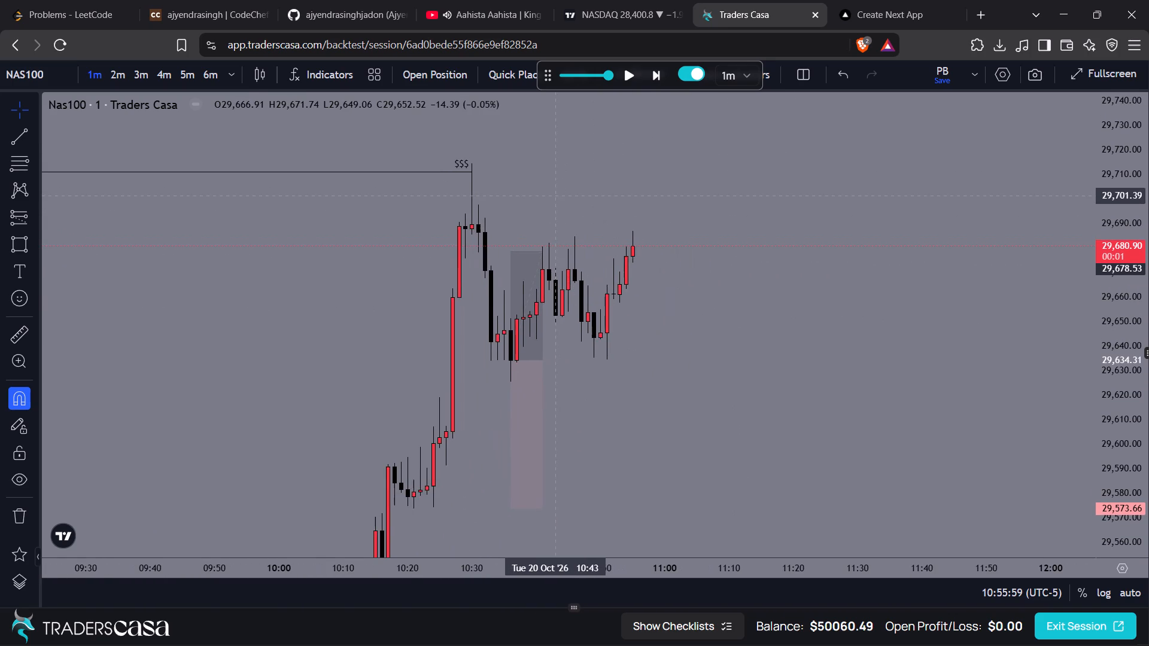
left_click_drag(1108, 431, 1104, 306)
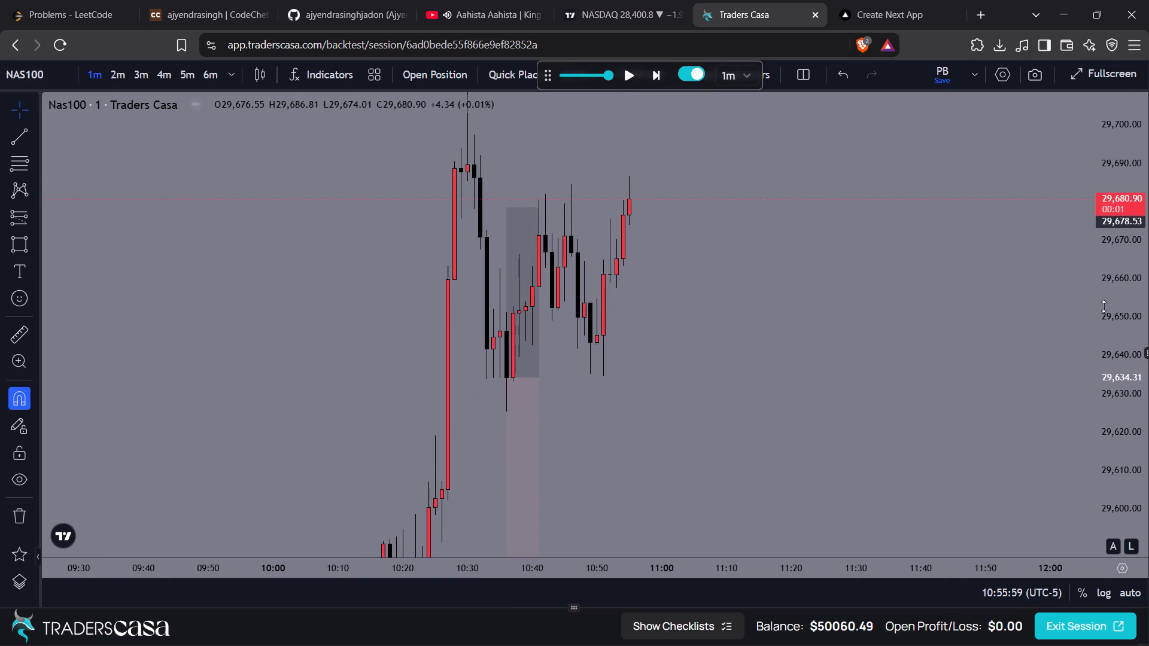
scroll(822, 315, "up", 1)
left_click_drag(780, 273, 883, 337)
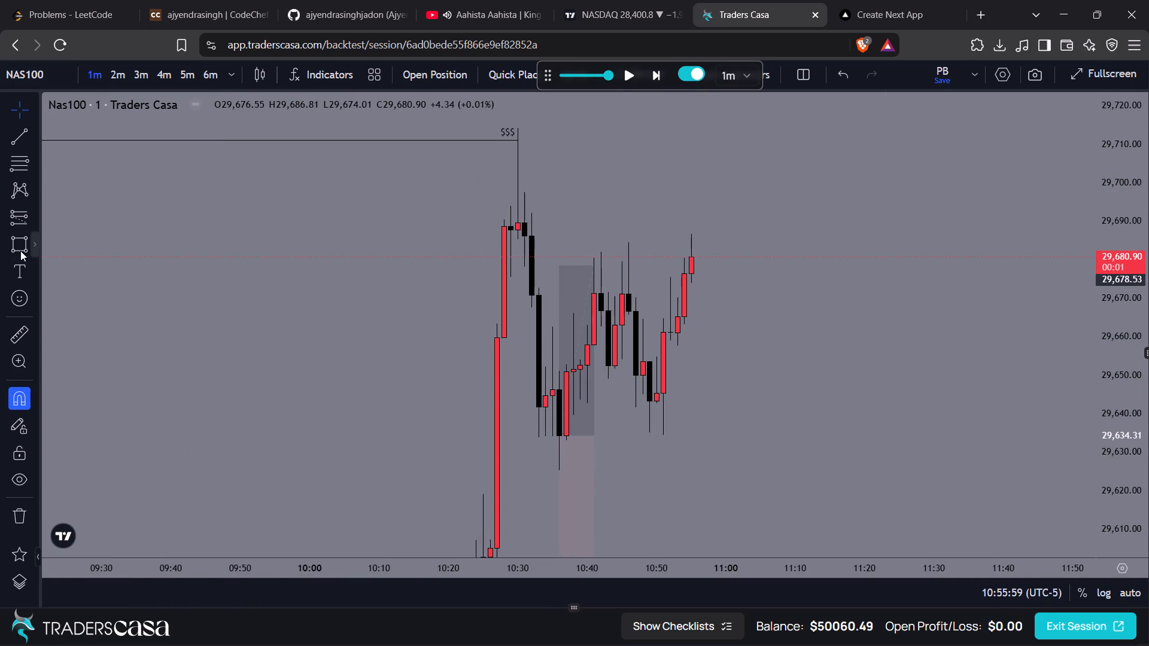
left_click(16, 253)
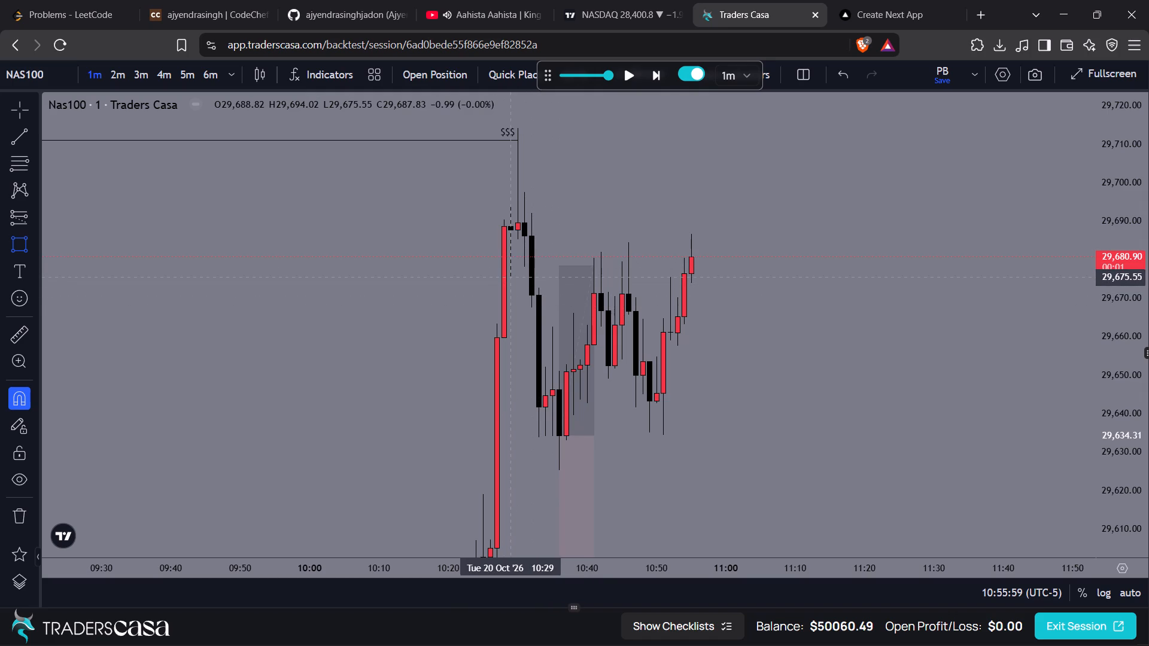
left_click(509, 280)
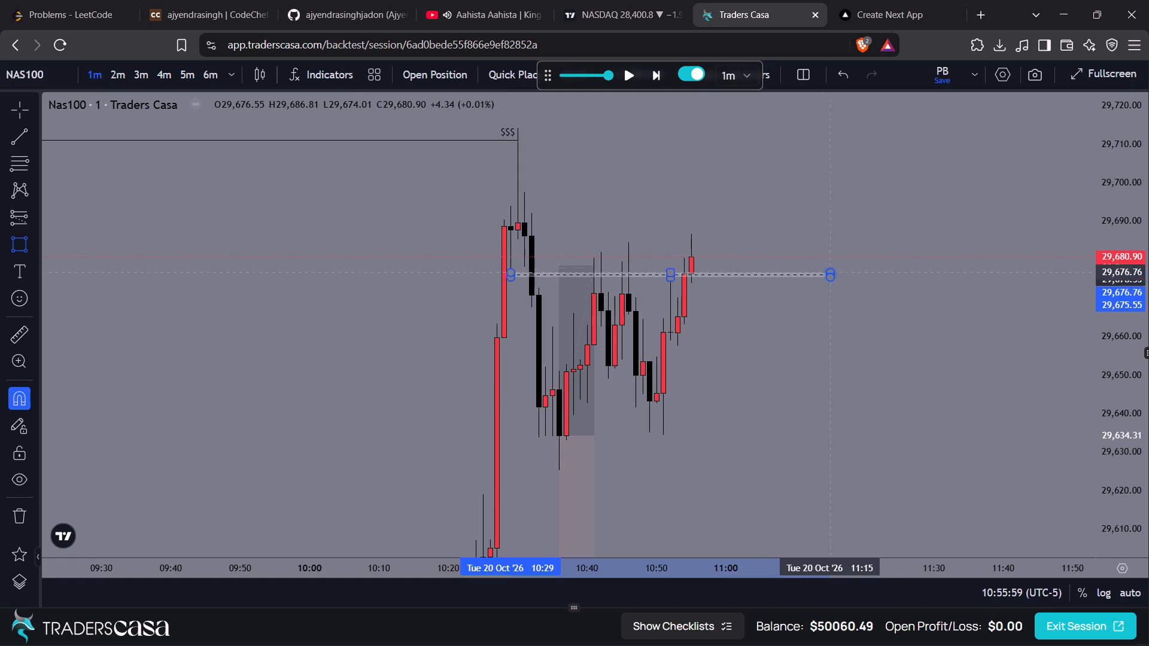
left_click(861, 287)
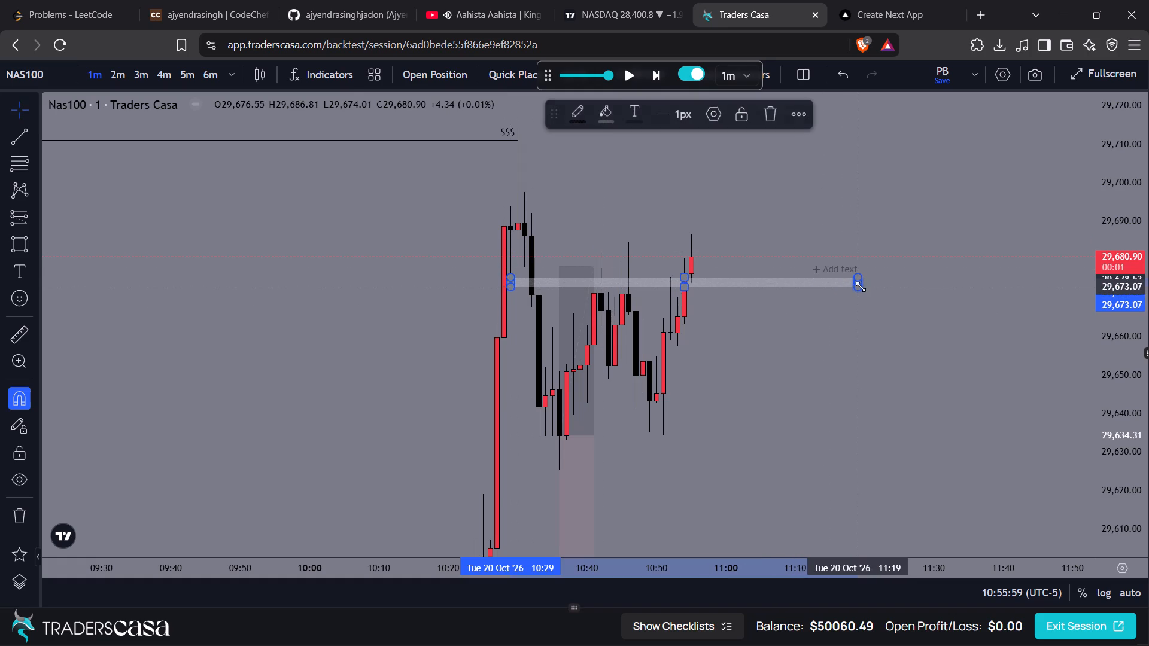
Label the gap rectangle "IFVG".
left_click(833, 269)
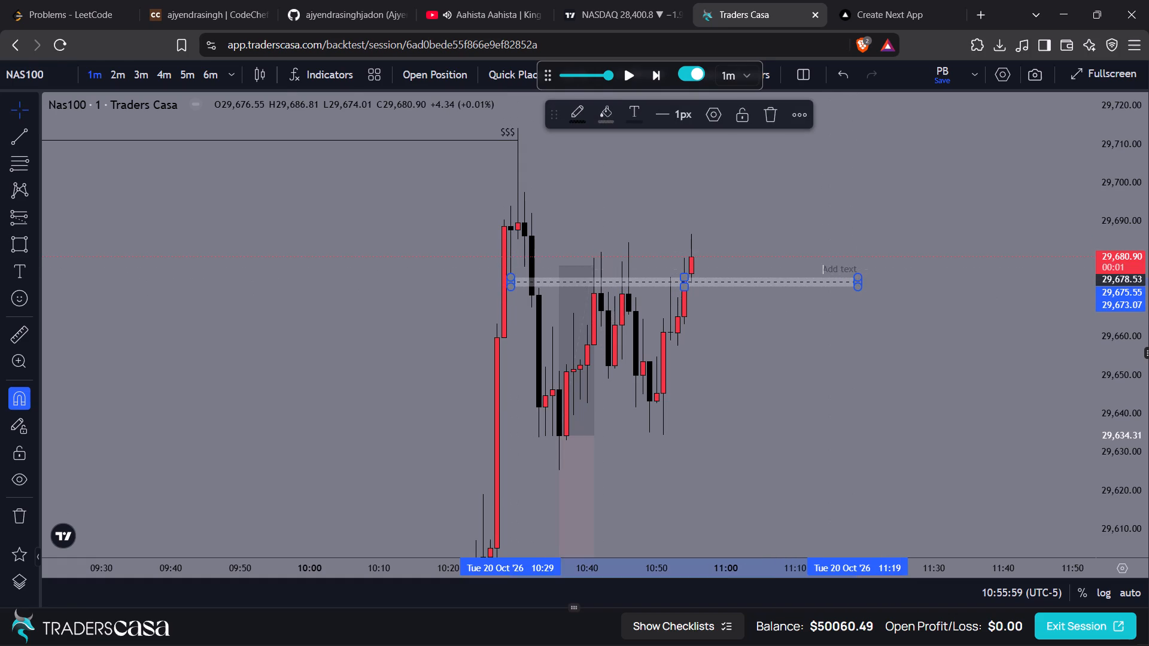
type("FVG")
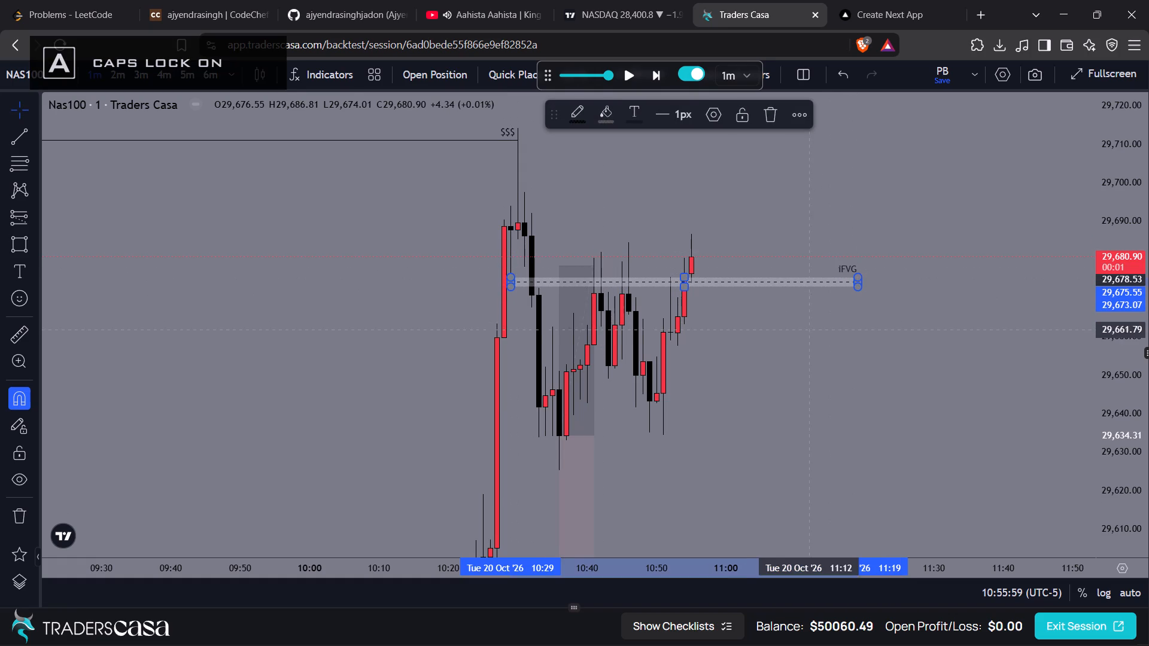
left_click(805, 334)
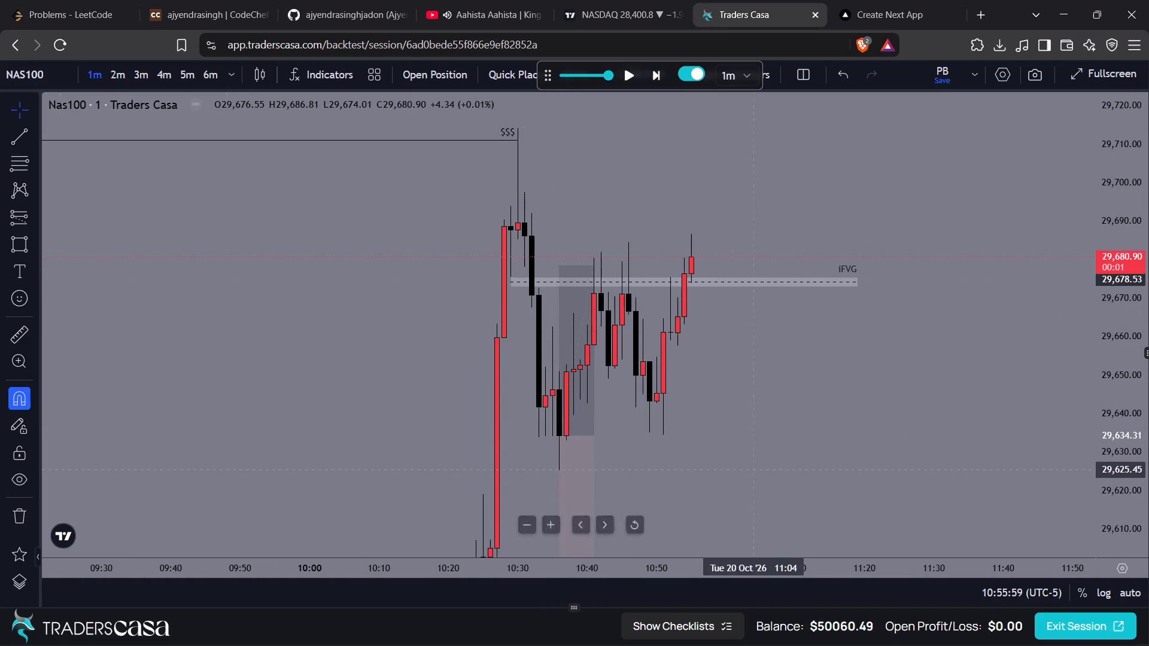
Draw a level trend line at 29,634.25 from the 10:35 candle's low to 11:19.
left_click_drag(752, 470, 786, 325)
left_click_drag(1108, 476, 1112, 431)
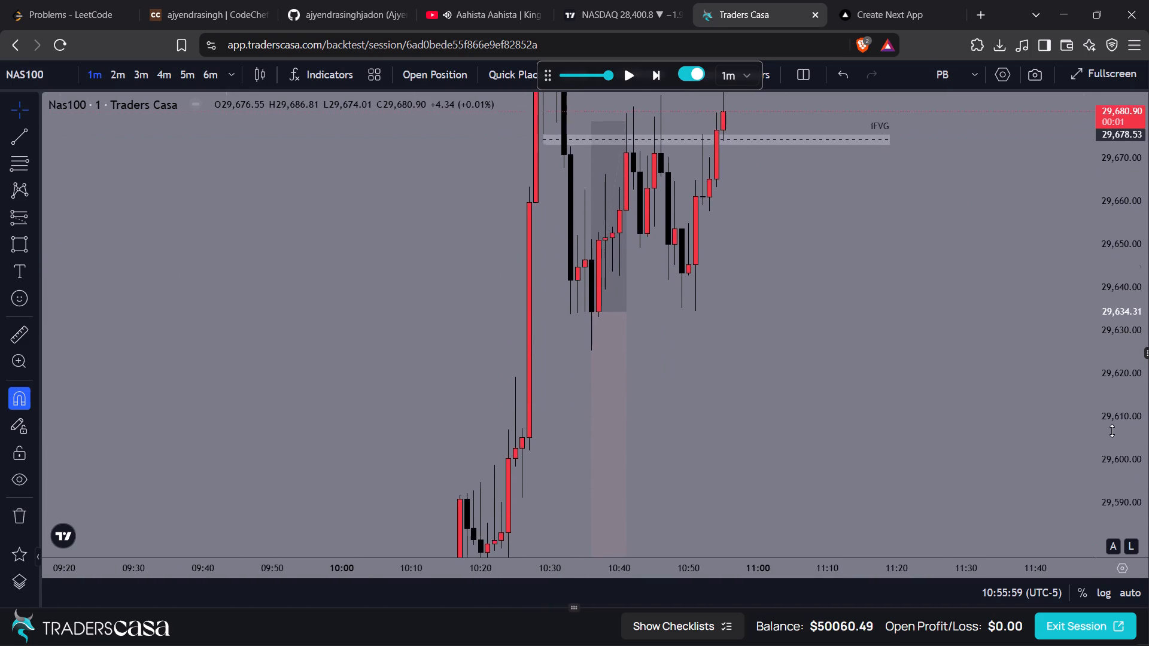
left_click_drag(1112, 431, 1126, 513)
left_click_drag(879, 382, 853, 444)
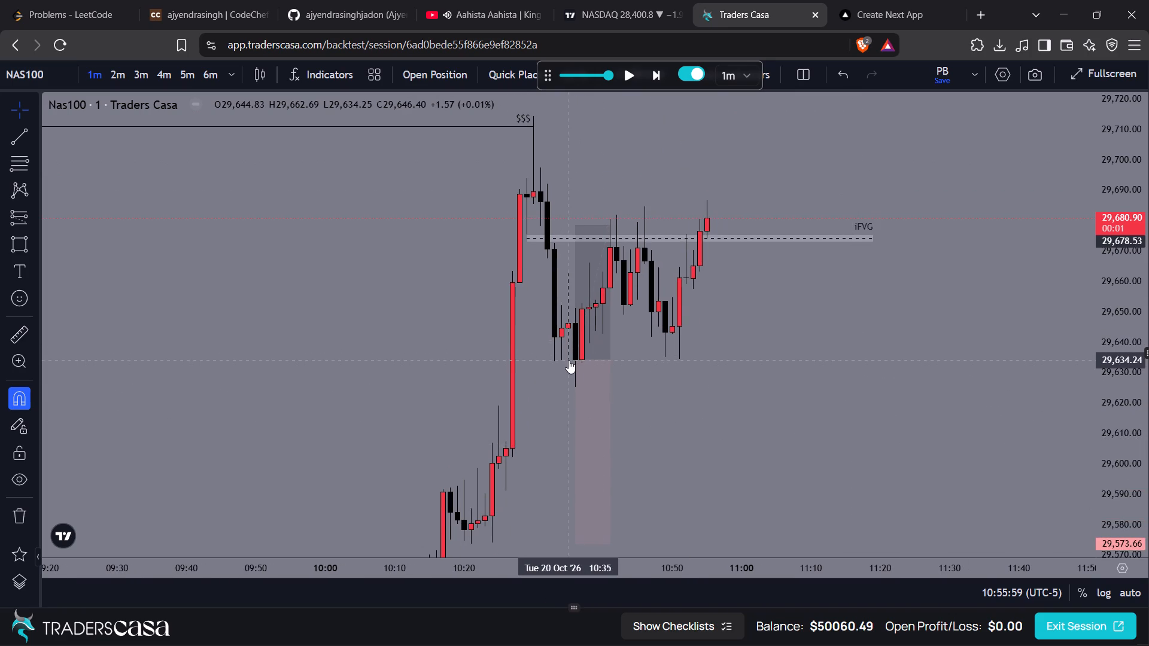
key("alt+t")
left_click(569, 360)
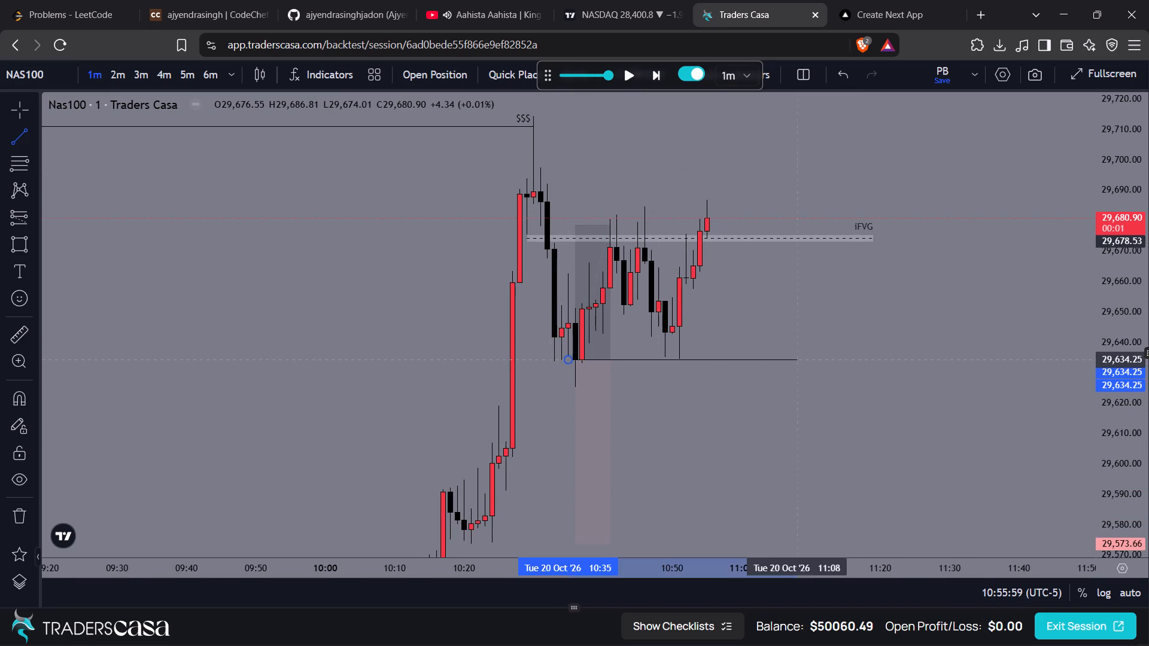
left_click(874, 359, "shift")
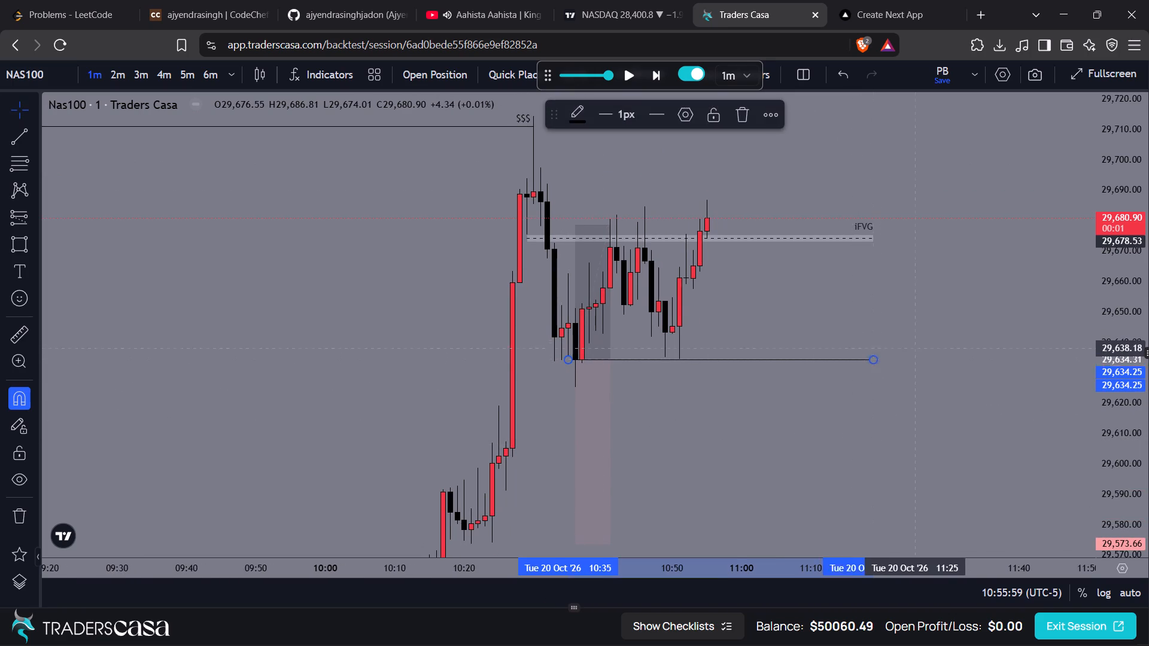
left_click_drag(918, 345, 905, 353)
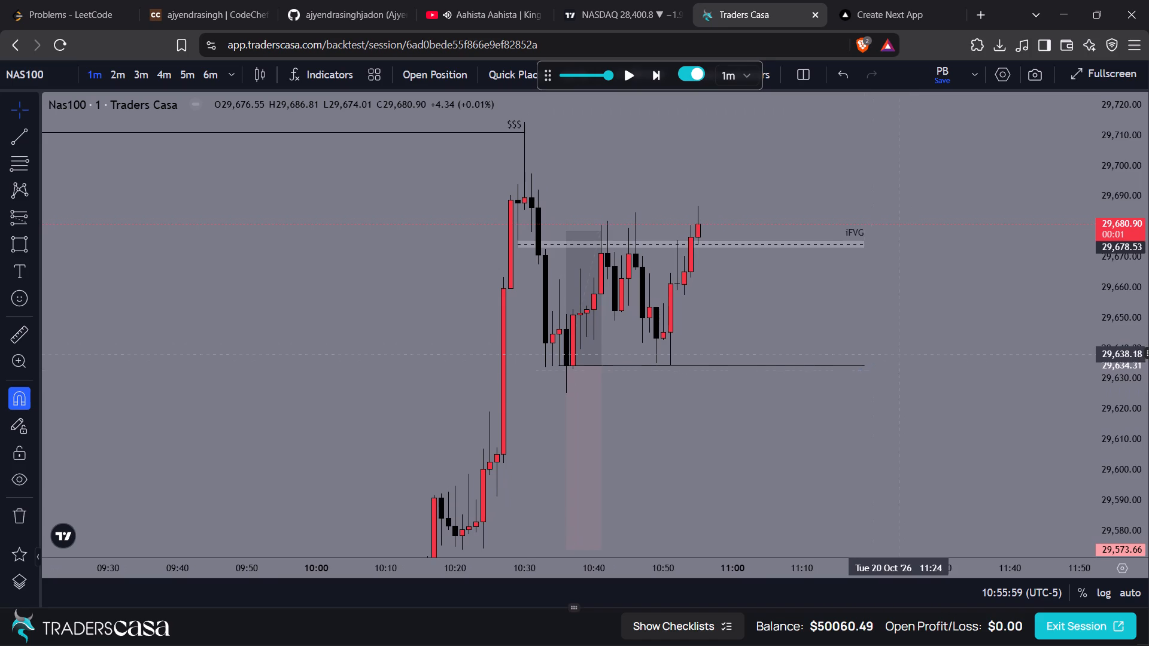
Label the 29,634.25 trend line "CISD".
left_click(869, 365)
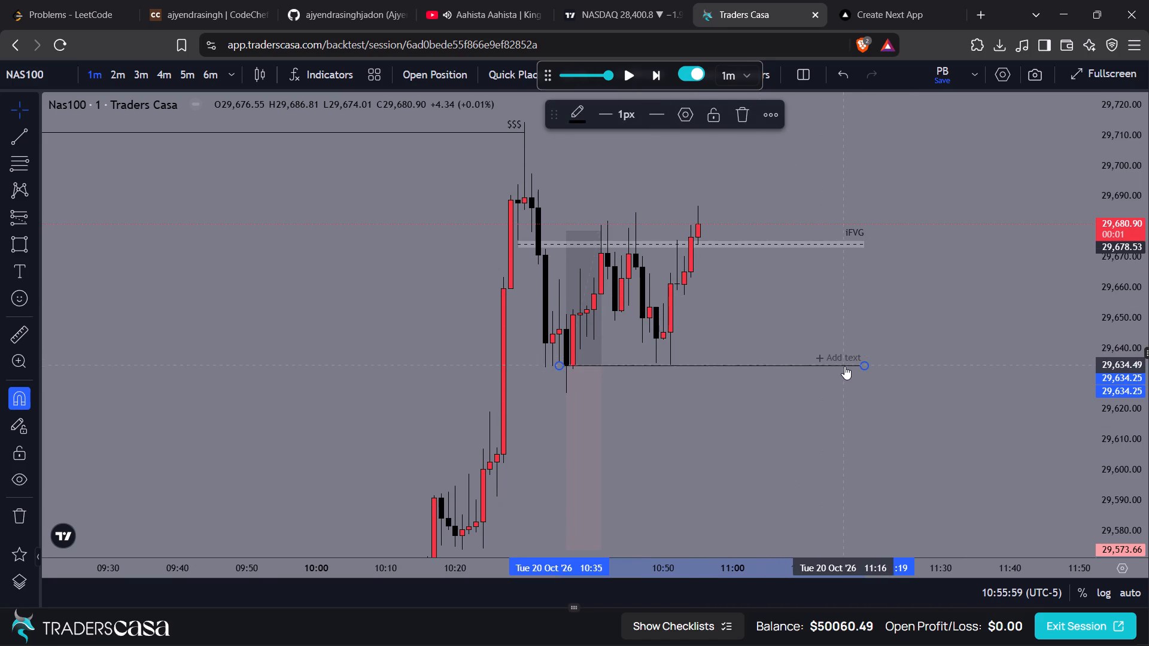
left_click(849, 360)
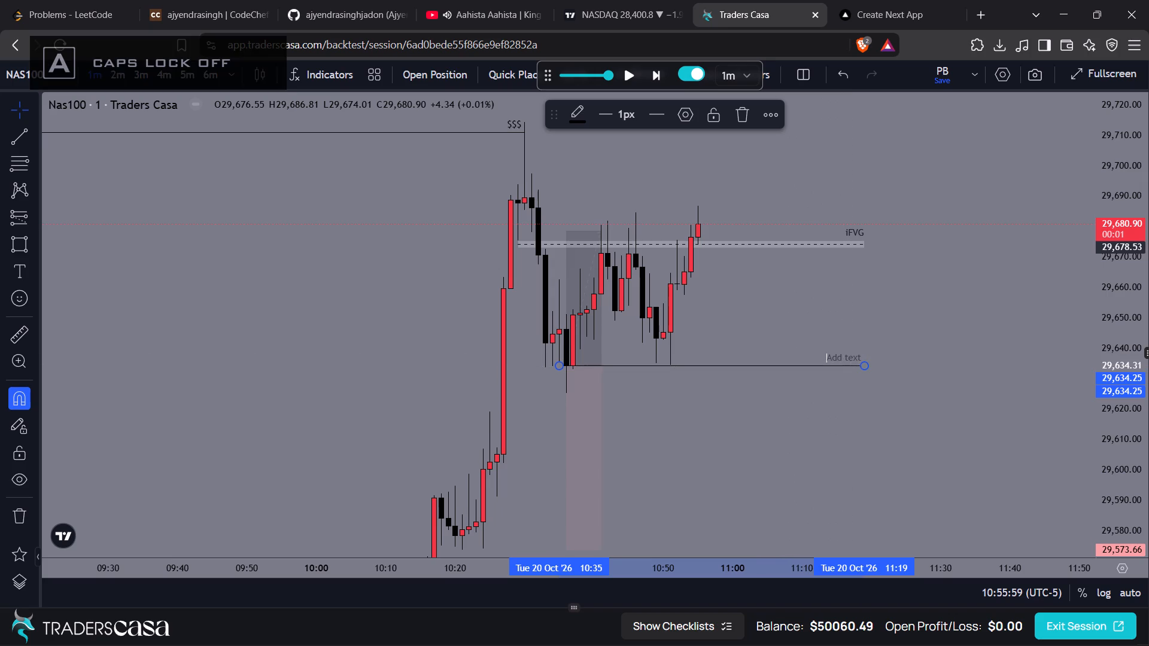
key("c")
key("BackSpace")
type("CISD")
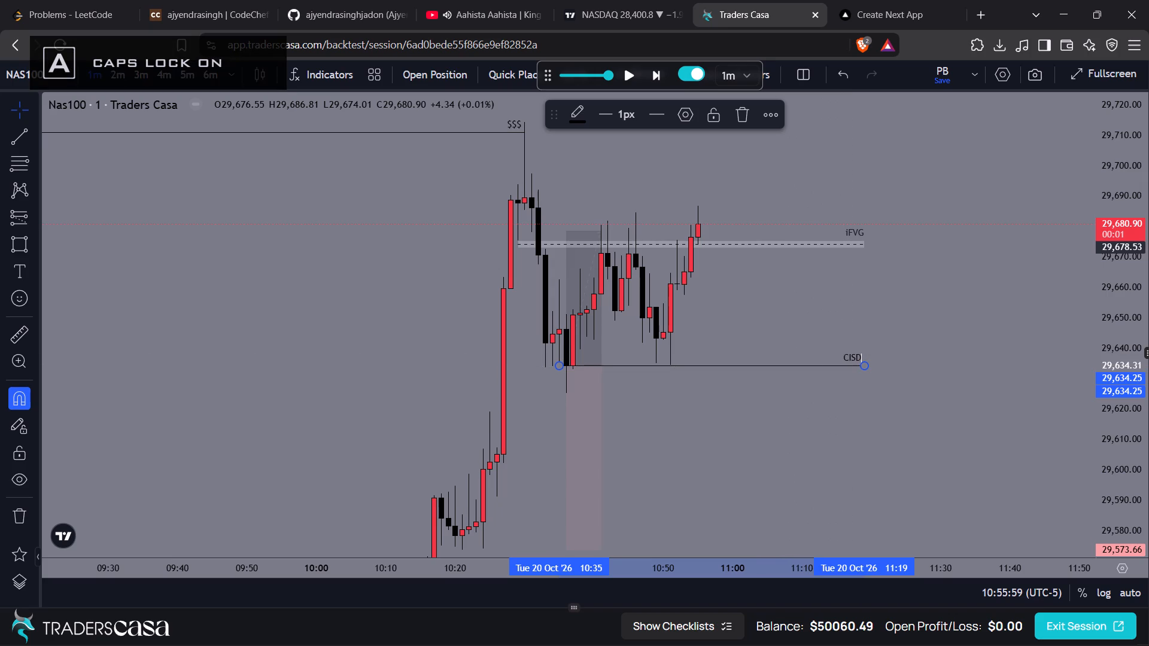
Extend the 29,634.25 trend line's label to read "CISD + OB".
key("space")
type("+ OB")
left_click_drag(915, 342, 849, 358)
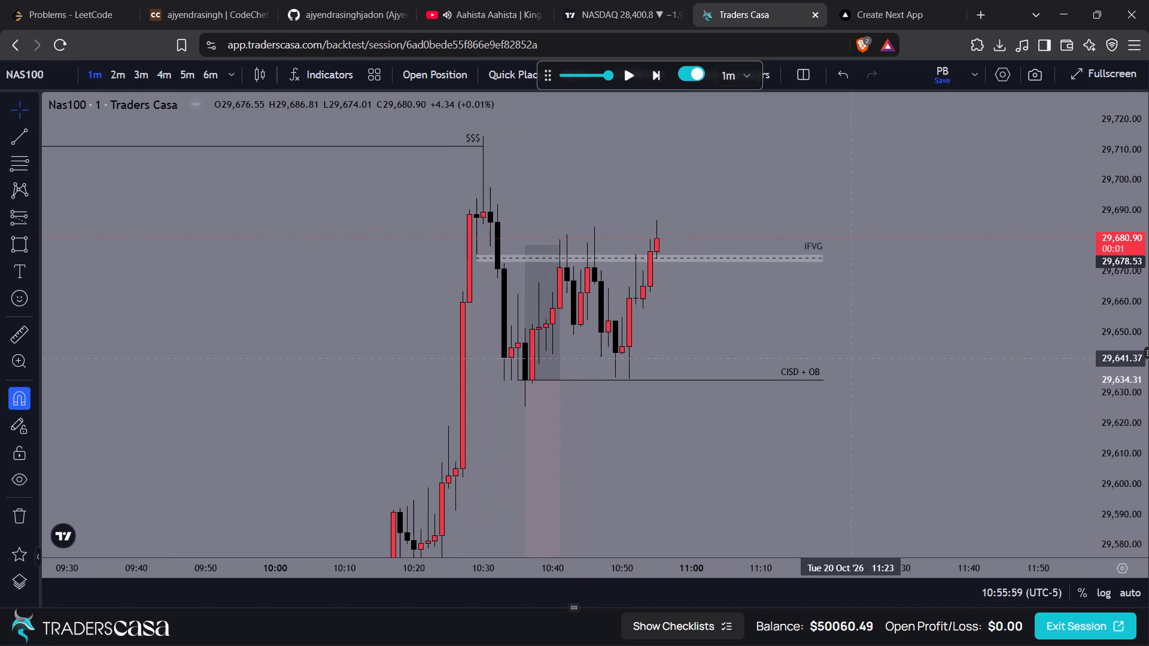
Add a text note at 11:11 near 29,706.05 reading "Was'nt a valid trade because CISD was not clear".
left_click_drag(849, 358, 807, 285)
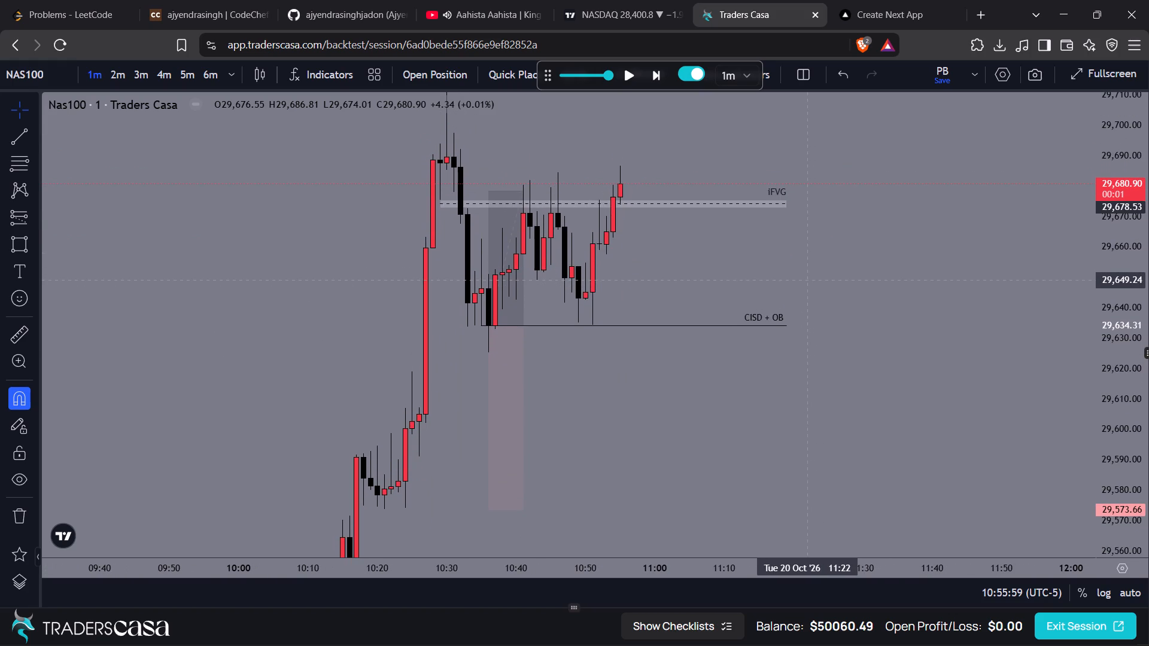
left_click_drag(803, 280, 838, 310)
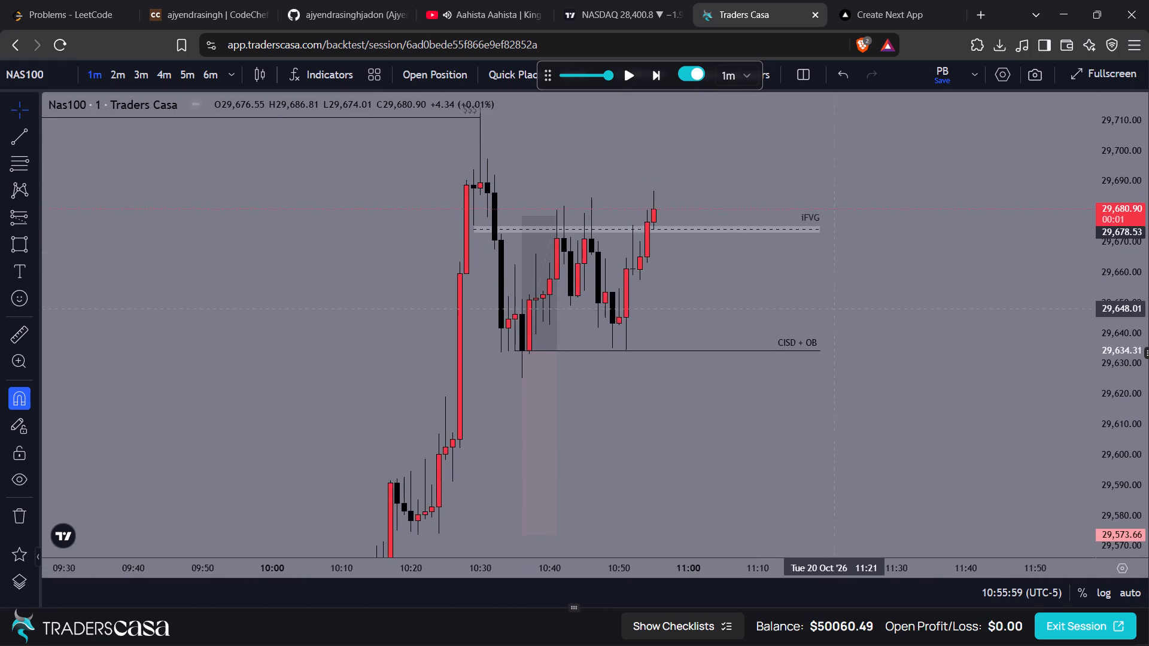
left_click_drag(838, 310, 919, 310)
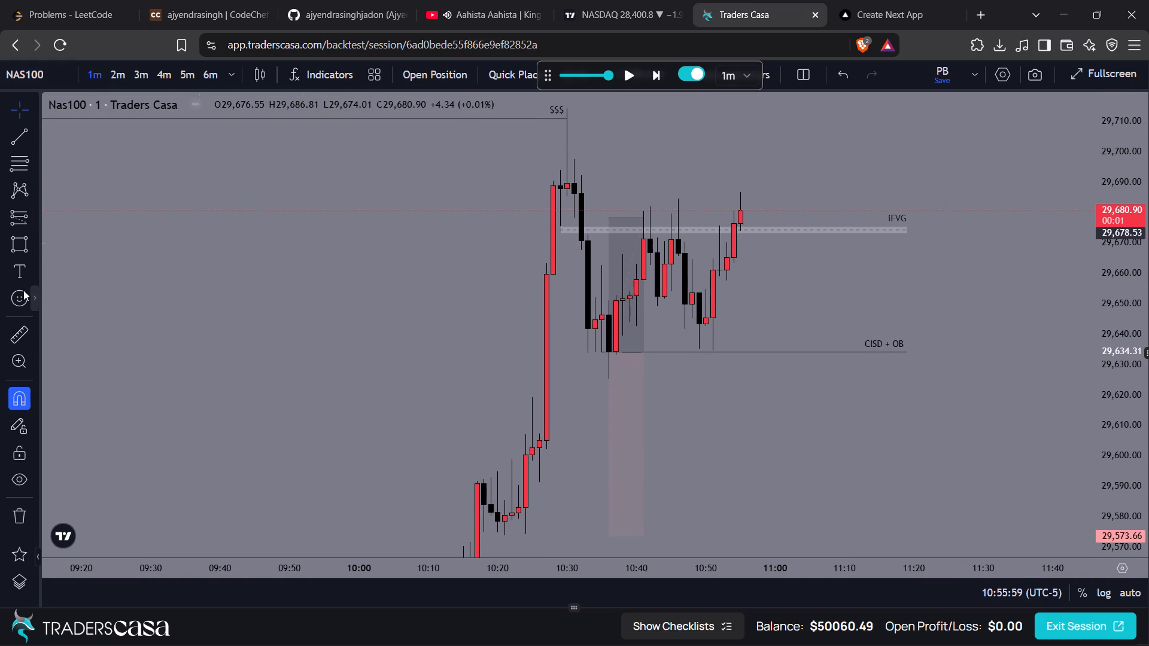
left_click(15, 278)
left_click(852, 133)
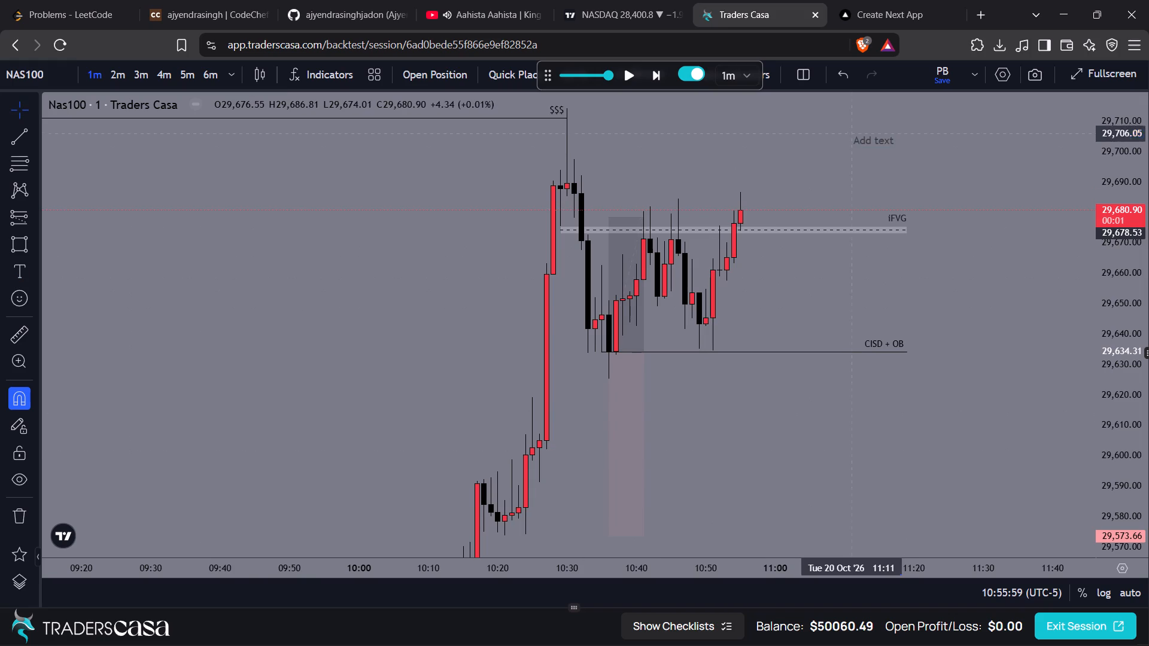
key("i")
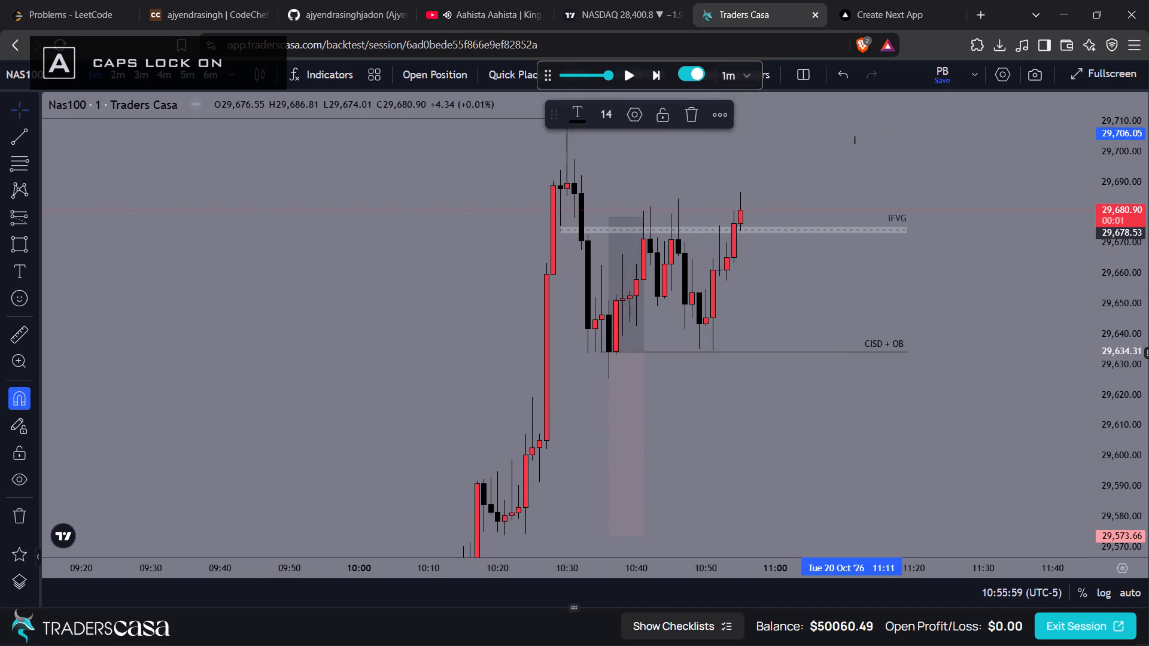
key("BackSpace")
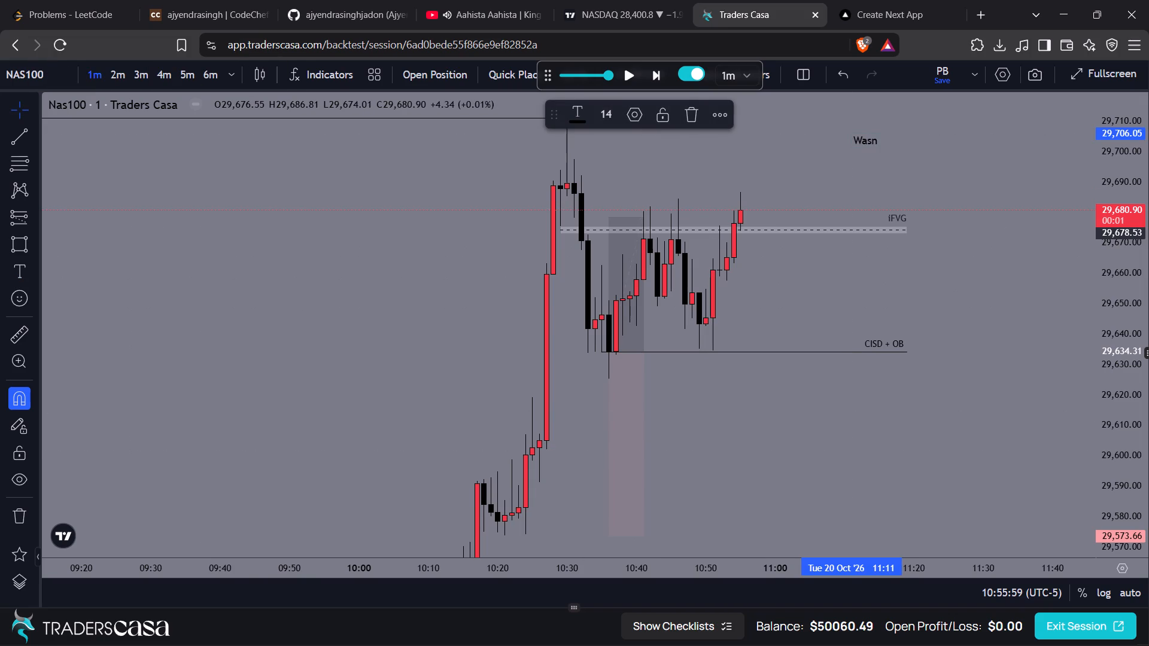
key("BackSpace")
key("space")
key("BackSpace")
type("'n")
type("t a valid trade")
key("space")
type("bebcaus")
key("BackSpace")
key("BackSpace")
key("BackSpace")
key("BackSpace")
key("BackSpace")
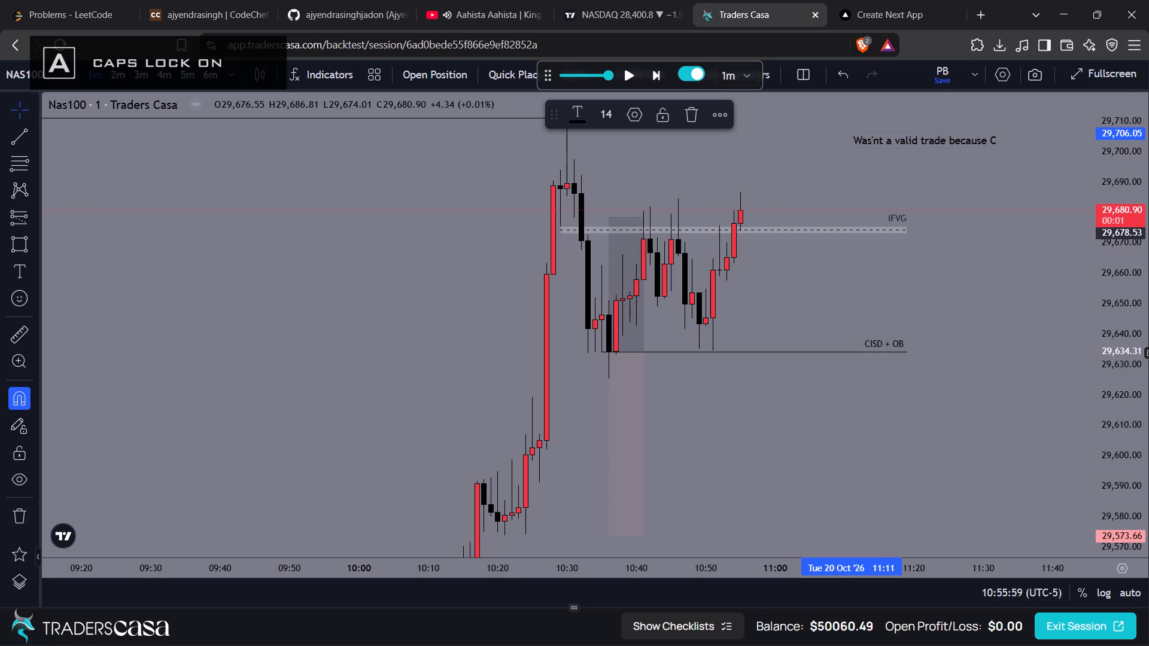
key("BackSpace")
type("ISD")
key("space")
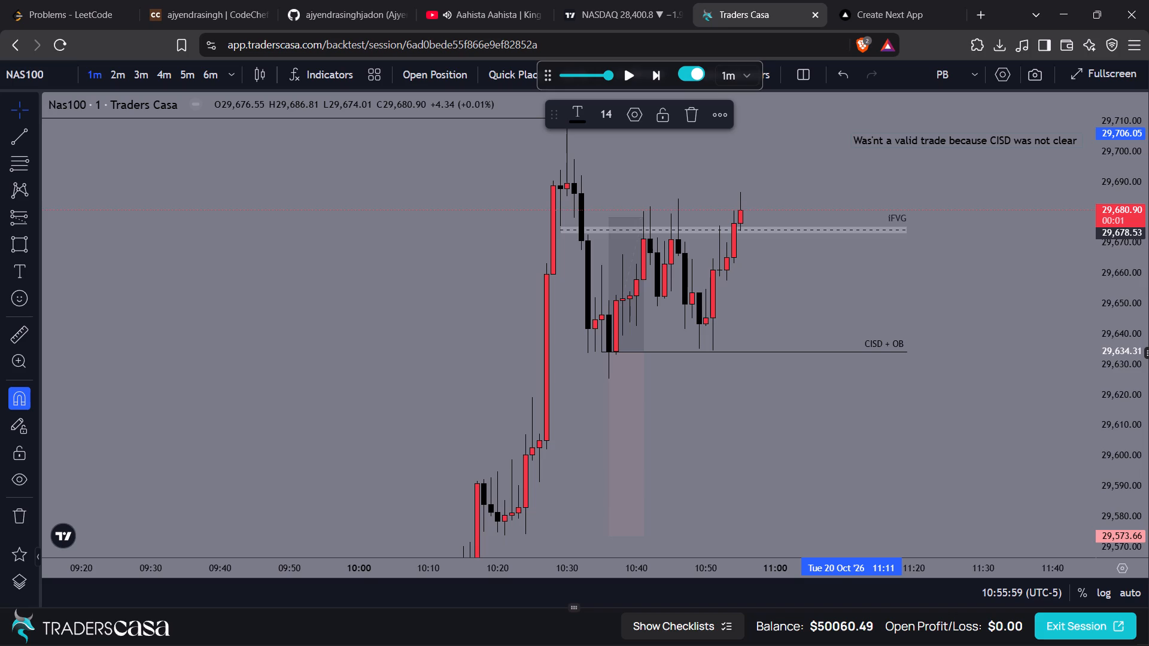
Add a second line to the text note reading "and I did not".
key("shift+Return")
type("and ece")
key("BackSpace")
key("BackSpace")
key("BackSpace")
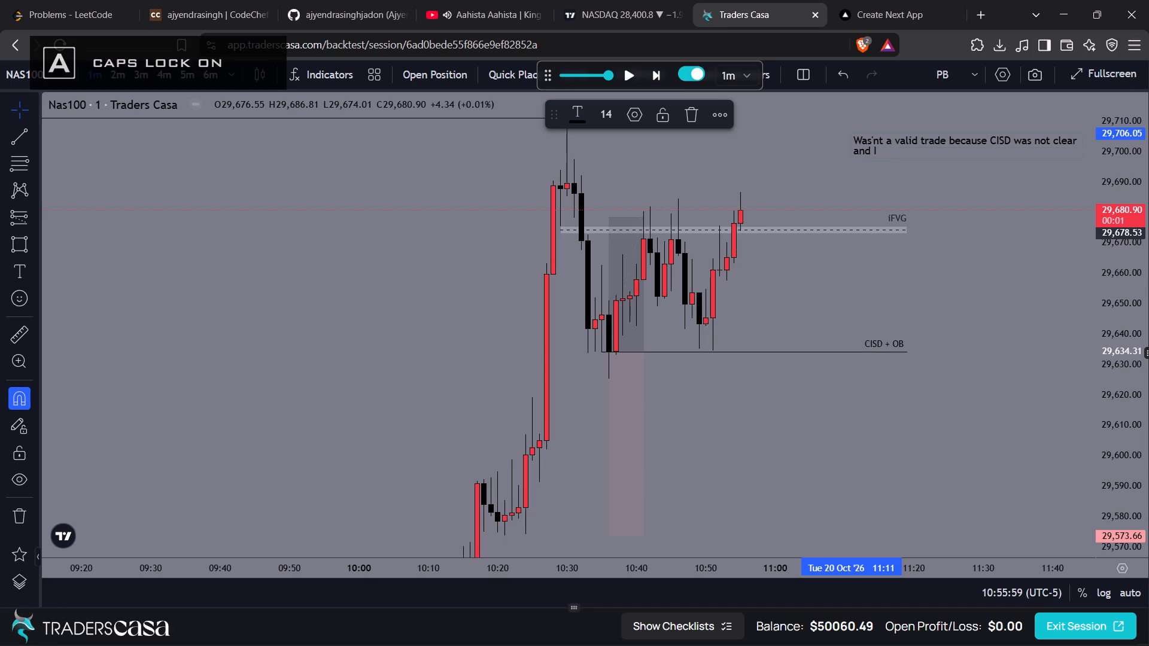
type("did no")
key("BackSpace")
key("BackSpace")
key("BackSpace")
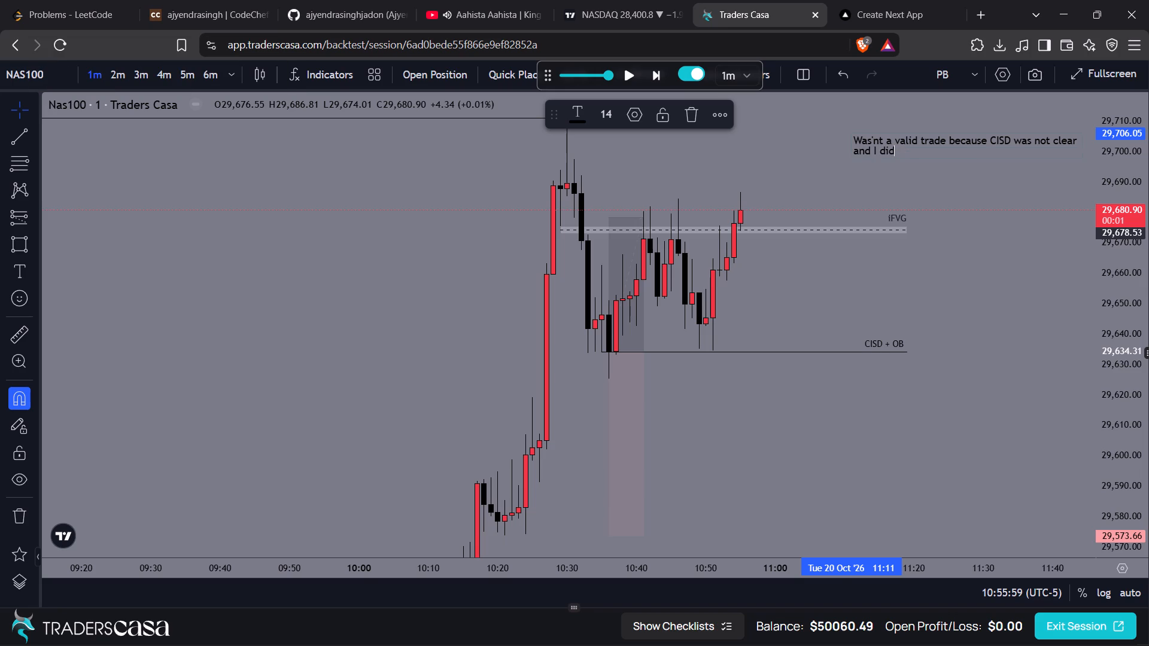
key("space")
type("not paid")
key("space")
key("BackSpace")
key("BackSpace")
key("BackSpace")
key("BackSpace")
key("BackSpace")
Search the web in a new tab for "paid attention or payed attention ?" and read the full answer.
left_click(972, 21)
type("paid attention or payed attention ?")
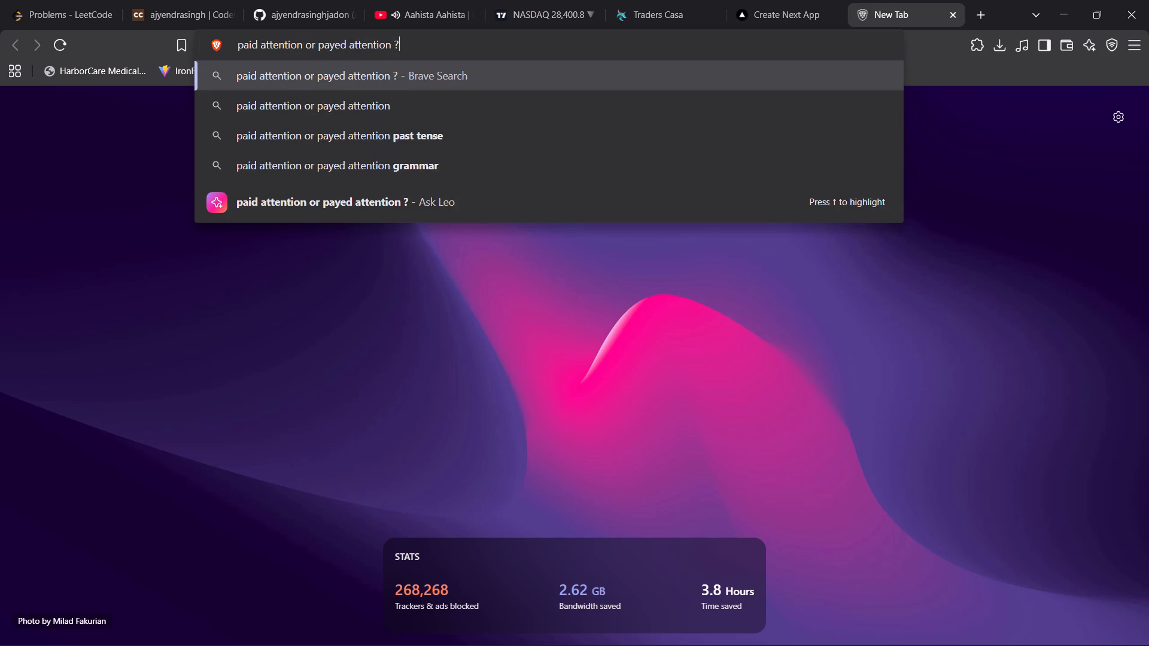
key("Return")
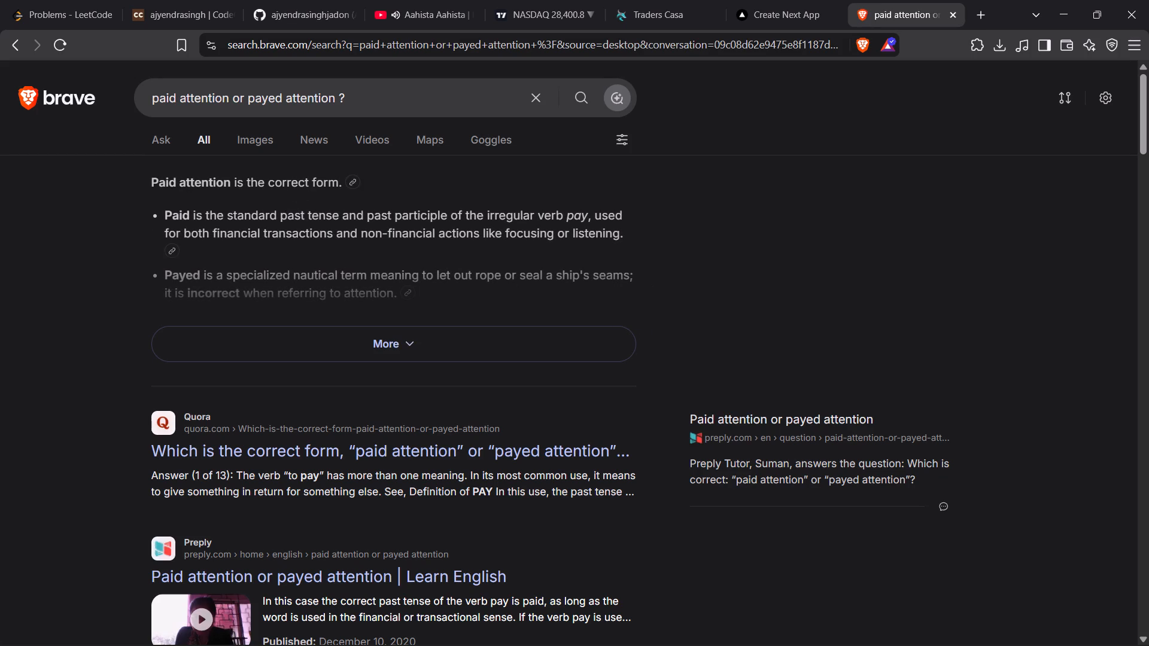
left_click(505, 346)
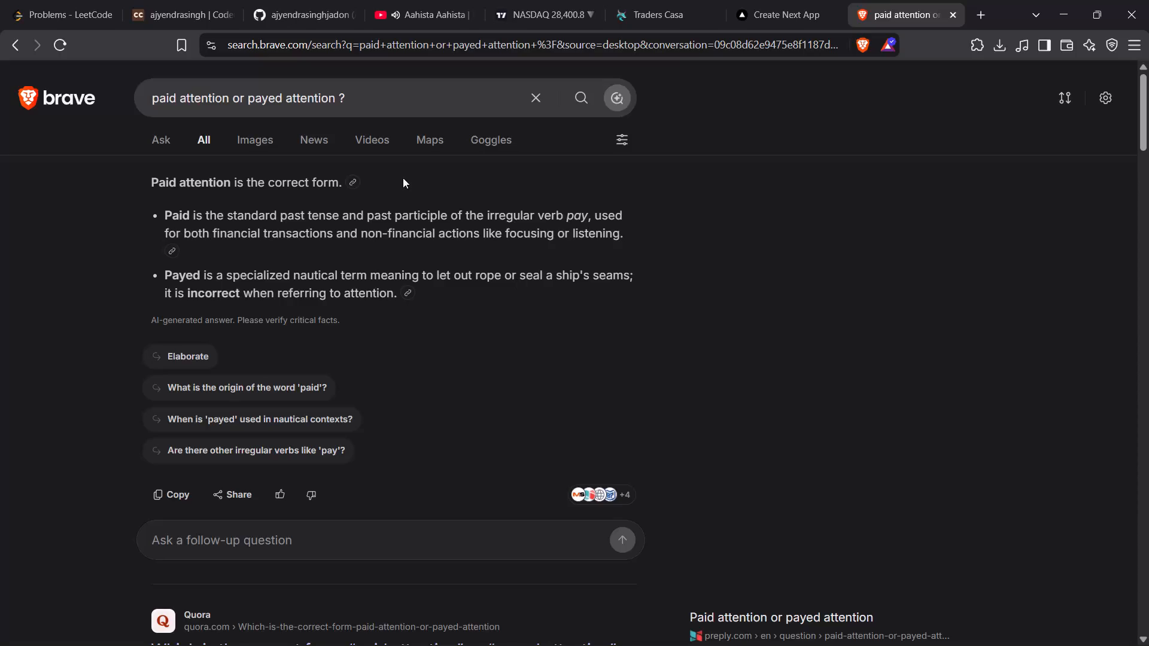
scroll(521, 337, "down", 4)
scroll(521, 337, "up", 3)
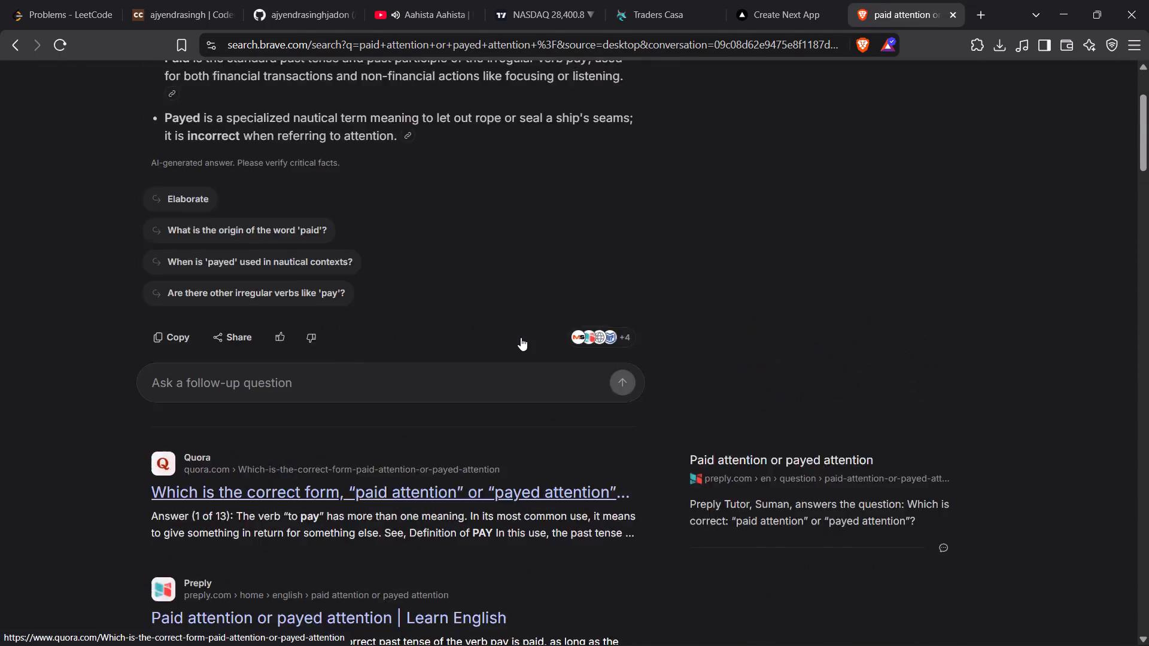
Search the web for "i was paying attention or i payed attention is payed wrong or correct ?".
left_click_drag(380, 87, 47, 92)
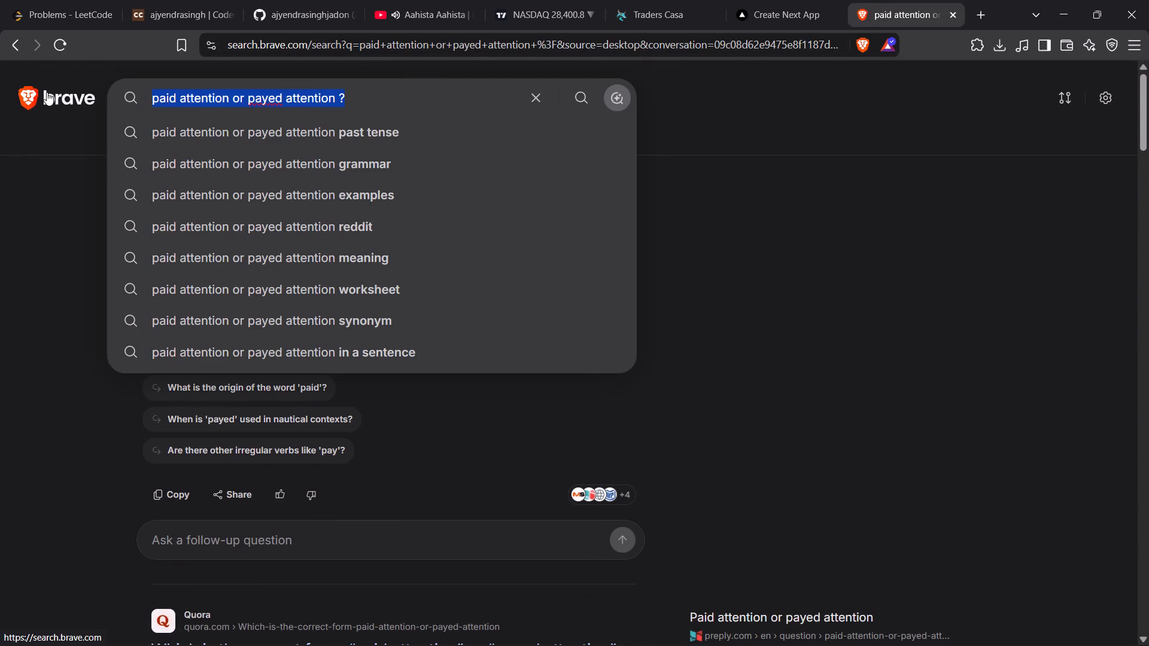
type("i was paying attention or i pya")
key("BackSpace")
key("BackSpace")
type("ayed atte")
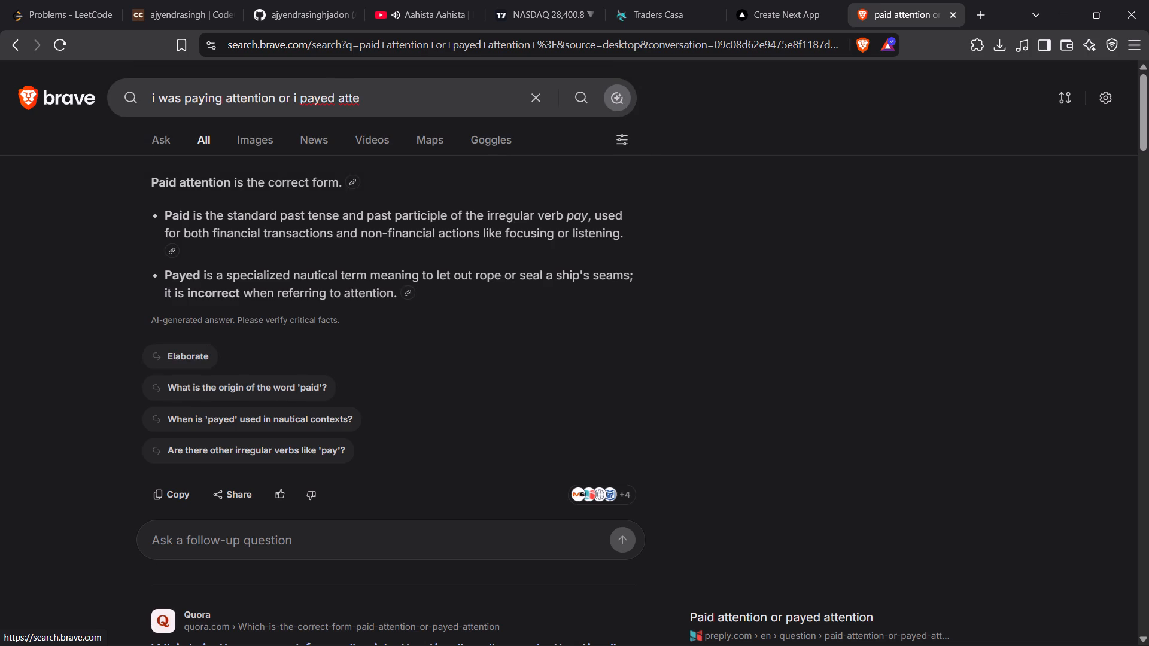
type("ntion which")
key("space")
key("BackSpace")
key("BackSpace")
key("BackSpace")
key("BackSpace")
key("BackSpace")
key("BackSpace")
type("is payed wrong or correct ?")
key("Return")
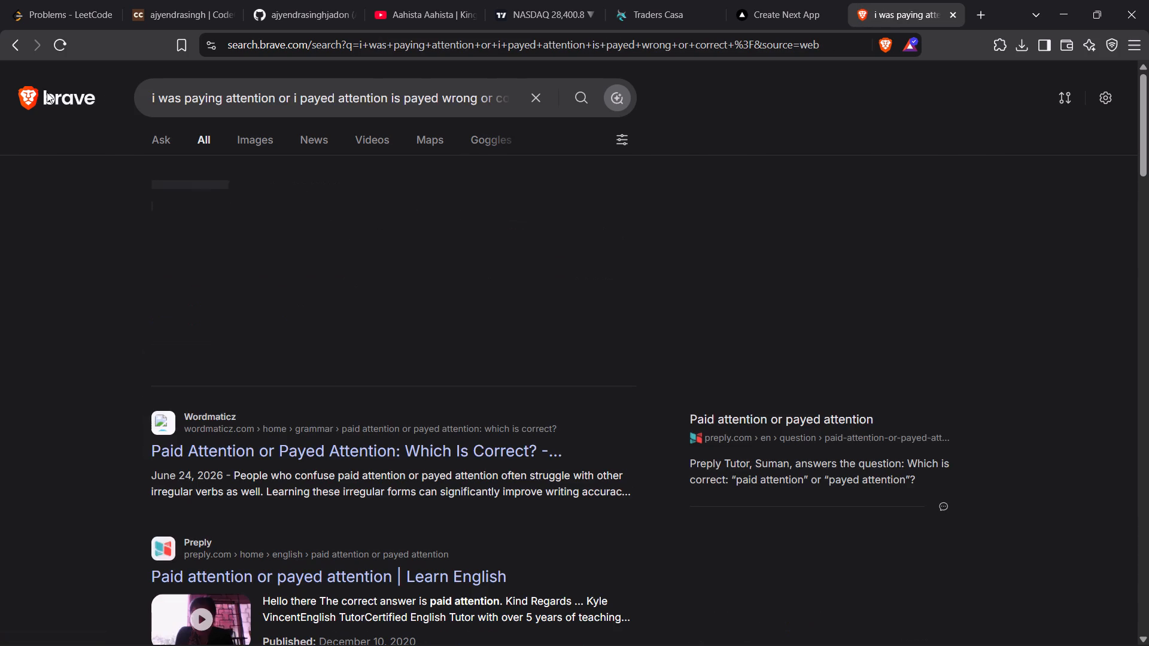
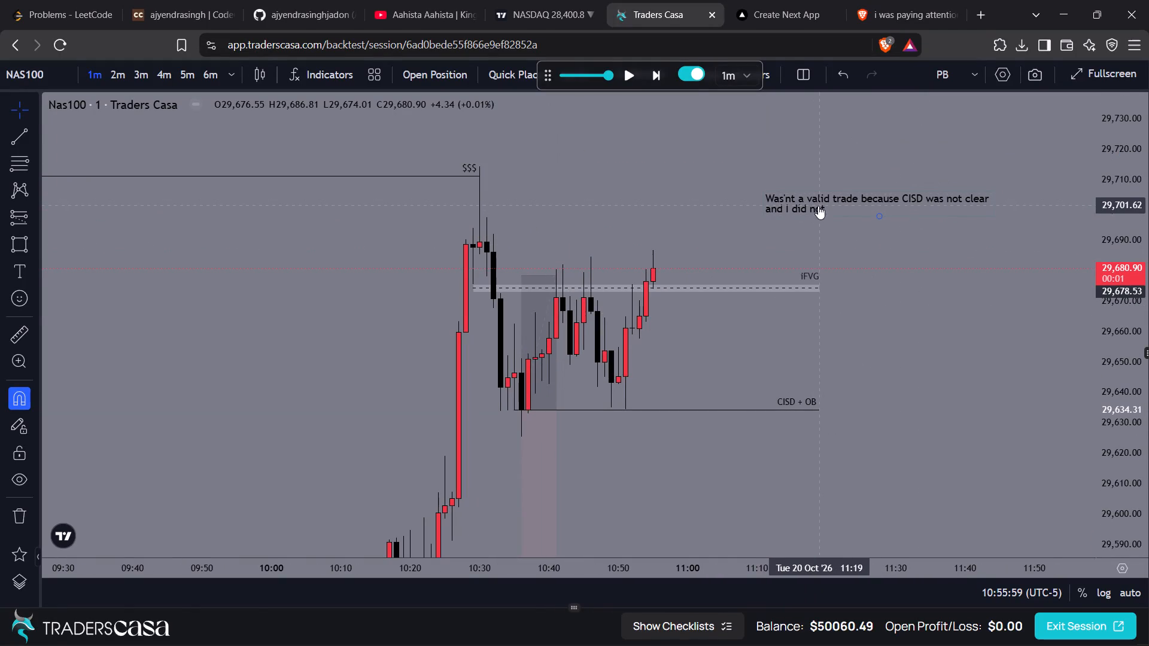
Complete the second line of the text note so it reads "and I did not paid attention and got SL".
left_click(818, 206)
key("Right")
key("Left")
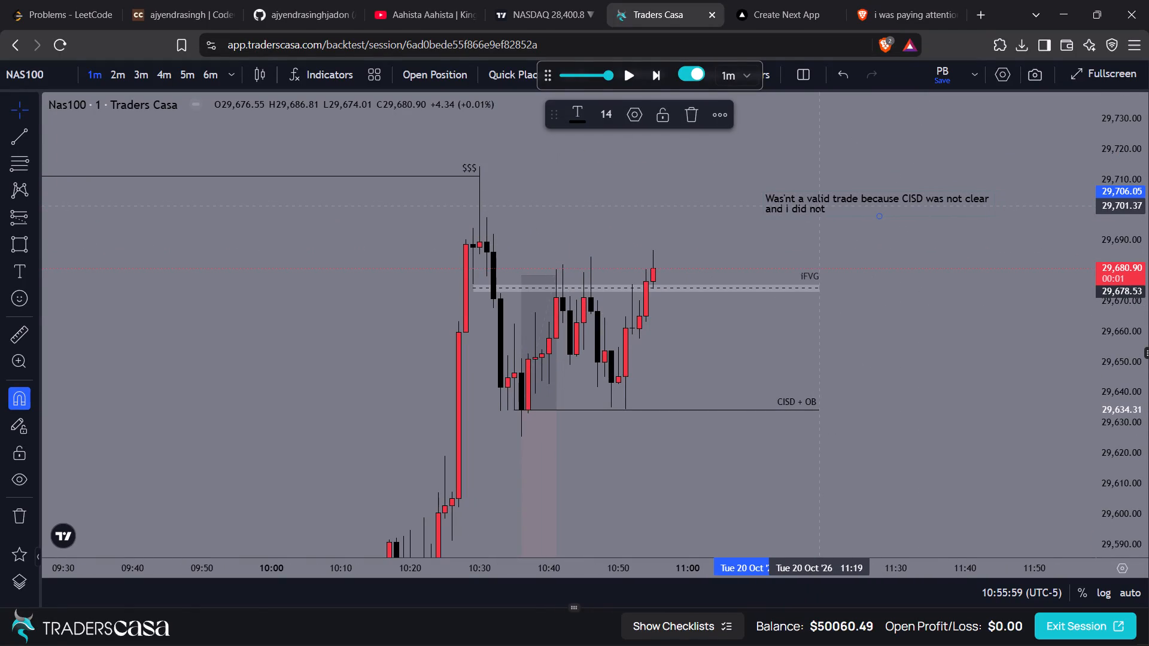
left_click(825, 208)
left_click(837, 209)
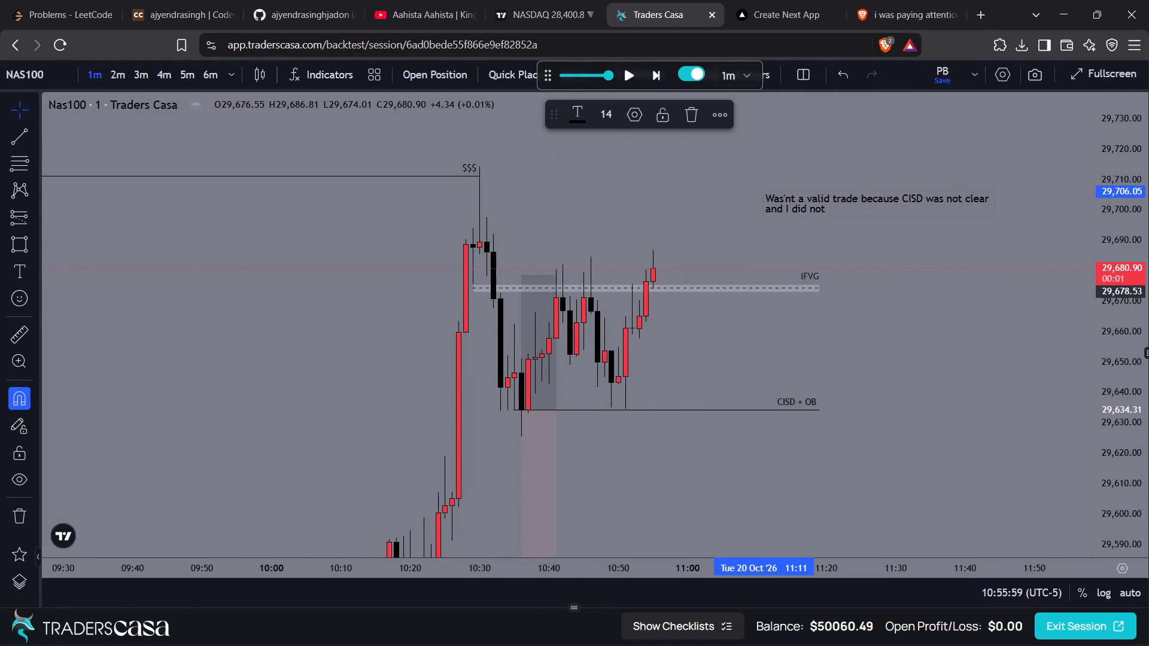
type("pa")
type("id atten")
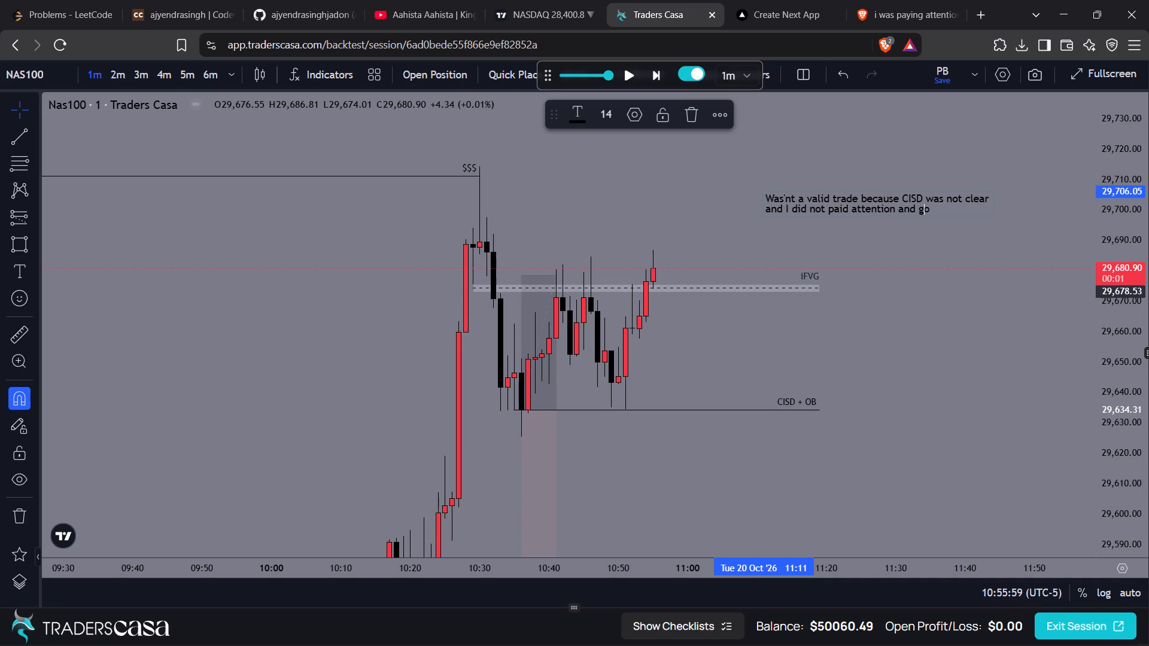
left_click(917, 245)
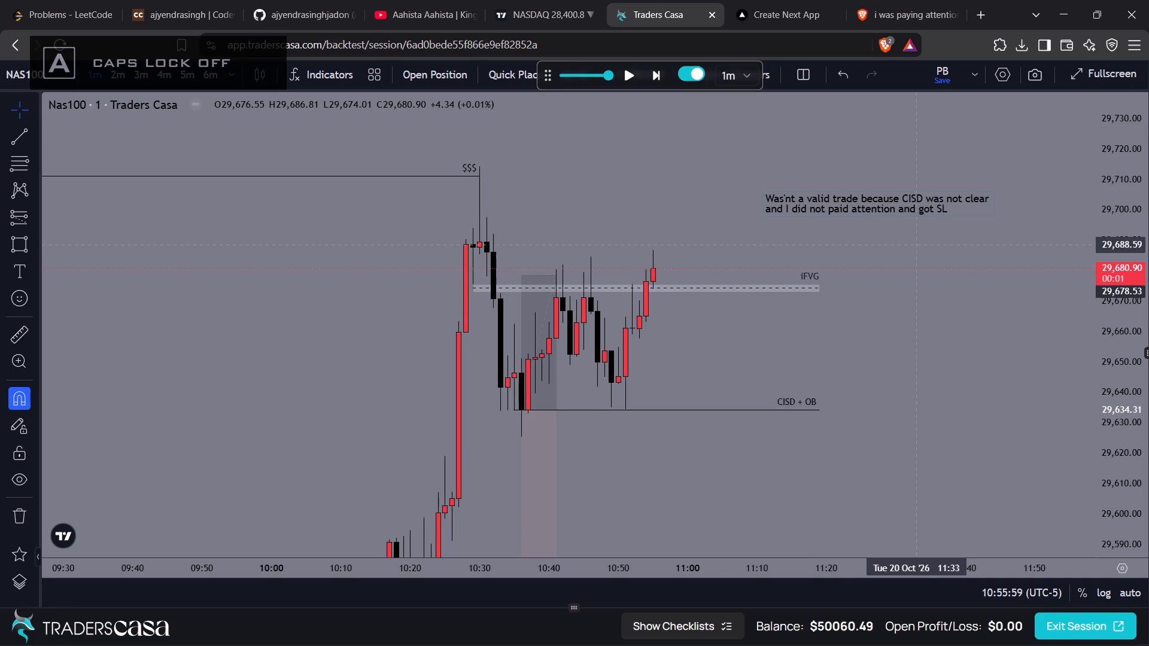
Move the text note to 10:36 near 29,704.08 and turn off its border.
left_click_drag(885, 206, 639, 212)
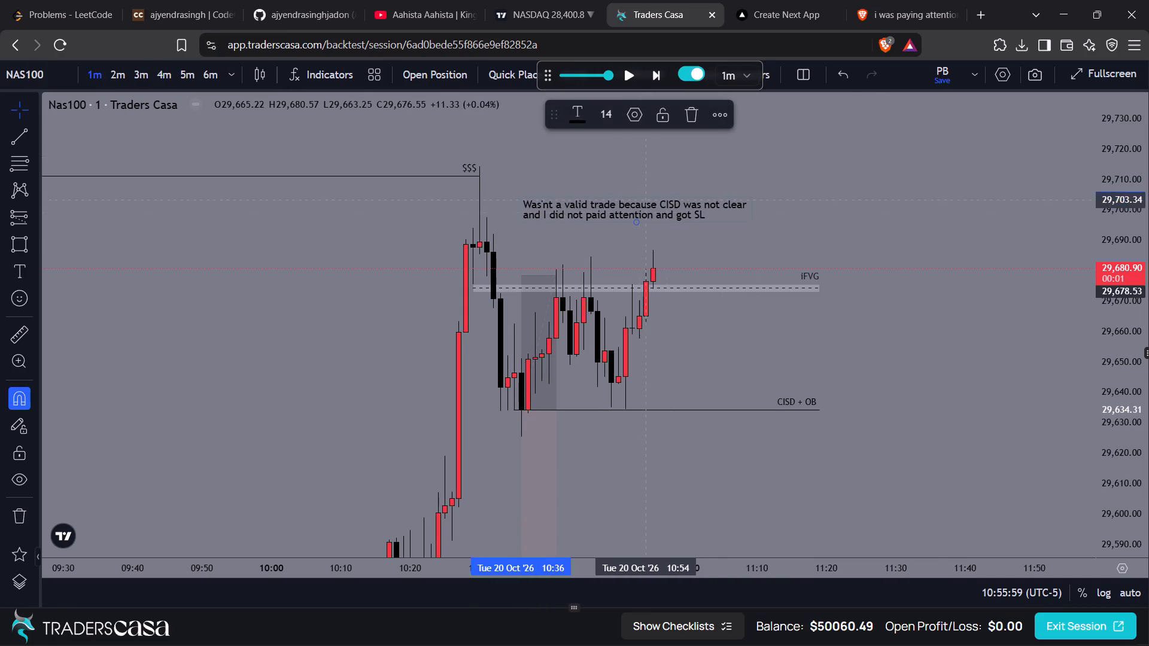
left_click(629, 111)
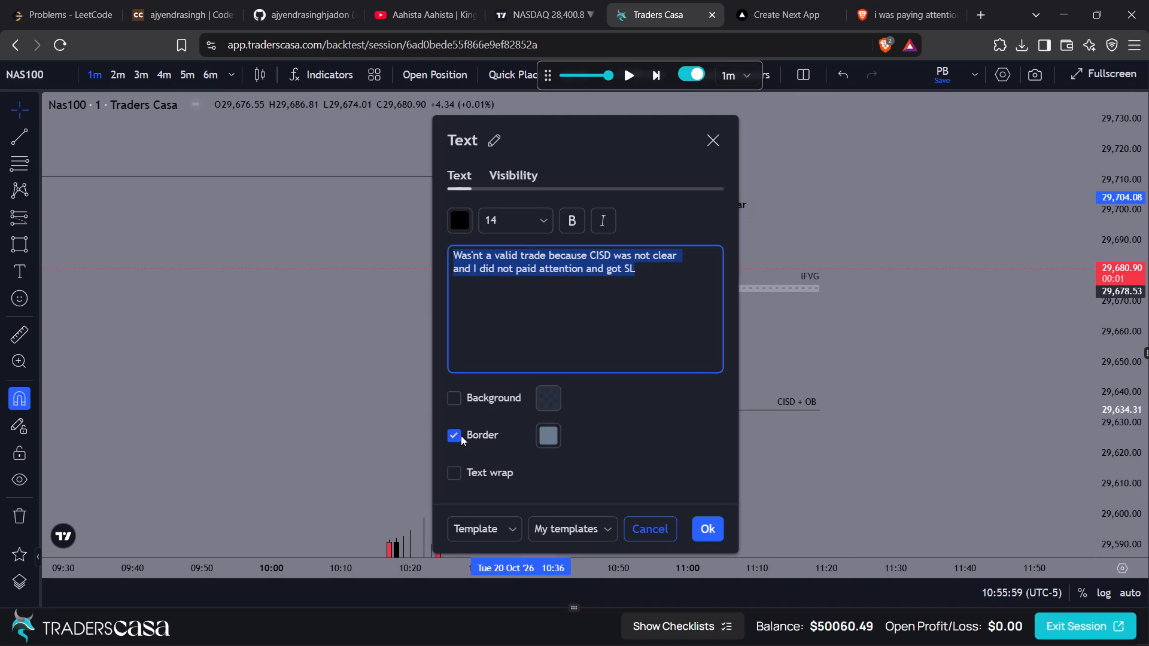
left_click(461, 435)
left_click(710, 528)
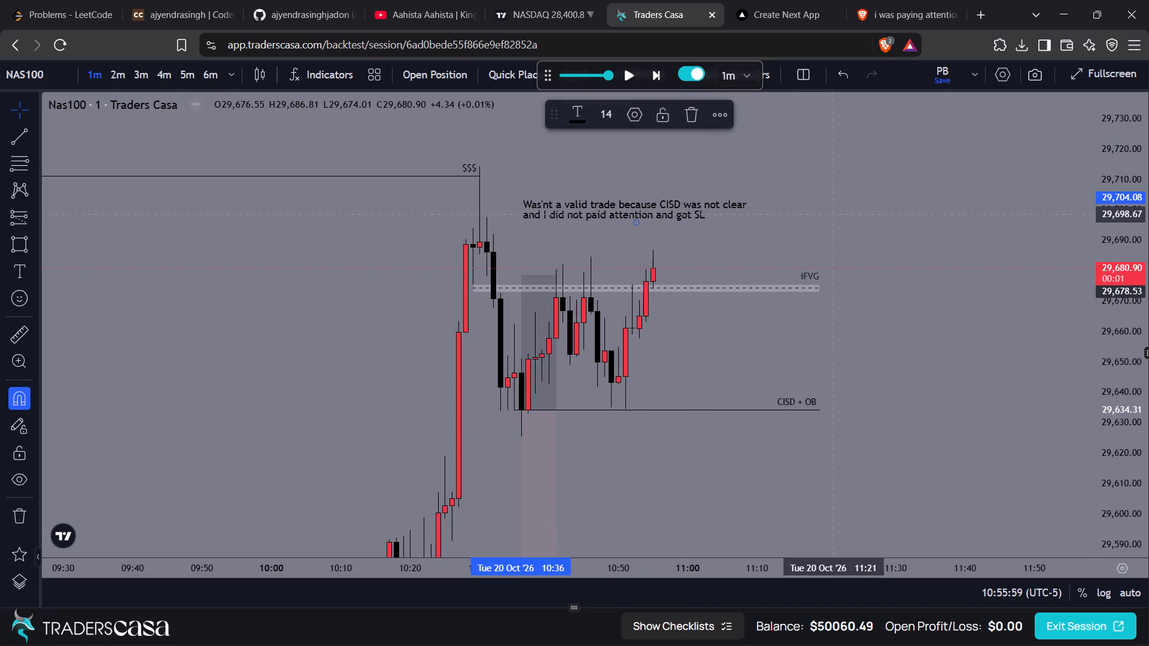
left_click(837, 212)
Download an image of the annotated chart, open the saved file, and close the image viewer.
left_click_drag(853, 210, 868, 144)
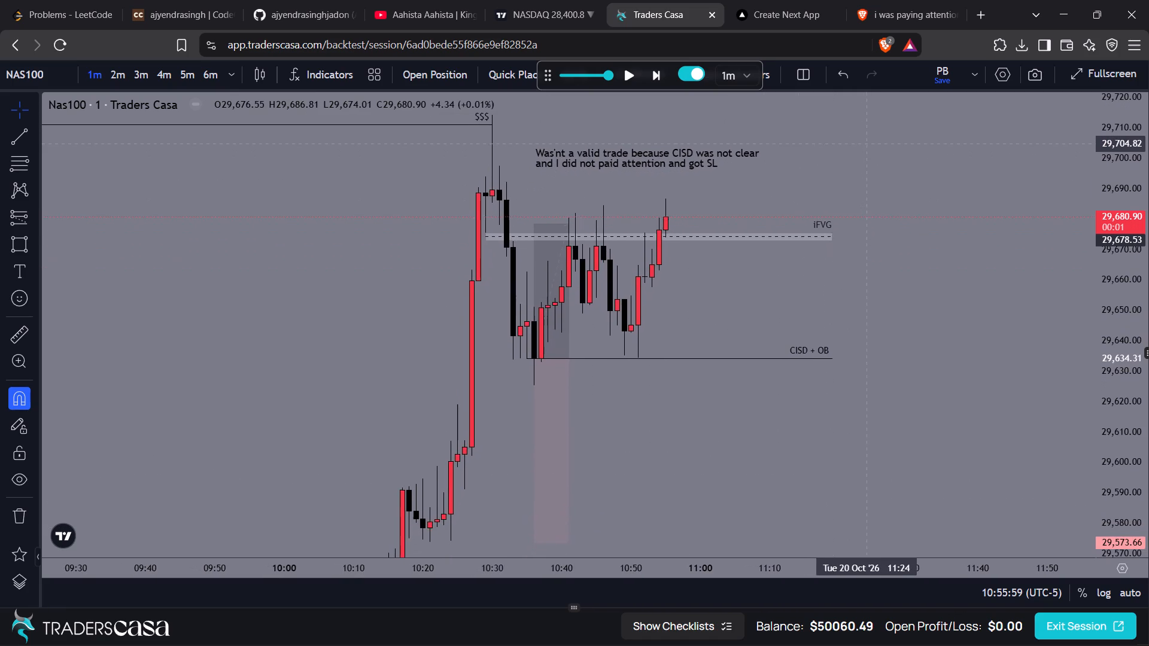
left_click_drag(868, 144, 926, 149)
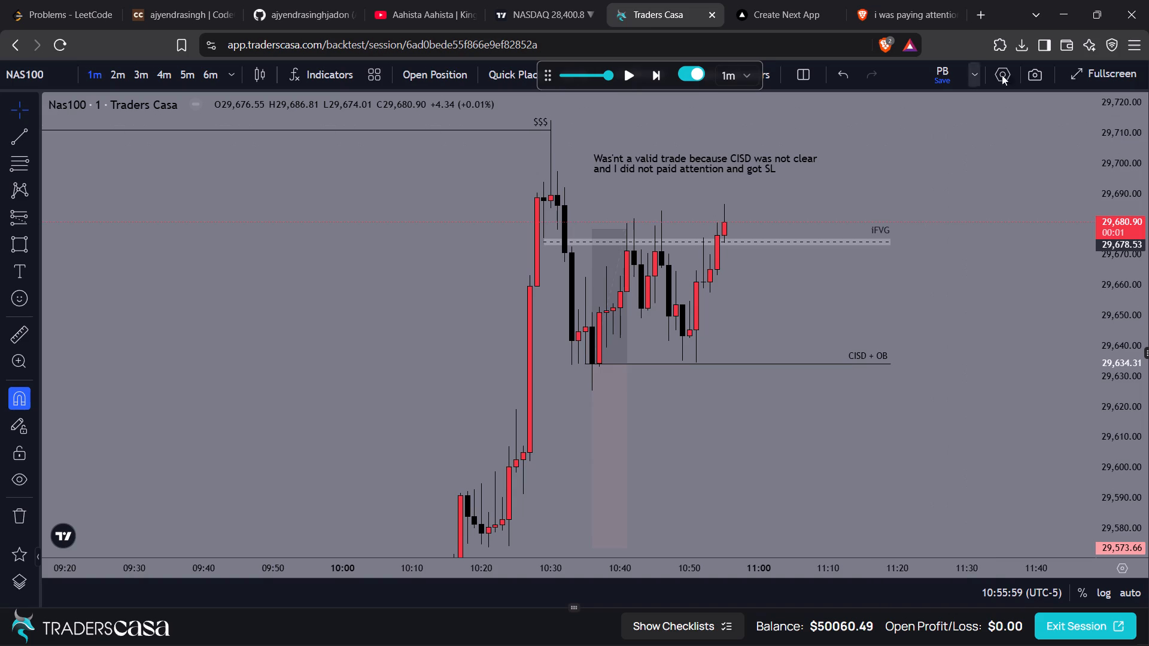
left_click(1032, 72)
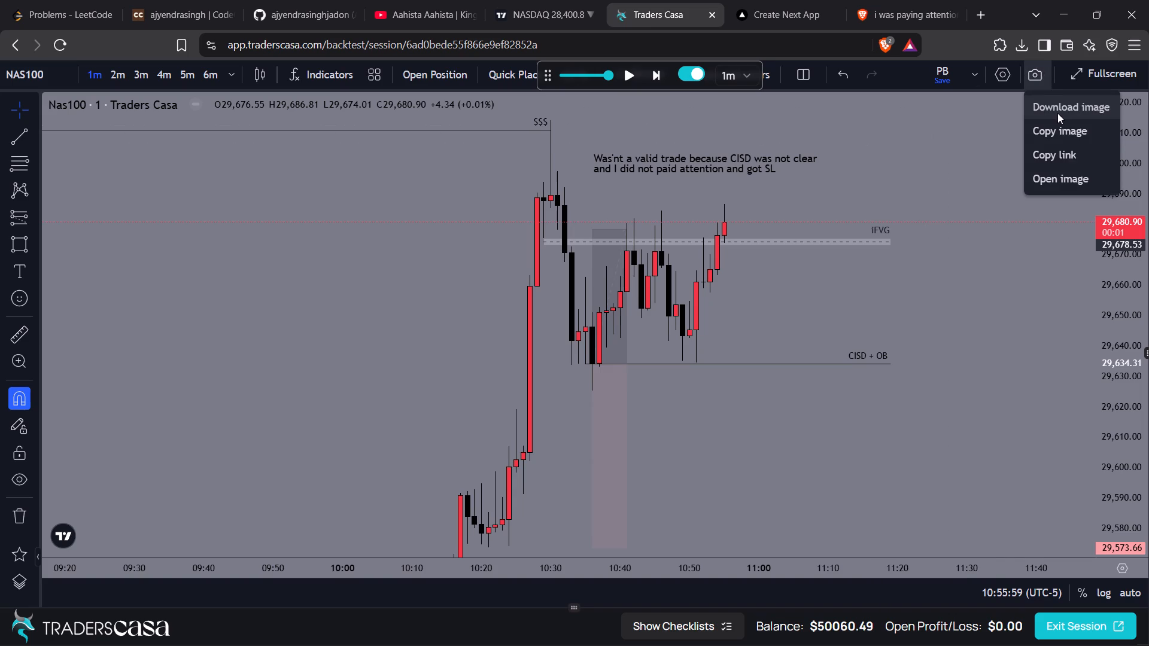
left_click(1057, 113)
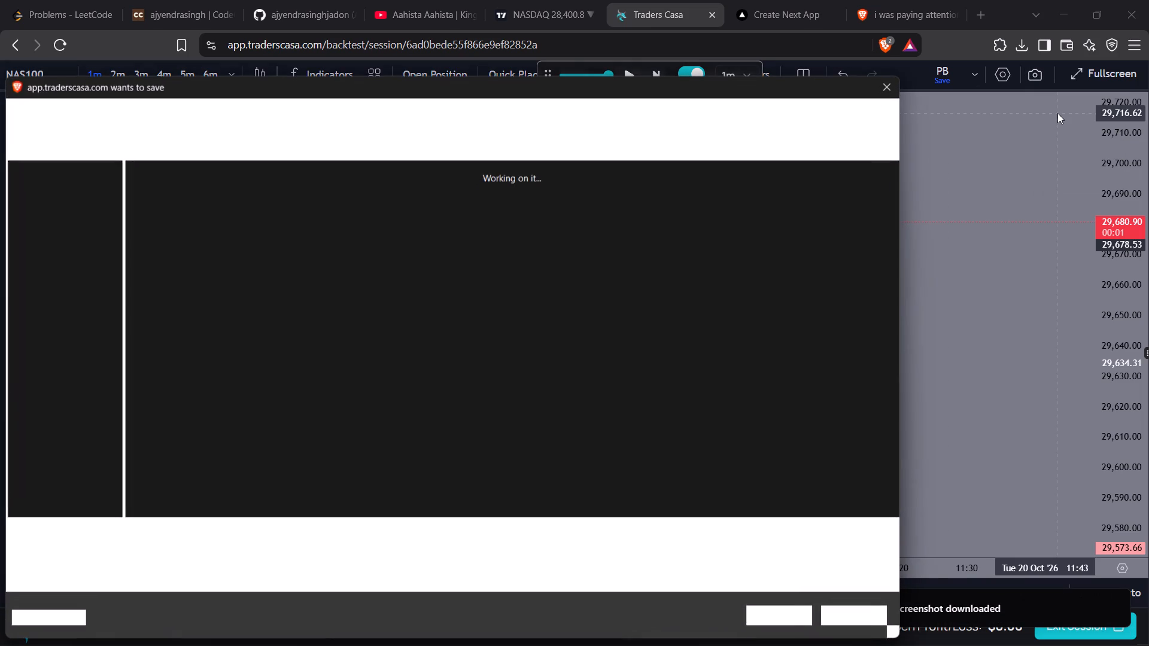
key("Return")
left_click(1010, 180)
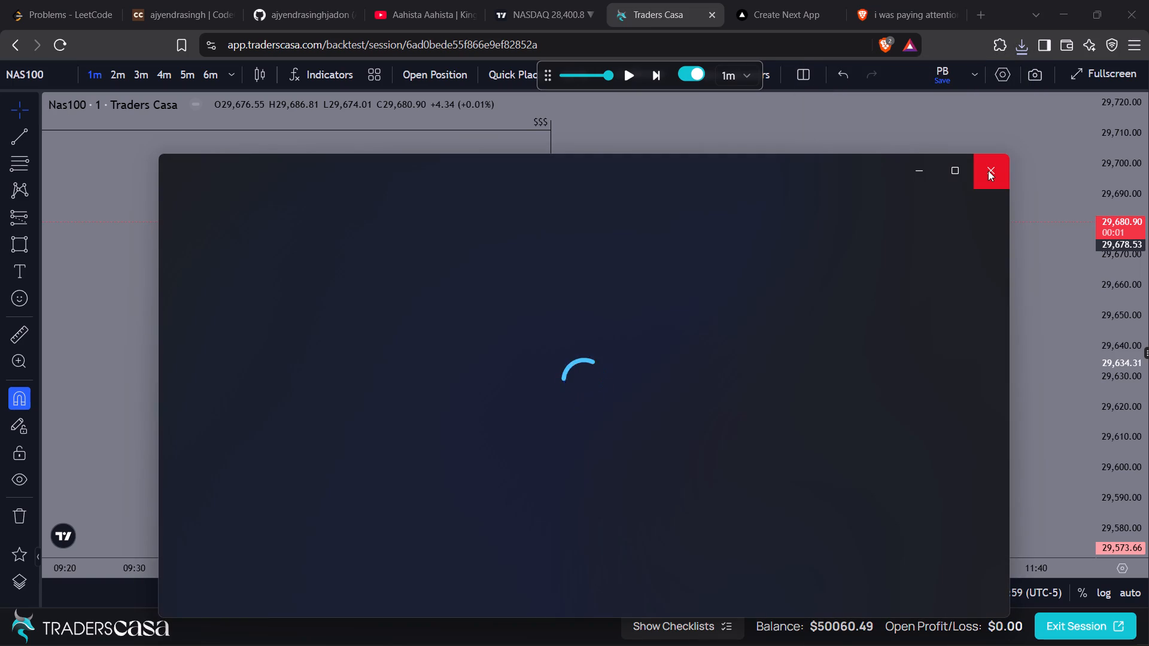
left_click(988, 170)
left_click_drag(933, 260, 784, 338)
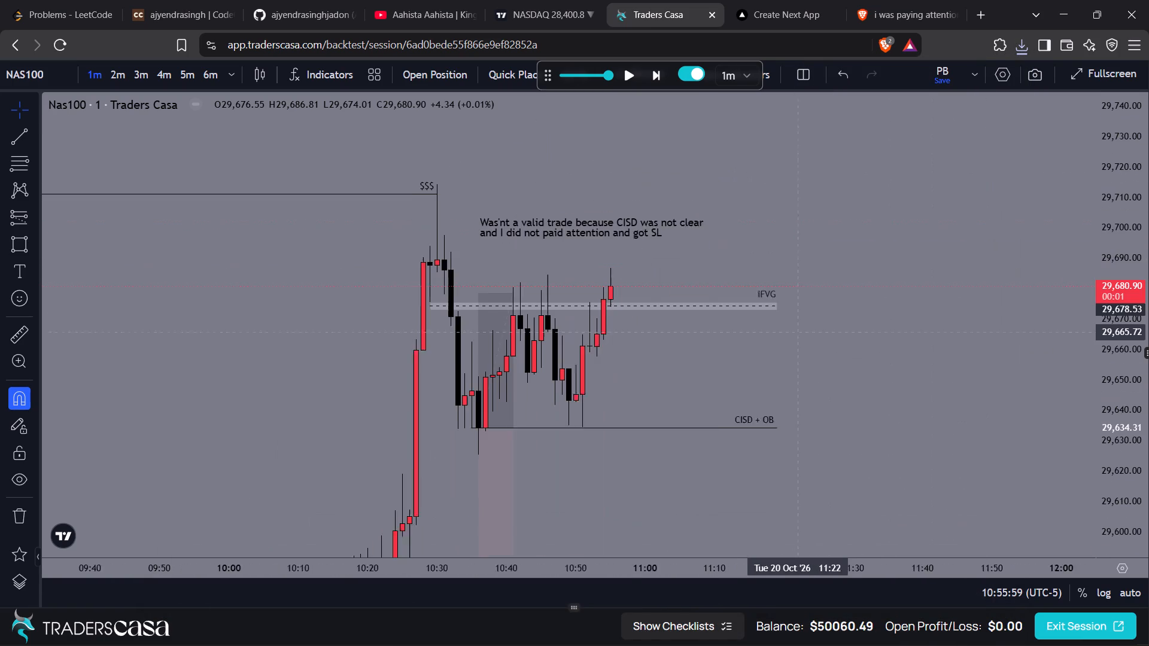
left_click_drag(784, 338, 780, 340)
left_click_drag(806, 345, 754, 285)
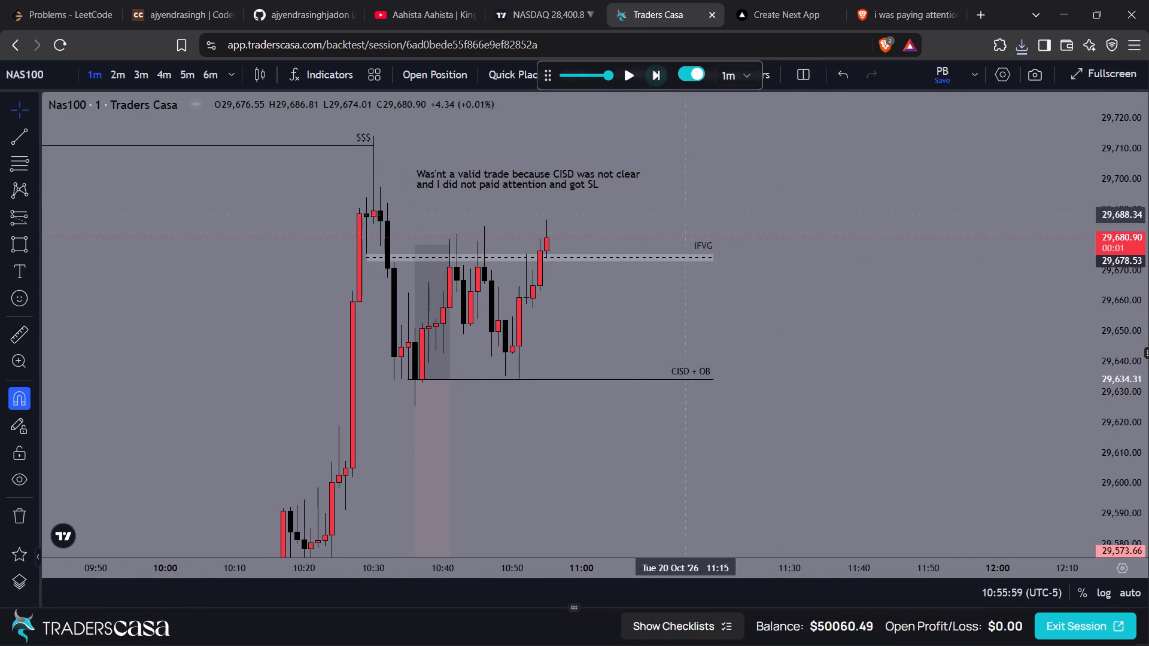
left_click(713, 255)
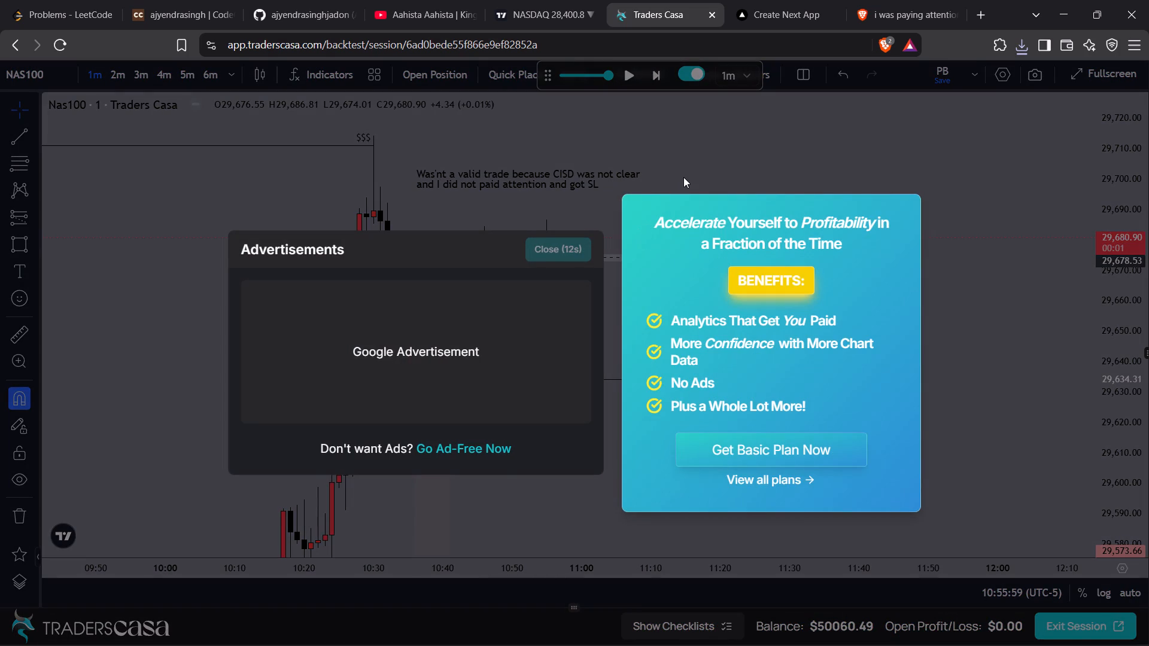
Switch to the YouTube tab and play the DELULU DANCE music video by King.
left_click(414, 0)
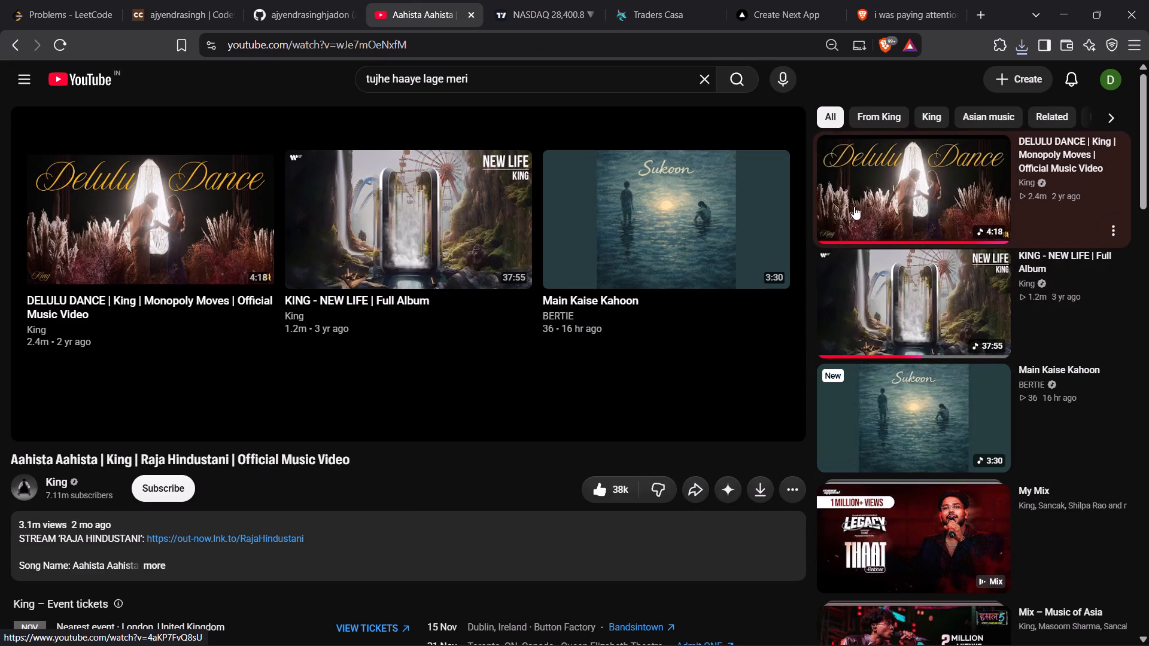
left_click(862, 153)
Close the browser tab holding the "paying attention" grammar search.
left_click(763, 0)
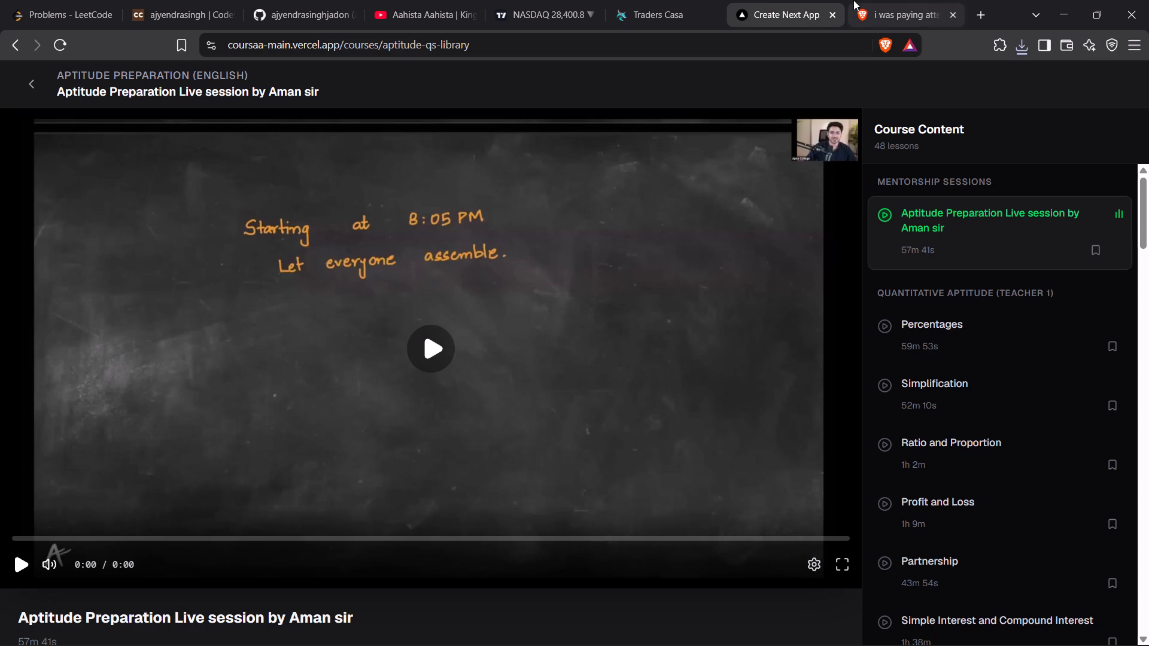
left_click(902, 0)
left_click(953, 14)
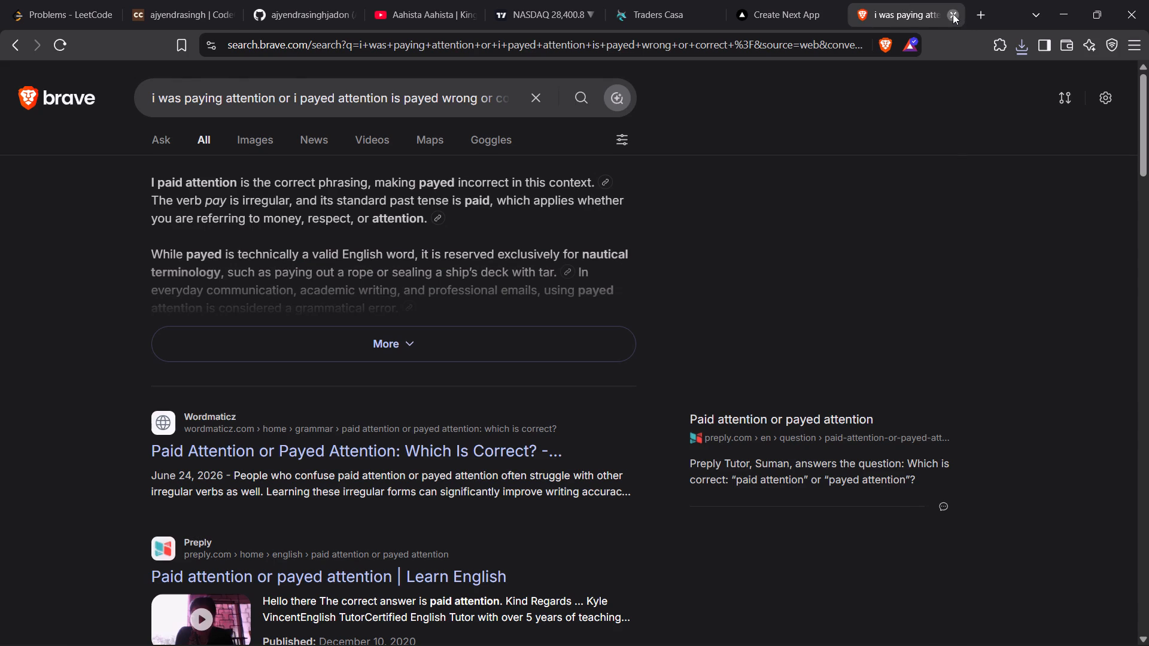
Return to the Traders Casa backtest session and dismiss the advertisement.
left_click(749, 0)
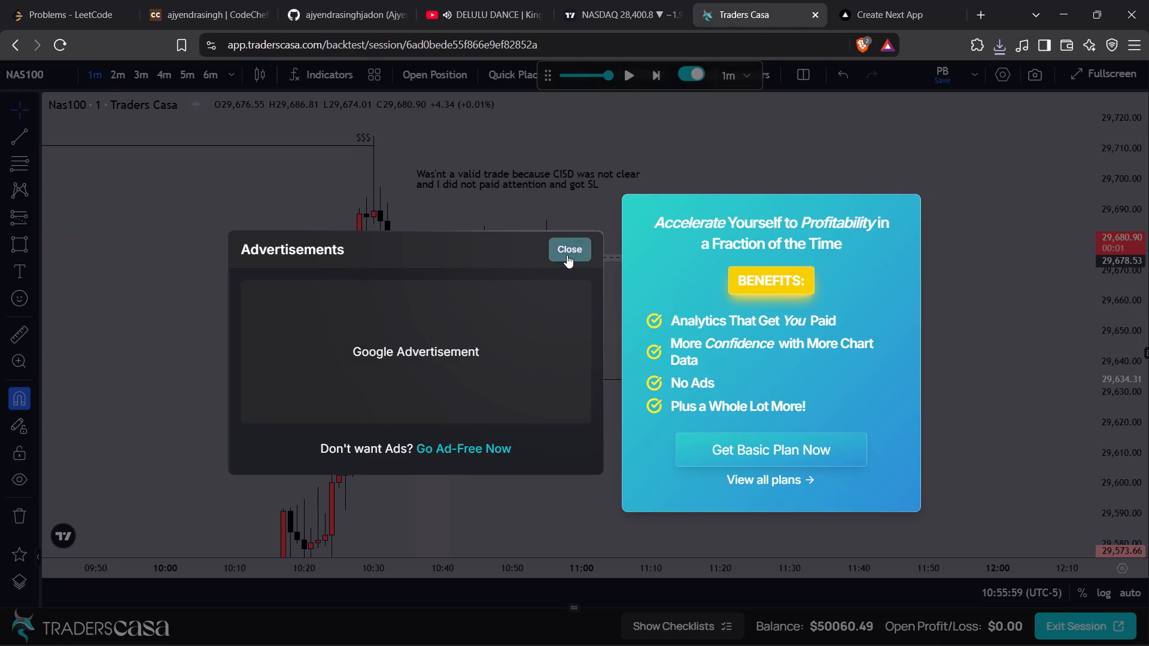
left_click(567, 255)
Shorten the IFVG zone so that its later end stops at about 10:58.
left_click_drag(652, 332, 619, 346)
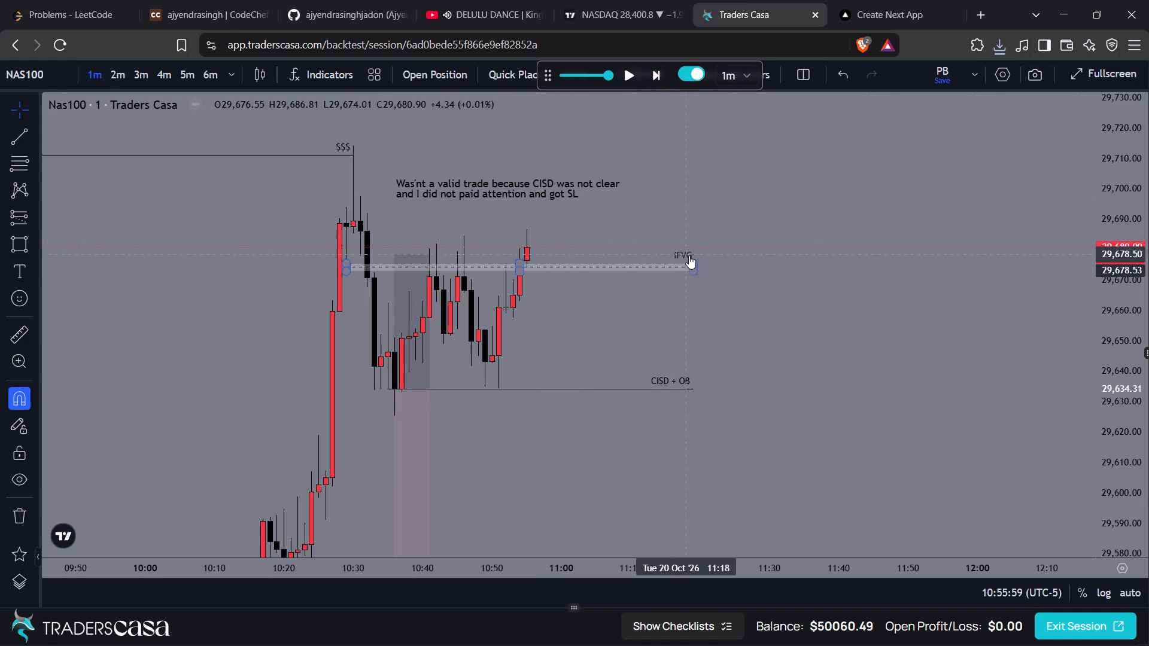
left_click_drag(693, 260, 546, 264)
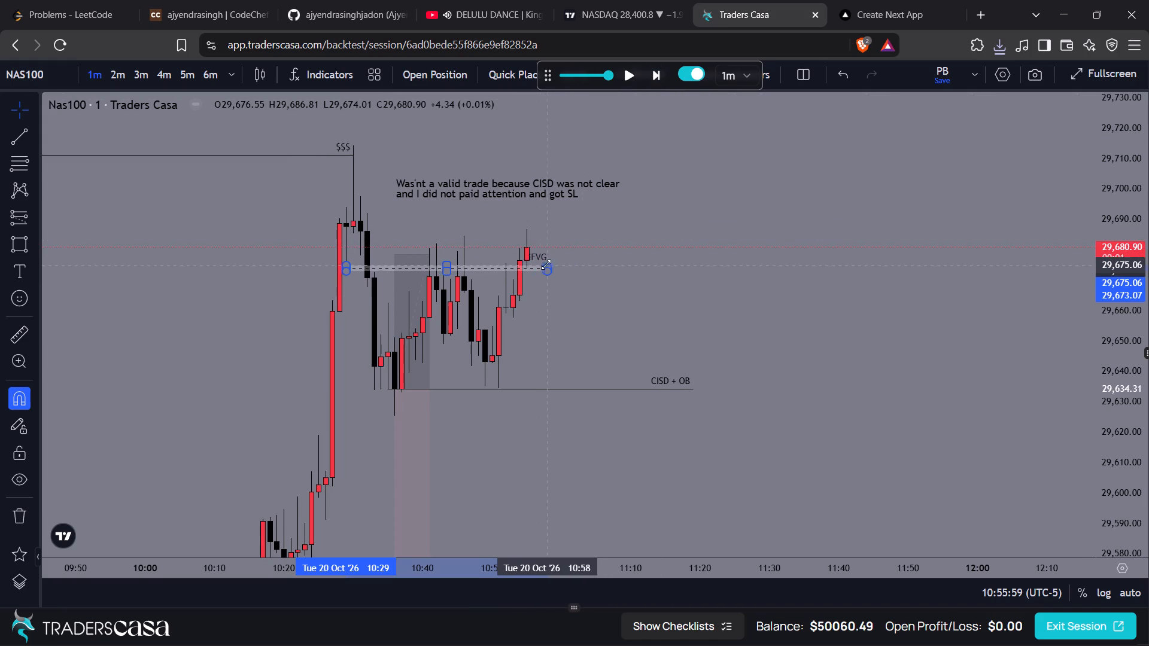
left_click_drag(546, 264, 548, 263)
left_click(607, 230)
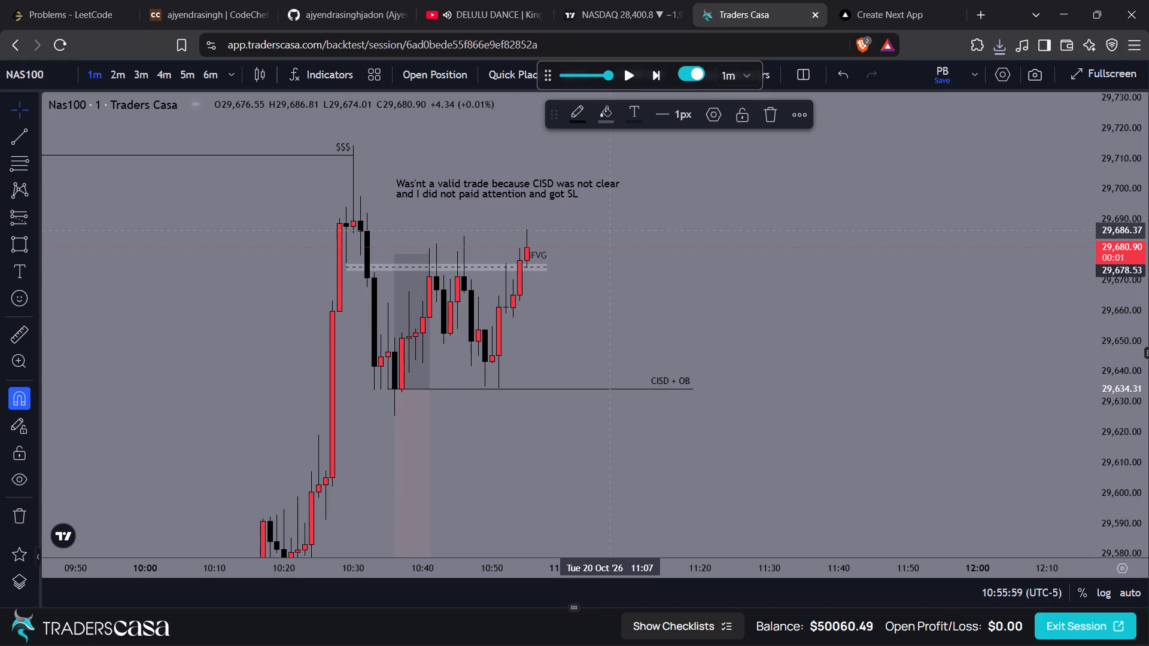
Shorten the CISD + OB line at 29,634.25 so that it ends at about 10:58.
left_click_drag(606, 255, 621, 215)
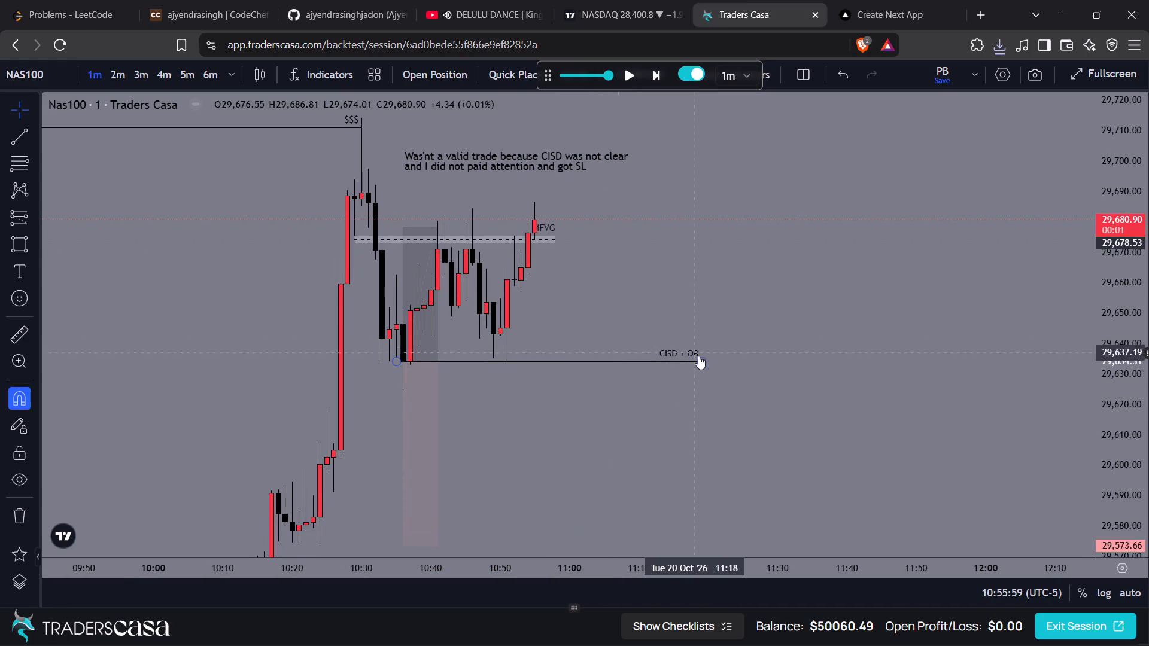
left_click_drag(703, 362, 576, 356)
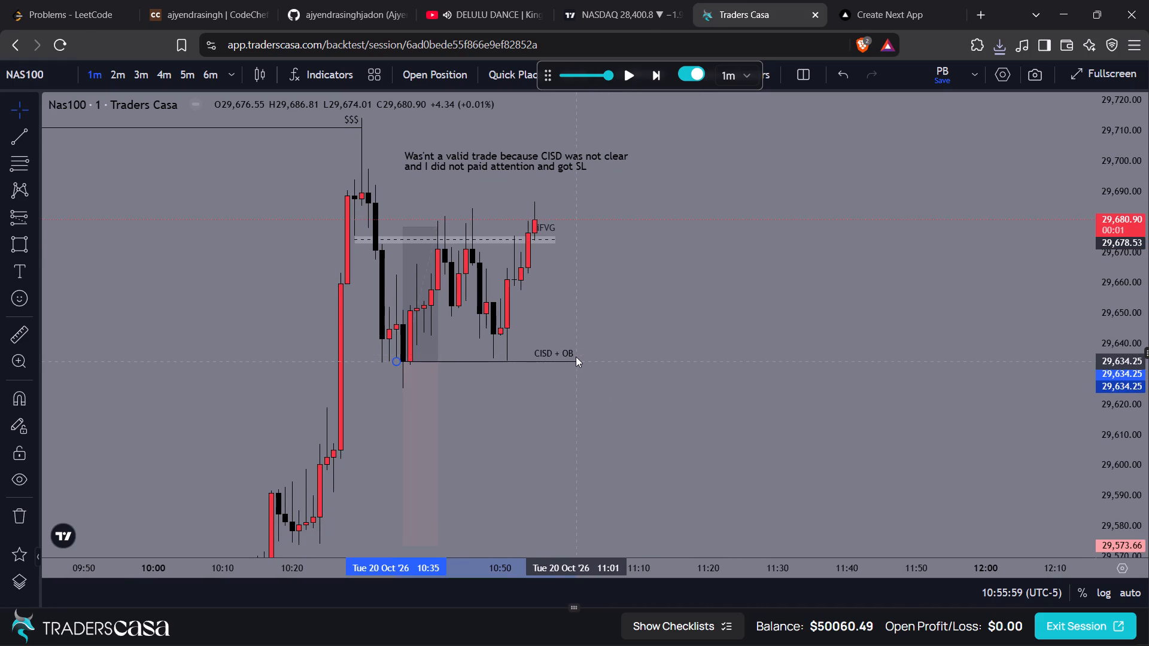
left_click_drag(576, 356, 557, 355)
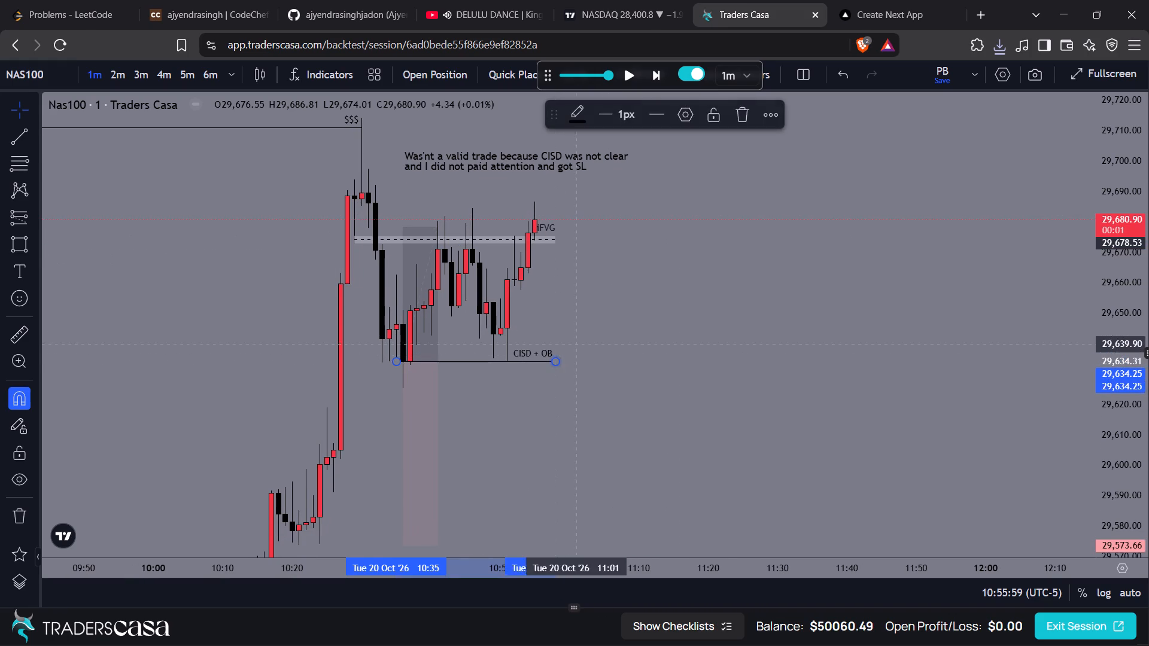
left_click(600, 327)
left_click_drag(600, 327, 592, 340)
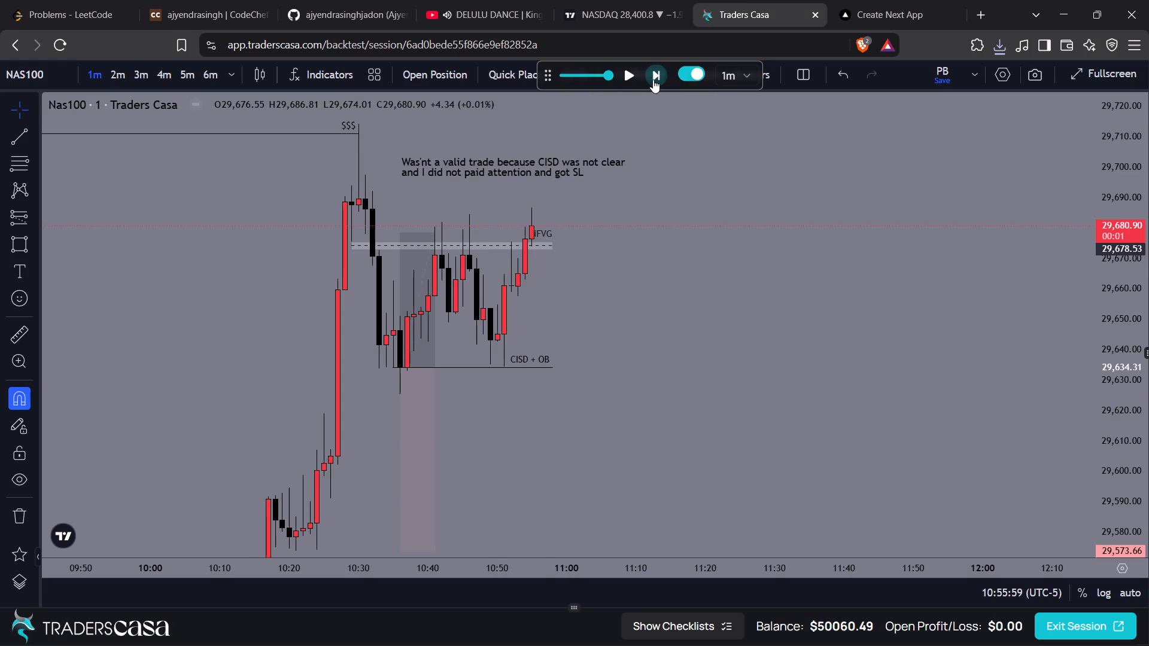
Move the review note to about 09:57, just below the $$$ line and before the 10:30 high.
left_click_drag(515, 166, 255, 160)
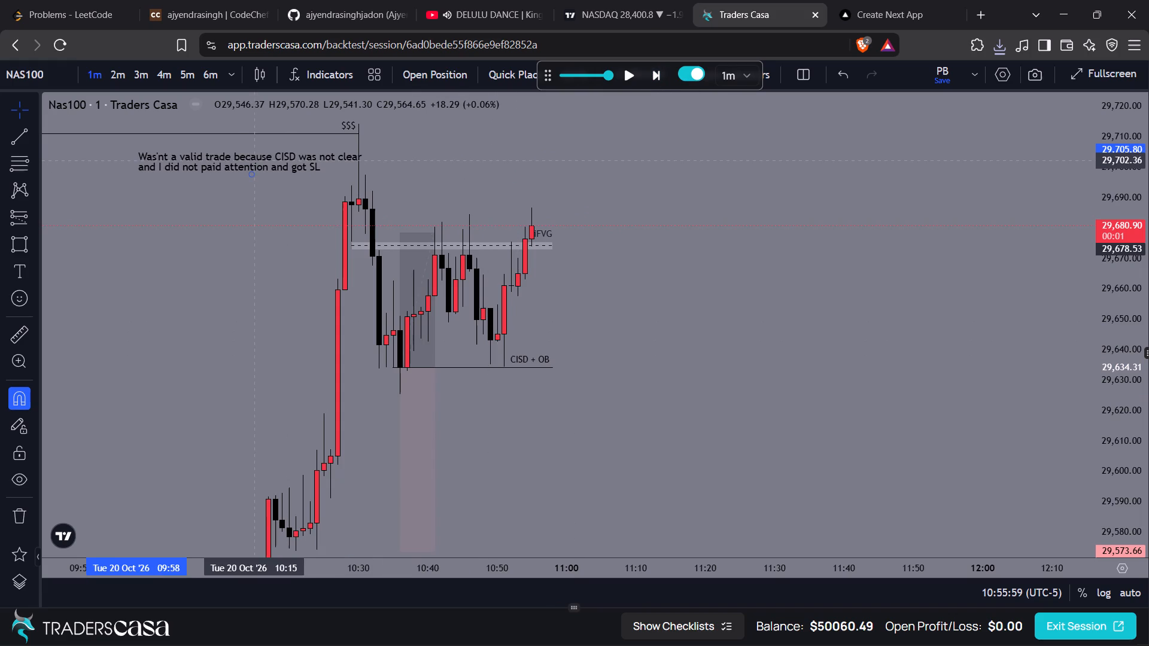
left_click_drag(255, 160, 248, 159)
left_click(445, 147)
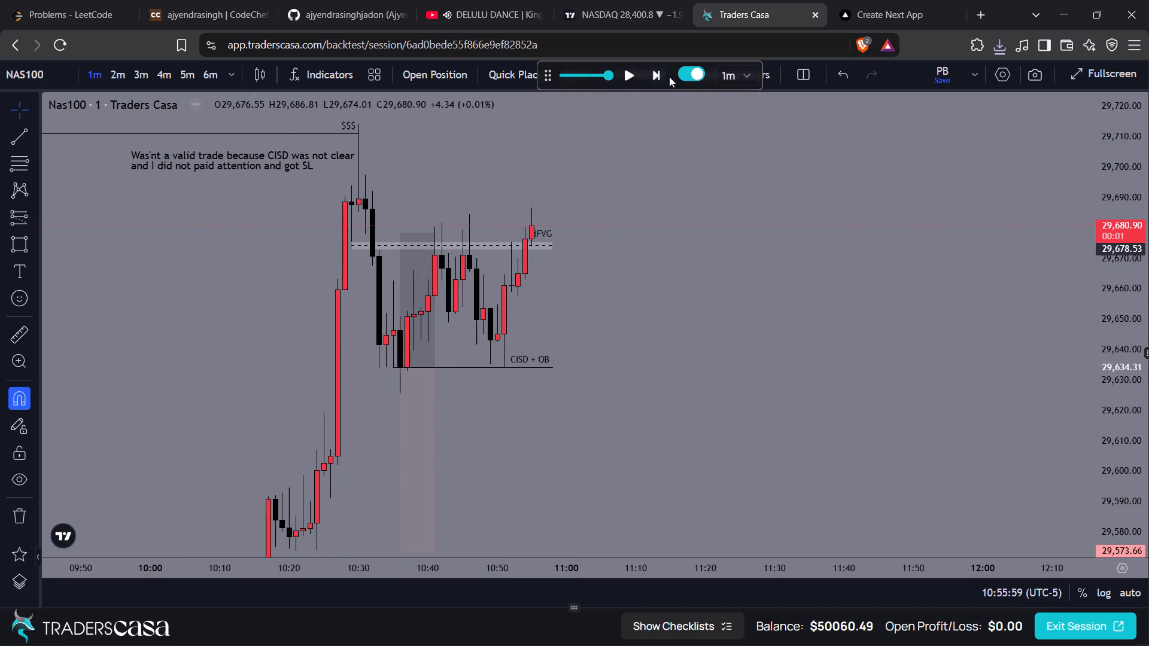
Advance the one-minute NAS100 replay candle by candle from 10:55 to the 11:03 candle.
left_click(652, 78)
left_click(652, 78)
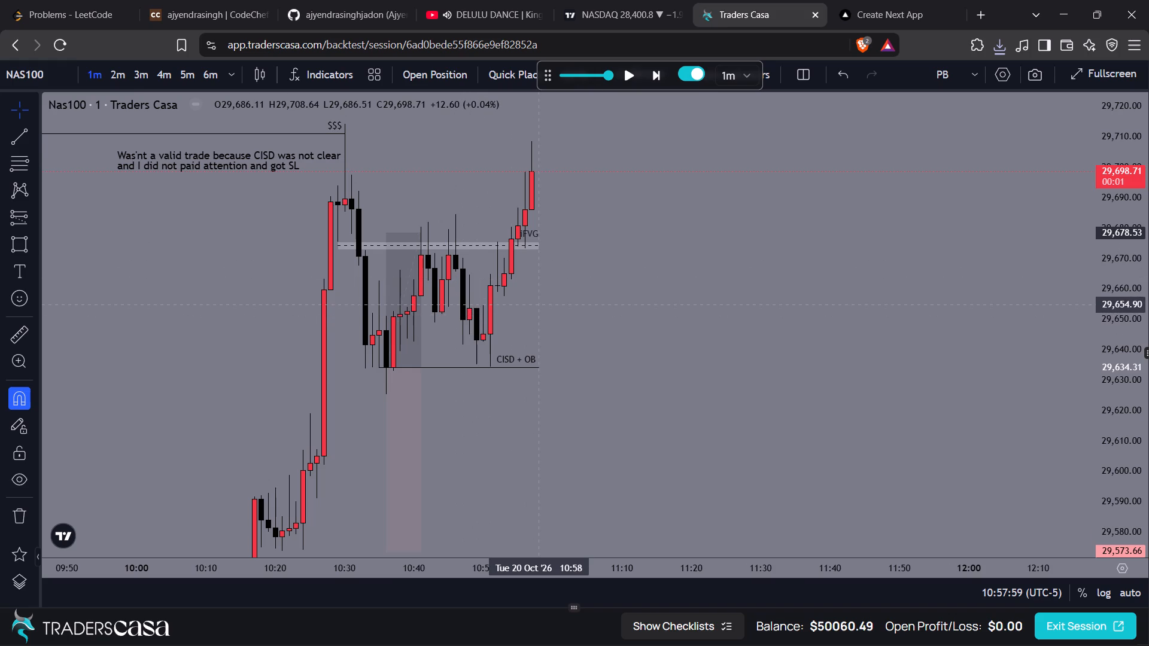
left_click_drag(633, 135, 622, 183)
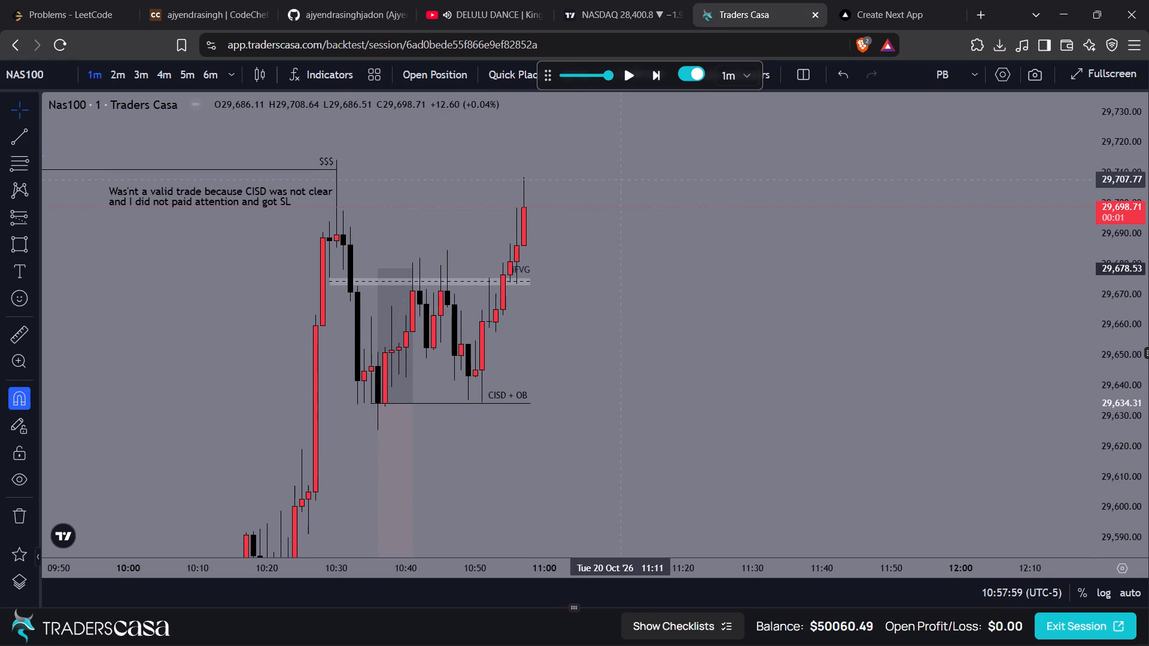
left_click_drag(622, 183, 622, 193)
left_click(664, 71)
left_click(664, 71)
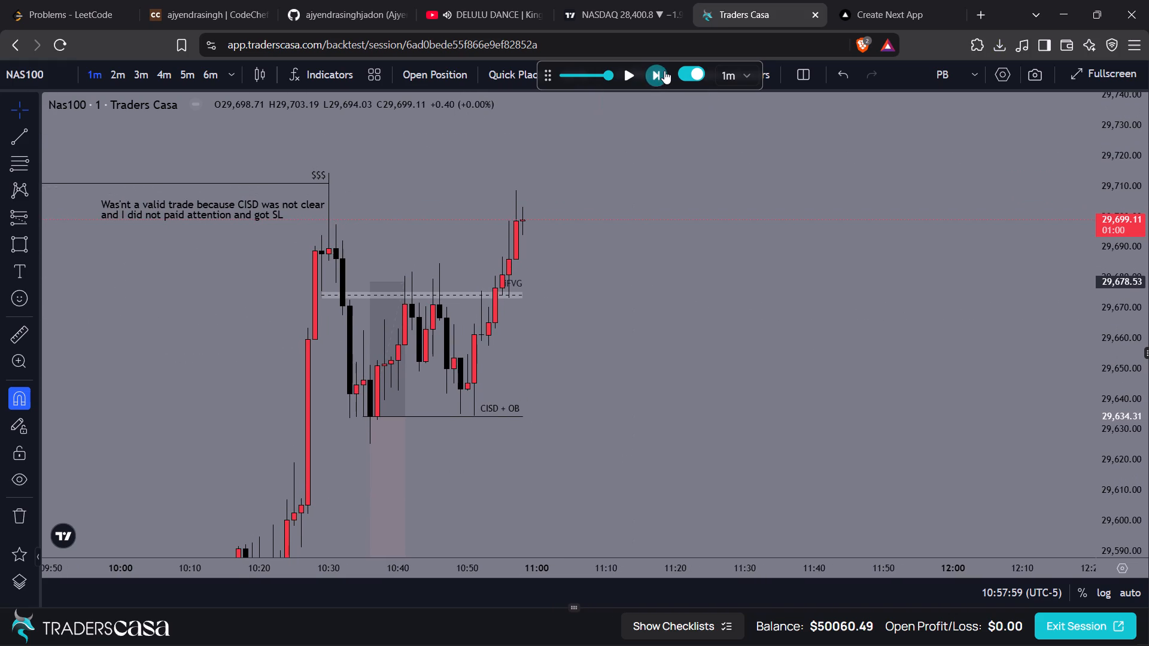
left_click(664, 71)
left_click(664, 71)
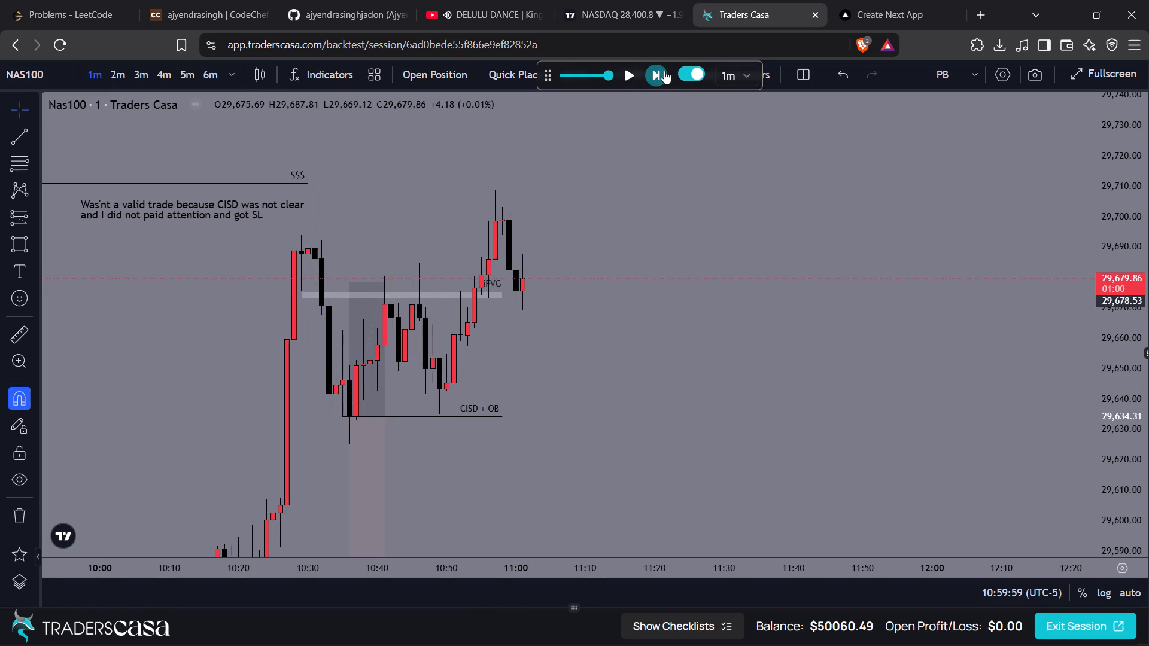
left_click(664, 71)
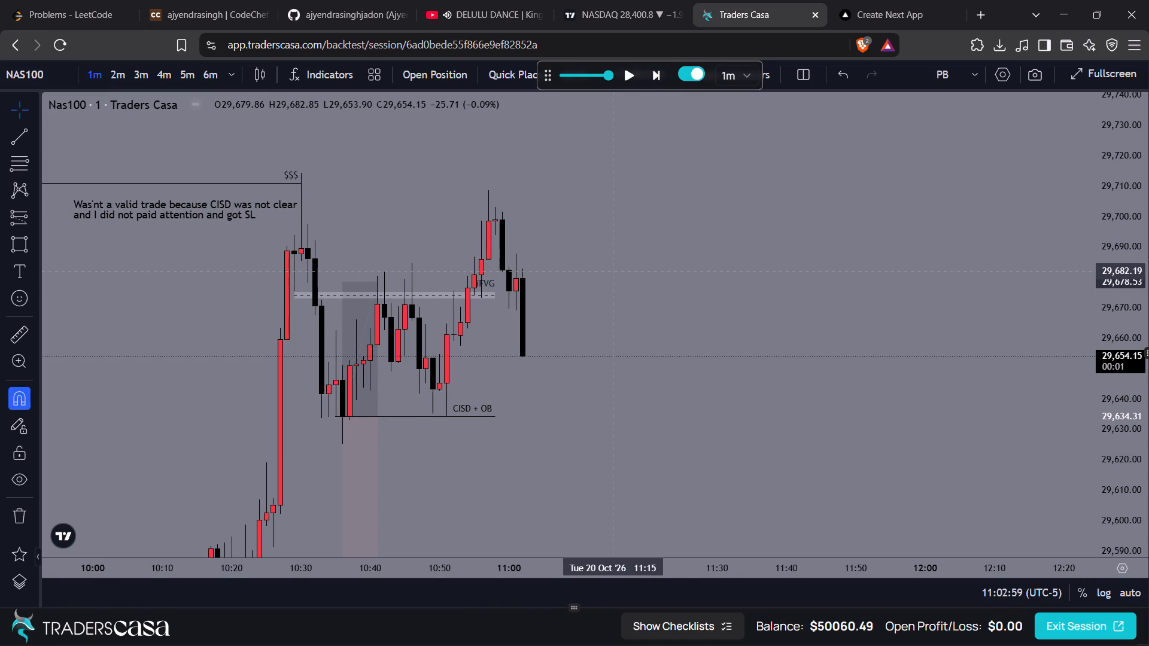
left_click_drag(615, 269, 615, 242)
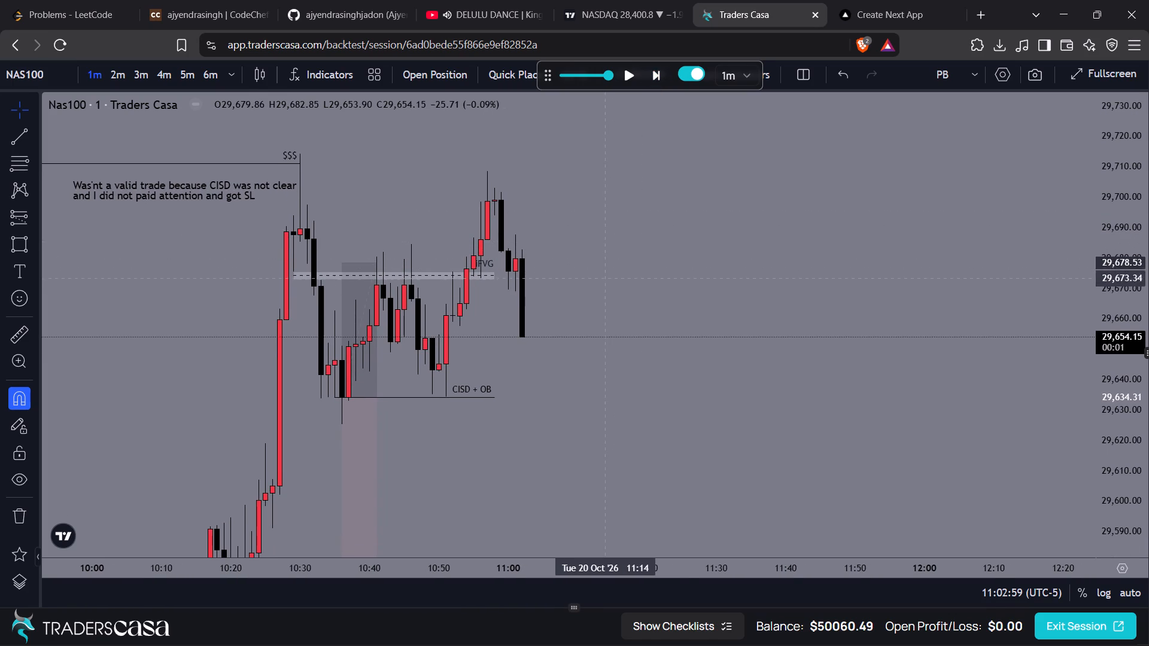
left_click(663, 78)
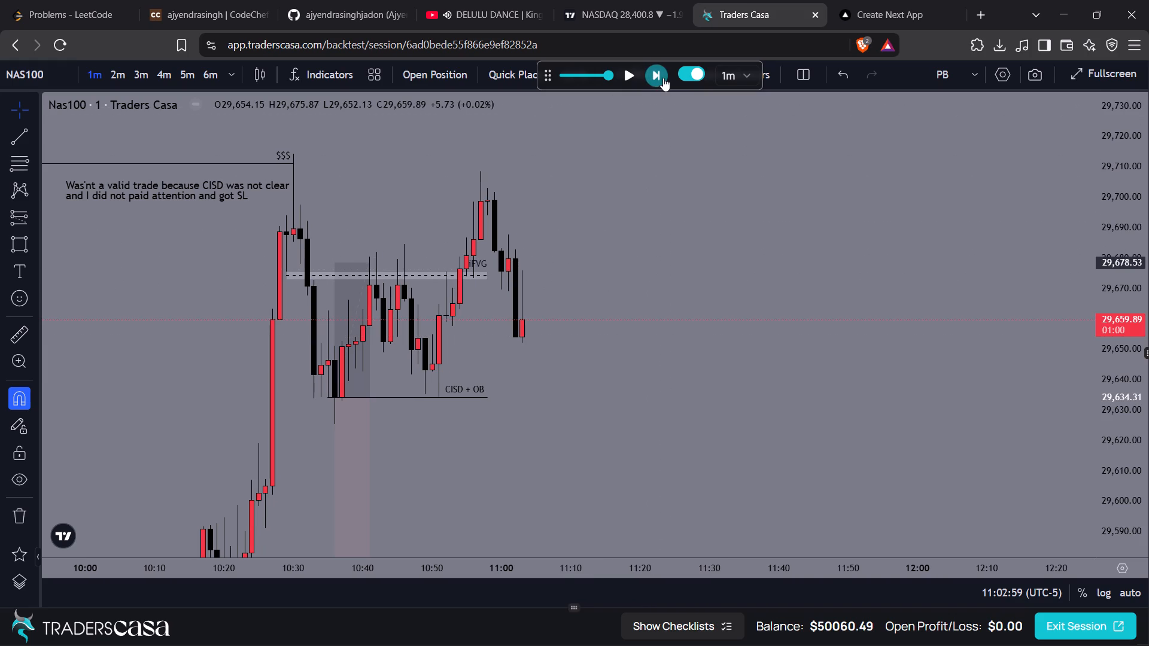
Advance the one-minute NAS100 replay candle by candle from 11:03 to the 11:14 candle.
left_click(663, 78)
left_click(663, 78)
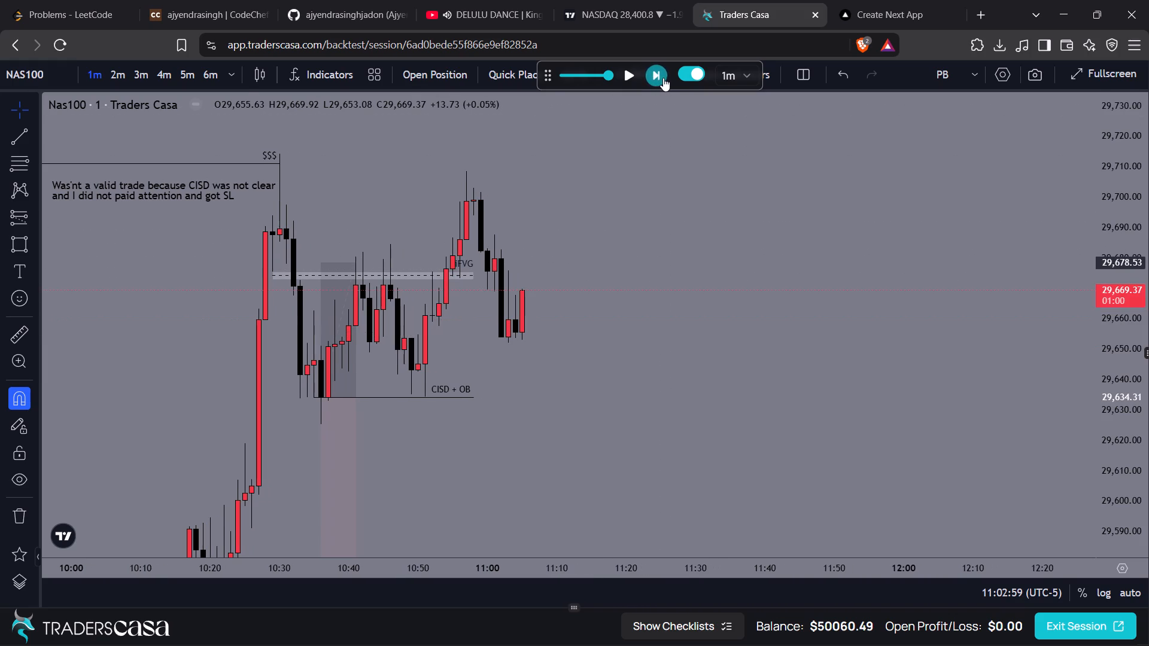
left_click(663, 78)
left_click(663, 78)
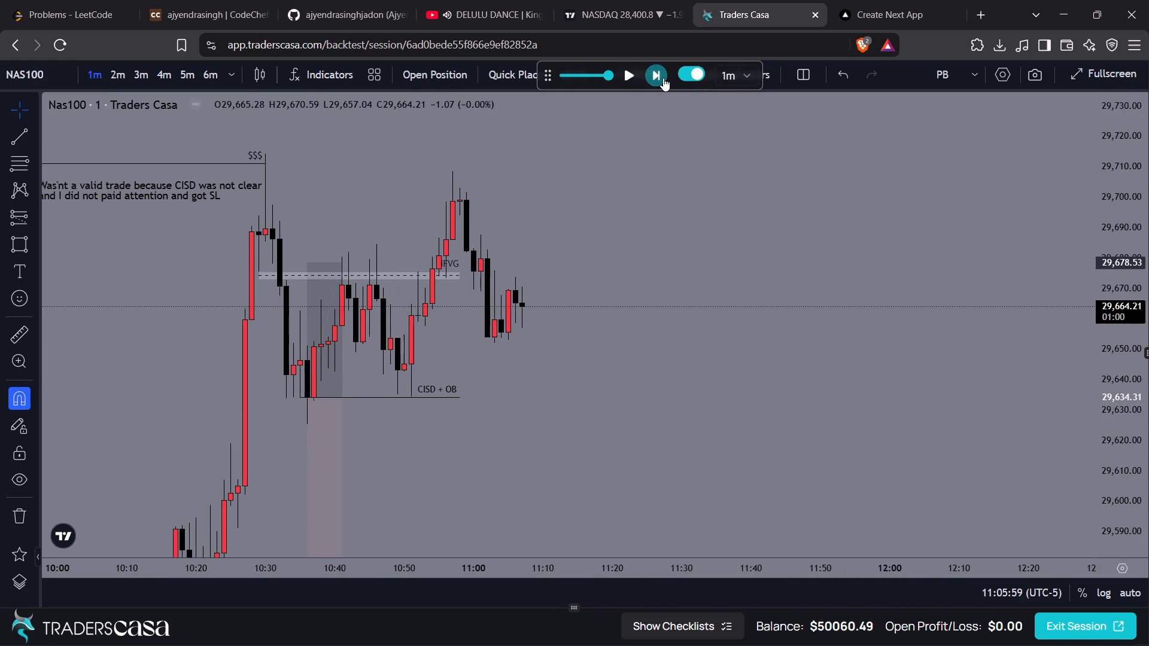
left_click(663, 78)
left_click(663, 78)
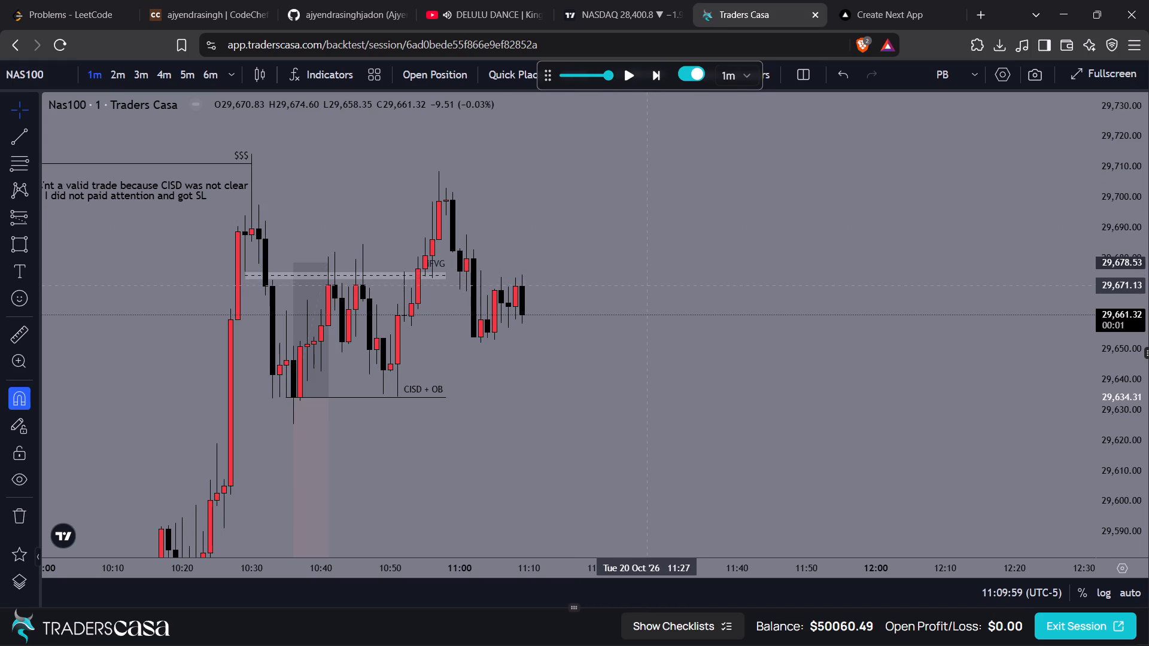
left_click(659, 78)
left_click(659, 78)
left_click(659, 78)
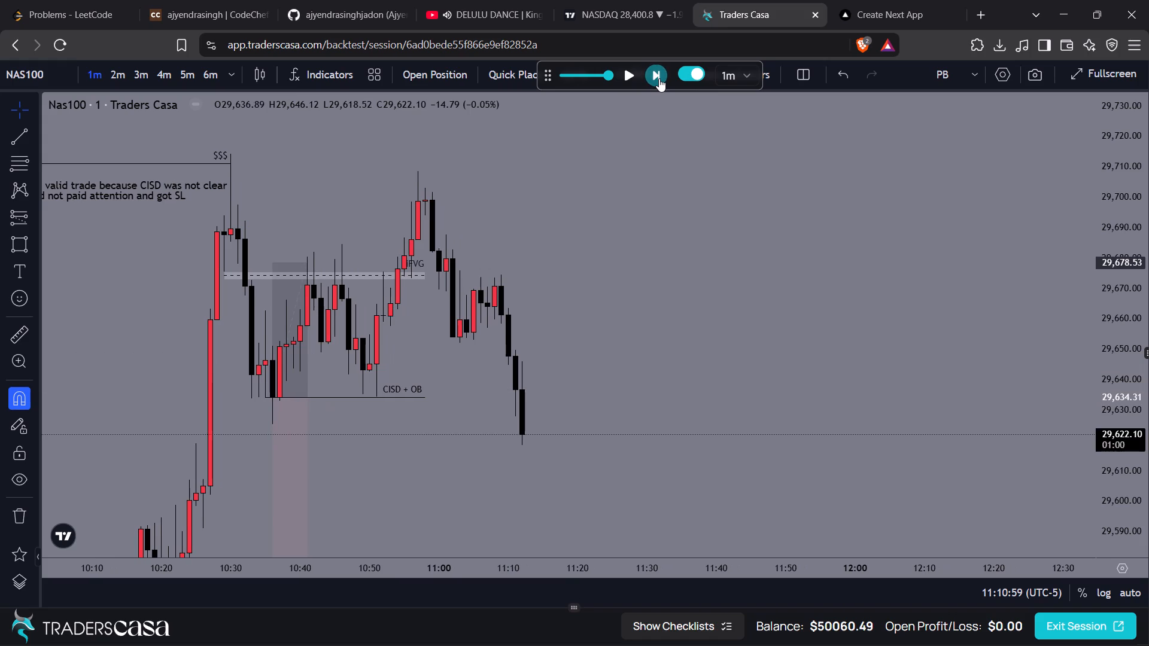
left_click(659, 78)
left_click(659, 78)
Advance the one-minute replay candle by candle from 11:14 to the 11:24 candle.
left_click_drag(636, 381, 661, 141)
left_click_drag(674, 385, 691, 169)
left_click_drag(674, 273, 683, 242)
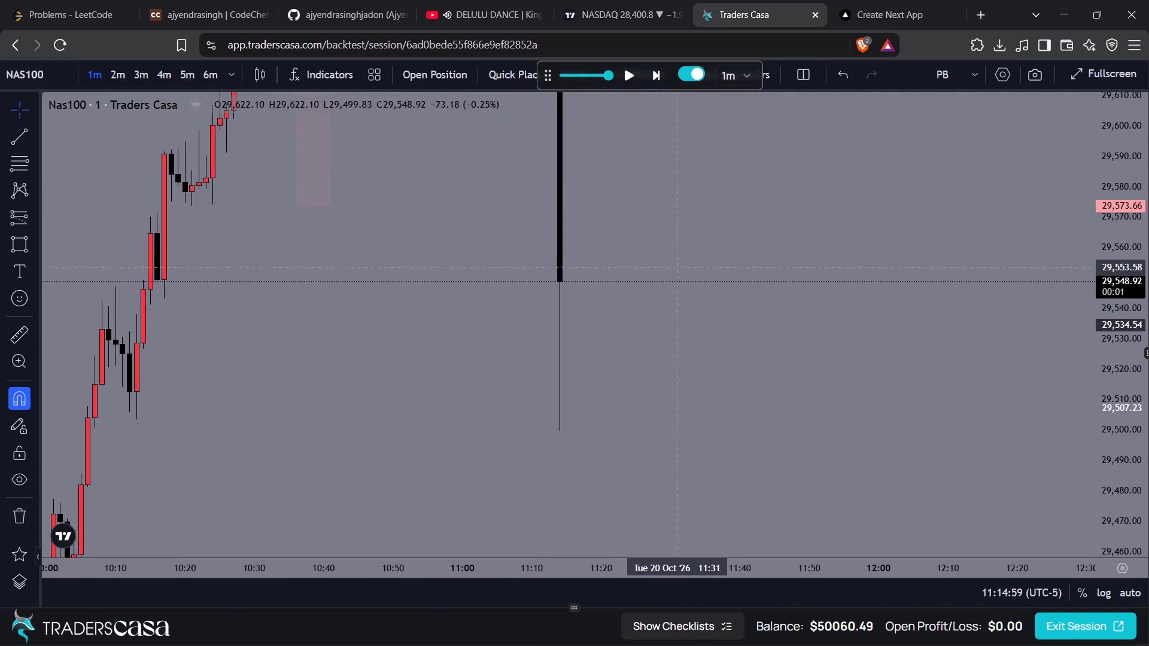
left_click_drag(683, 242, 704, 203)
left_click(662, 69)
left_click(656, 76)
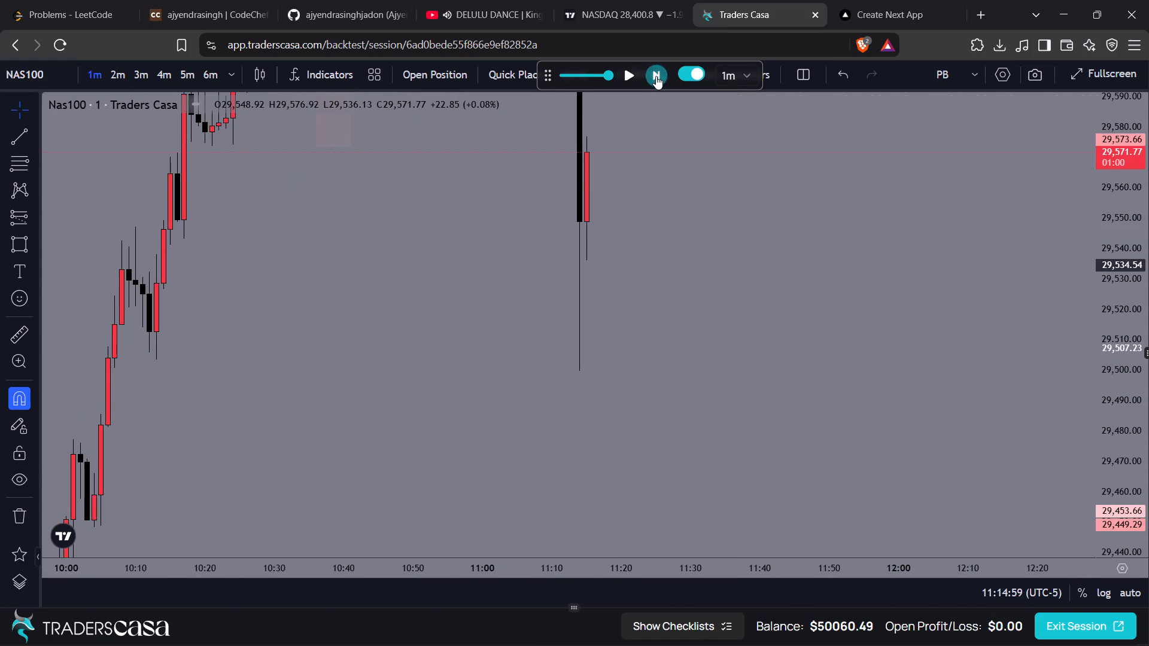
left_click(656, 76)
left_click_drag(636, 166, 614, 389)
left_click(651, 80)
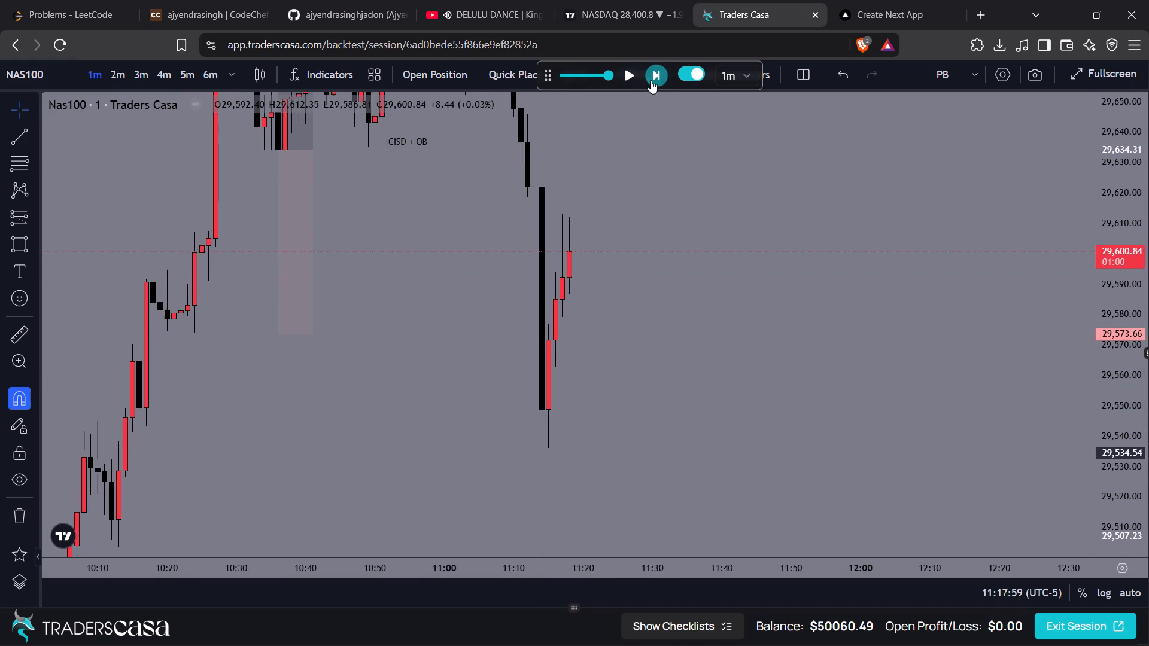
left_click(658, 77)
left_click(658, 77)
left_click(658, 77)
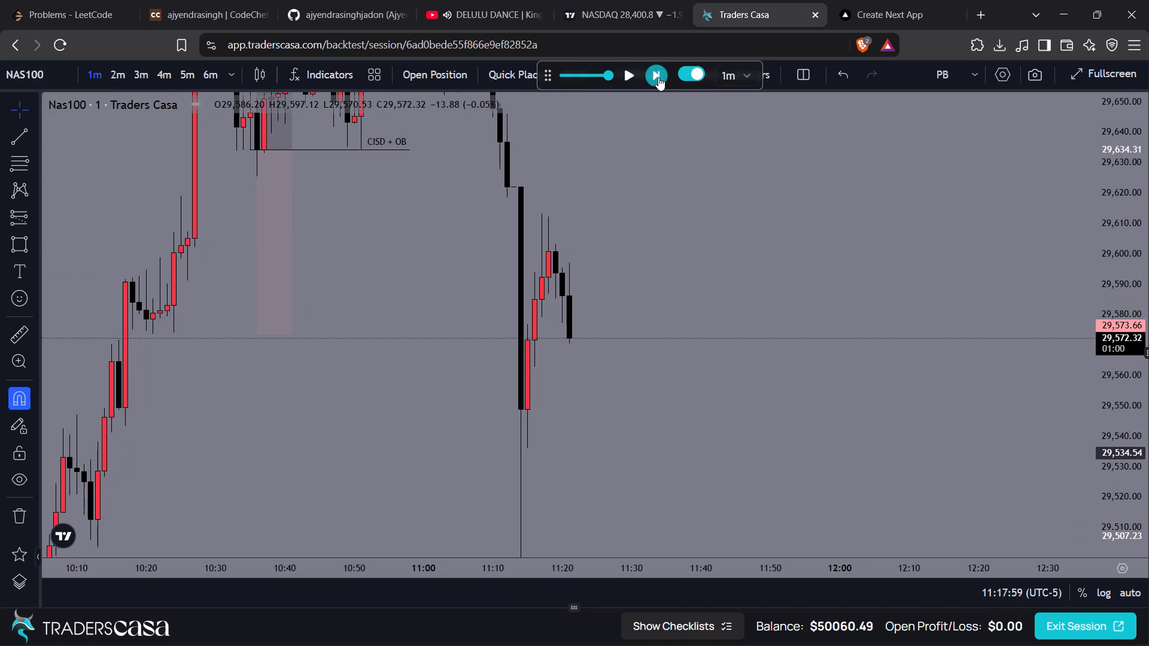
left_click(658, 77)
left_click(658, 77)
left_click(658, 77)
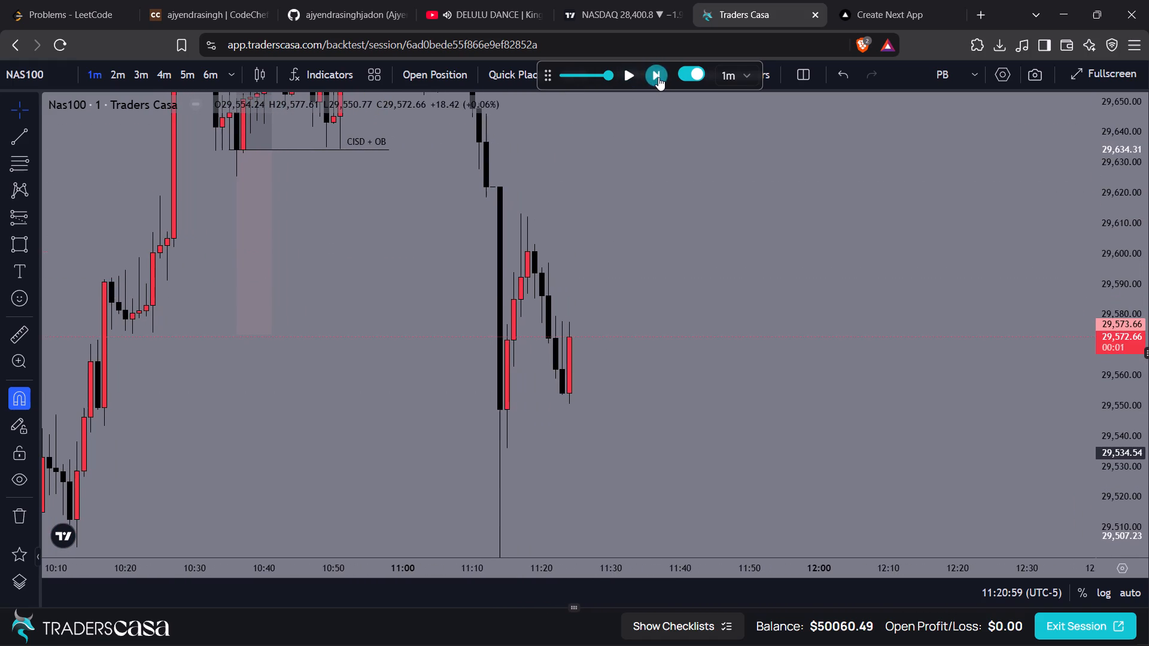
Advance the one-minute replay candle by candle from 11:24 to the 11:42 candle.
left_click(658, 77)
left_click(658, 77)
triple_click(658, 77)
triple_click(658, 77)
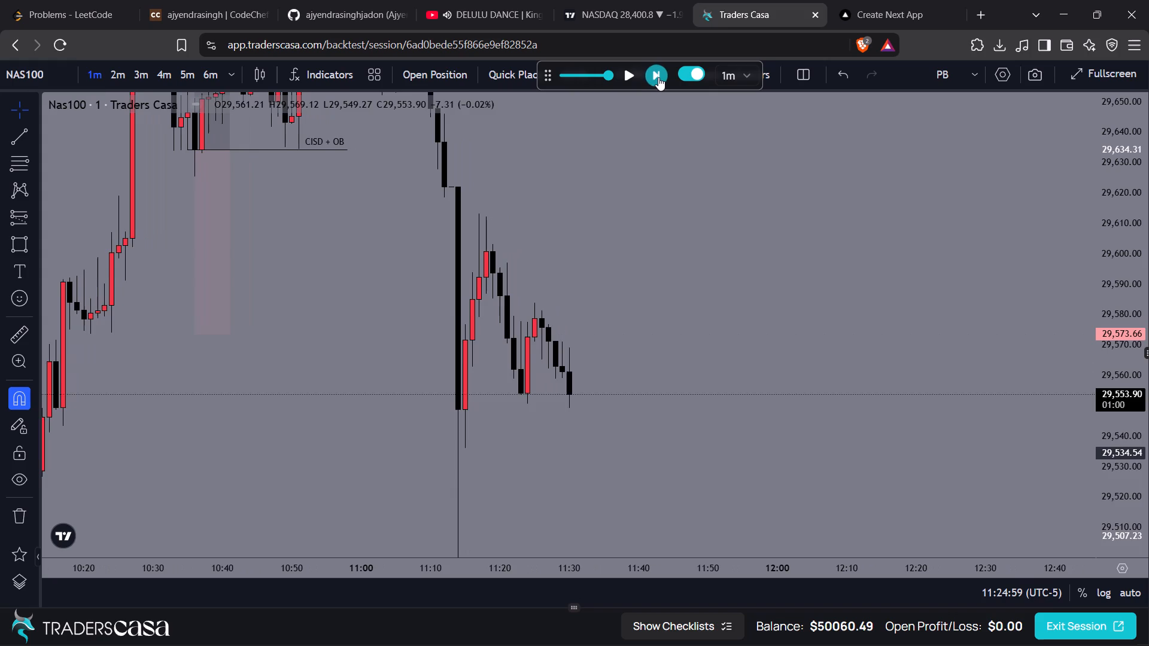
left_click(658, 77)
left_click_drag(681, 454, 718, 181)
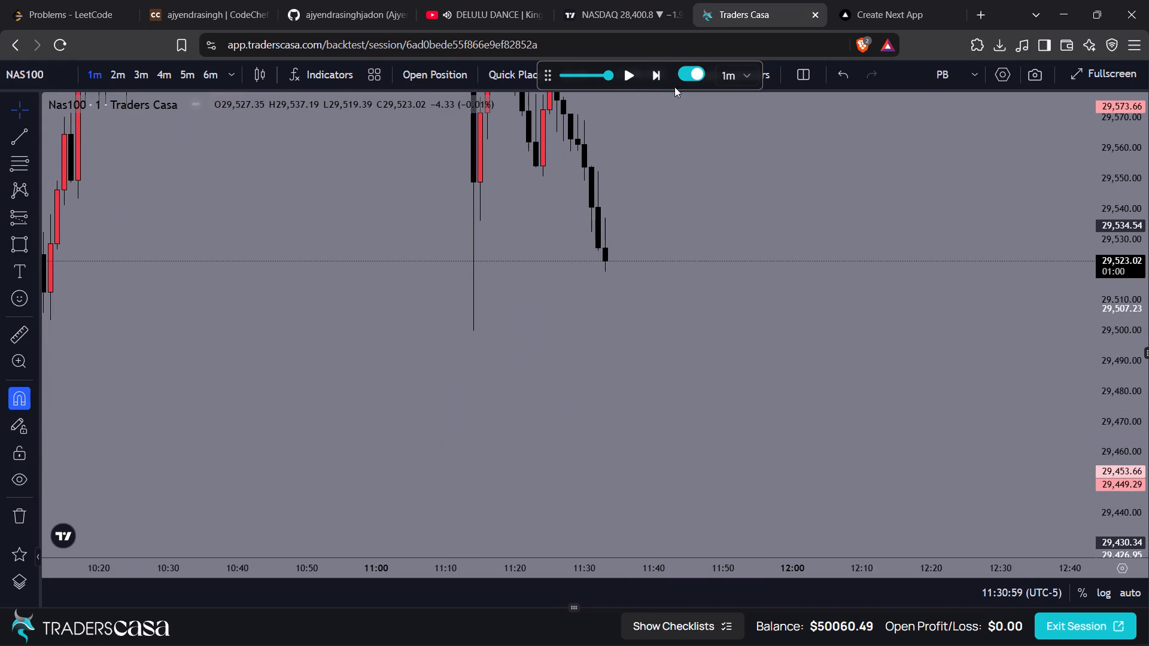
triple_click(655, 71)
triple_click(655, 71)
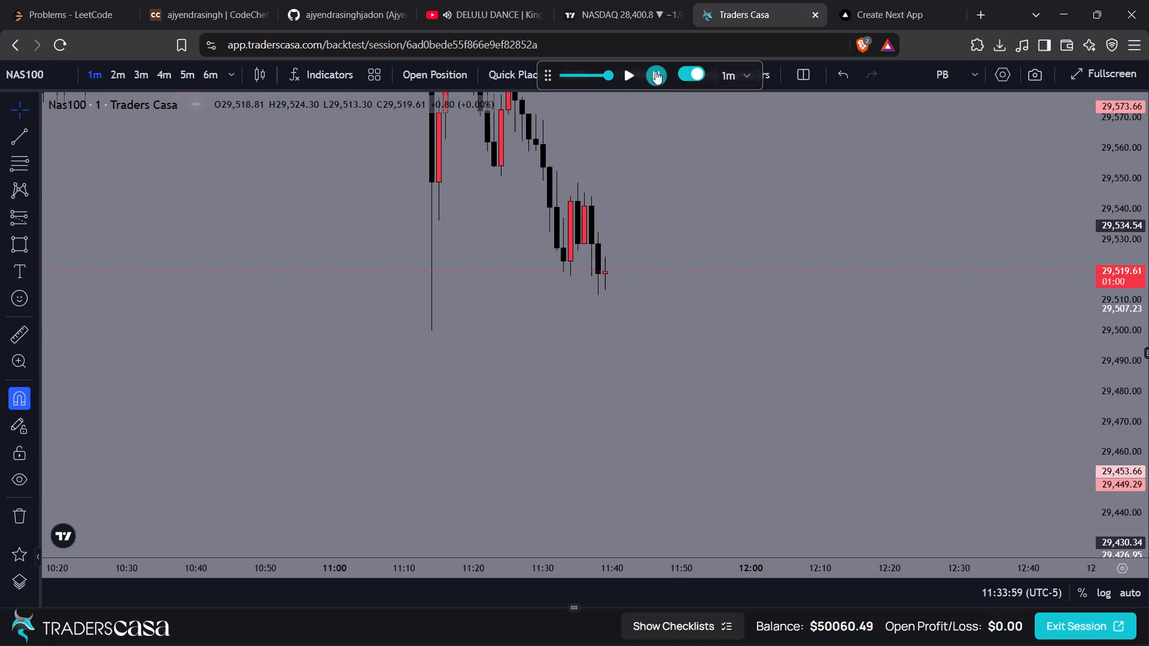
left_click(655, 71)
left_click(655, 71)
left_click(655, 71)
Advance the one-minute replay candle by candle from 11:42 to the 11:52 candle.
left_click_drag(665, 191, 627, 260)
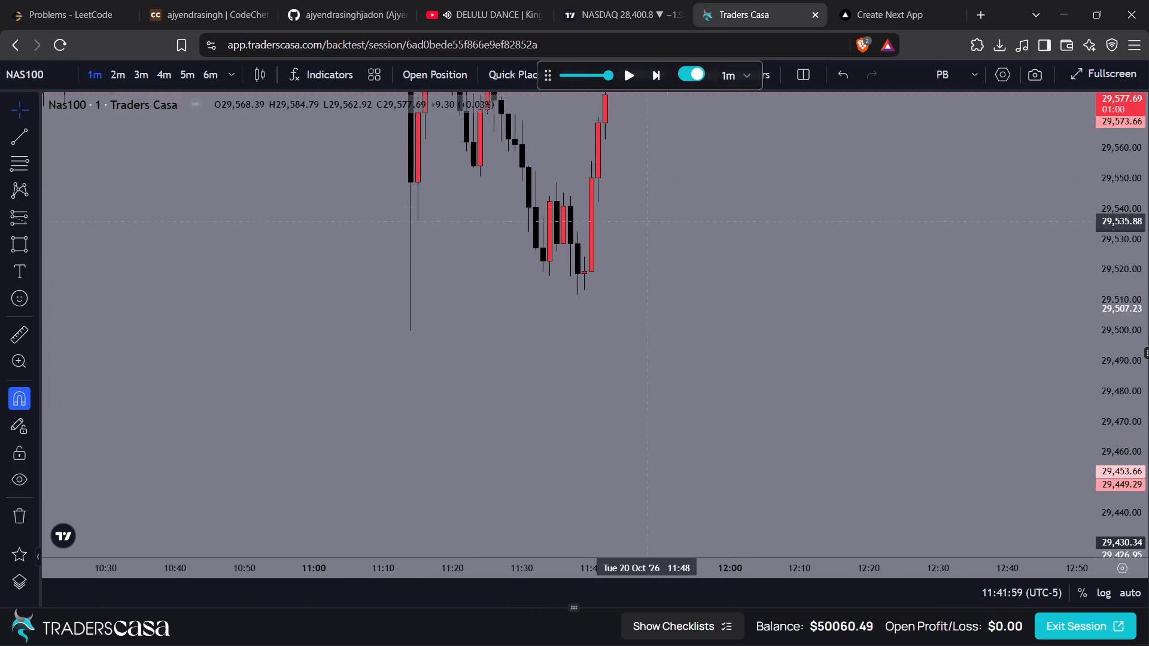
left_click_drag(627, 260, 597, 320)
triple_click(653, 76)
left_click(653, 76)
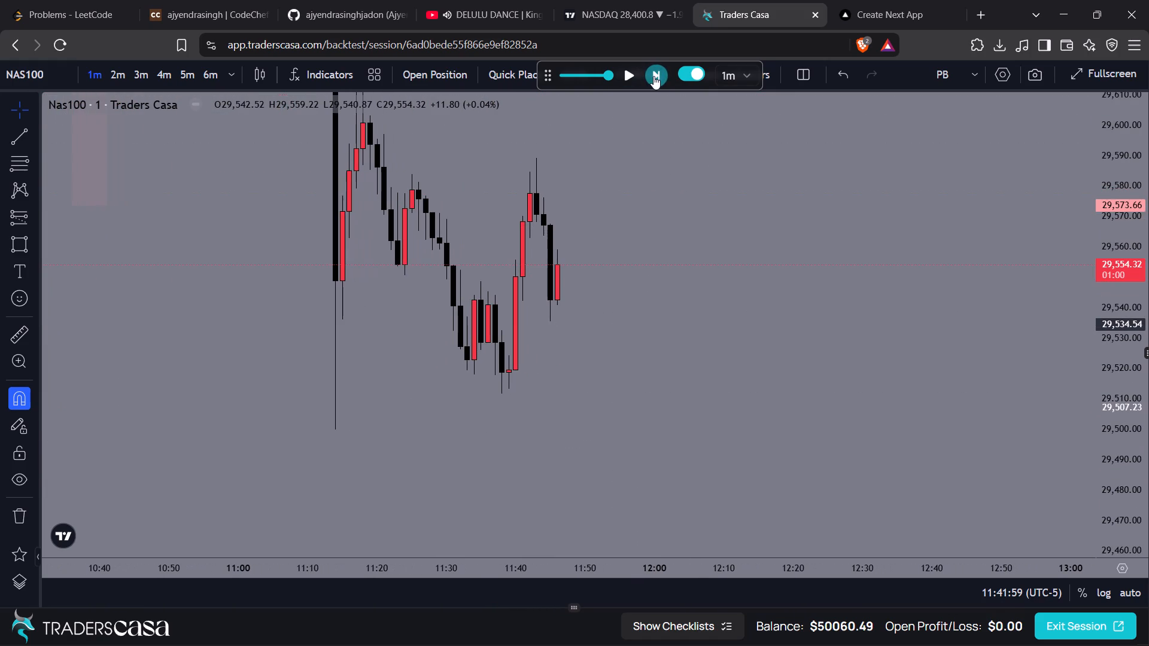
left_click_drag(601, 234, 588, 250)
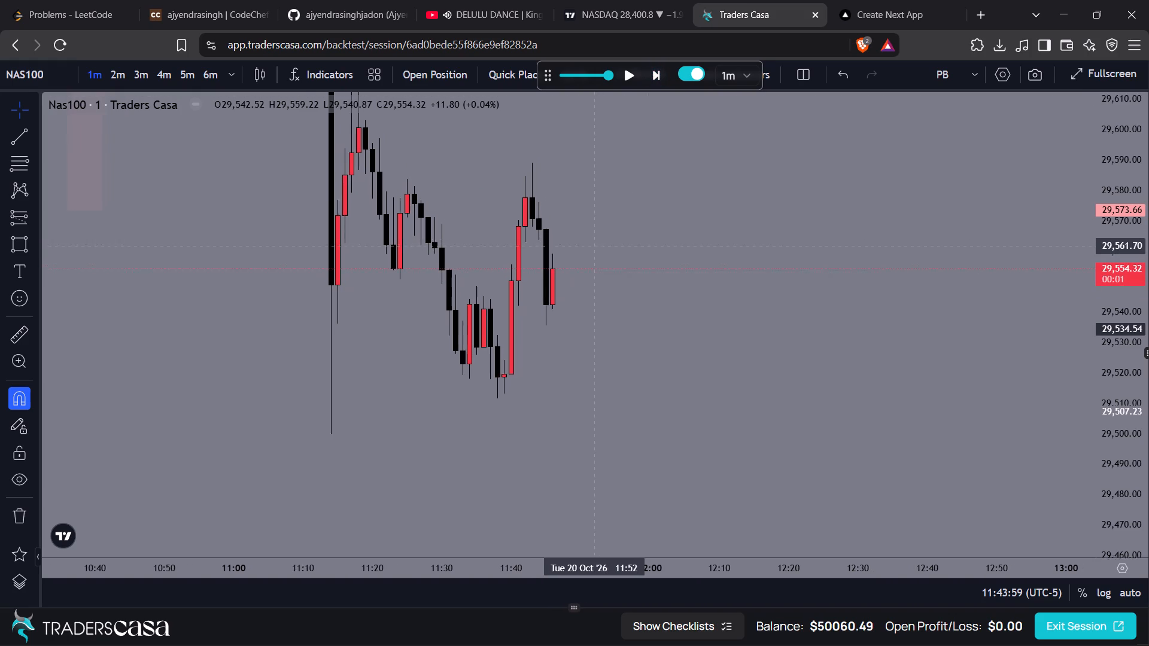
left_click_drag(588, 250, 566, 261)
left_click(655, 72)
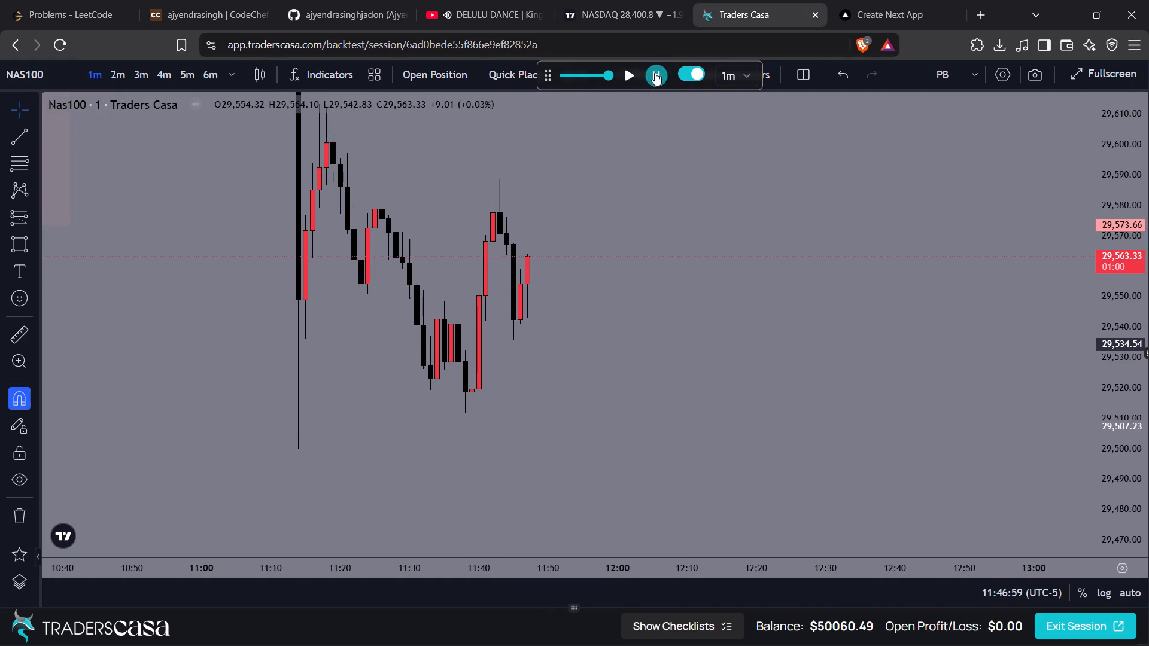
left_click(655, 72)
left_click(655, 72)
left_click(655, 72)
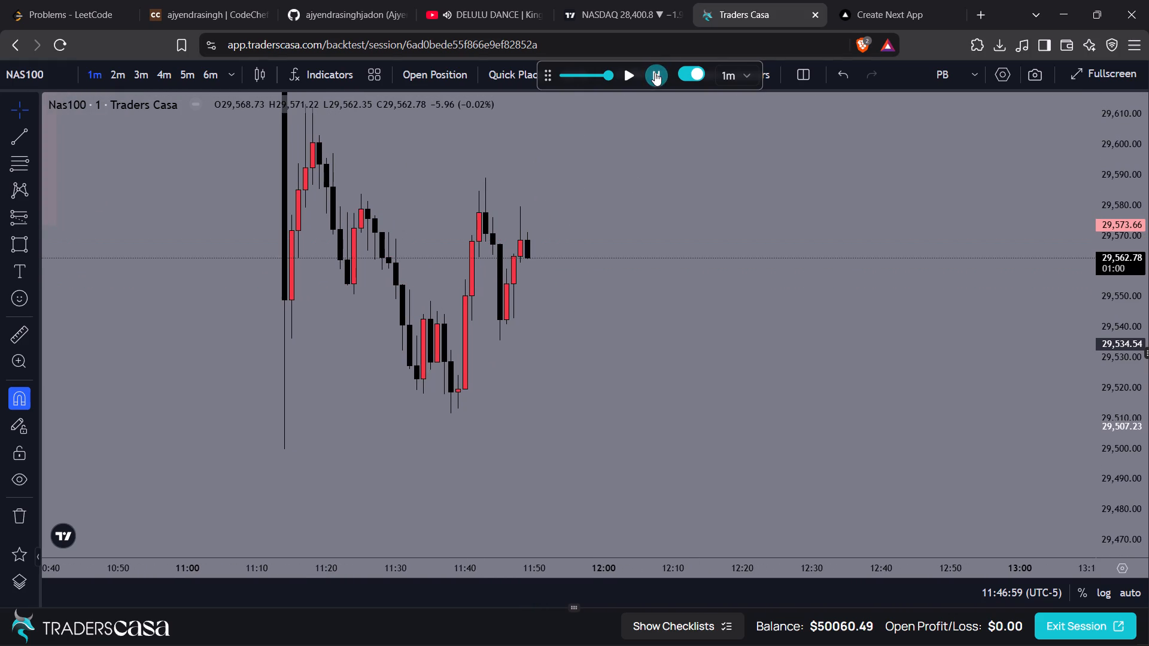
left_click(655, 72)
left_click(655, 72)
left_click(655, 72)
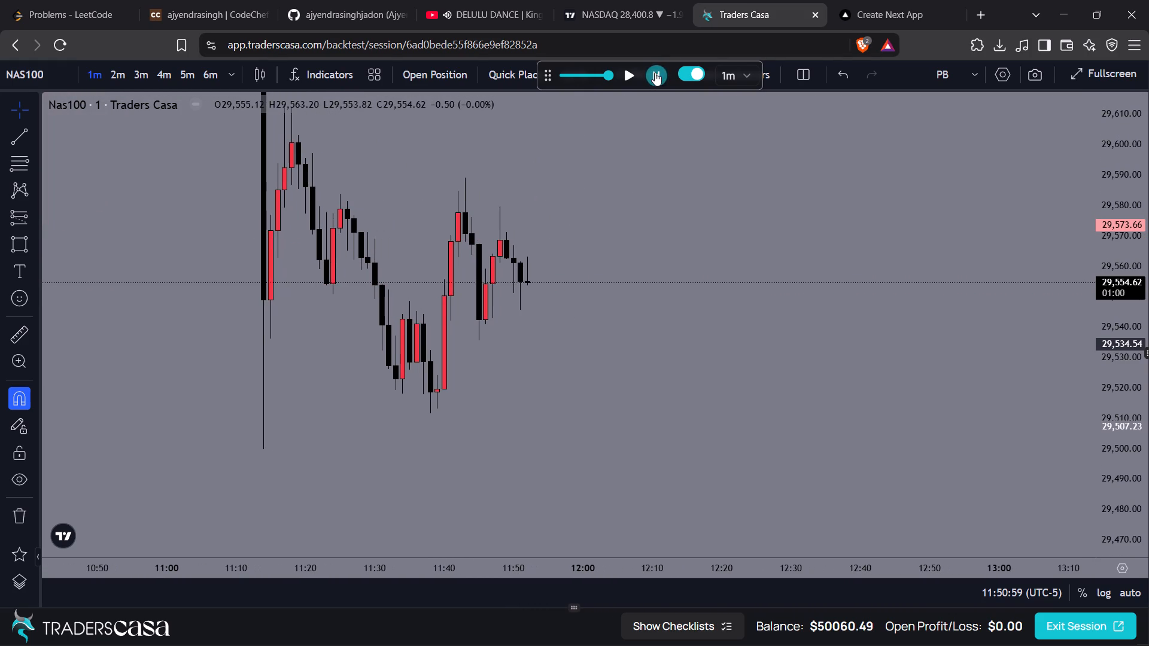
Advance the one-minute replay candle by candle from 11:52 to the 12:05 candle.
left_click(655, 72)
left_click(655, 72)
left_click_drag(620, 142, 600, 289)
double_click(655, 74)
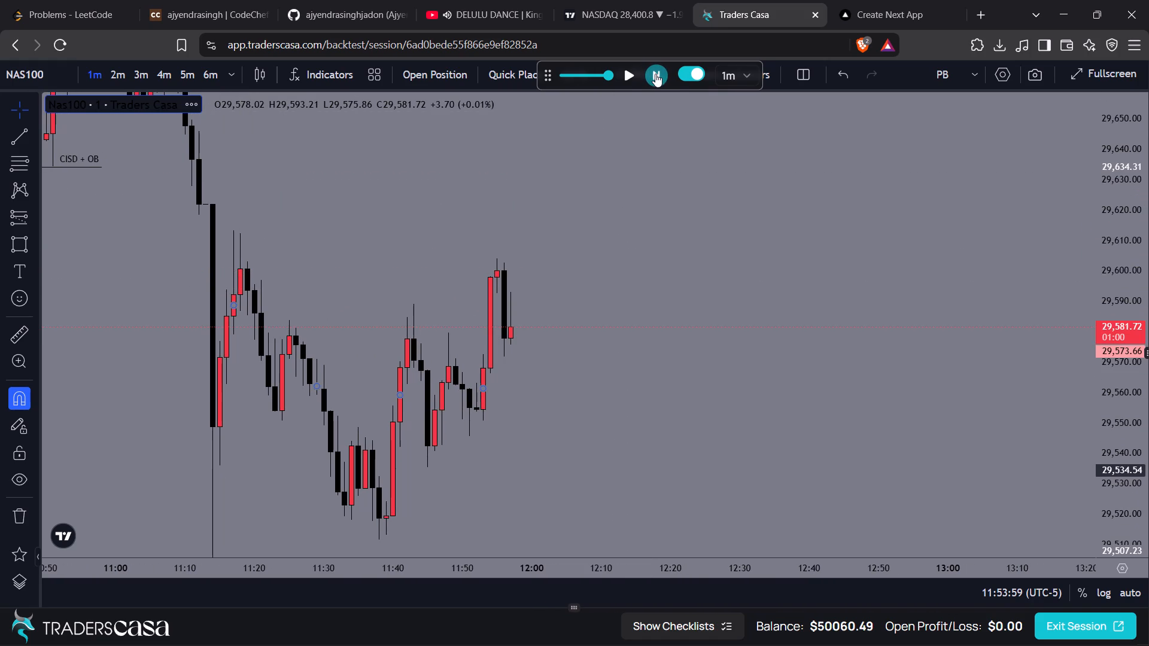
left_click(655, 74)
left_click(655, 74)
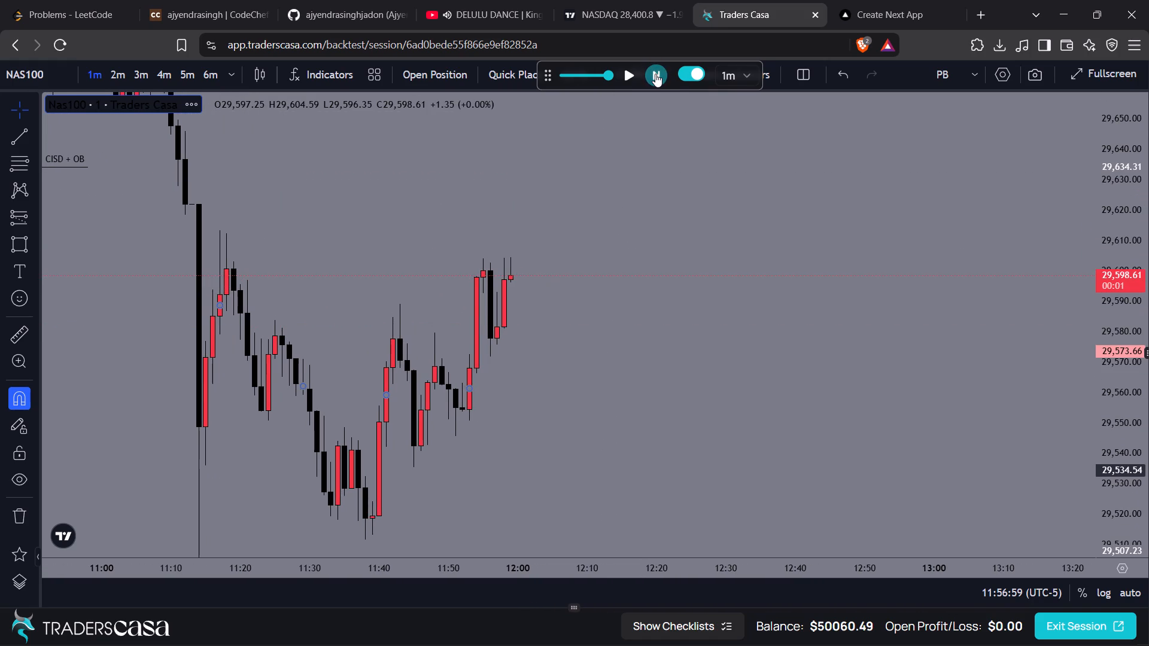
left_click(655, 74)
left_click(655, 74)
left_click(655, 74)
left_click(655, 74)
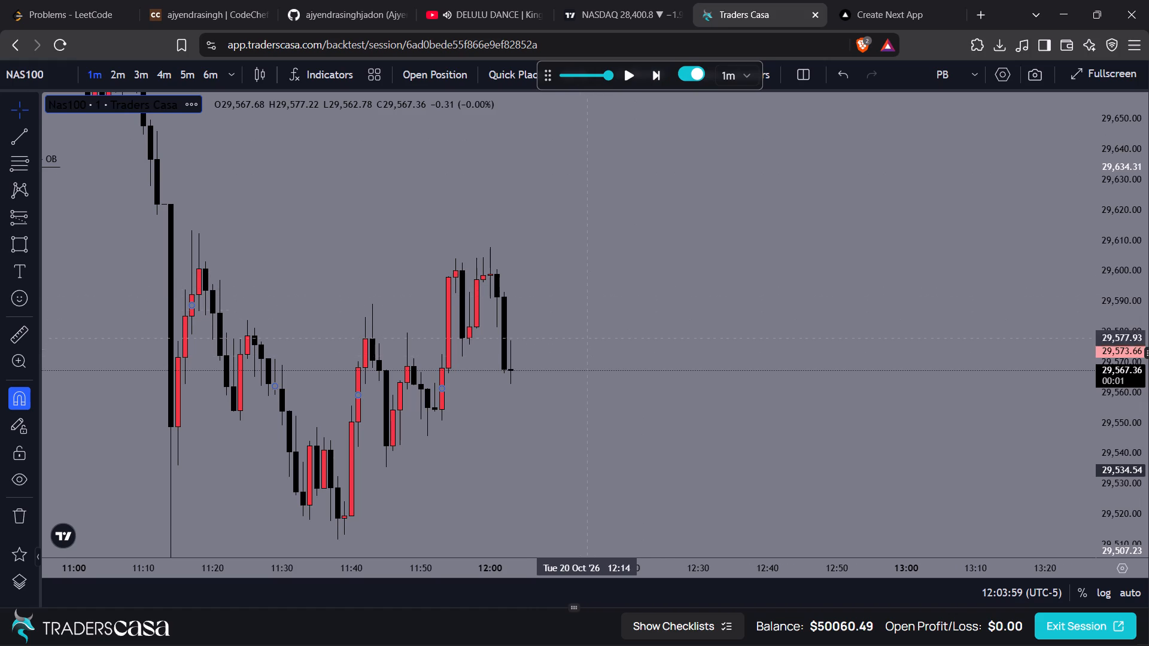
left_click_drag(600, 306, 653, 197)
left_click(653, 84)
left_click(659, 72)
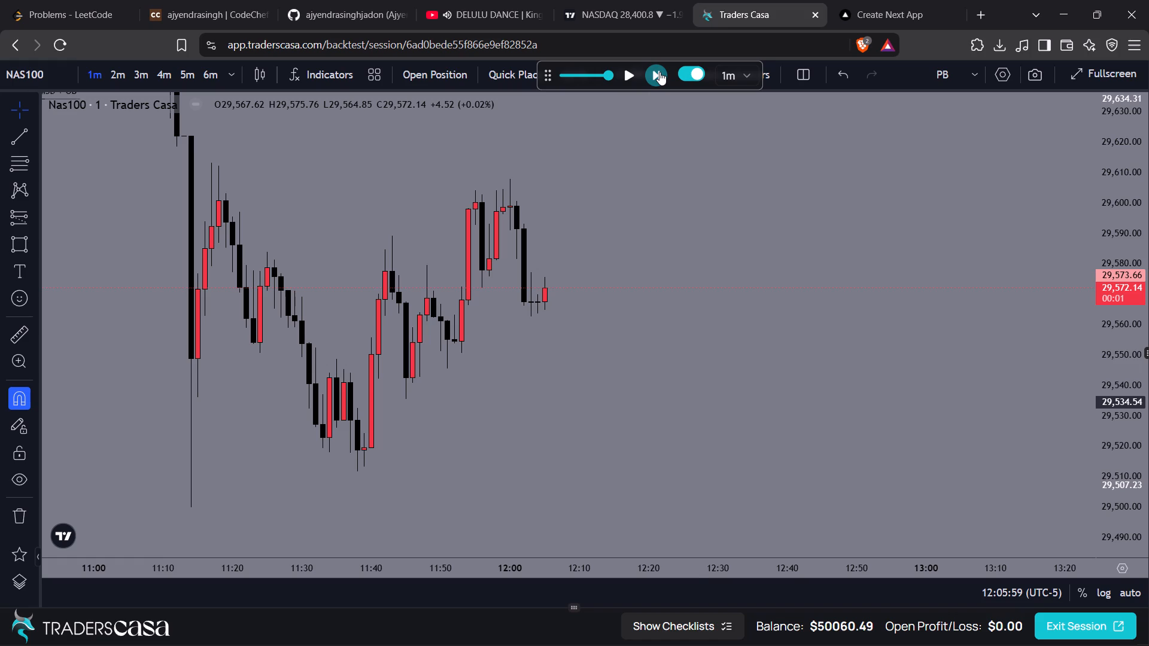
Switch the NAS100 chart to the 15-minute timeframe.
left_click_drag(661, 117, 547, 185)
left_click(645, 227)
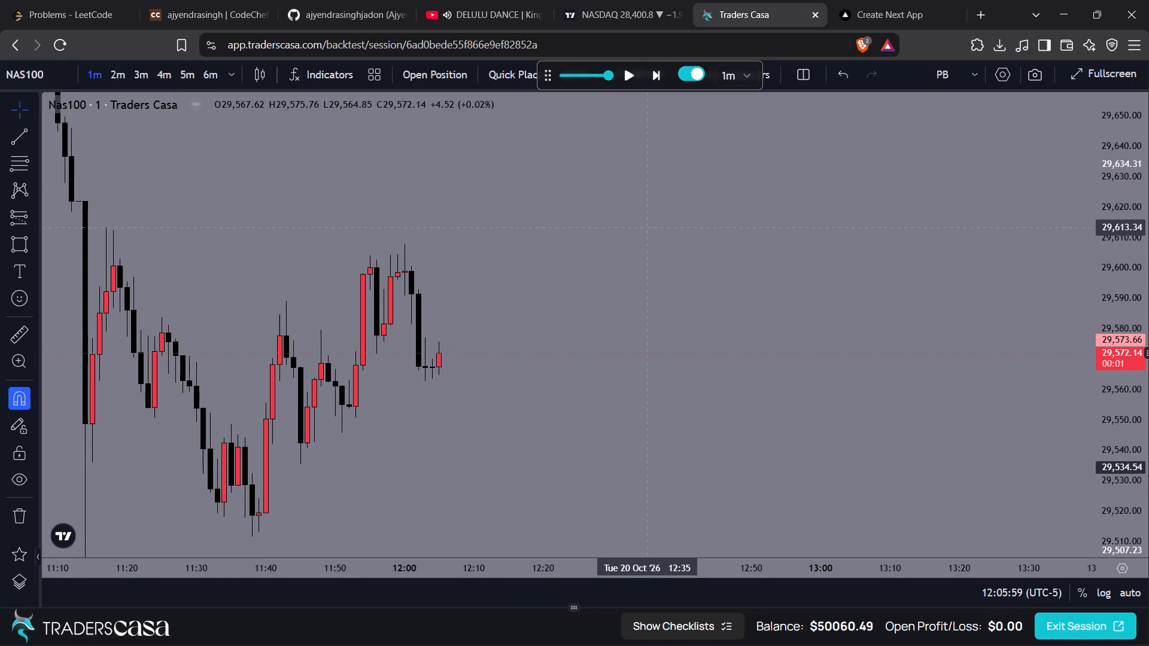
type("15")
key("Return")
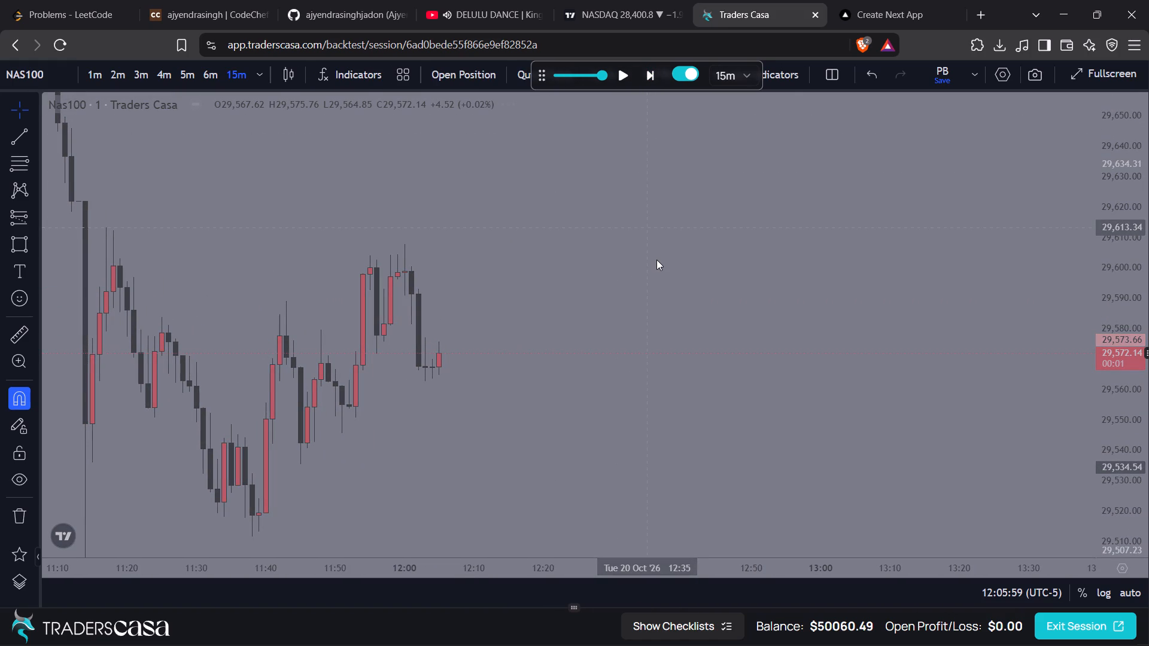
Play the 15-minute replay through the rest of 20 October, pausing at the 21:30 candle and again at the 23:15 candle.
left_click_drag(656, 262, 586, 152)
left_click(622, 83)
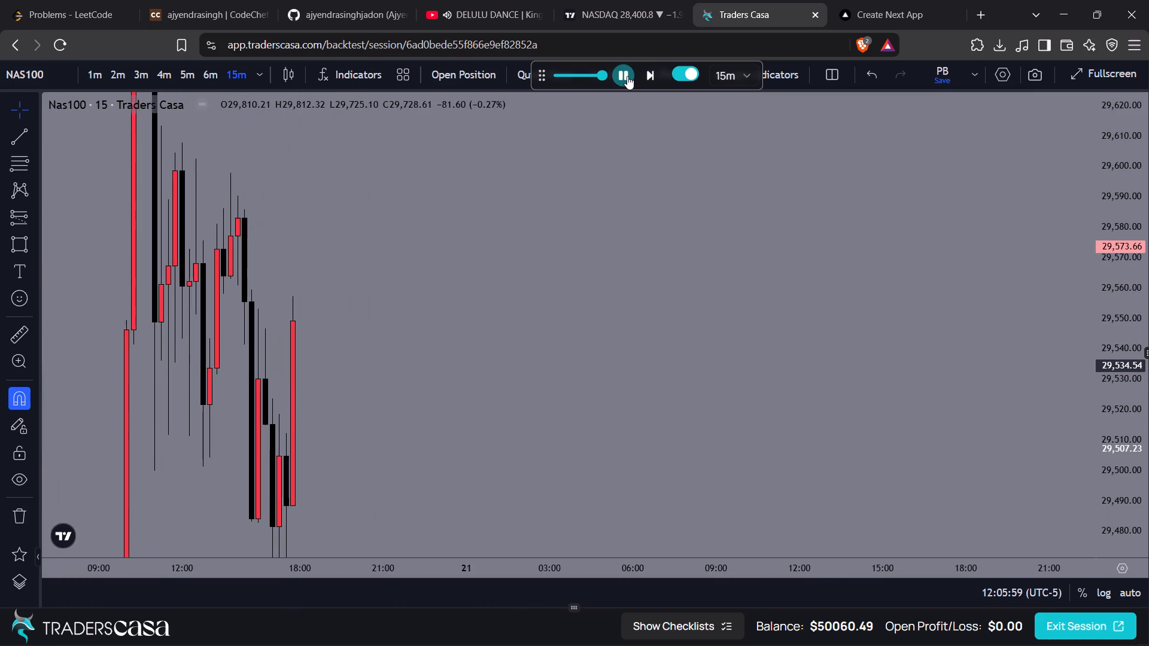
left_click(627, 76)
left_click_drag(495, 193, 507, 645)
left_click_drag(521, 264, 514, 407)
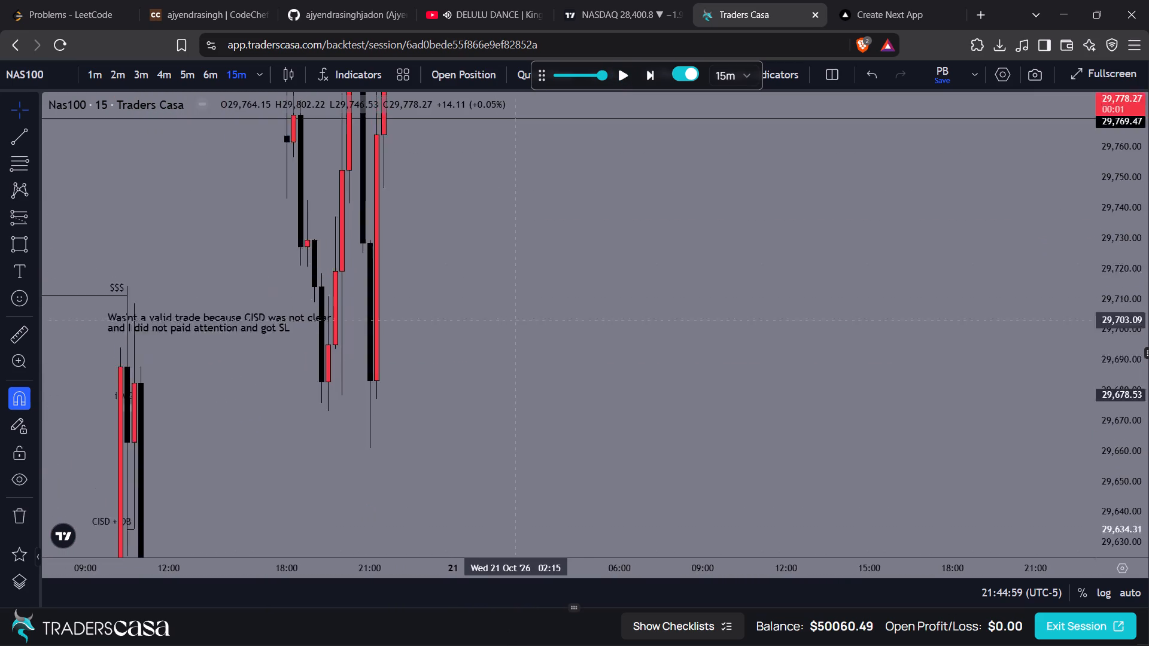
left_click_drag(514, 407, 521, 528)
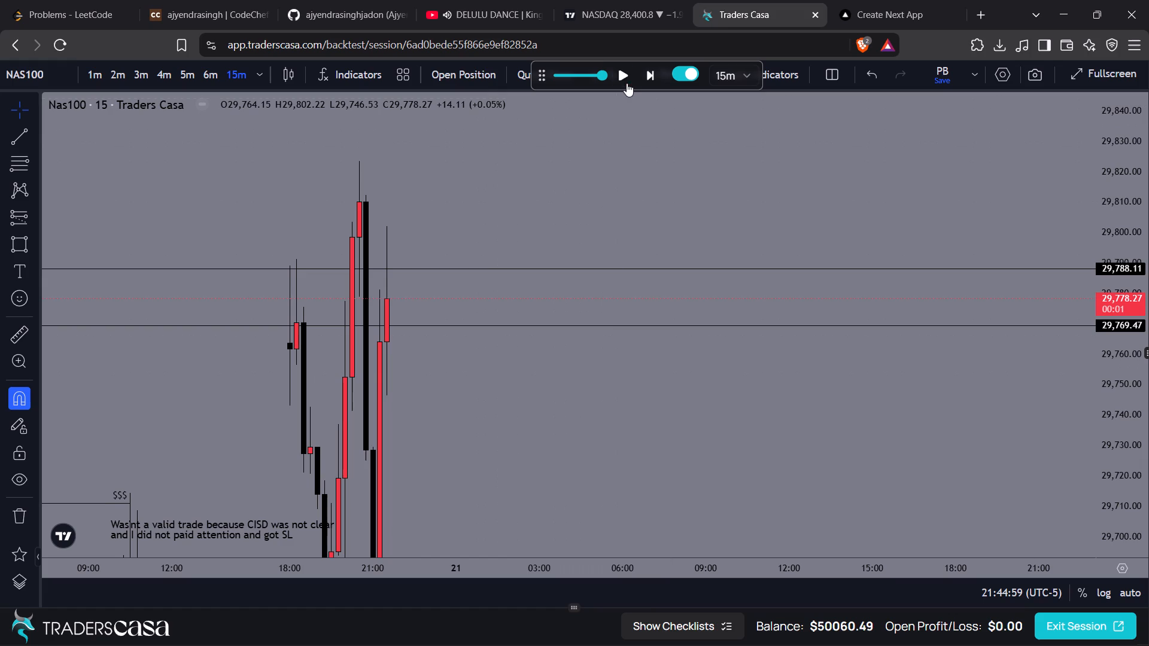
left_click(627, 83)
left_click(627, 83)
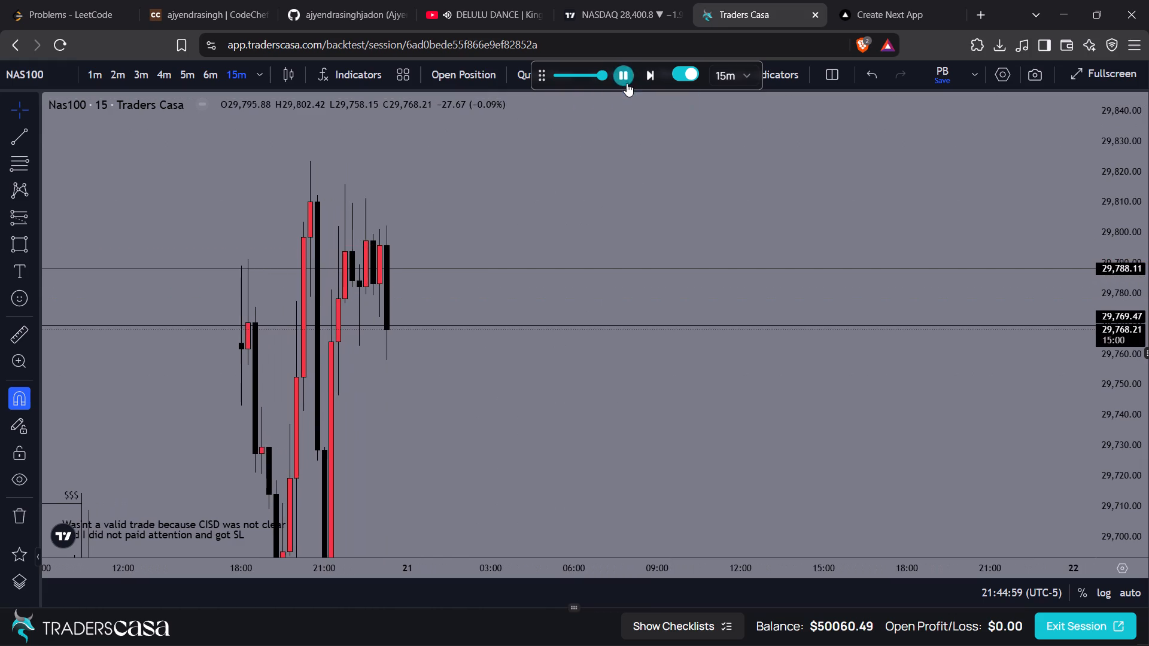
Delete the two horizontal level lines at 29,769.47 and 29,788.11.
left_click(497, 325)
key("Delete")
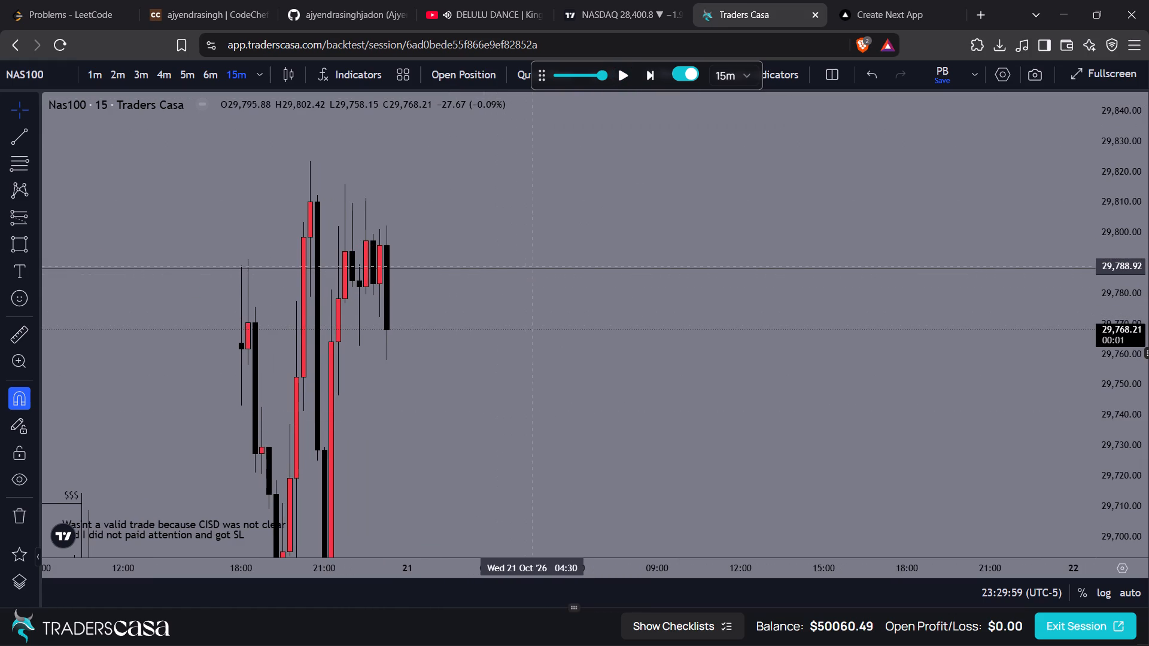
left_click(530, 269)
key("Delete")
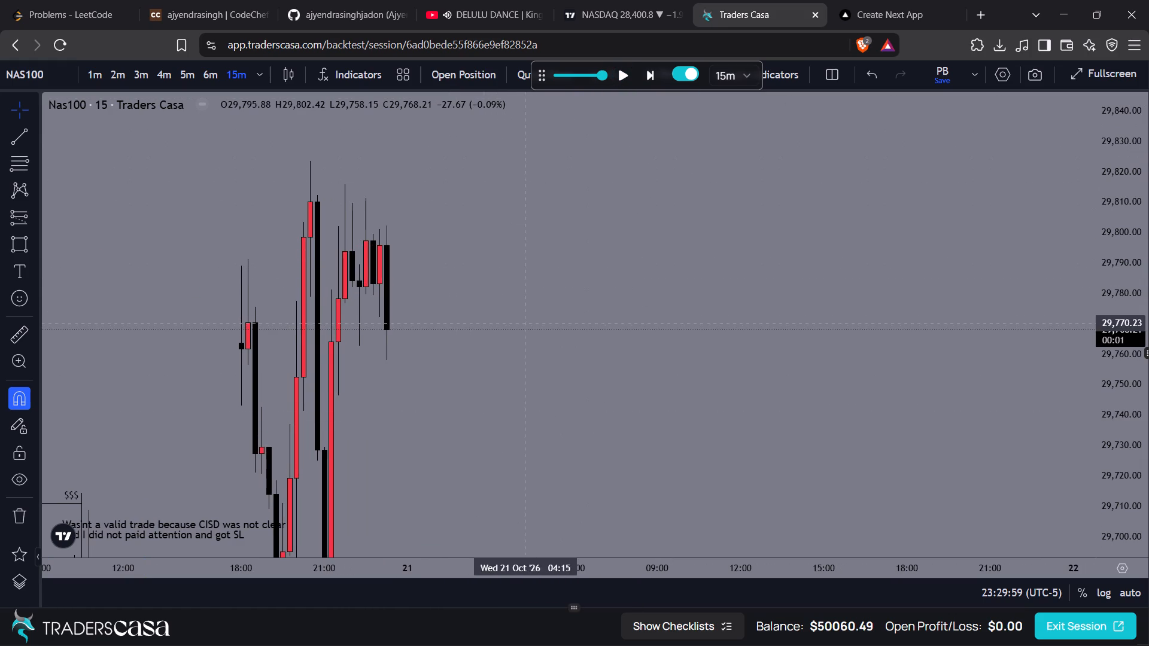
Advance the 15-minute replay from the 23:15 candle of 20 October to the 01:45 candle of 21 October.
triple_click(639, 81)
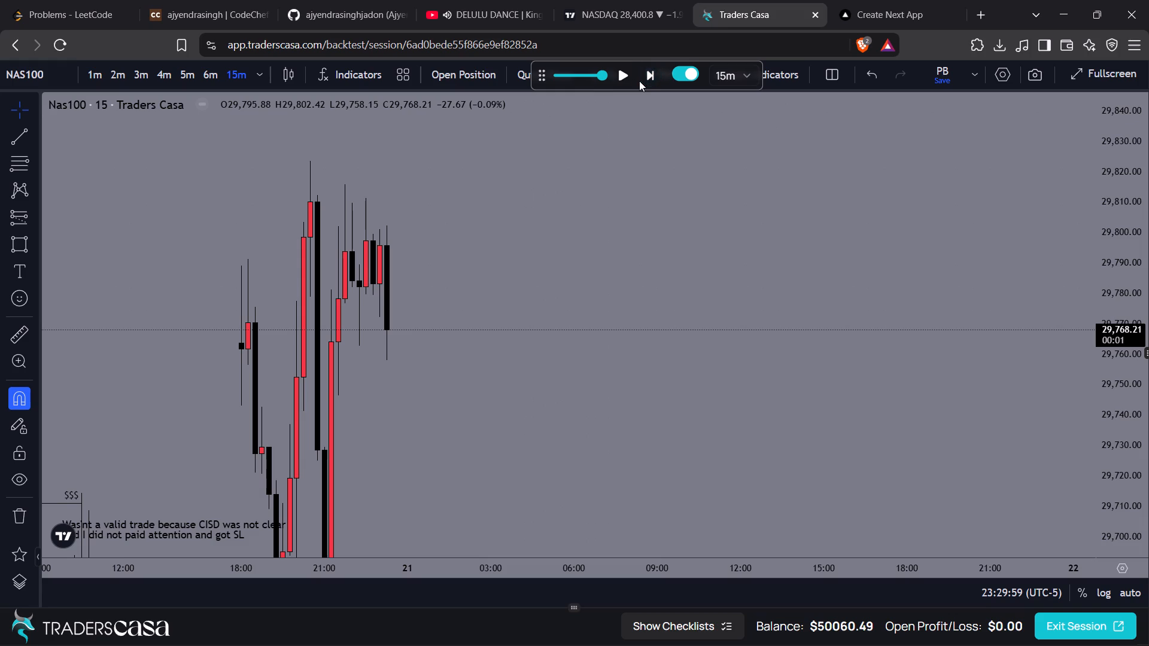
triple_click(647, 78)
double_click(647, 78)
left_click_drag(442, 285, 456, 178)
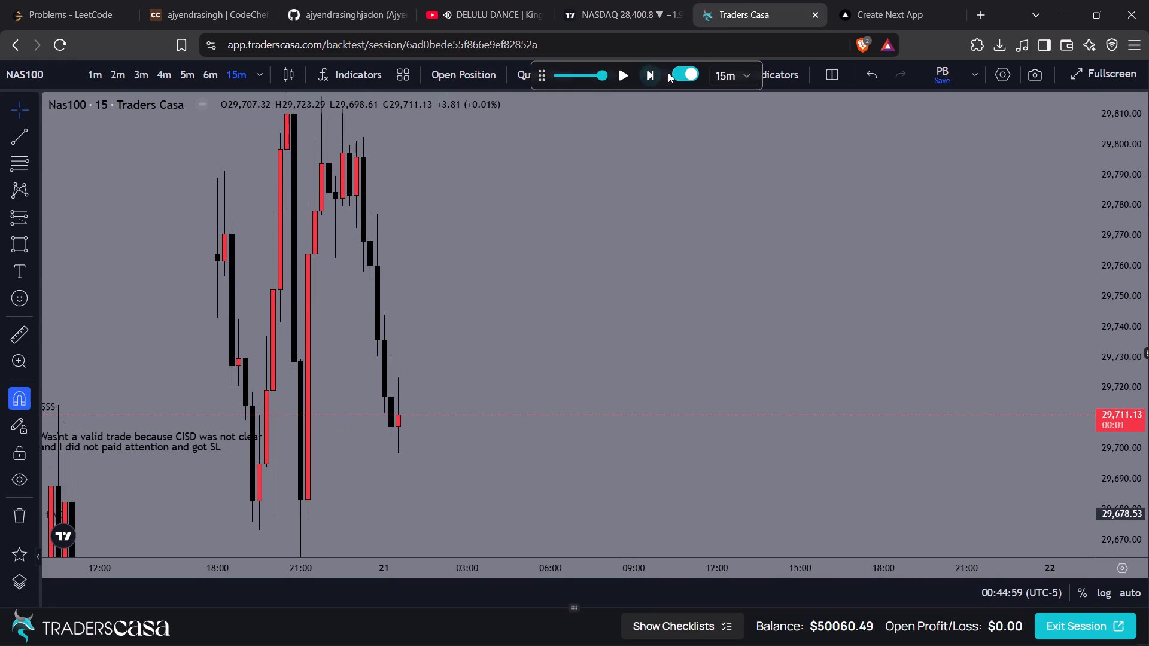
triple_click(652, 73)
left_click(652, 73)
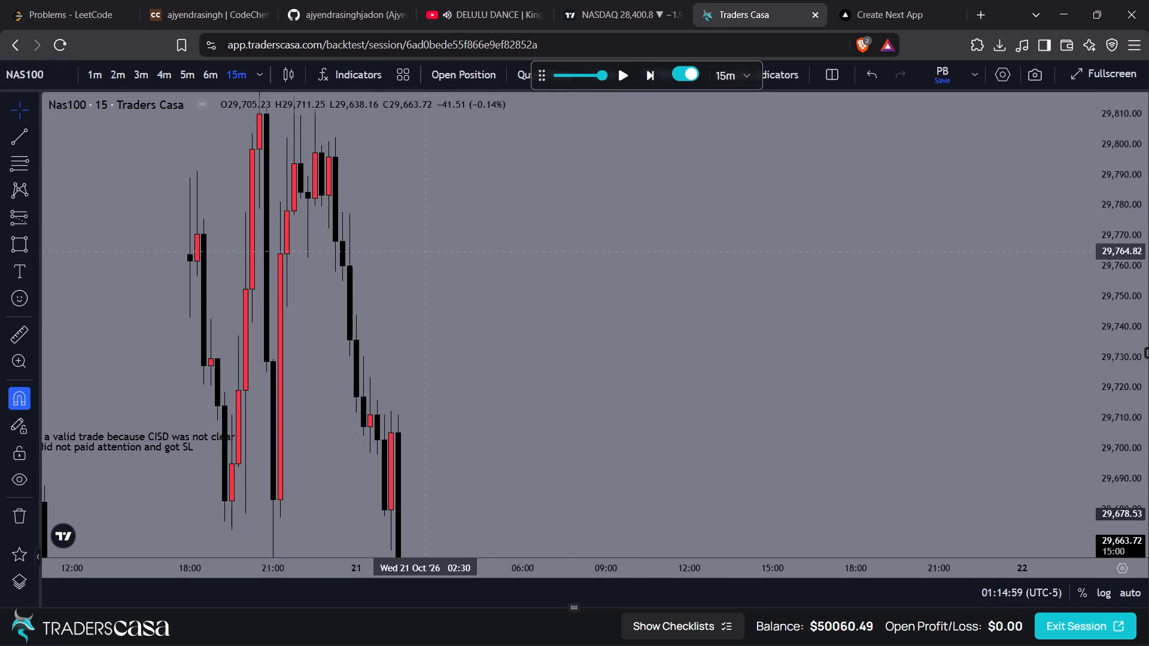
left_click_drag(406, 257, 411, 181)
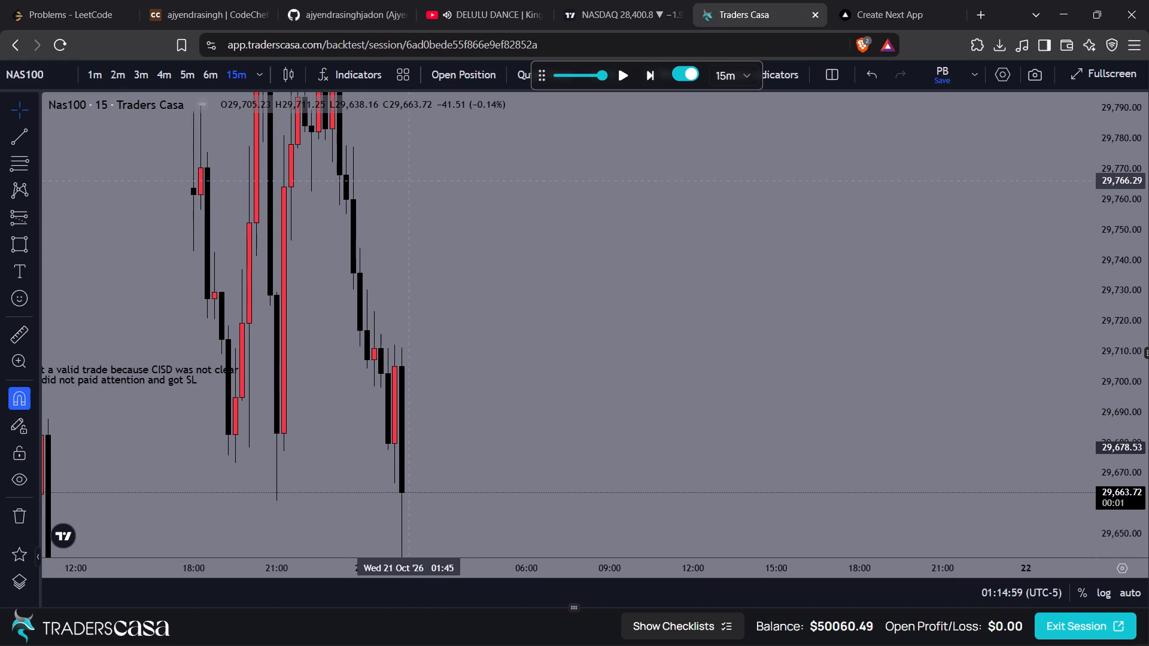
left_click(648, 72)
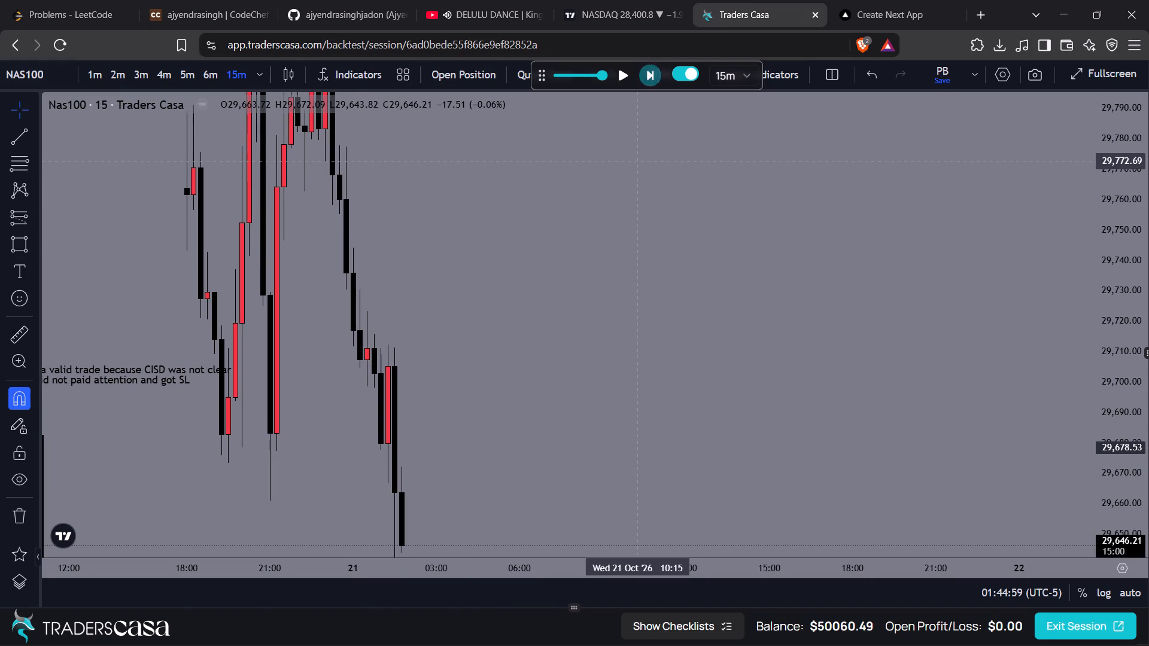
Switch the NAS100 chart to the one-minute timeframe.
left_click(635, 161)
key("1")
key("Return")
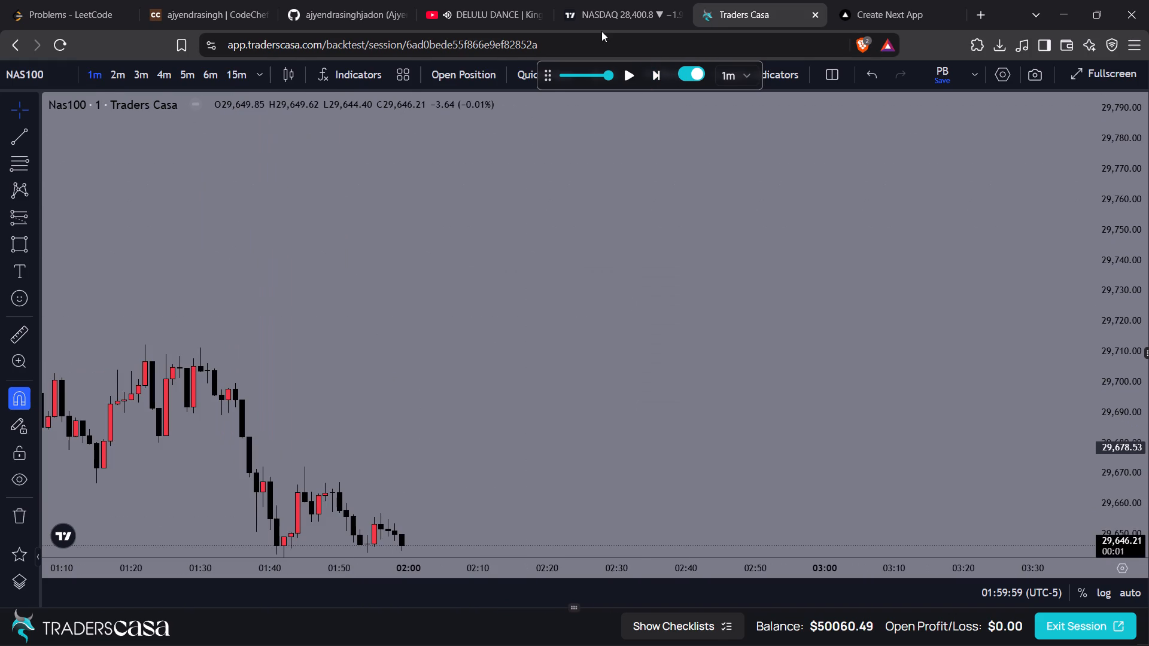
Advance the one-minute replay of 21 October candle by candle from 02:00 to the 02:03 candle.
left_click_drag(555, 450, 564, 127)
left_click_drag(533, 343, 622, 419)
scroll(622, 419, "down", 3)
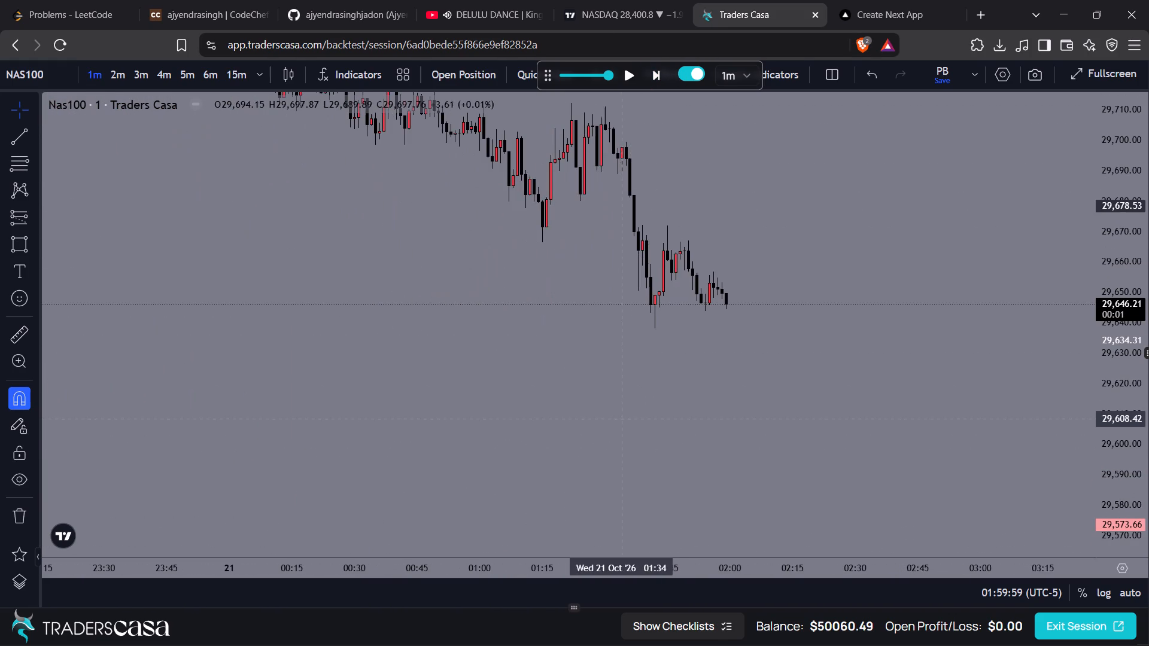
left_click_drag(1107, 470, 1102, 126)
scroll(817, 264, "up", 2)
left_click_drag(766, 203, 724, 333)
scroll(670, 297, "up", 2)
left_click(658, 75)
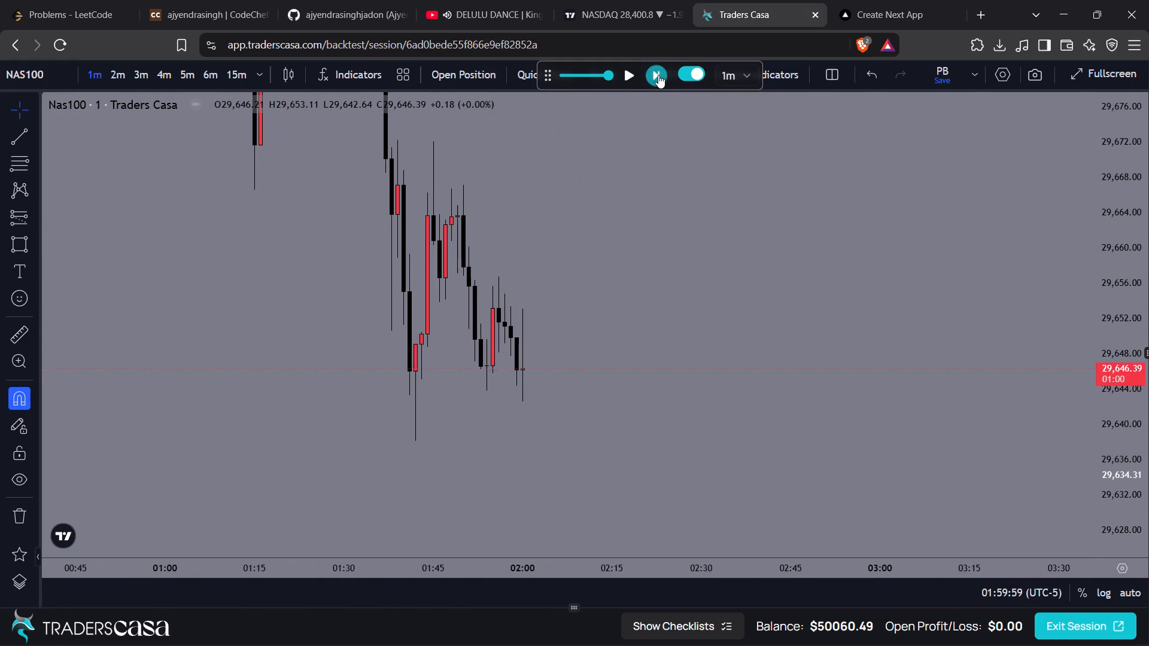
left_click(658, 75)
left_click(658, 75)
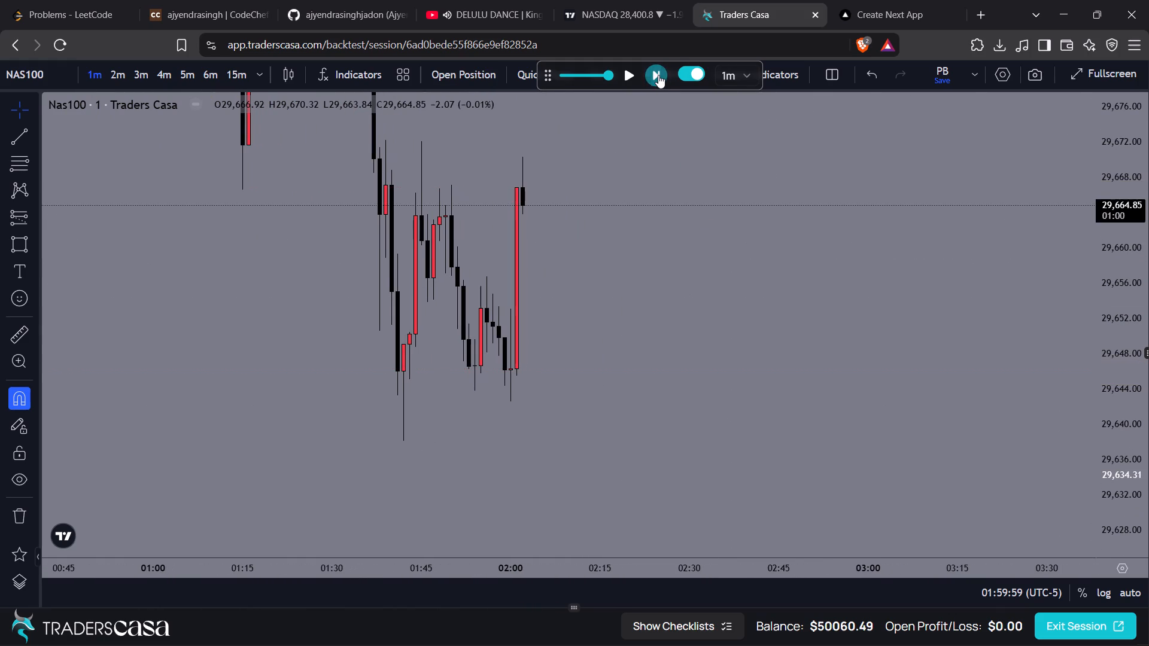
left_click(658, 75)
Advance the one-minute replay candle by candle from 02:04 to the 02:15 candle.
left_click_drag(618, 177, 641, 334)
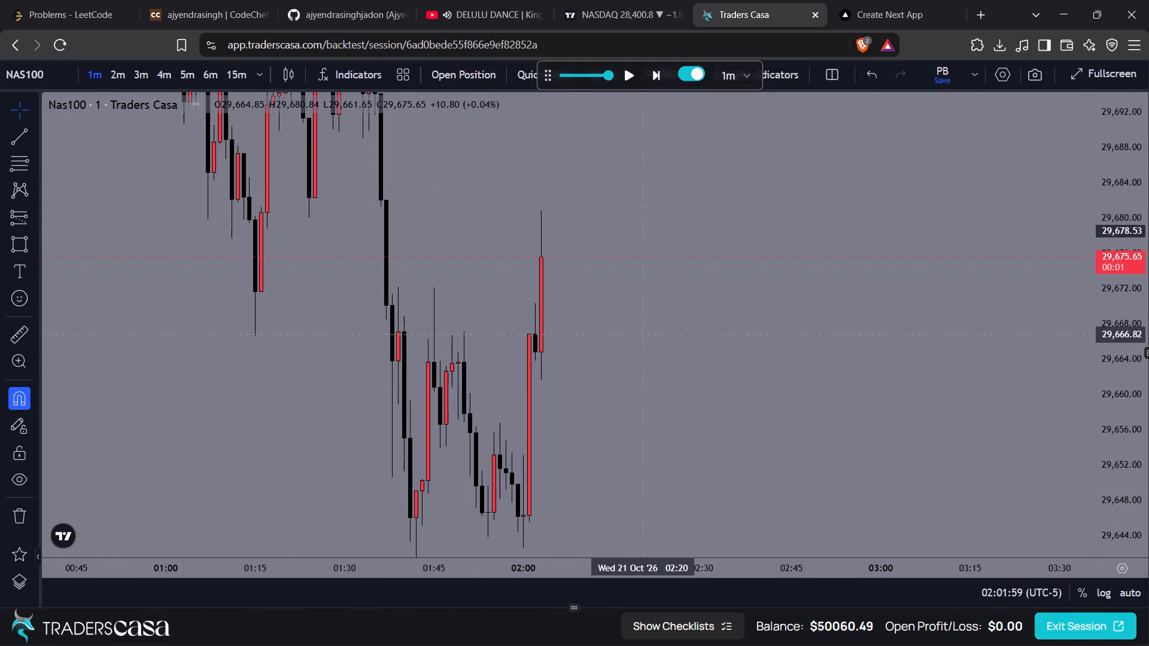
left_click(651, 75)
left_click(656, 75)
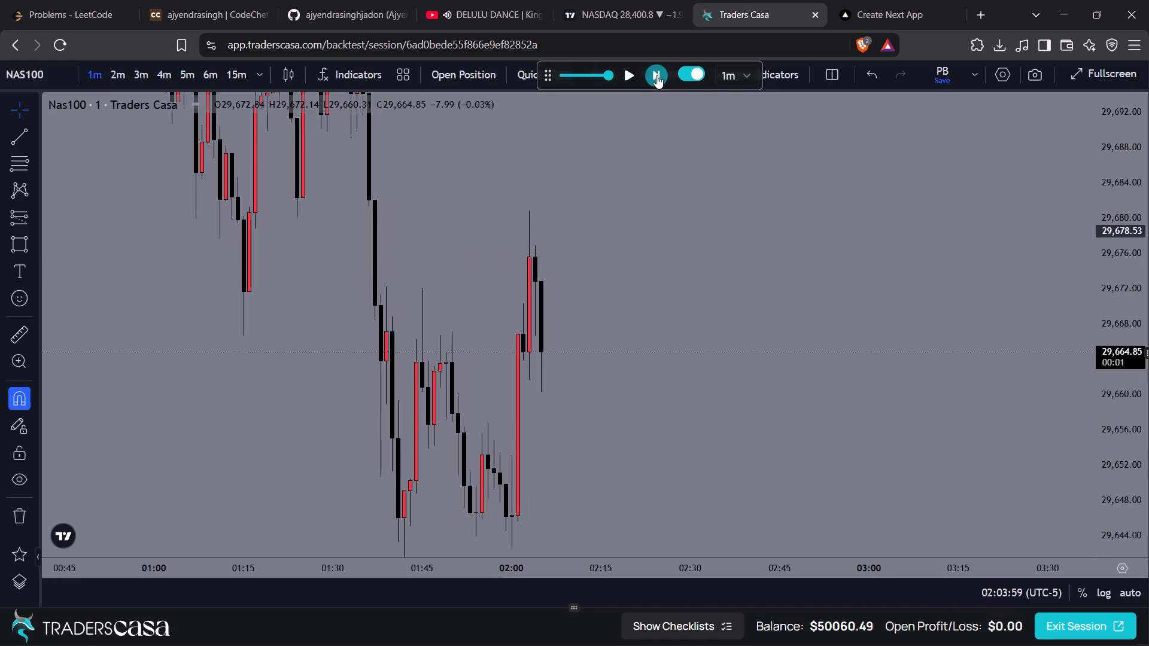
left_click(656, 75)
left_click(656, 75)
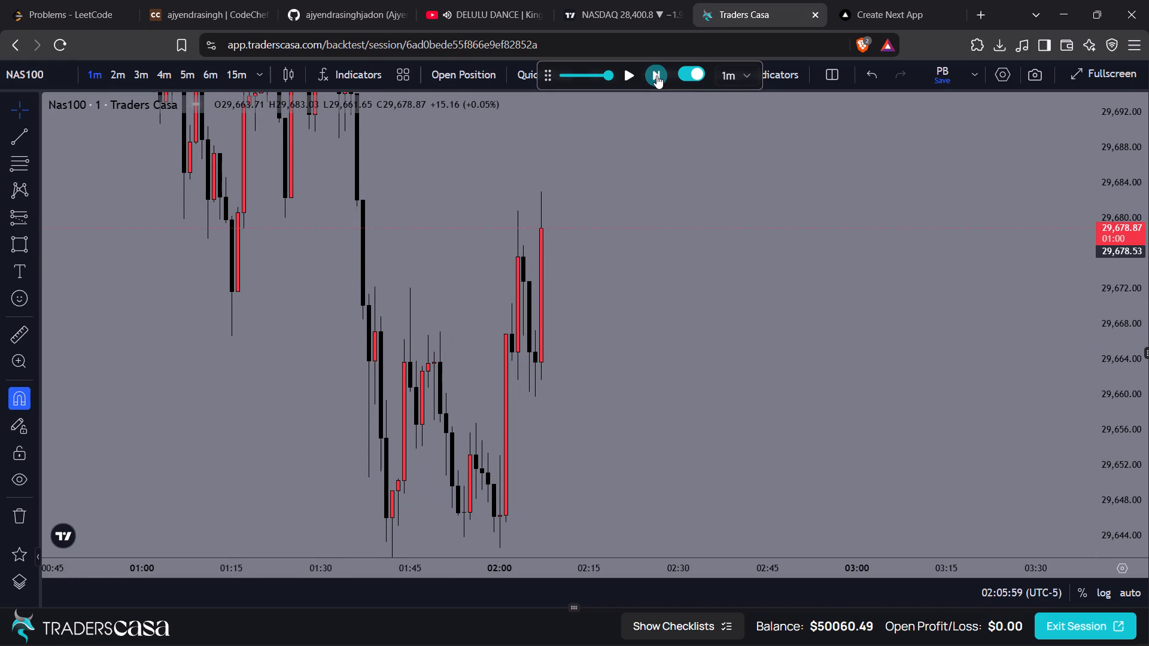
left_click(656, 75)
left_click(656, 75)
left_click(656, 75)
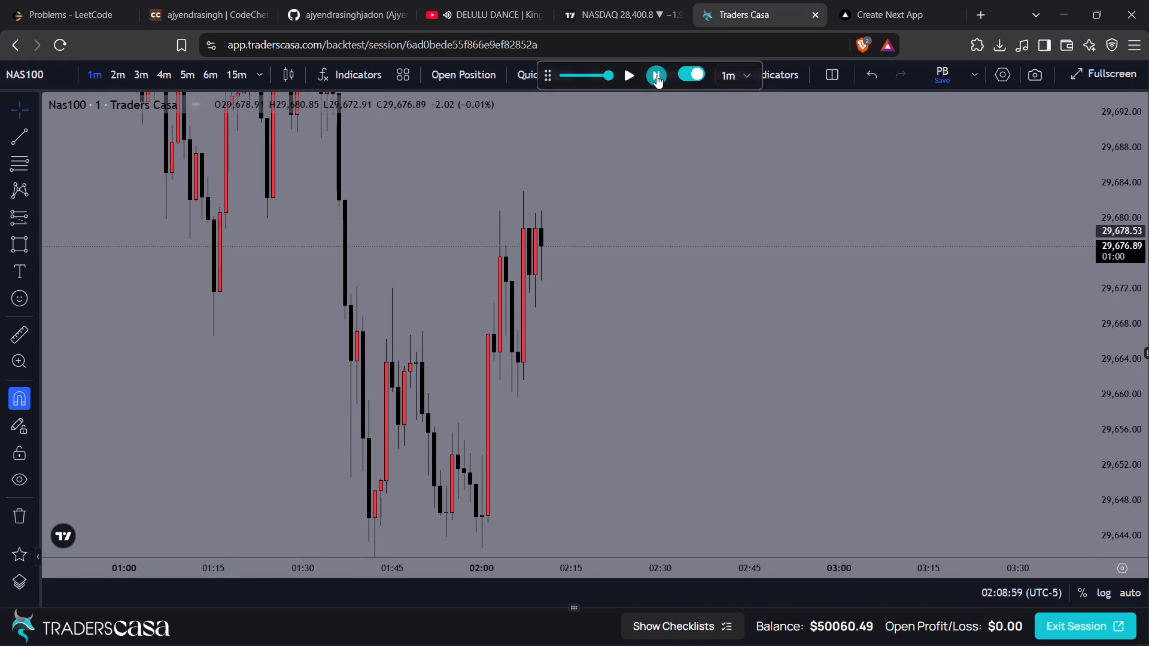
left_click(656, 75)
left_click(656, 75)
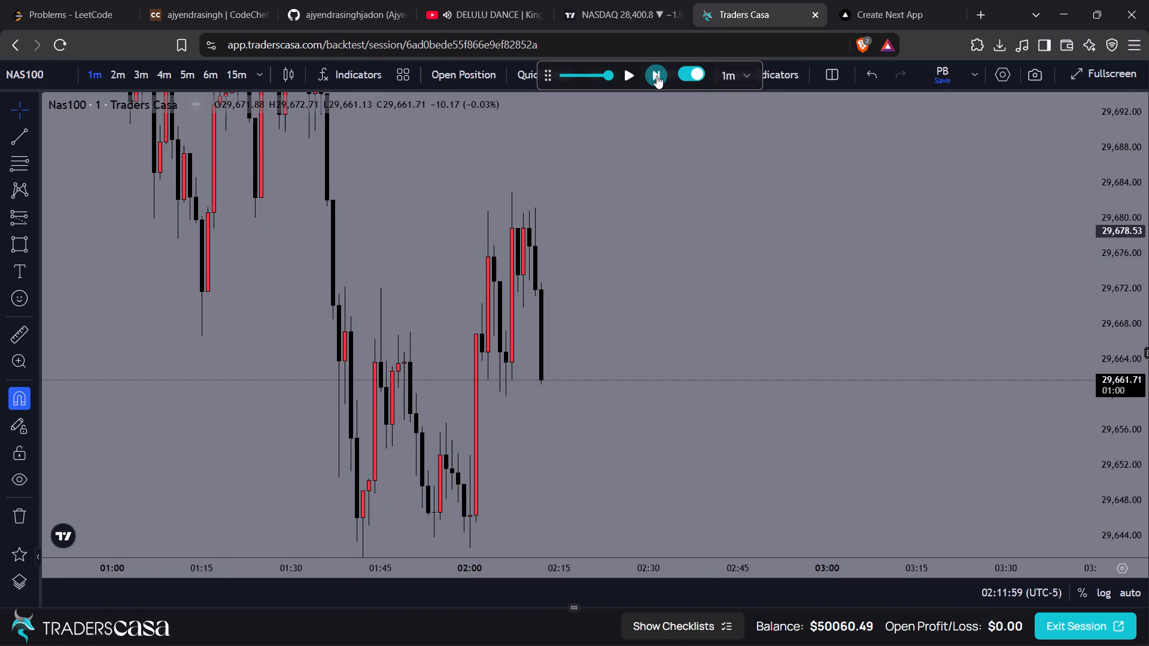
left_click_drag(649, 251, 658, 170)
left_click(659, 76)
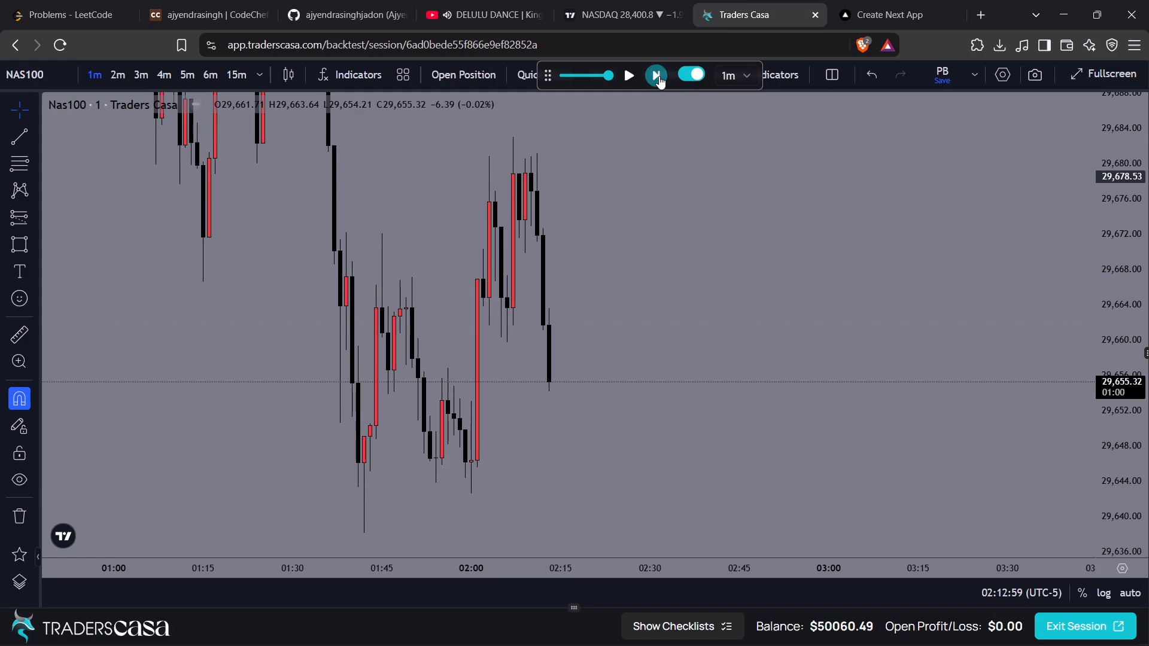
left_click(659, 76)
left_click(659, 76)
Advance the one-minute replay candle by candle from 02:16 to the 02:25 candle.
left_click_drag(646, 231, 646, 211)
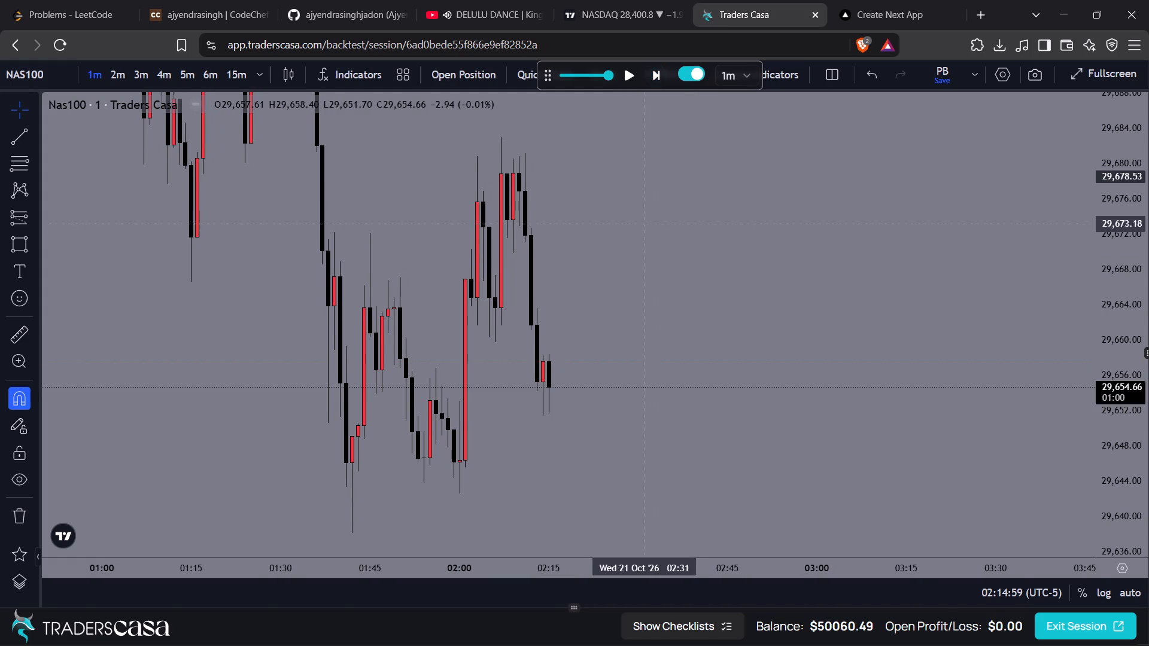
left_click_drag(646, 211, 643, 167)
left_click_drag(622, 368, 650, 212)
left_click(655, 78)
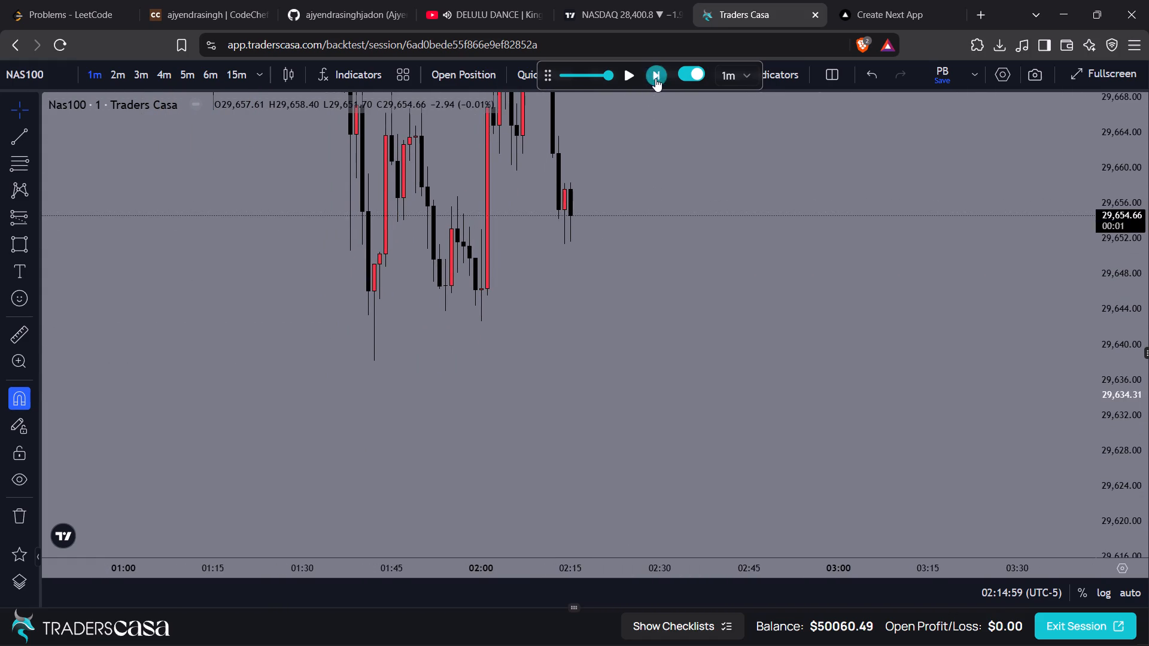
left_click(655, 78)
left_click(655, 78)
left_click(655, 78)
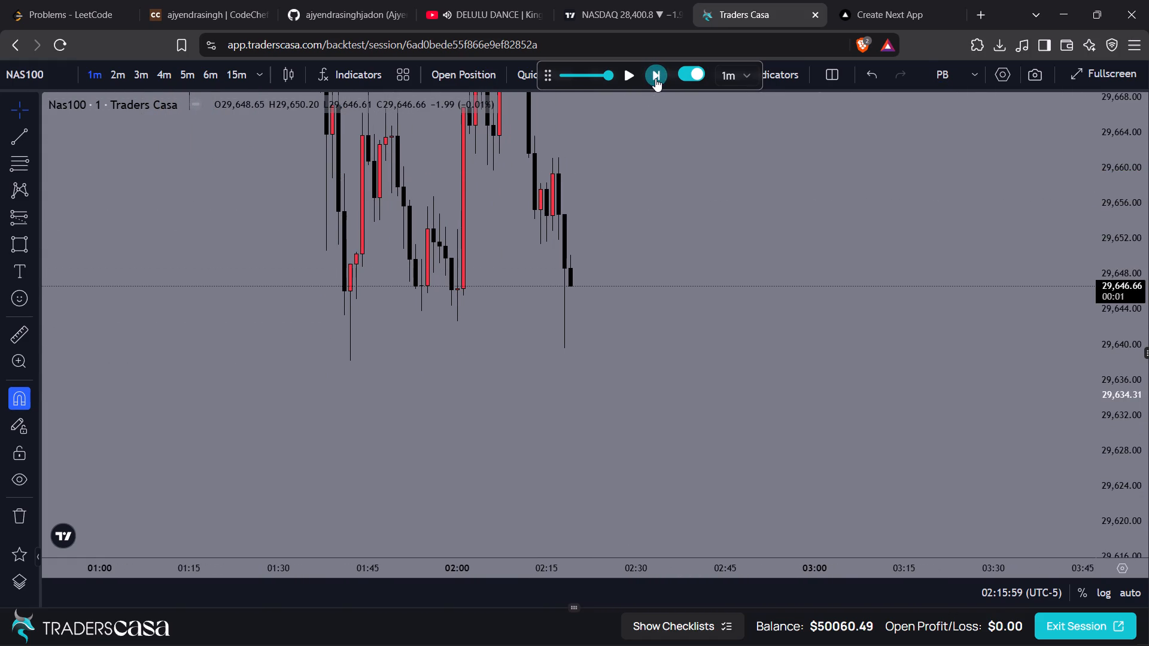
left_click(655, 78)
left_click(655, 78)
left_click(655, 78)
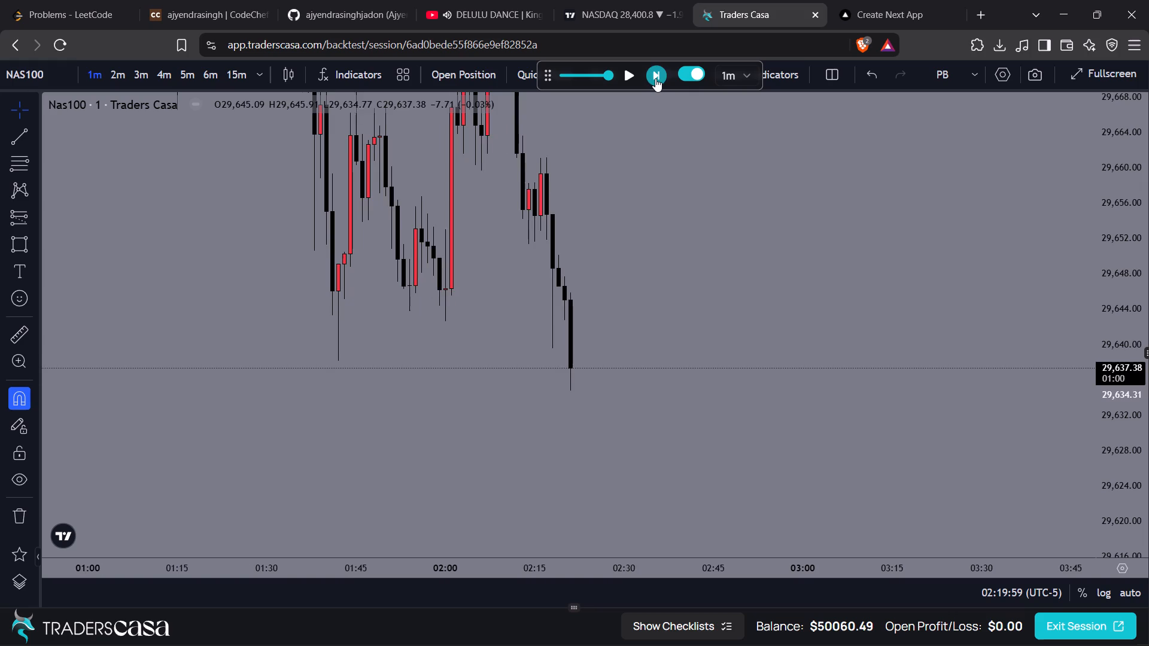
triple_click(655, 78)
Compare the 02:25 price with the 20 October price action, and advance the one-minute replay to the 02:34 candle.
left_click_drag(643, 279, 651, 253)
scroll(651, 253, "down", 3)
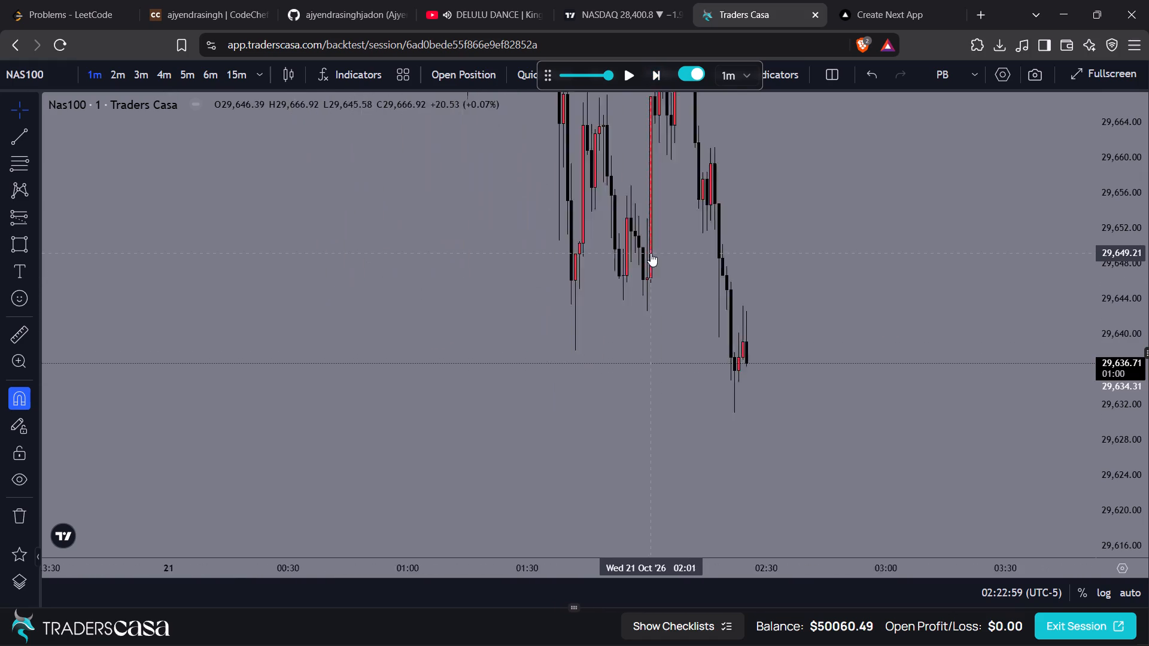
scroll(651, 253, "down", 2)
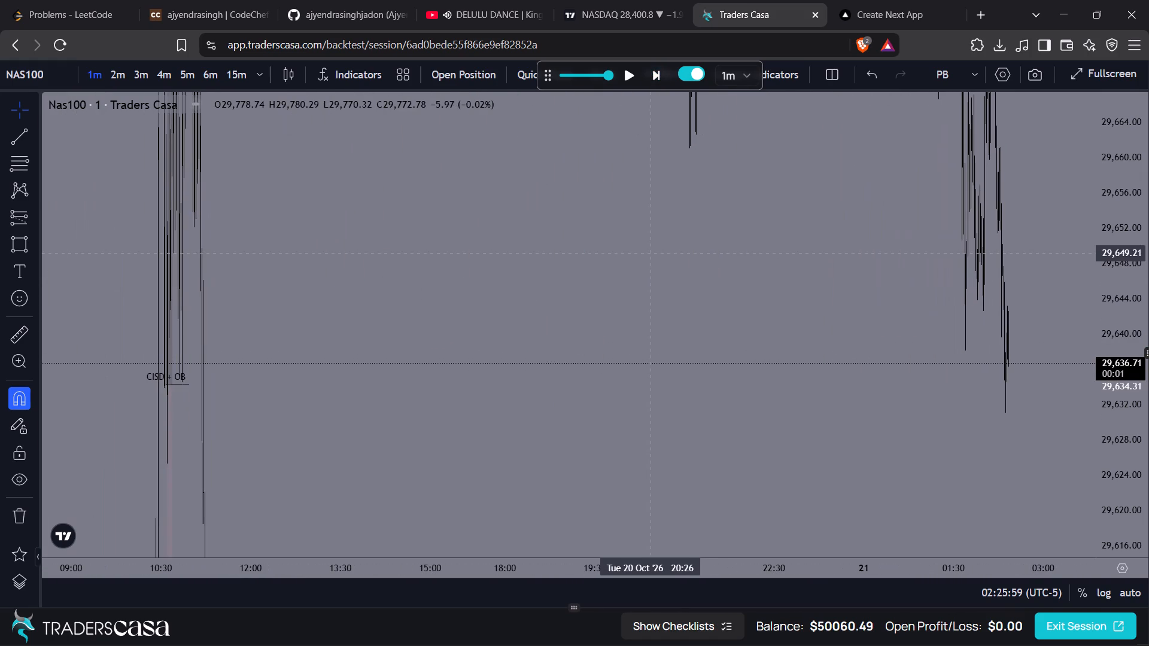
scroll(651, 253, "up", 7)
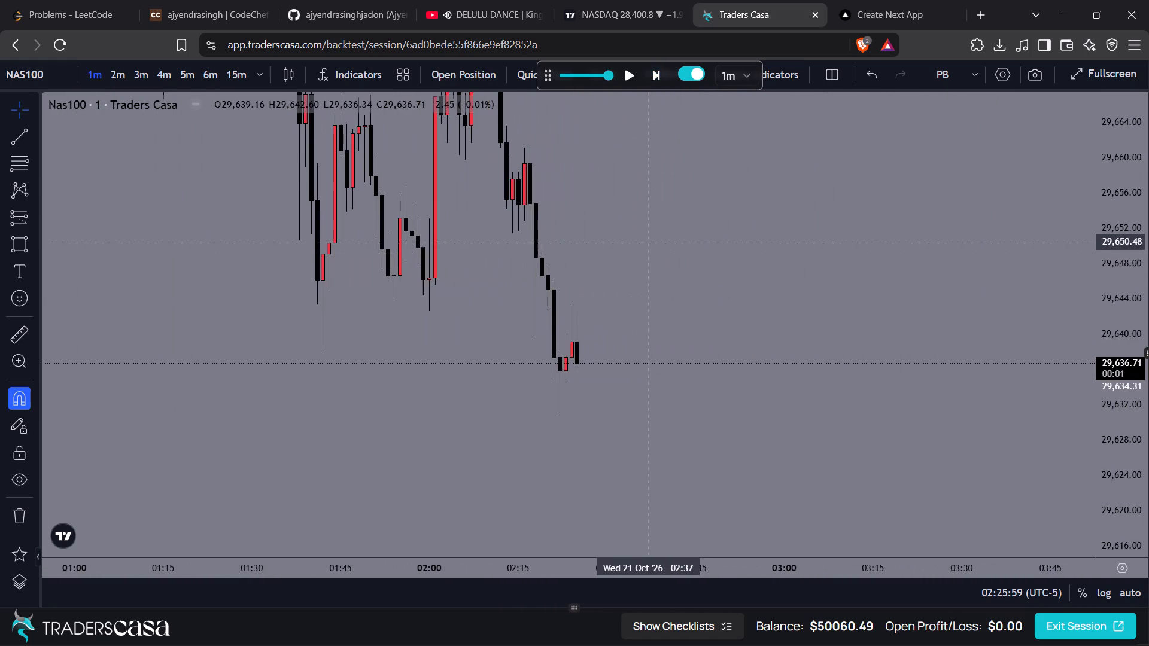
left_click(658, 76)
left_click(658, 76)
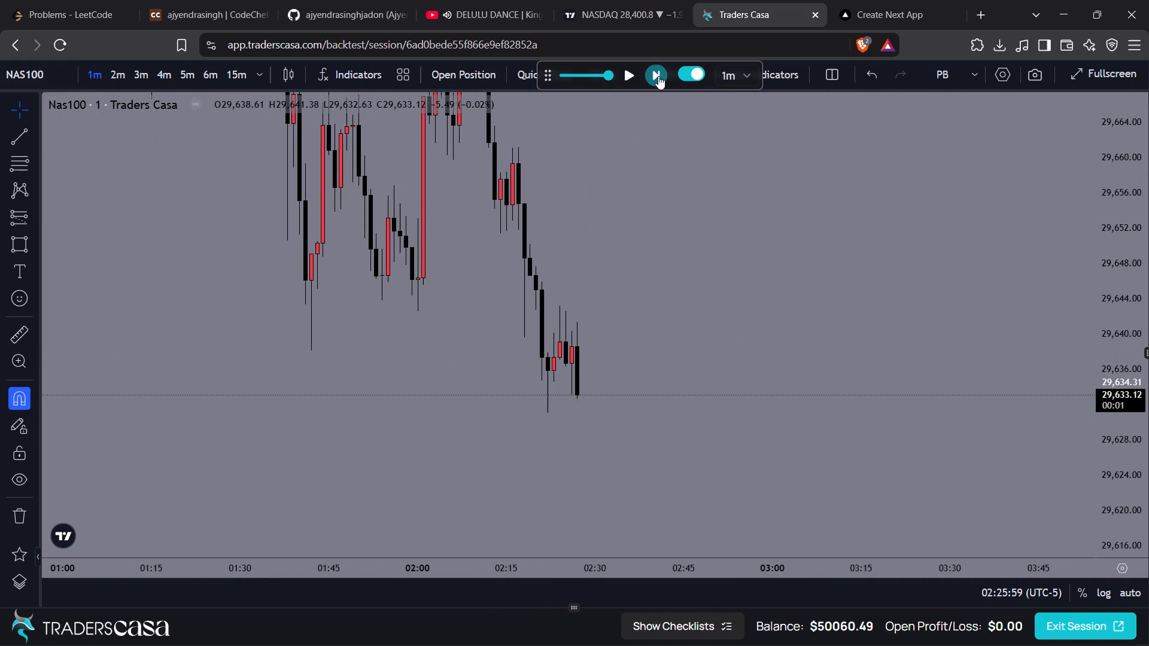
left_click(658, 76)
double_click(658, 76)
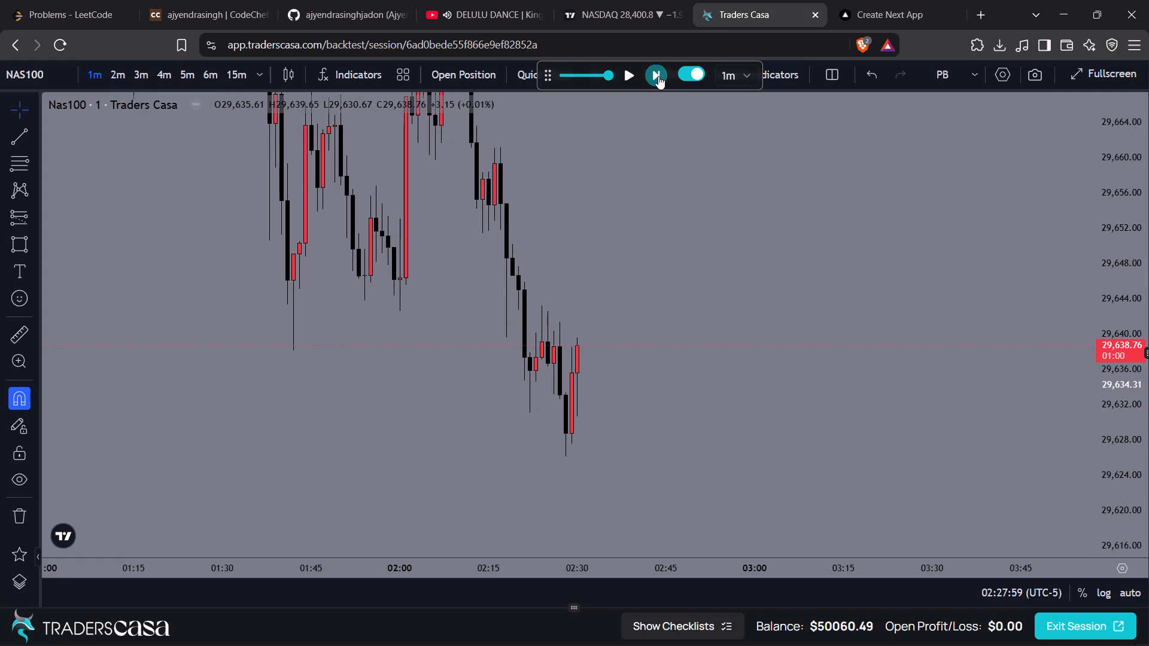
left_click(658, 76)
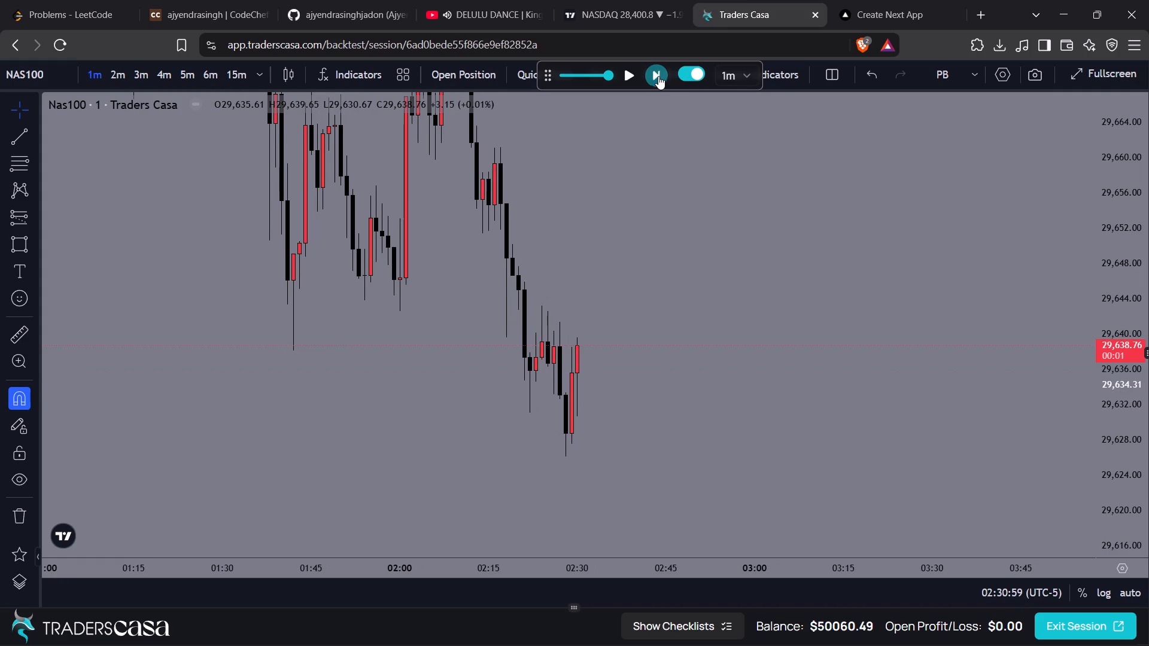
left_click(658, 81)
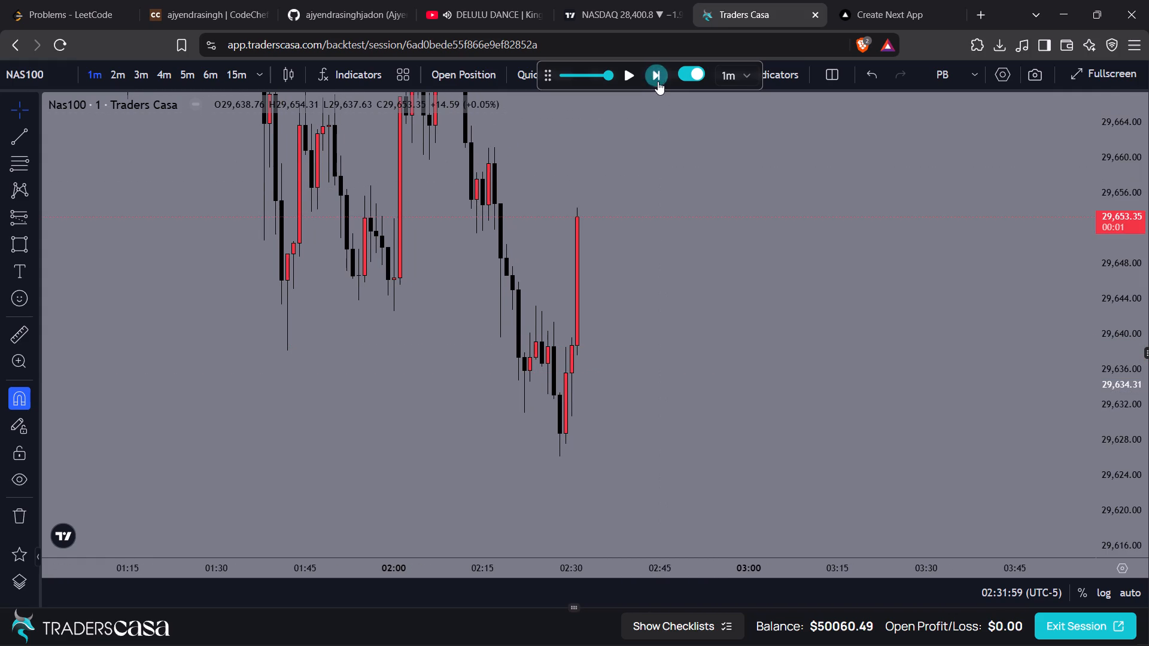
left_click(658, 74)
left_click(658, 74)
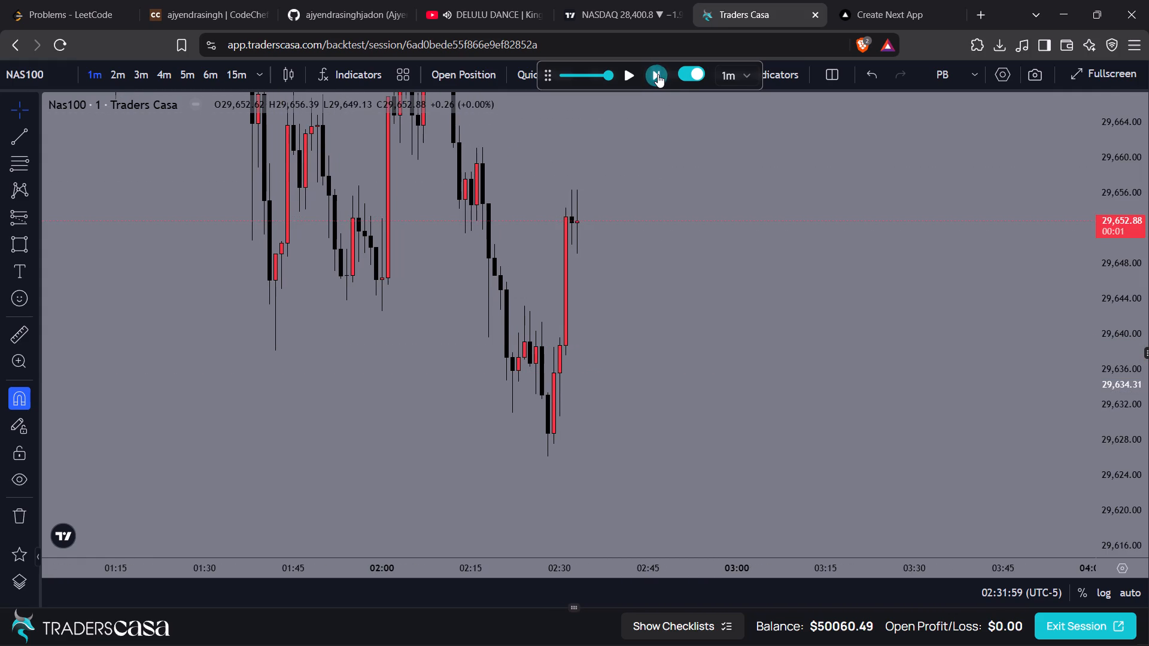
Advance the one-minute replay candle by candle from 02:35 to the 02:40 candle.
left_click_drag(625, 178, 585, 382)
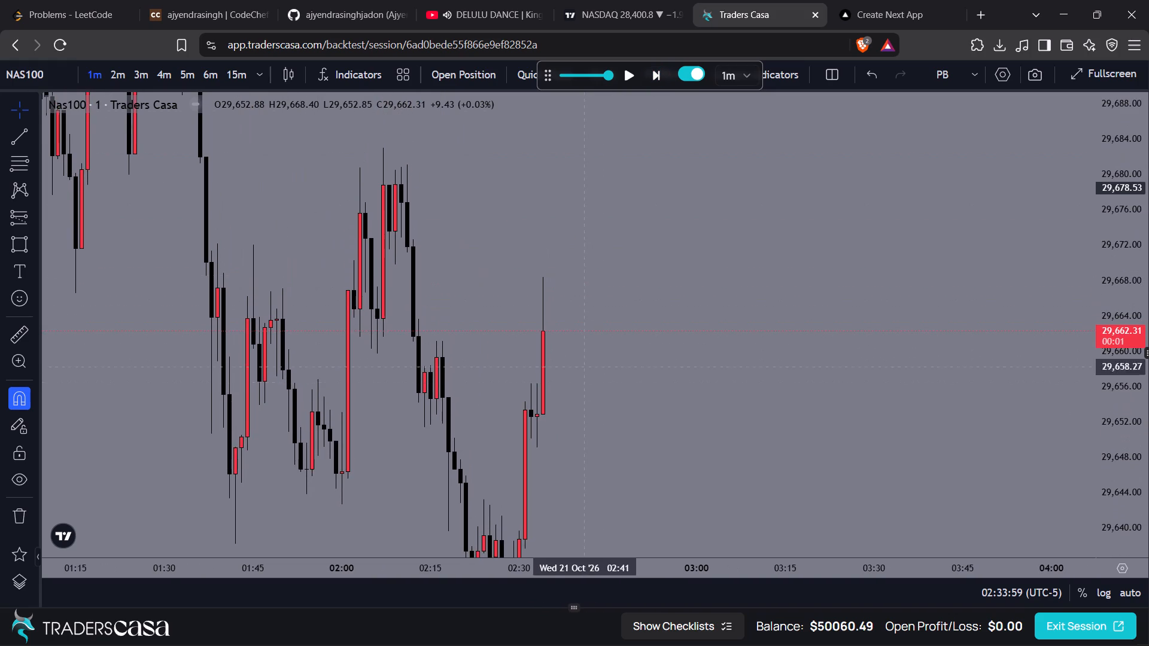
left_click(614, 233)
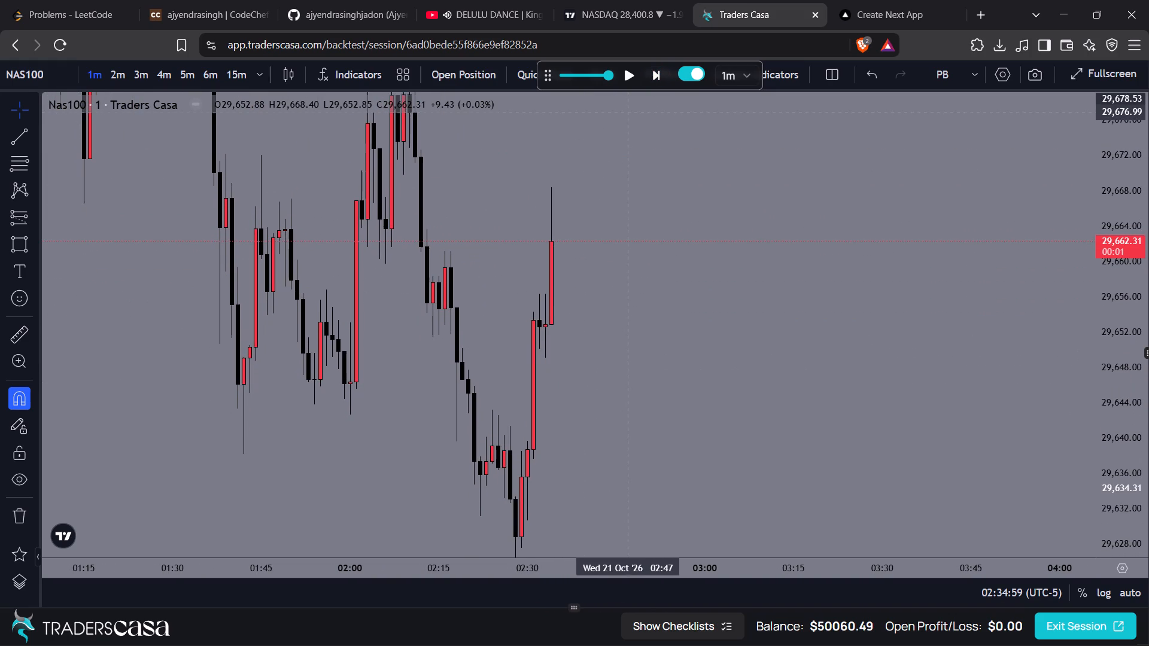
left_click(651, 78)
left_click(651, 78)
left_click(651, 78)
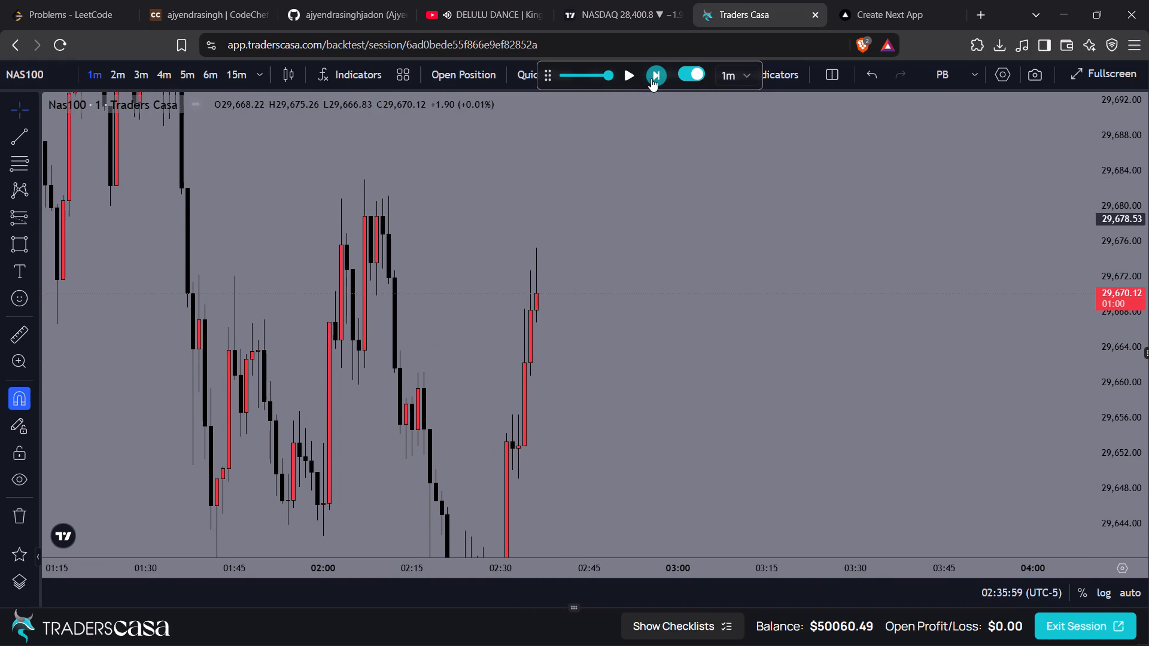
left_click(651, 78)
left_click(651, 78)
left_click(651, 78)
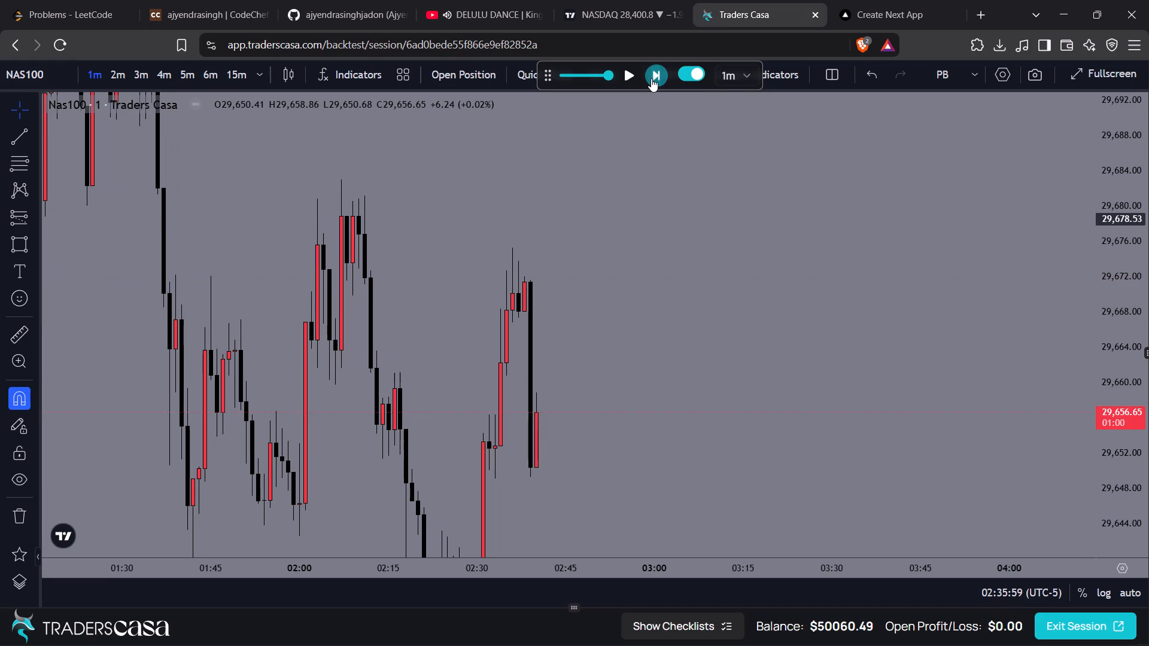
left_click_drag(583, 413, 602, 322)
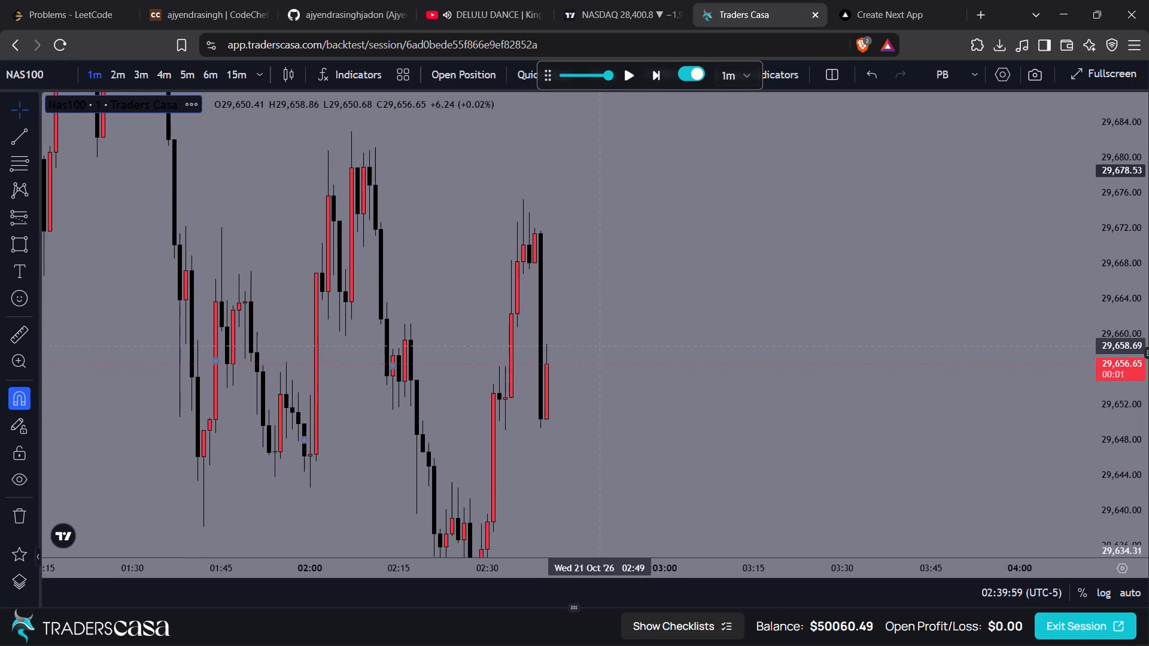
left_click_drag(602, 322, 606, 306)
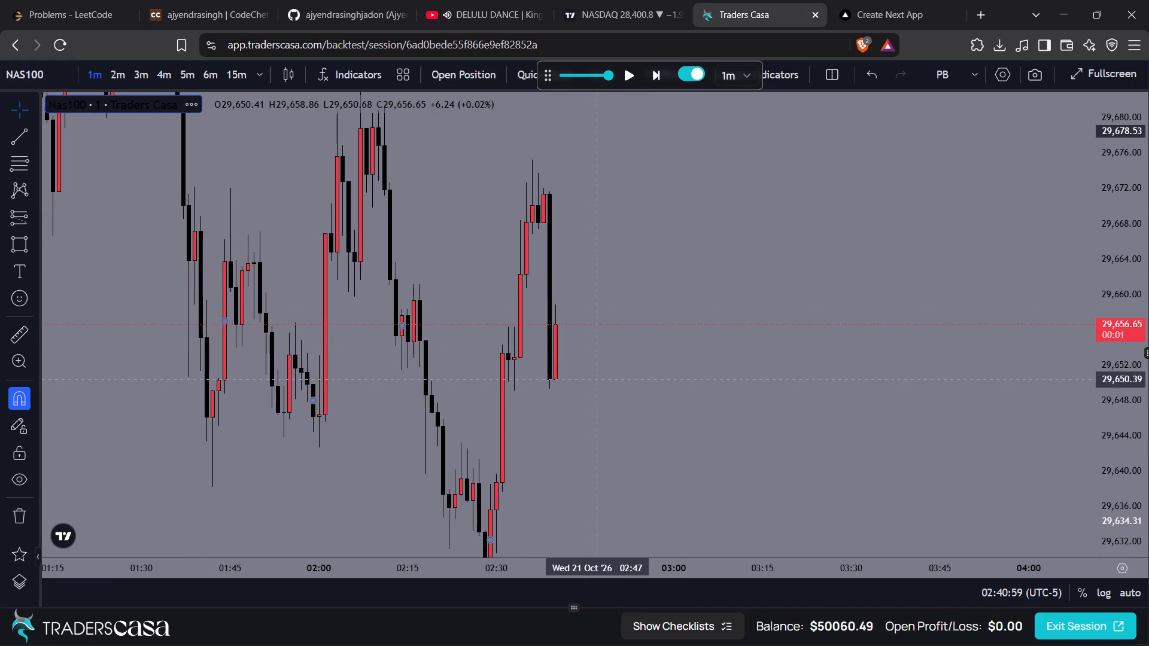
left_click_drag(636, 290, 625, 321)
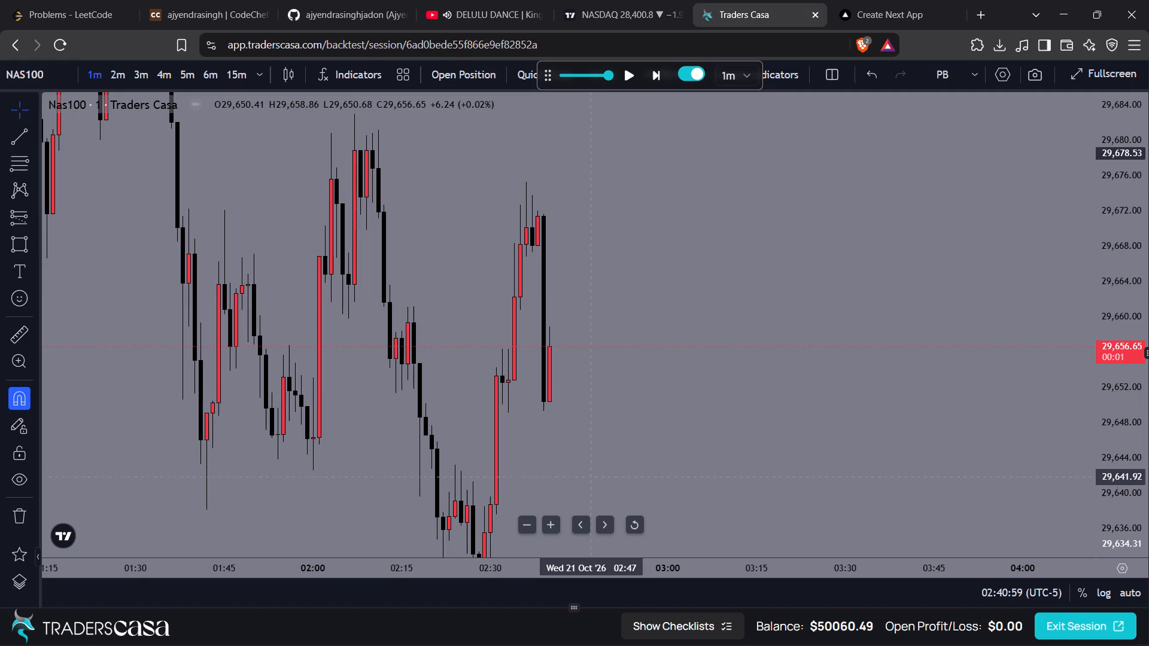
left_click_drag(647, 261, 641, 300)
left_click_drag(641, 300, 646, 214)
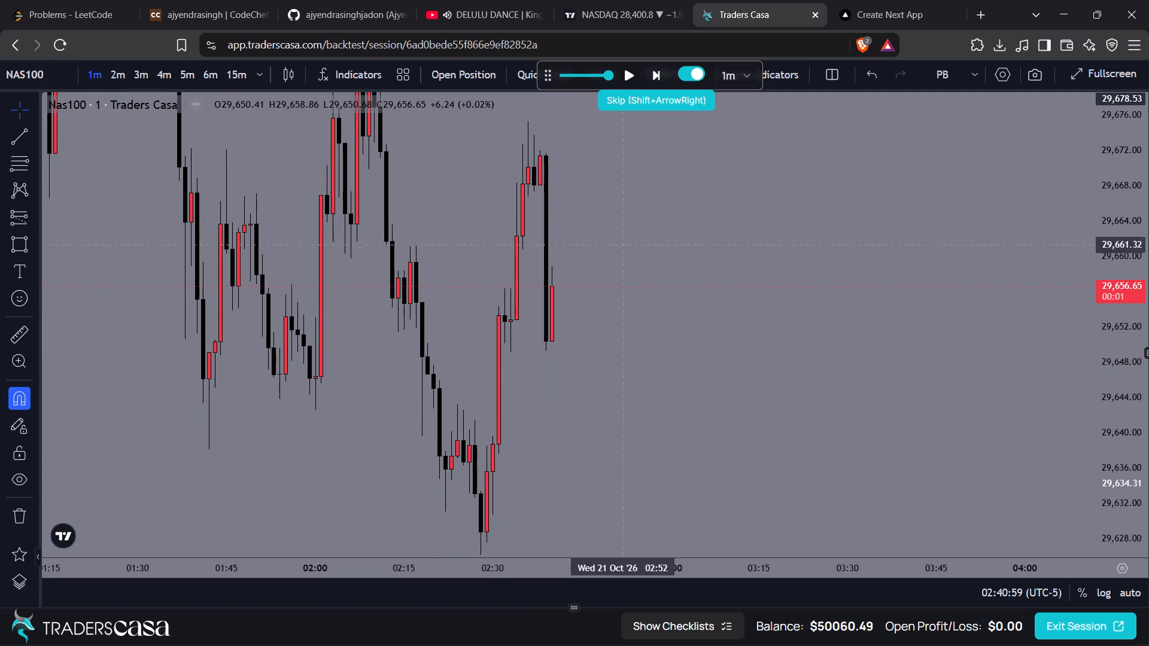
Advance the one-minute replay candle by candle from 02:41 to the 02:44 candle.
left_click(655, 73)
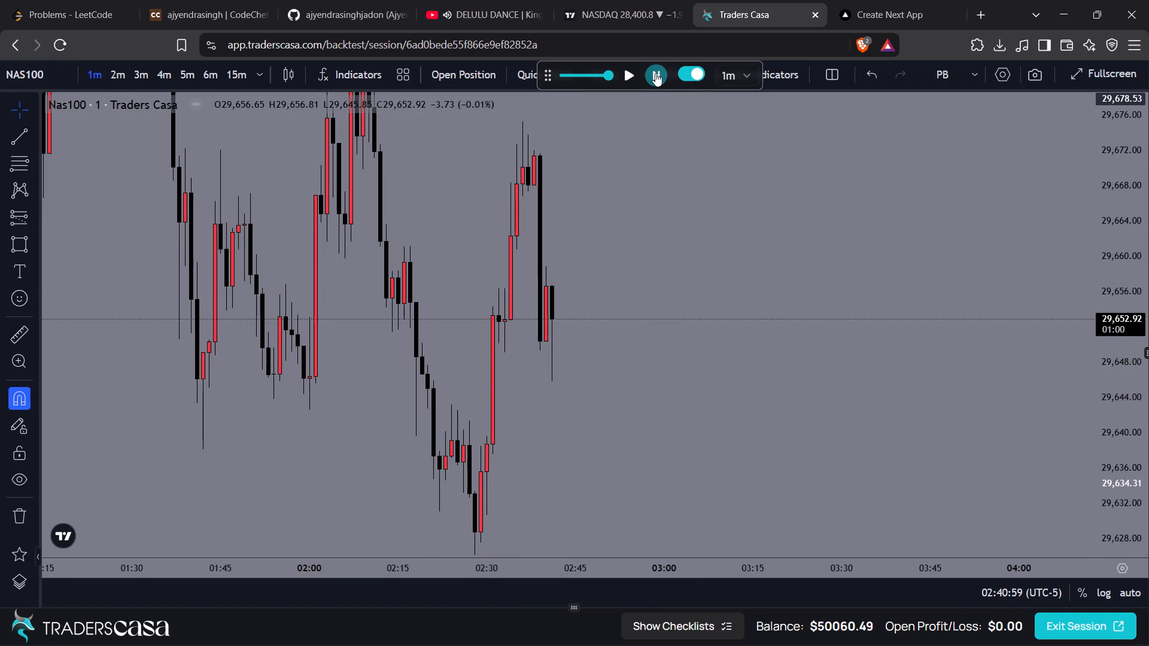
left_click(655, 73)
left_click(655, 73)
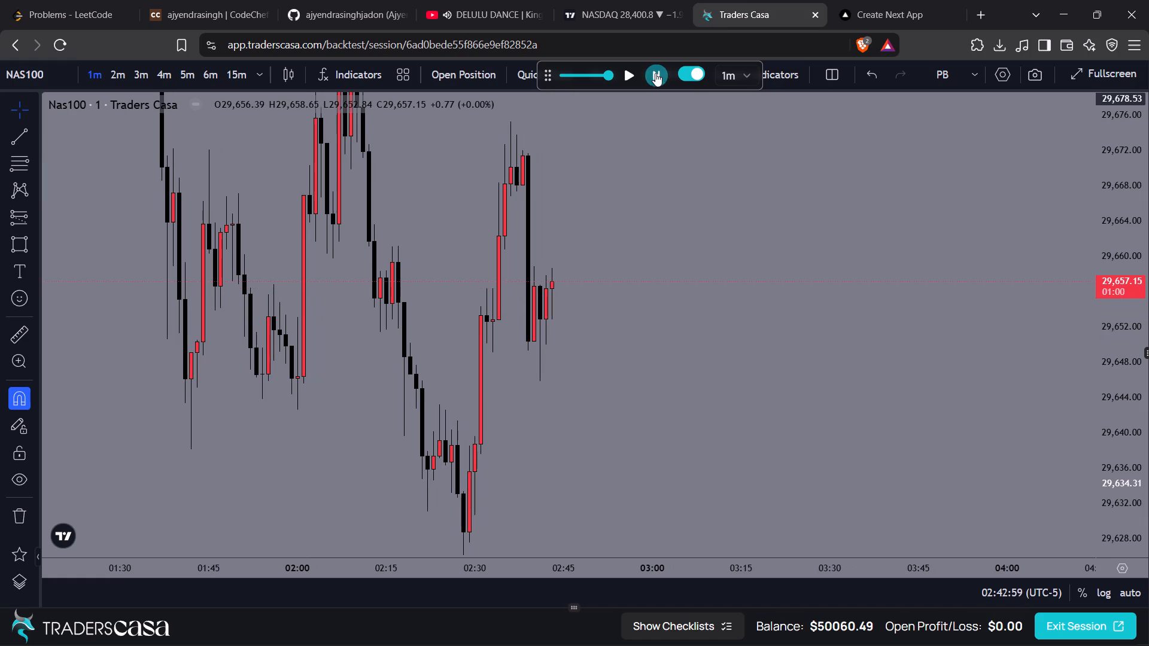
left_click(655, 73)
Draw a short position from the 02:44 close at 29,648.03, with stop at 29,661.06 and target at 29,626.08.
left_click_drag(621, 272, 574, 284)
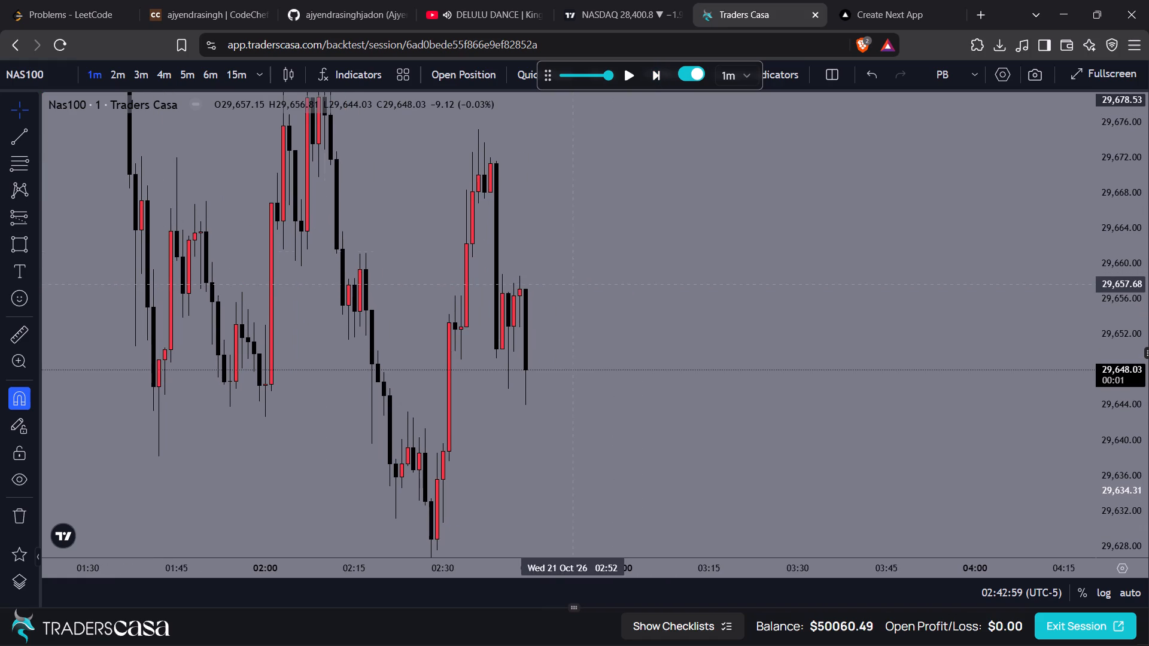
left_click(37, 229)
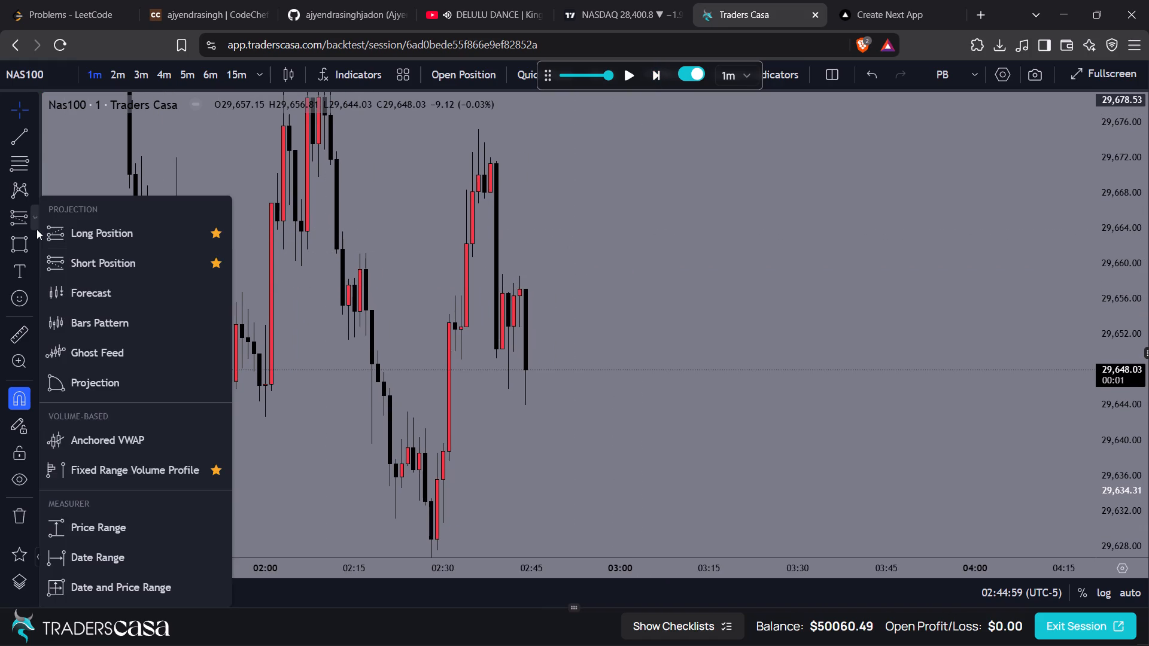
left_click(72, 269)
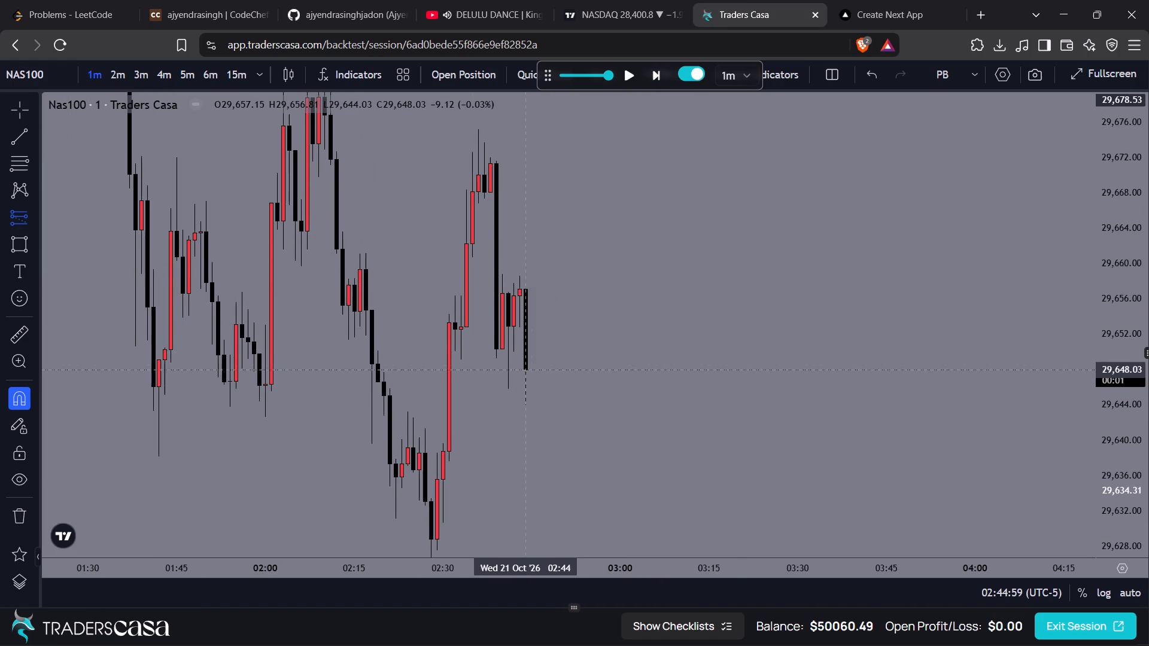
left_click(523, 368)
left_click_drag(529, 220, 537, 207)
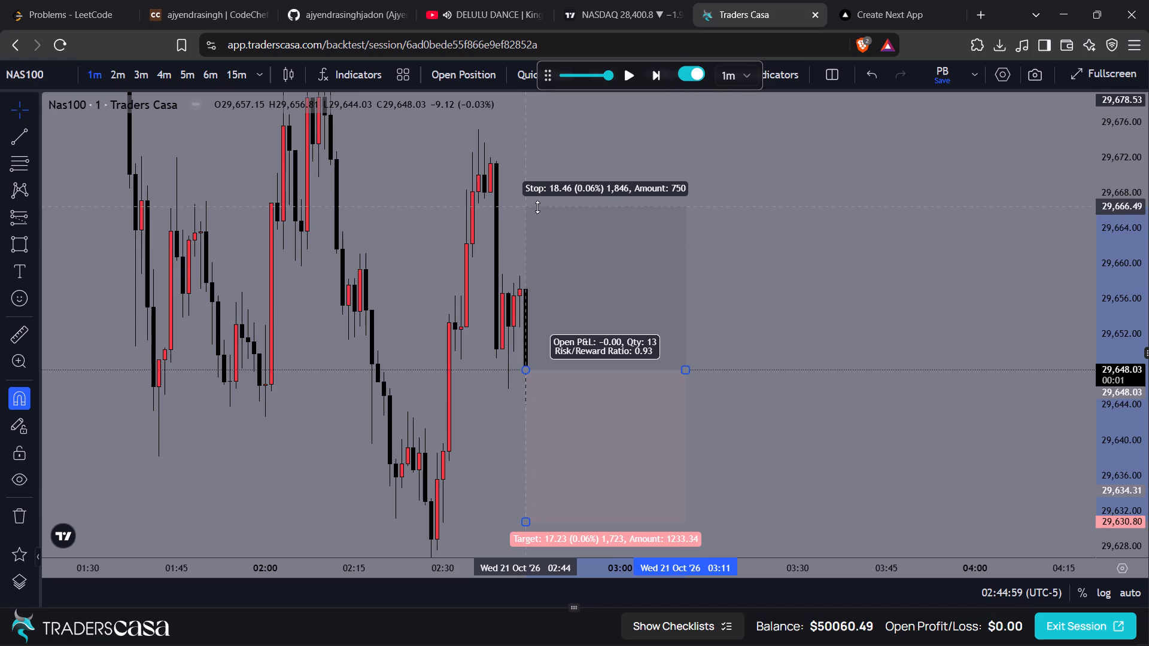
left_click_drag(537, 207, 551, 255)
left_click_drag(730, 292, 723, 129)
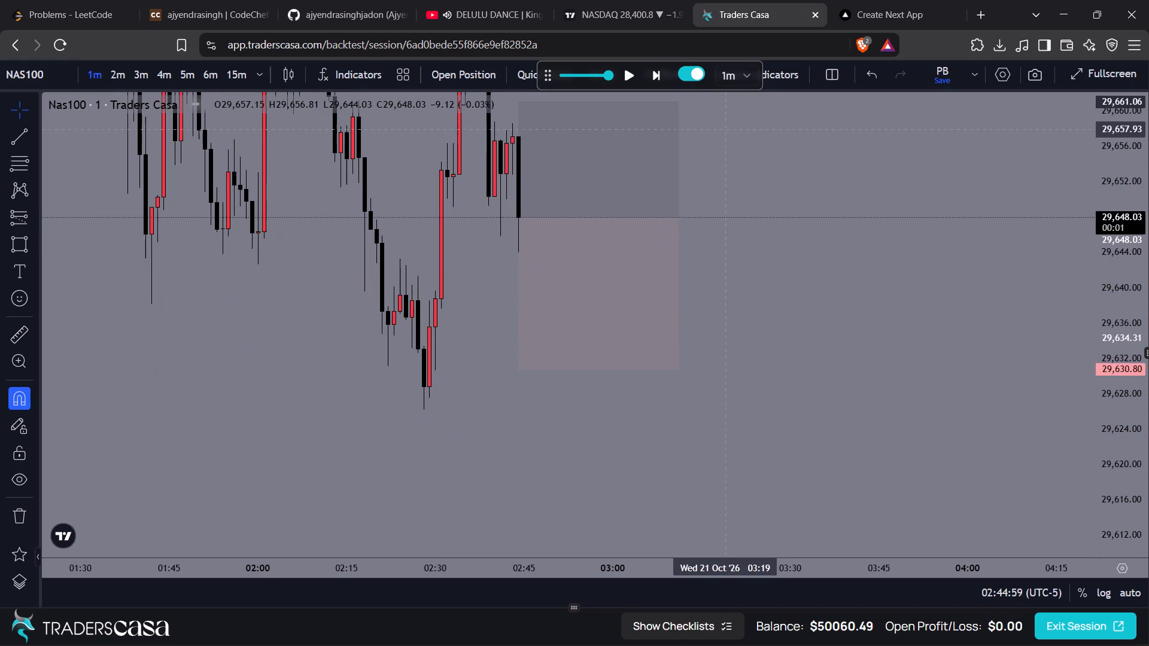
left_click_drag(521, 367, 534, 412)
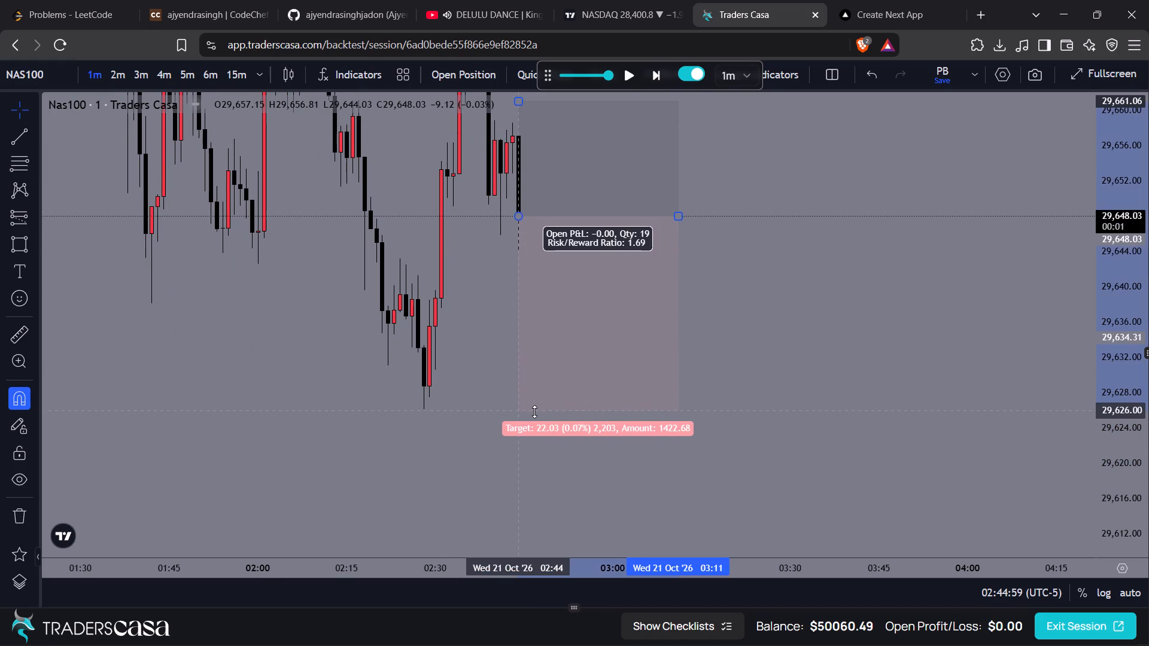
left_click_drag(534, 412, 537, 410)
left_click_drag(747, 202, 741, 330)
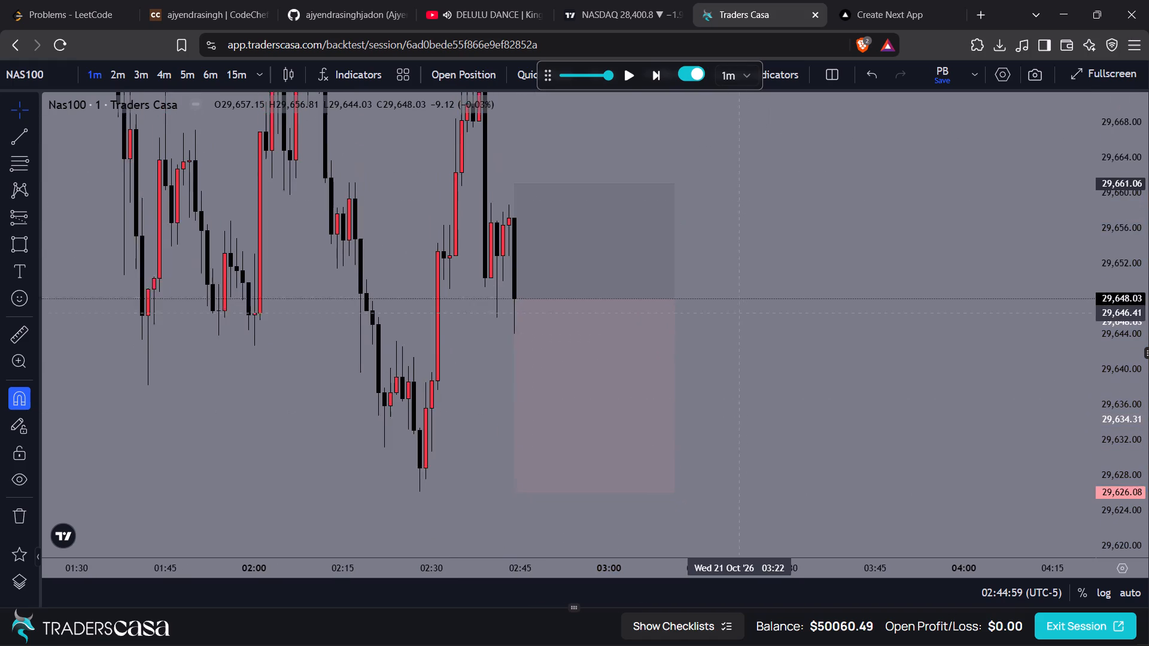
left_click_drag(741, 330, 741, 332)
Open a short trade from the drawn position with entry 29648.03, stop loss 29661.06 and take profit 29626.08.
left_click(582, 231)
left_click(472, 73)
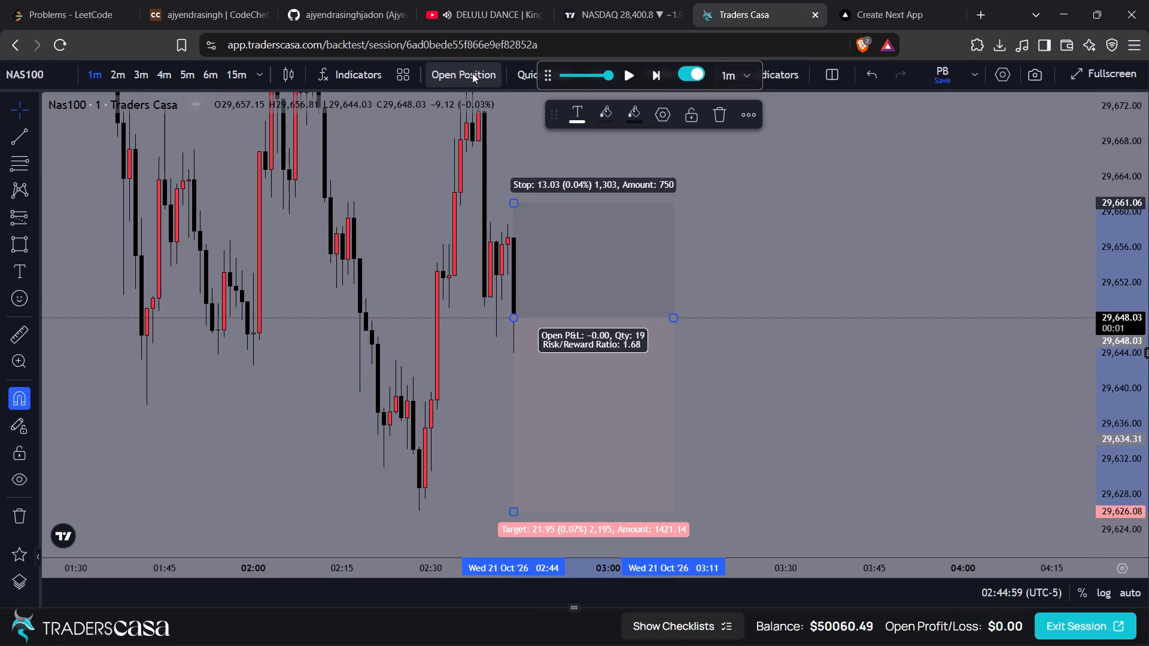
left_click(551, 563)
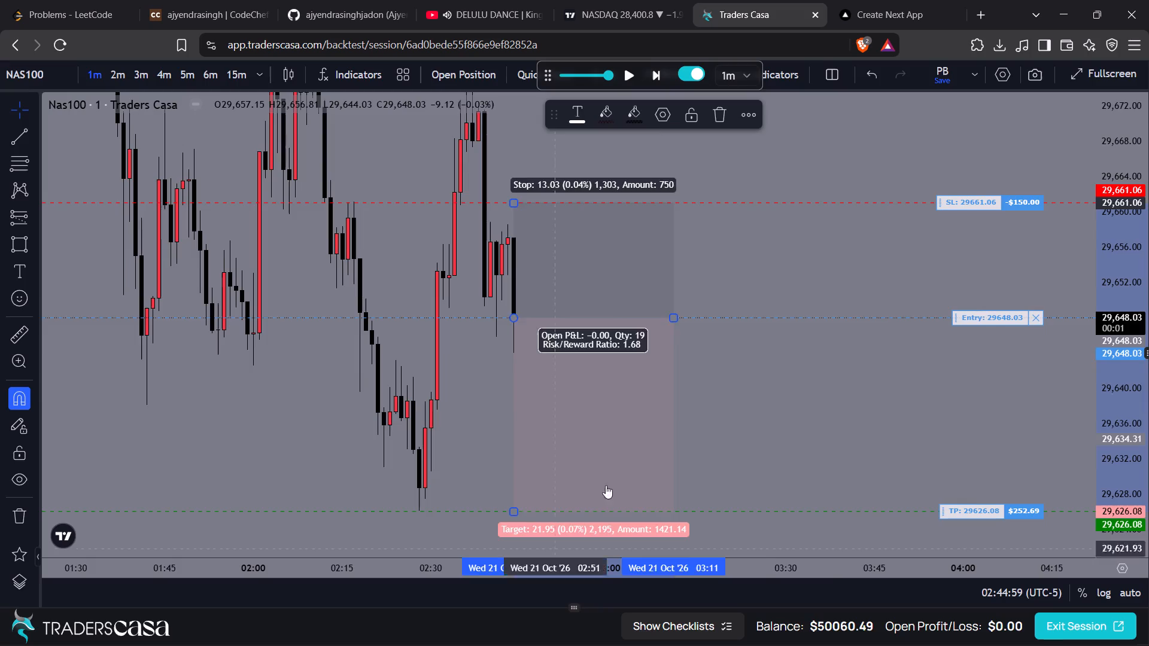
Advance the one-minute replay candle by candle from 02:45 to the 02:52 candle with the short trade open.
left_click_drag(794, 334, 758, 303)
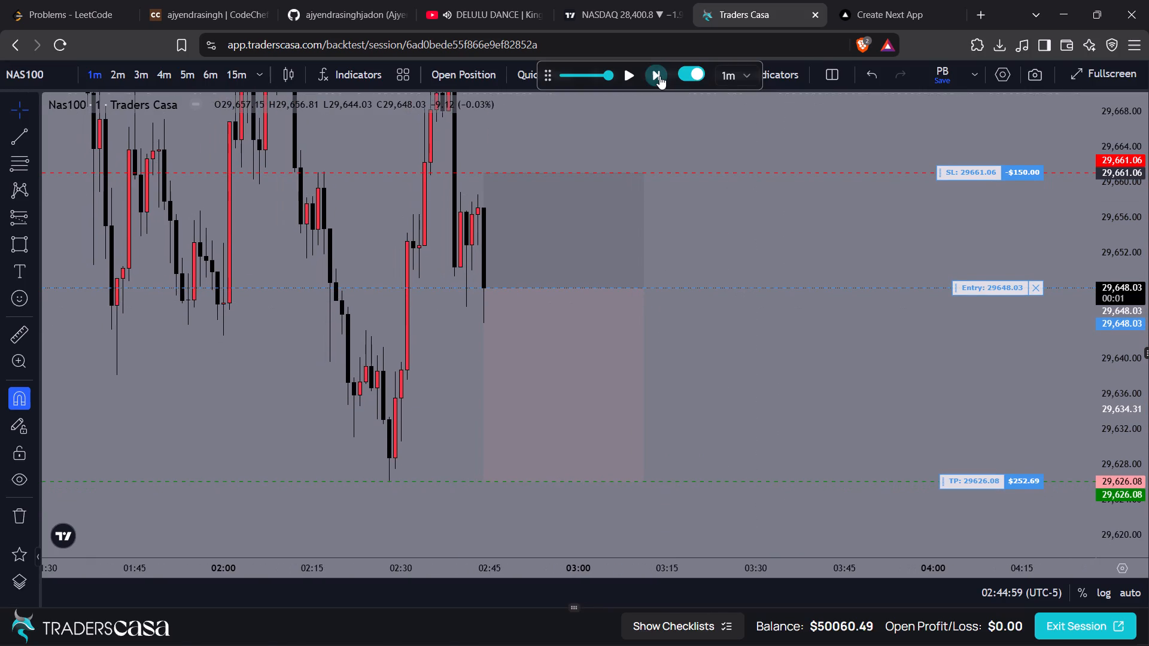
left_click(659, 76)
left_click(659, 76)
left_click(659, 76)
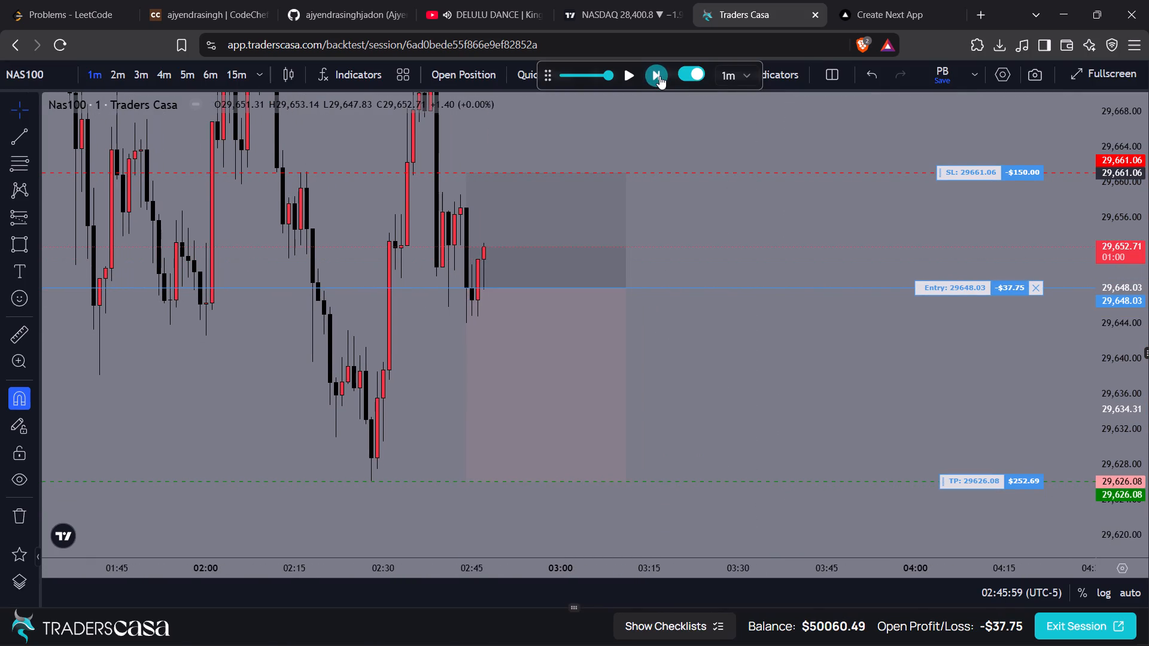
left_click(659, 76)
left_click(659, 76)
left_click(659, 76)
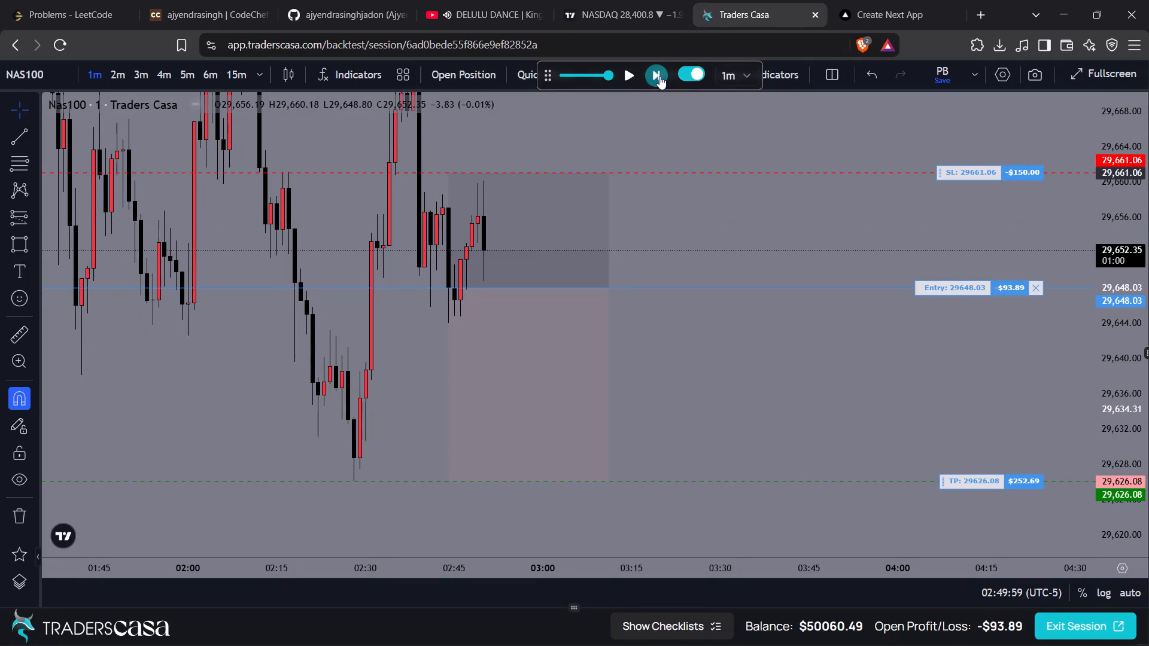
left_click(659, 76)
left_click_drag(705, 217, 710, 142)
left_click(653, 74)
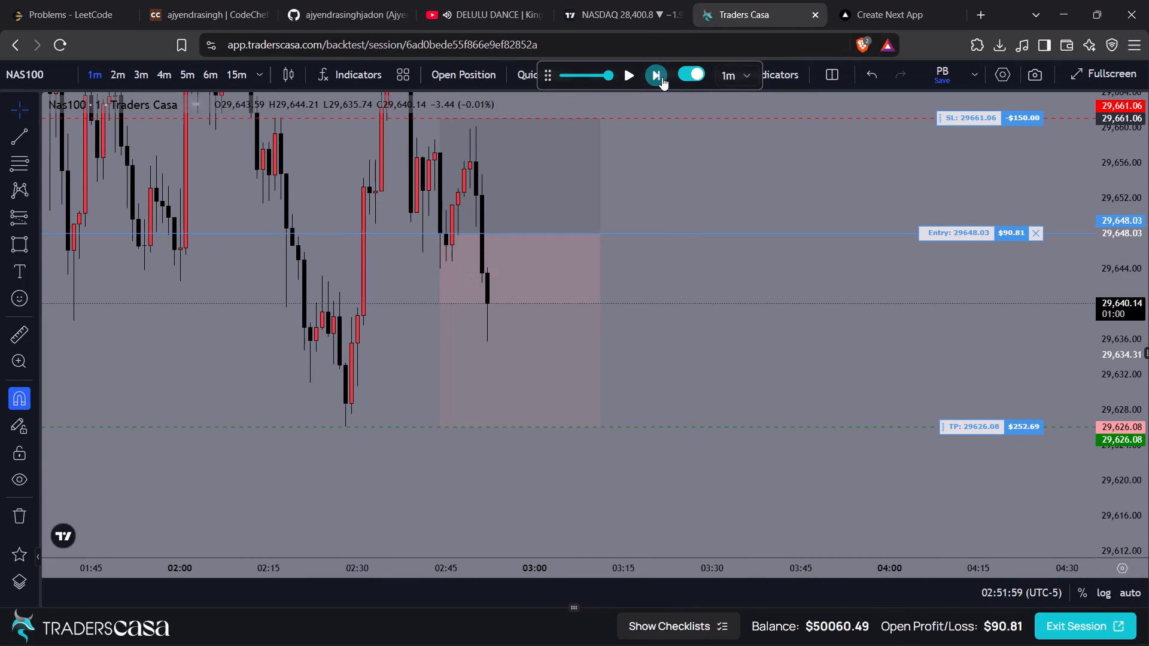
Move the open short trade's stop loss just below entry, to 29647.68.
left_click_drag(875, 146, 851, 179)
left_click_drag(954, 139, 973, 262)
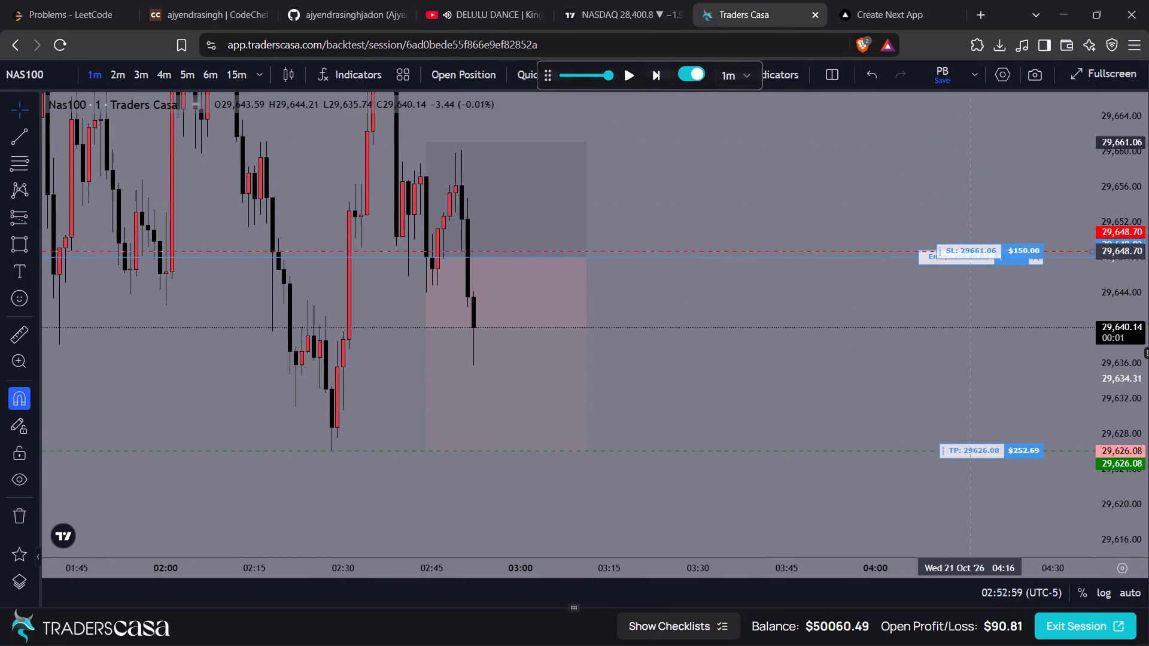
left_click_drag(973, 262, 981, 261)
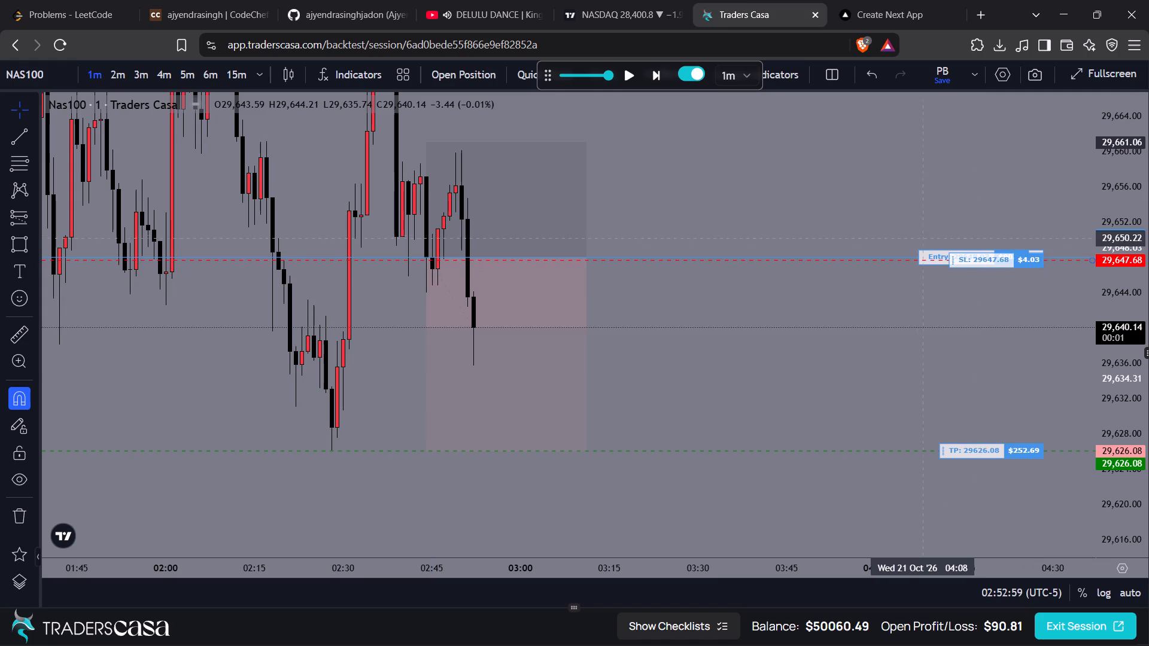
Advance the one-minute replay candle by candle from 02:53 to the 02:59 candle.
left_click_drag(920, 235, 963, 211)
left_click_drag(849, 215, 880, 194)
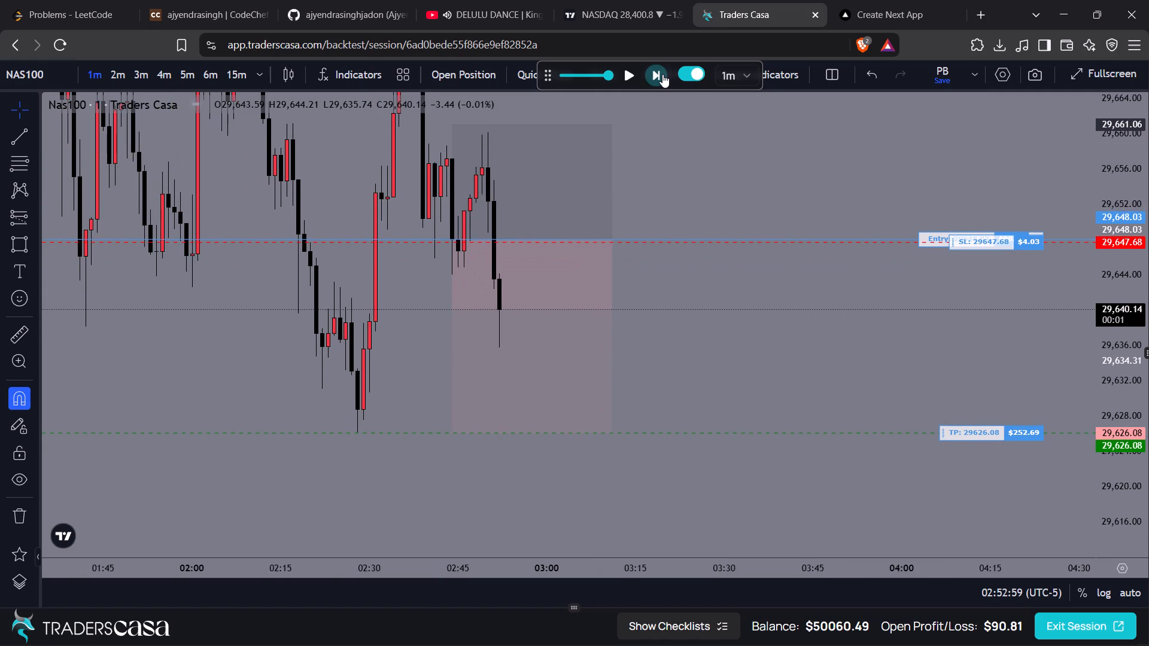
triple_click(662, 74)
left_click(662, 74)
left_click(662, 74)
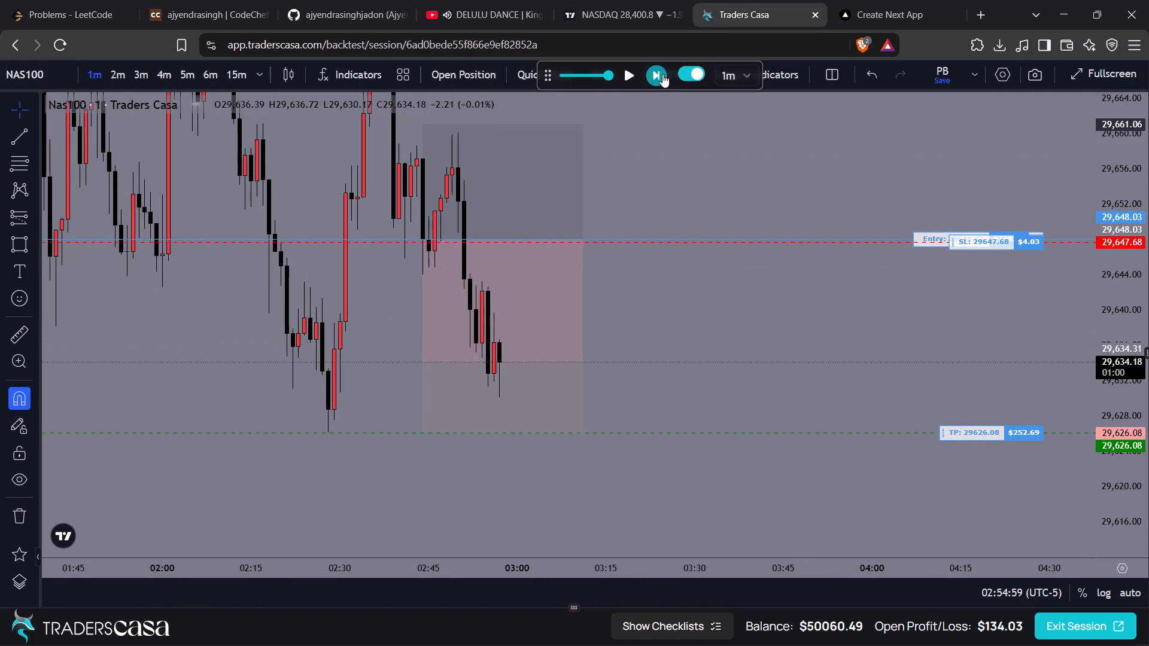
left_click(661, 74)
left_click(649, 72)
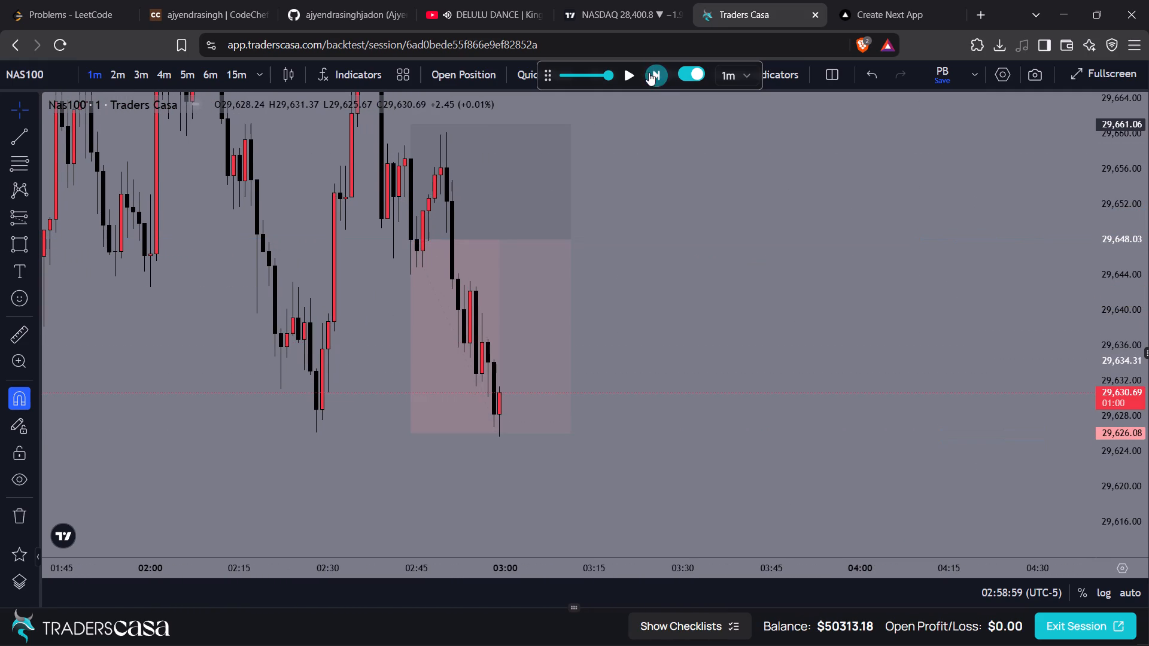
Shorten the short position drawing so its later edge ends at the 02:59 candle.
left_click_drag(639, 210, 648, 260)
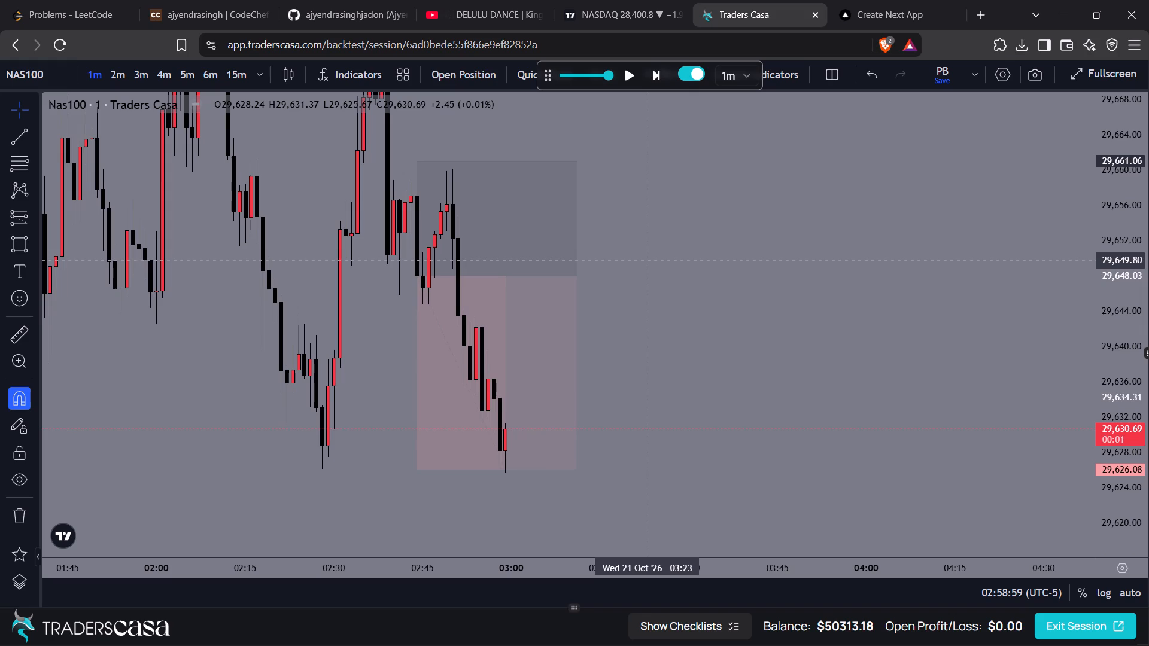
left_click_drag(576, 276, 503, 288)
left_click(568, 279)
Draw a horizontal trend line at 29,661.20 from the 02:17 high to the 02:34 candle and label it "$$$".
scroll(568, 279, "up", 1)
left_click_drag(576, 258, 649, 325)
left_click_drag(373, 226, 394, 245)
left_click_drag(701, 398, 677, 392)
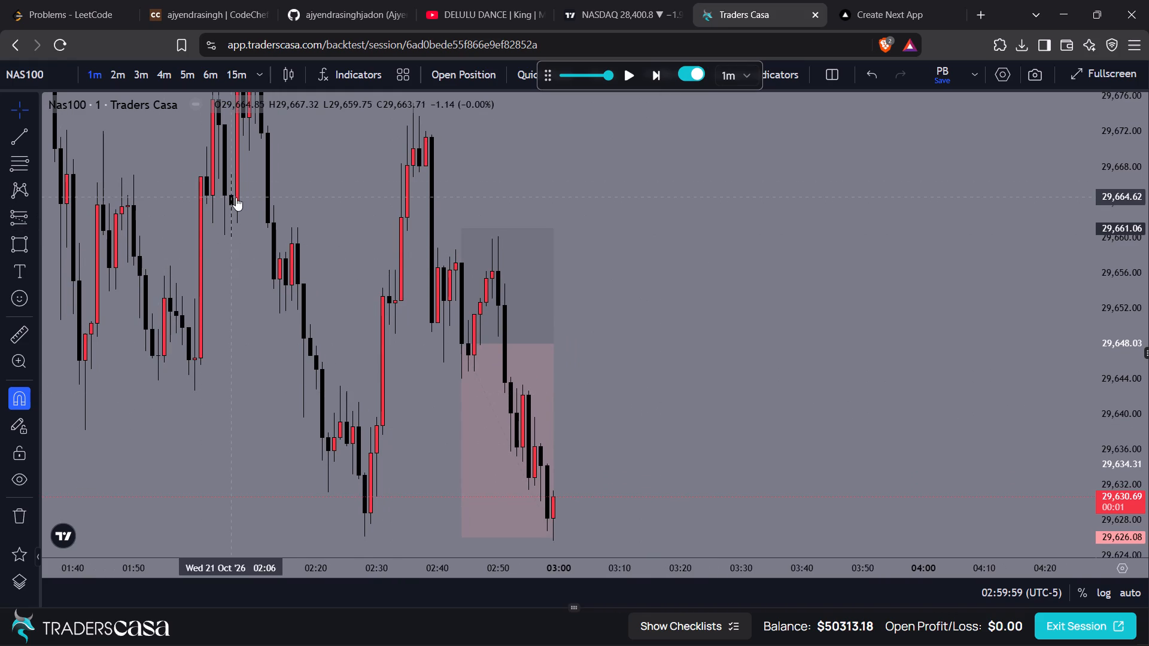
left_click_drag(346, 194, 356, 255)
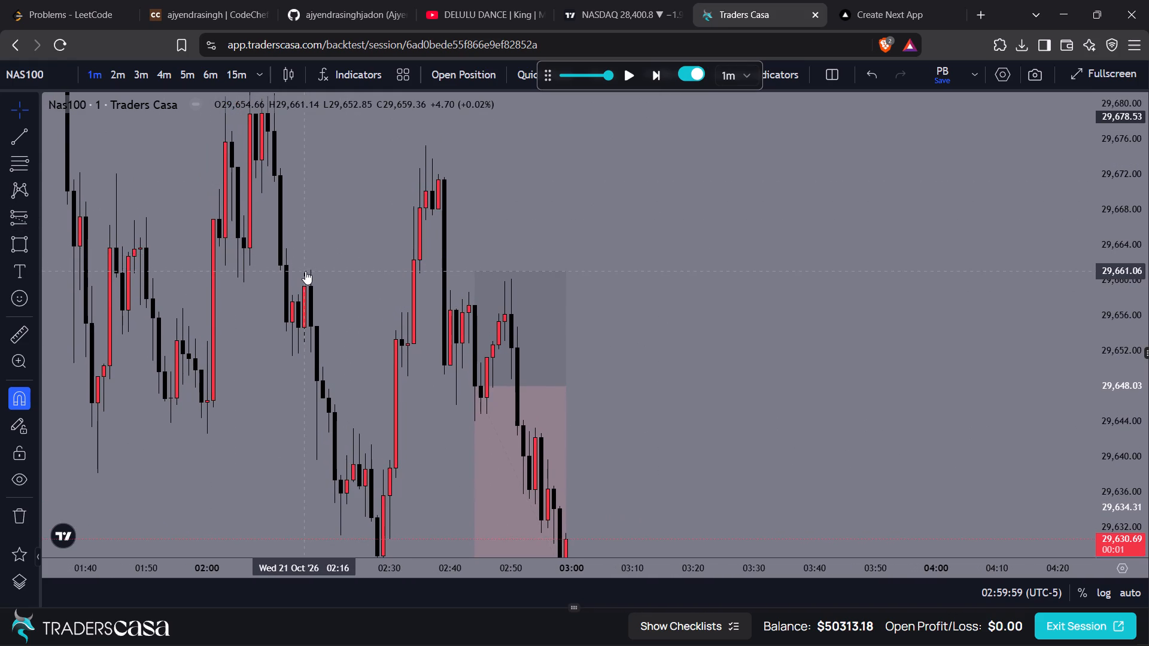
key("alt+t")
left_click(310, 270)
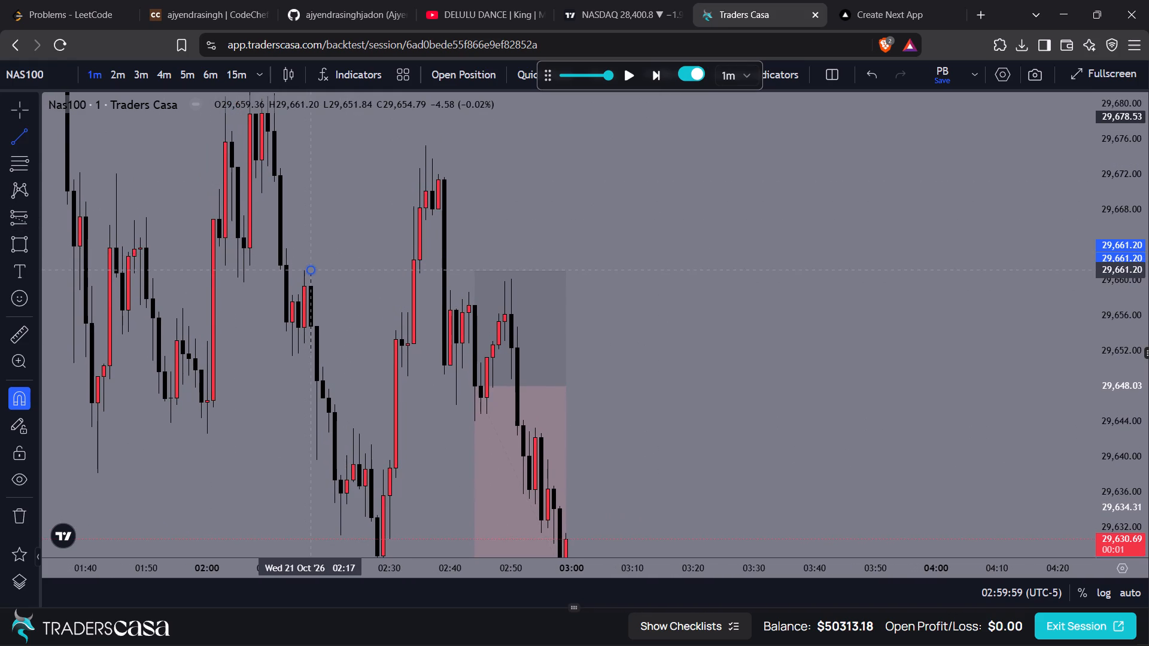
left_click(412, 277, "shift")
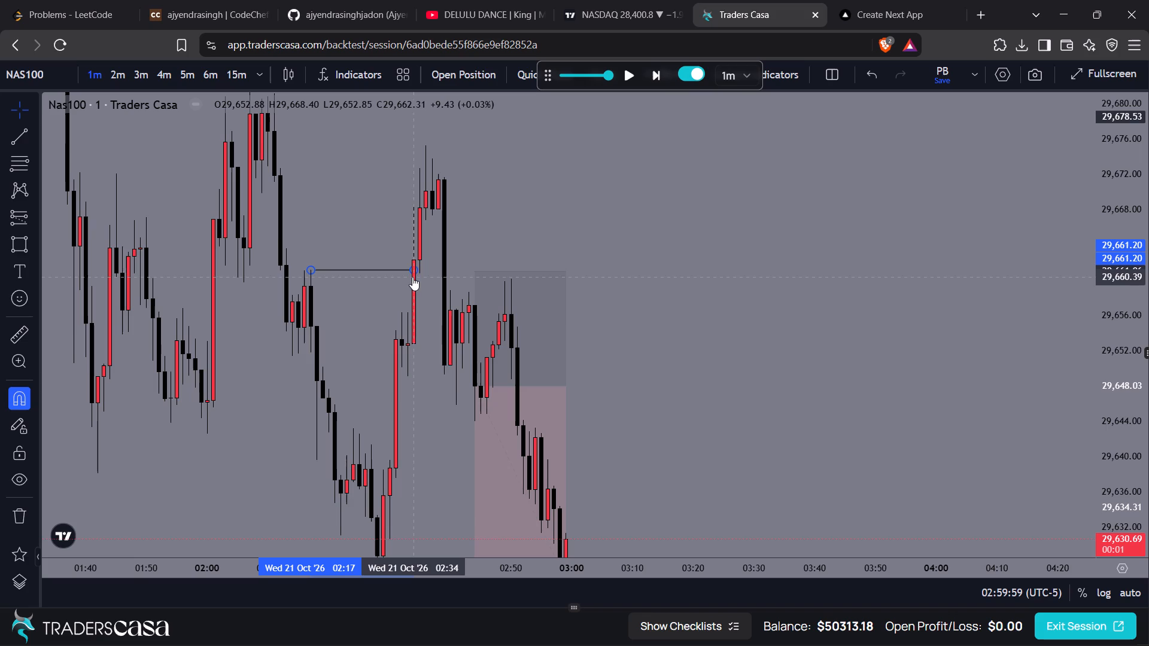
left_click(388, 261)
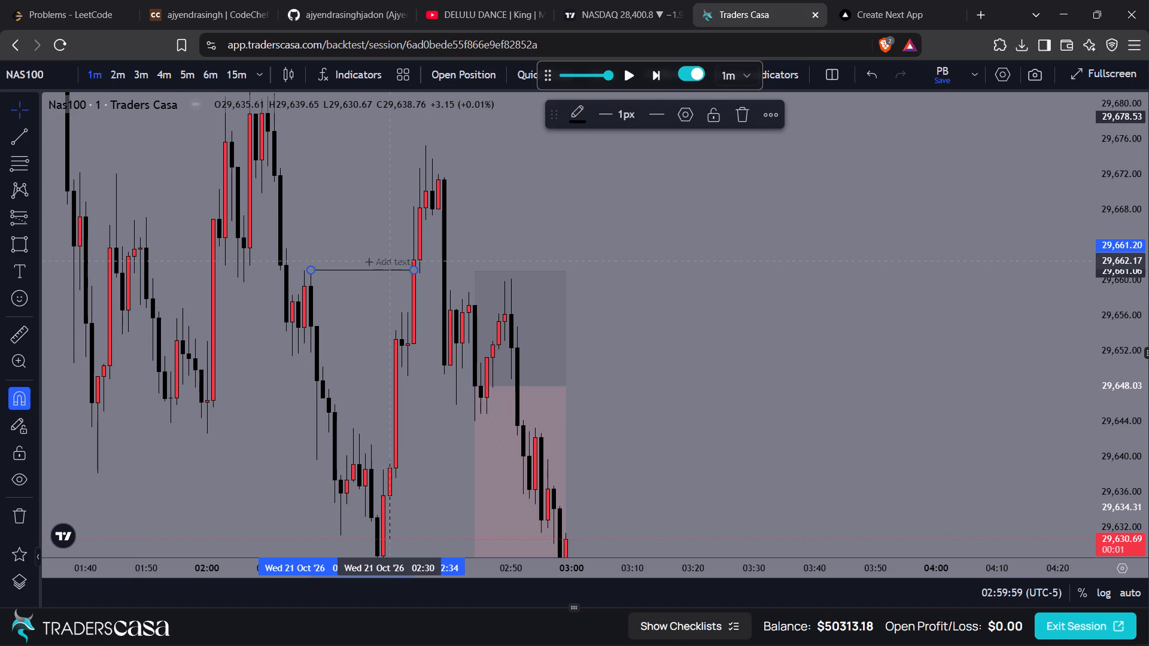
type("$$$")
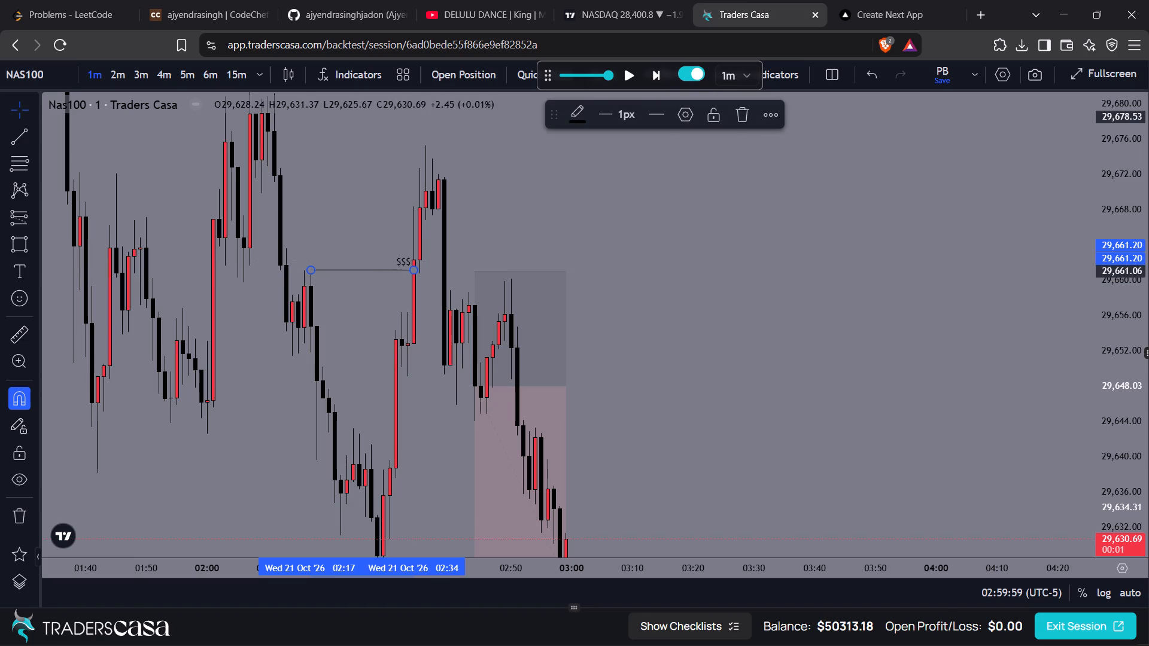
left_click(399, 217)
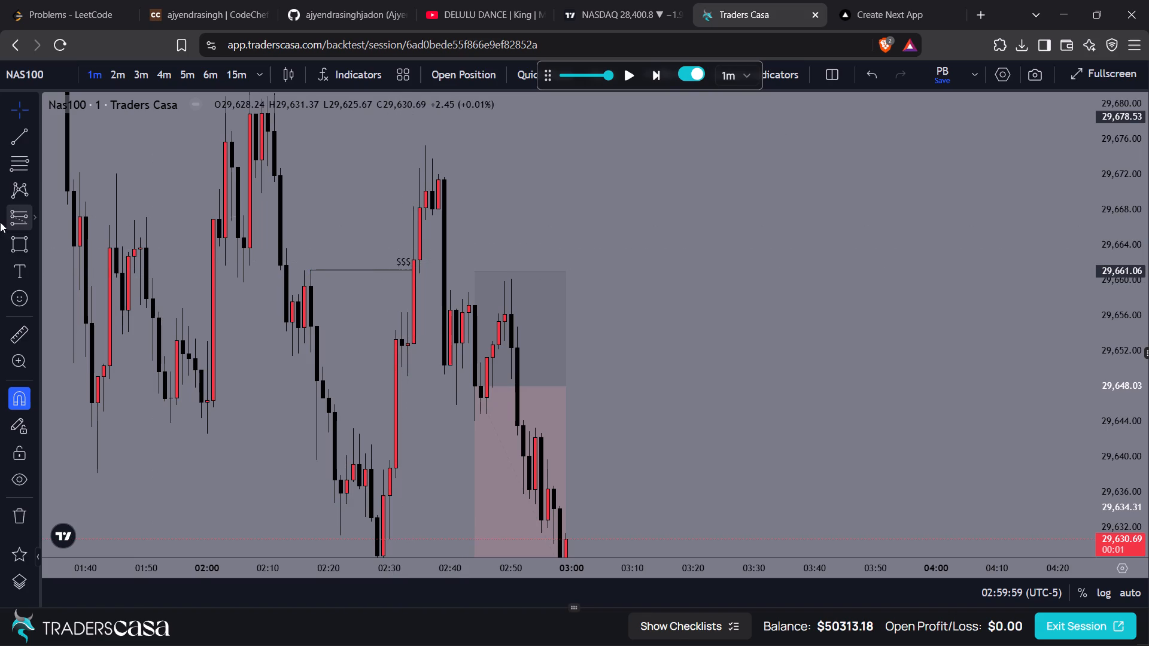
Draw a rectangle zone between 29,660.76 and 29,658.86, running from the 02:35 candle to about 03:22.
left_click(17, 251)
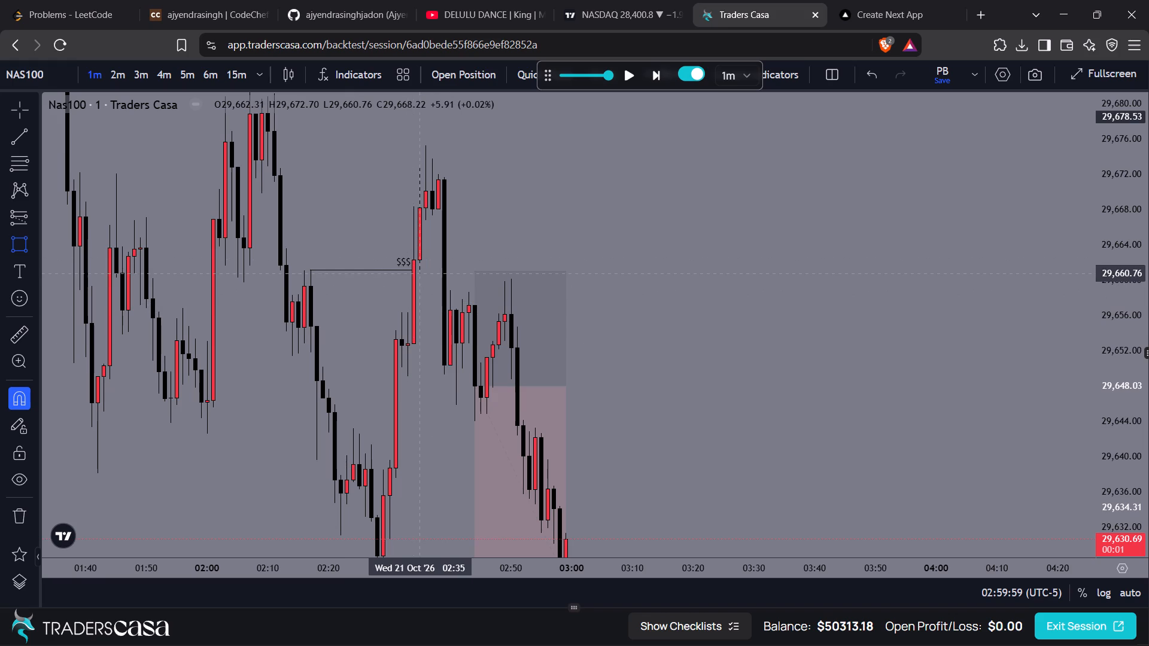
left_click_drag(421, 279, 732, 266)
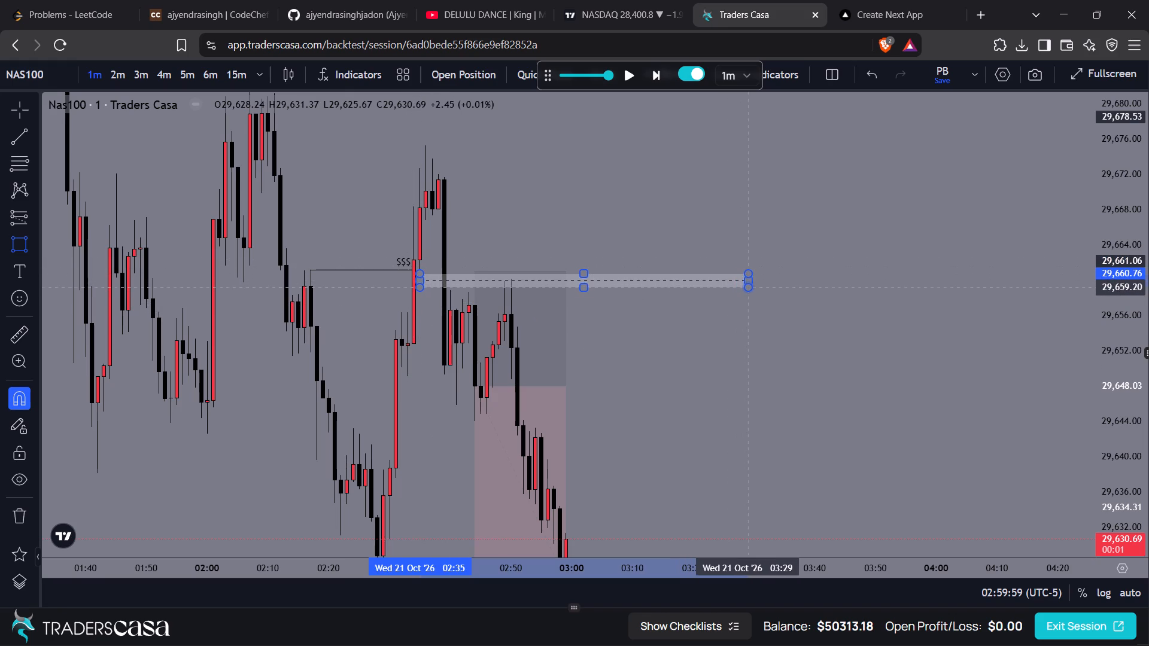
left_click(708, 291)
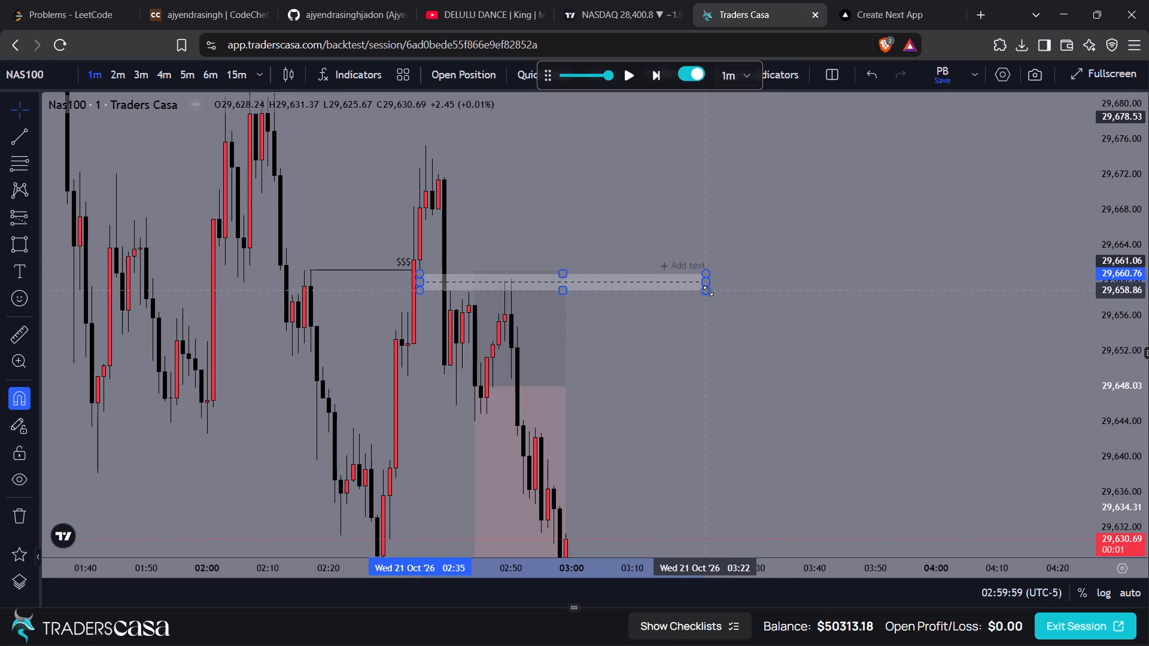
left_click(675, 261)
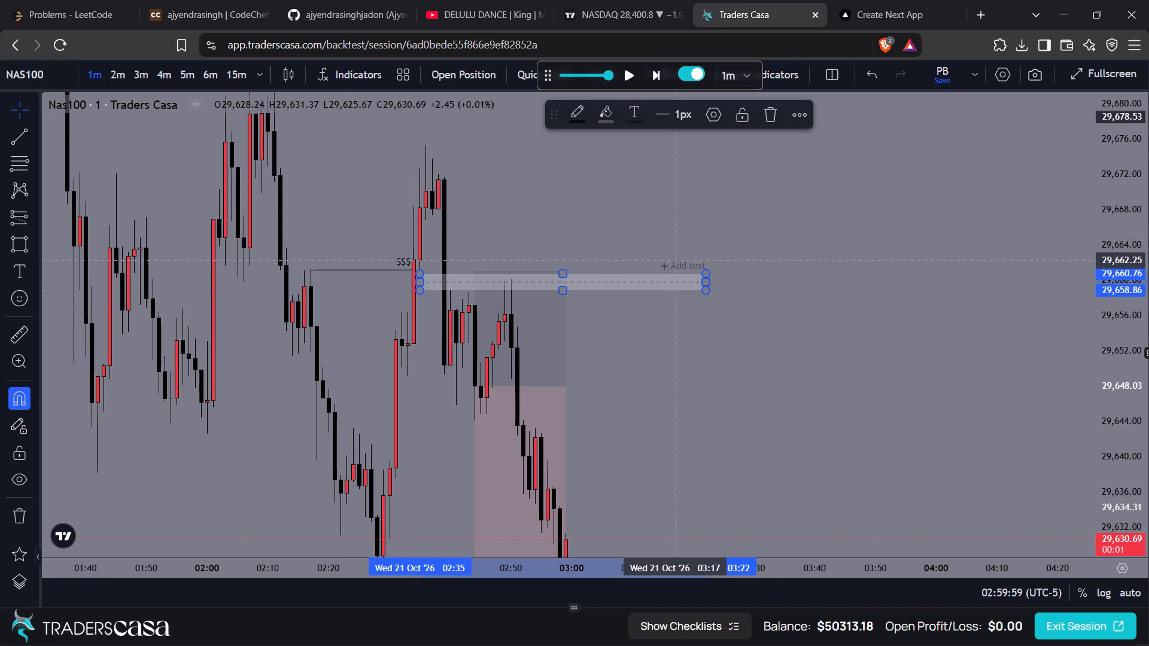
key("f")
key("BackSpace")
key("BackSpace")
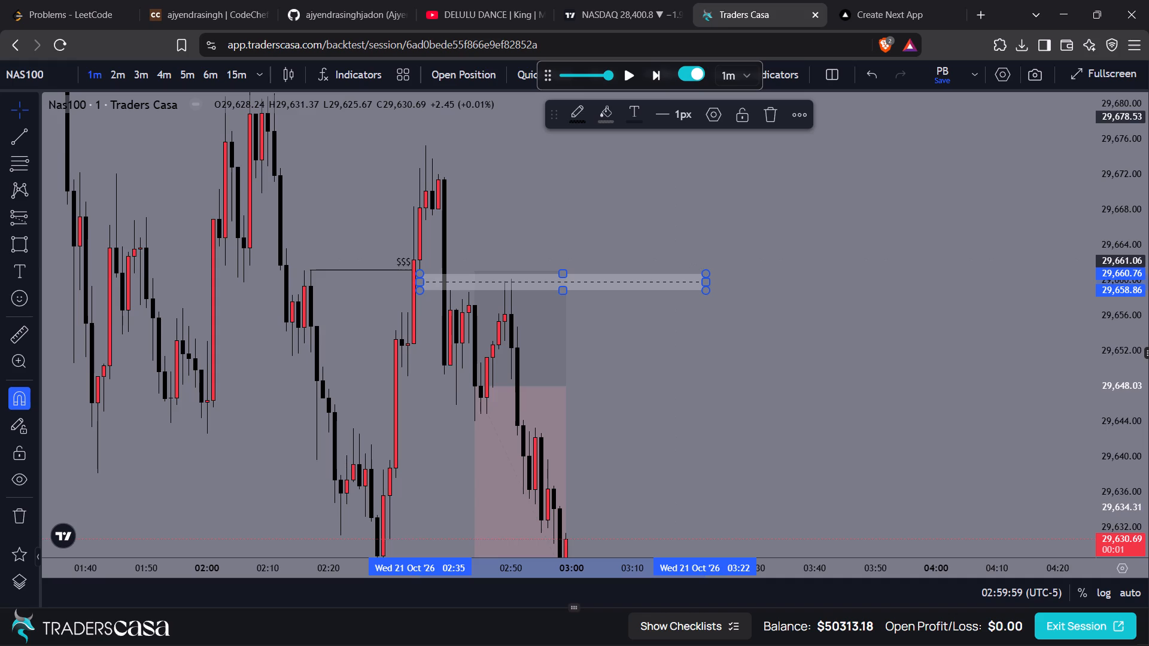
Shorten the rectangle zone so its later edge ends at 03:01.
left_click_drag(707, 284, 703, 283)
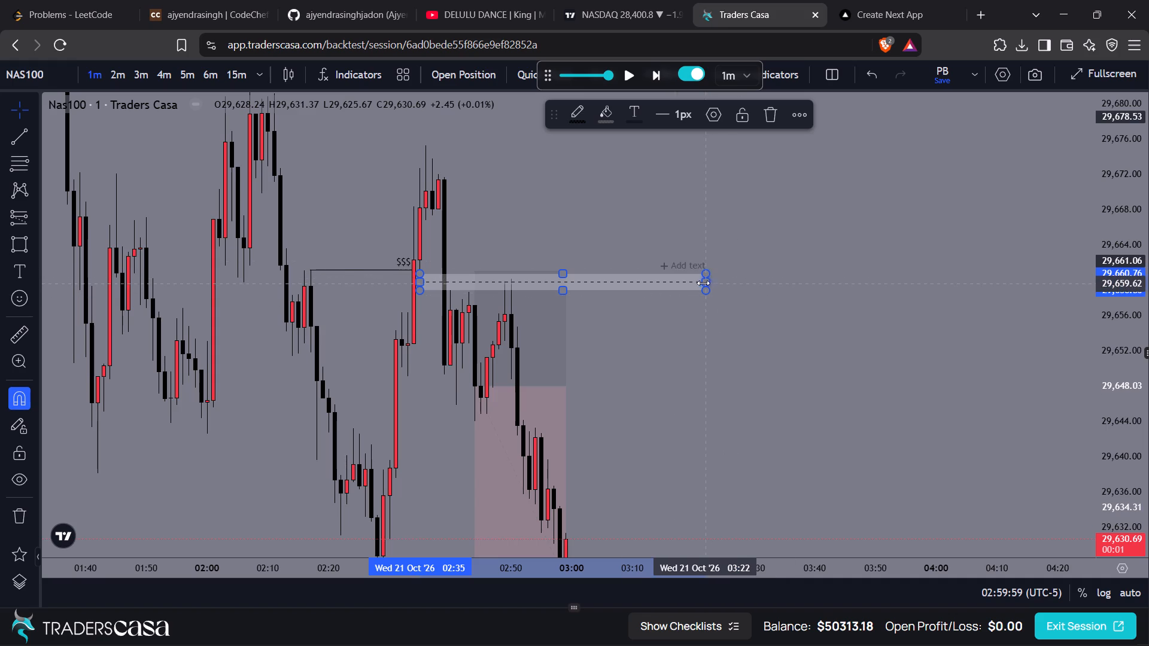
left_click_drag(703, 283, 577, 285)
Label the rectangle zone between 29,660.76 and 29,658.86 "IFVG".
left_click(554, 267)
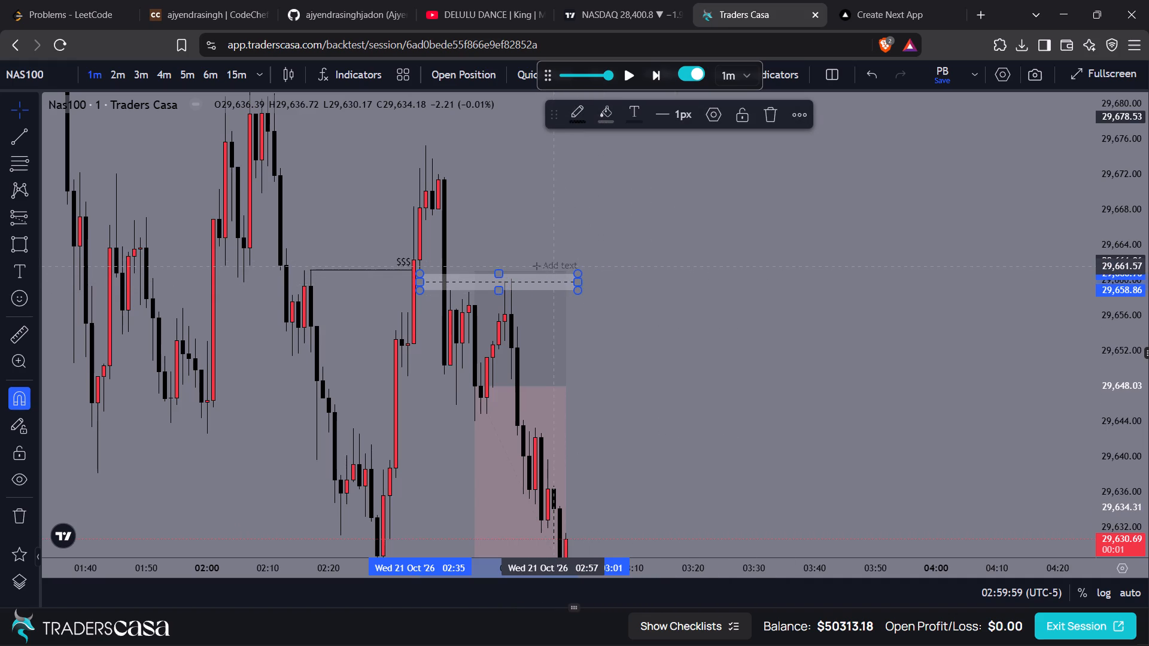
type("FVG")
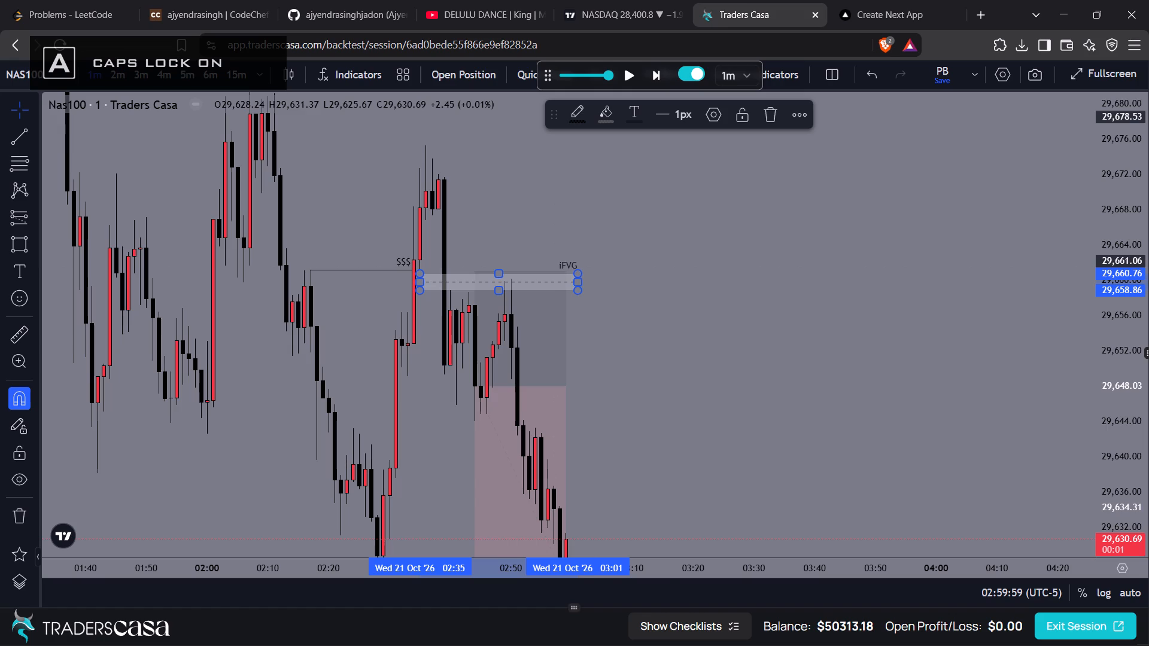
Draw a horizontal trend line at 29,652.92 from the 02:42 candle to 03:01 and label it "CISD + OB".
left_click_drag(621, 316, 661, 196)
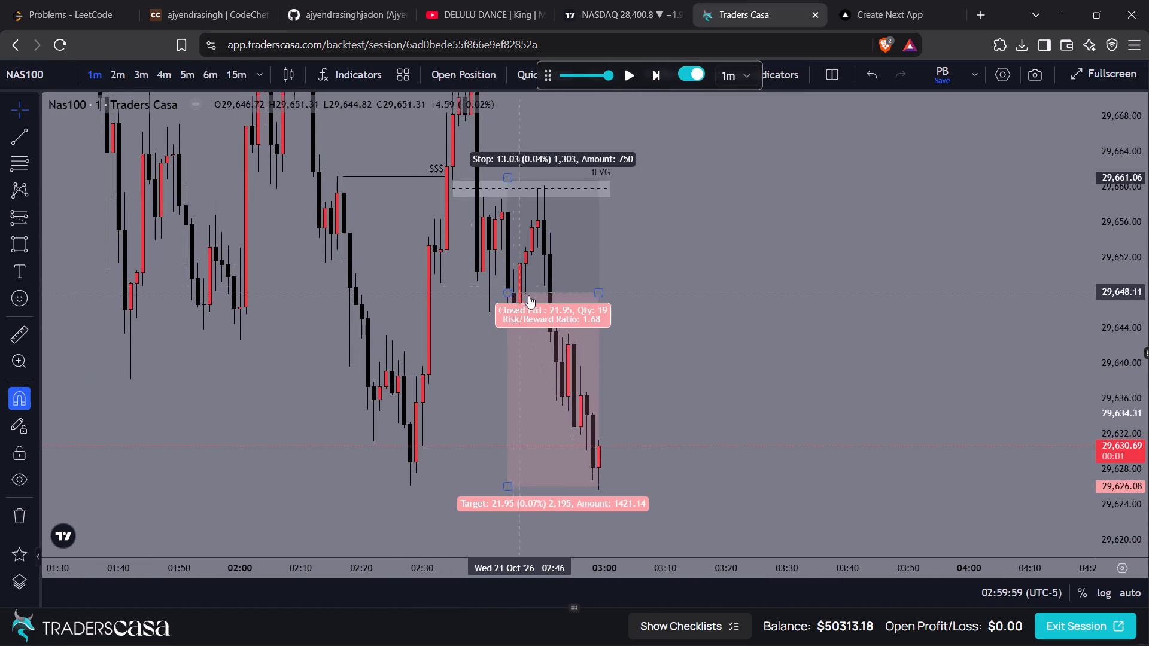
left_click(491, 275)
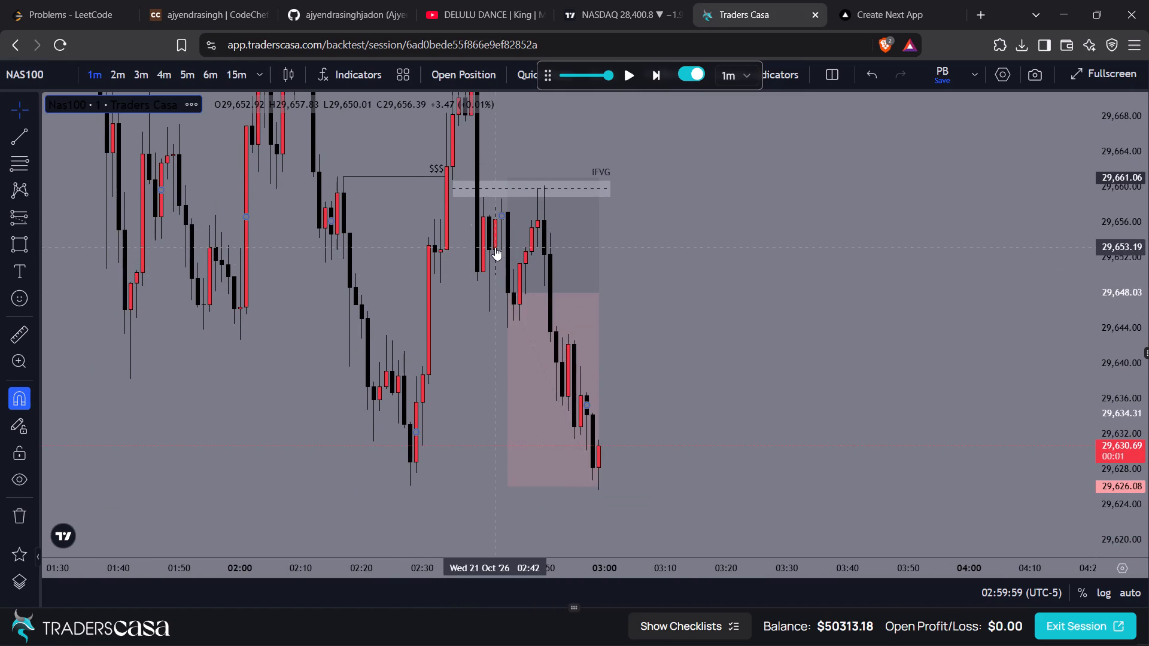
key("alt+t")
left_click(496, 249)
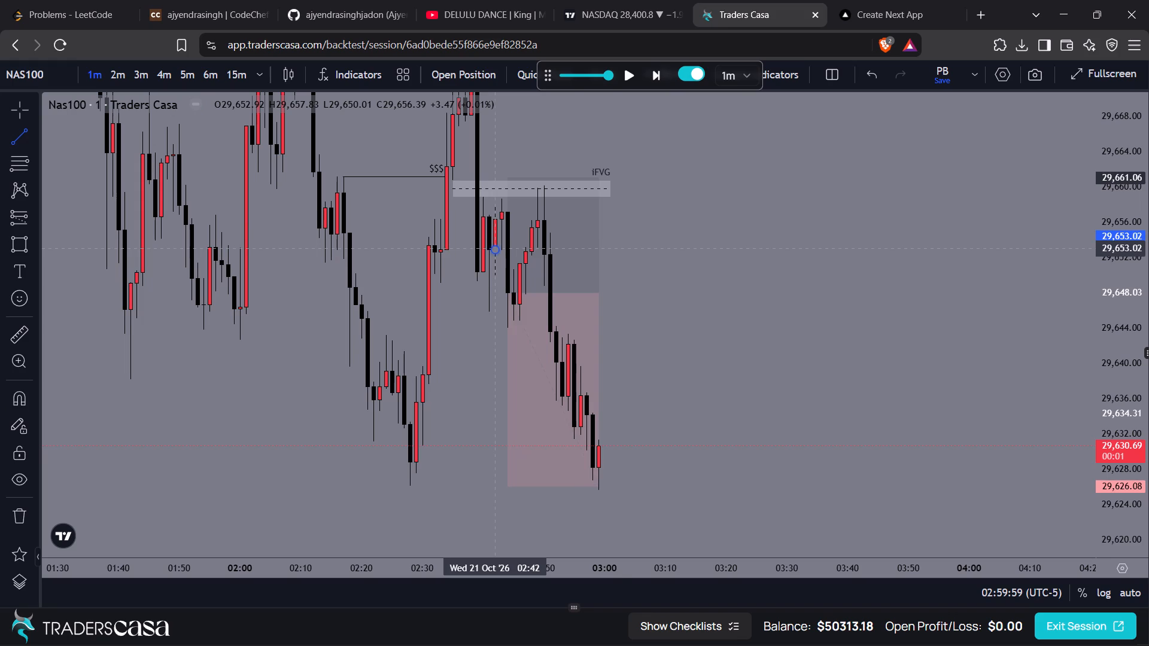
left_click(613, 251, "shift")
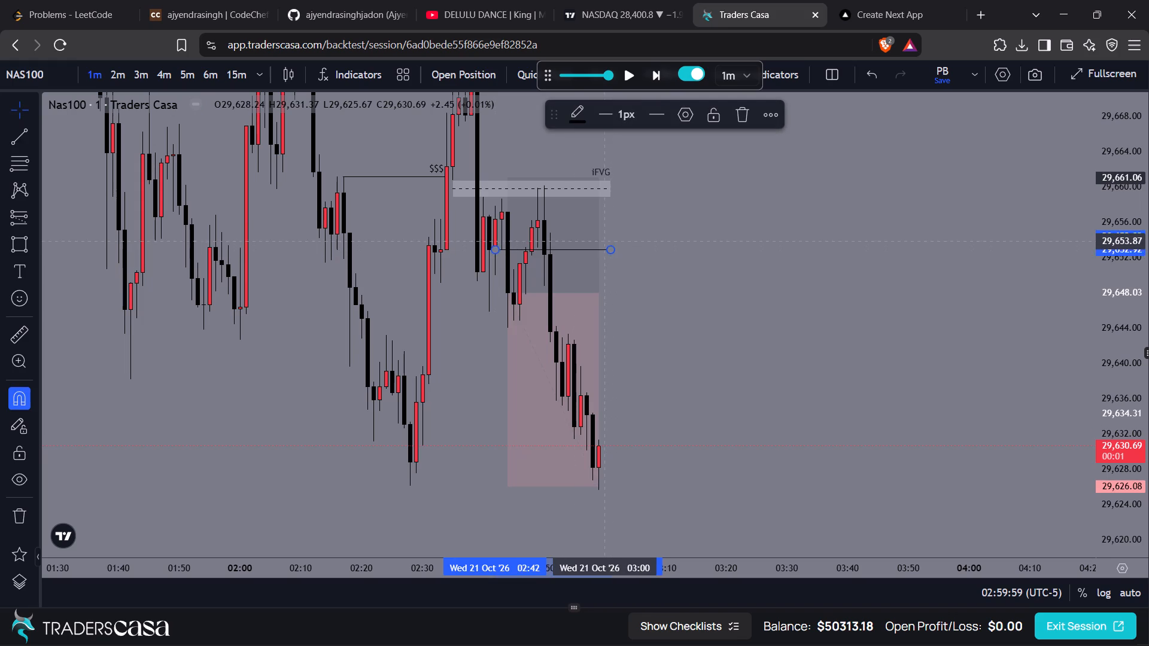
left_click(599, 241)
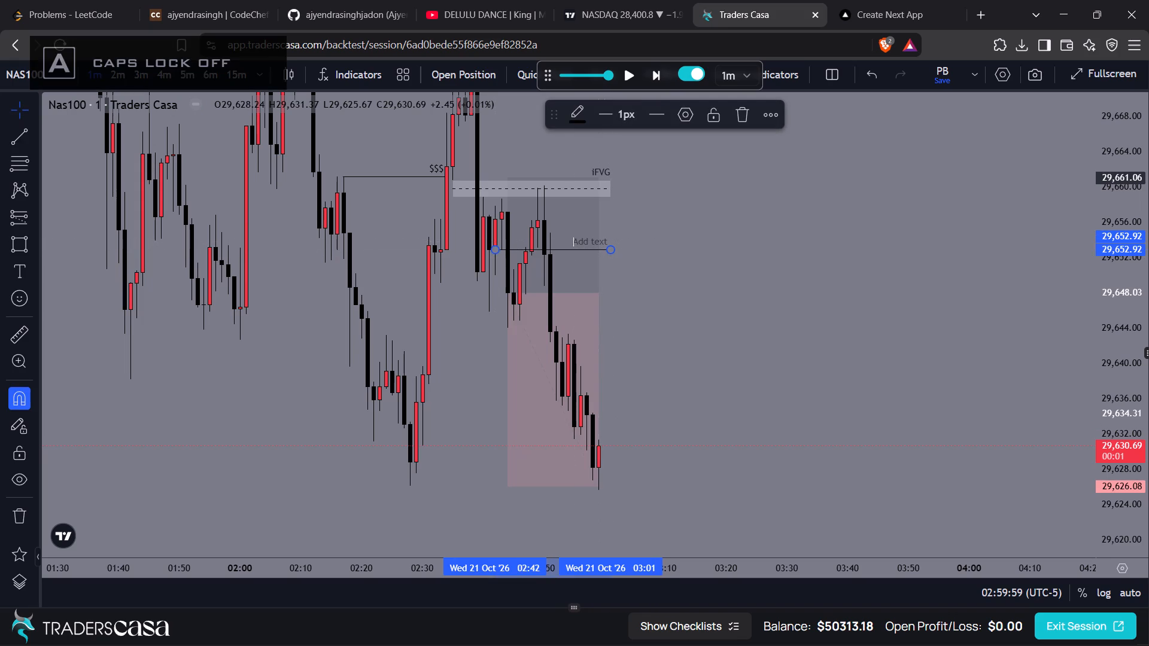
type("CISD + OB")
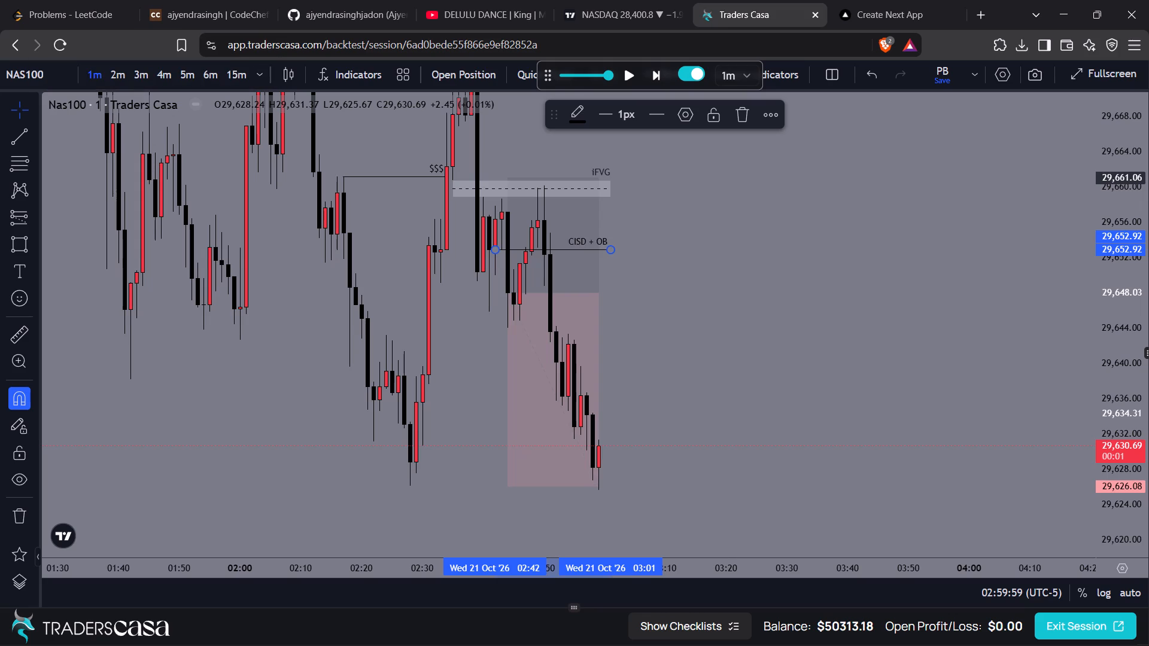
left_click(693, 267)
Frame the annotated short trade and save the chart image as "traders-casa-chart (4)" in PNG format in the CFVG folder.
left_click_drag(684, 265, 684, 246)
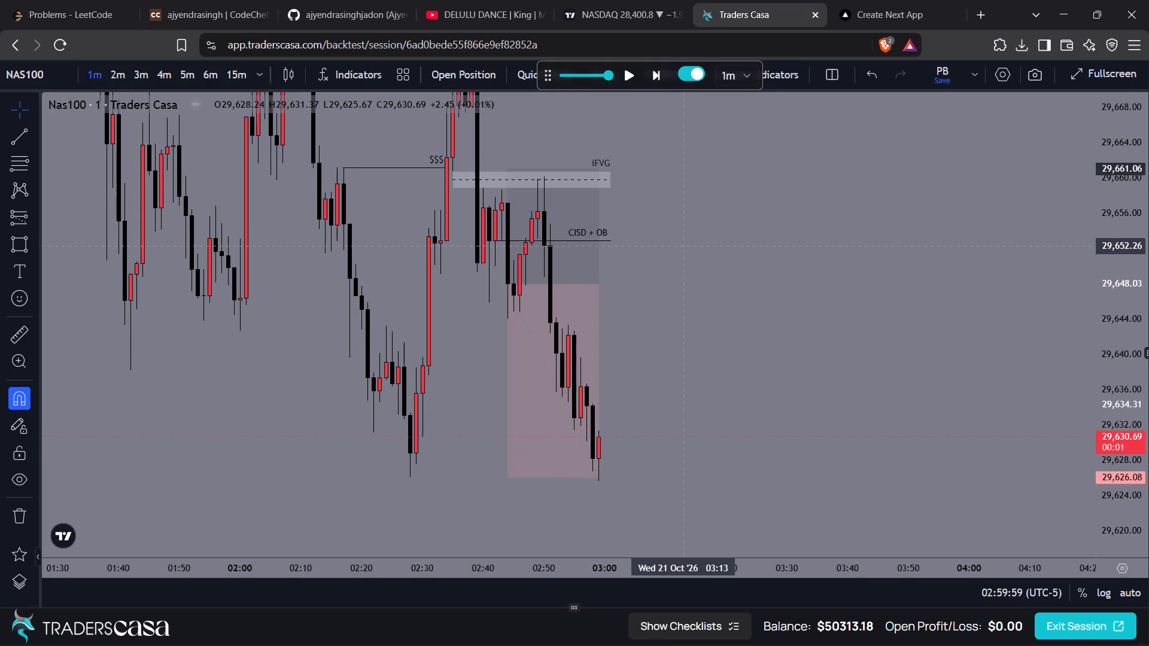
left_click(684, 246)
left_click_drag(684, 246, 789, 318)
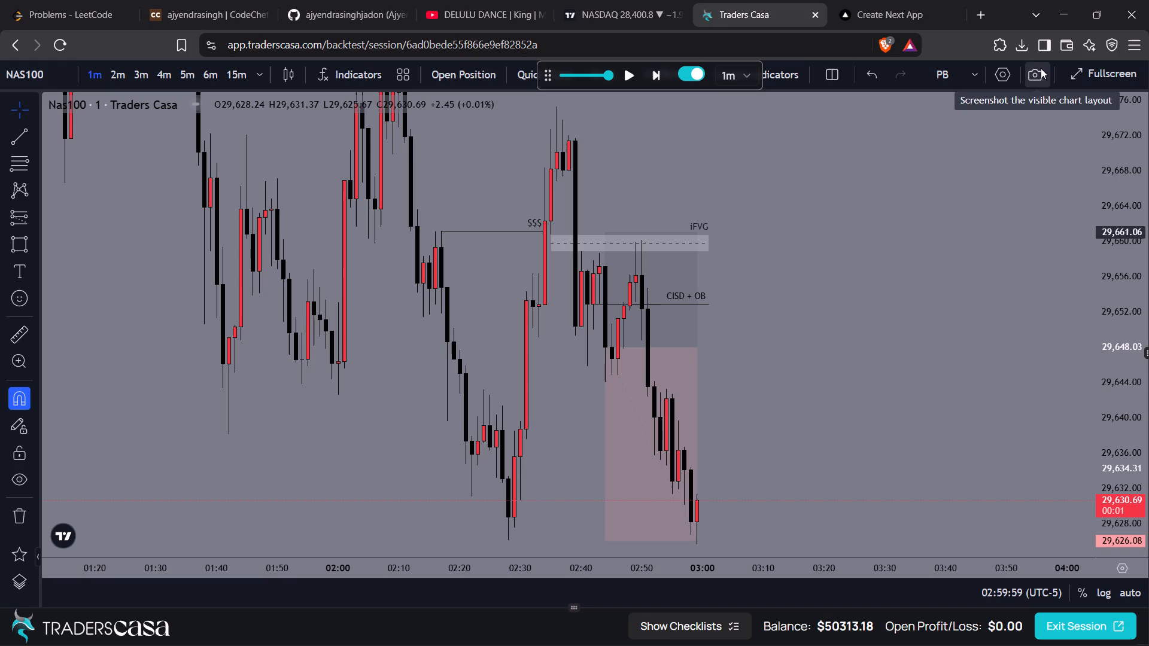
left_click(1031, 68)
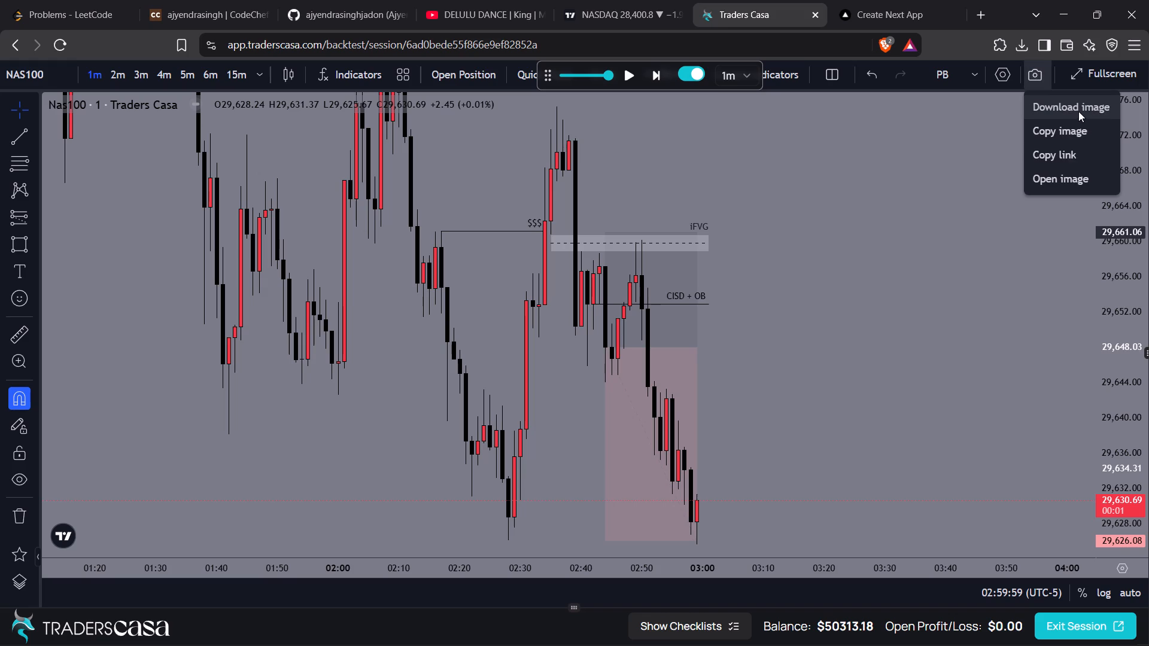
left_click(1078, 111)
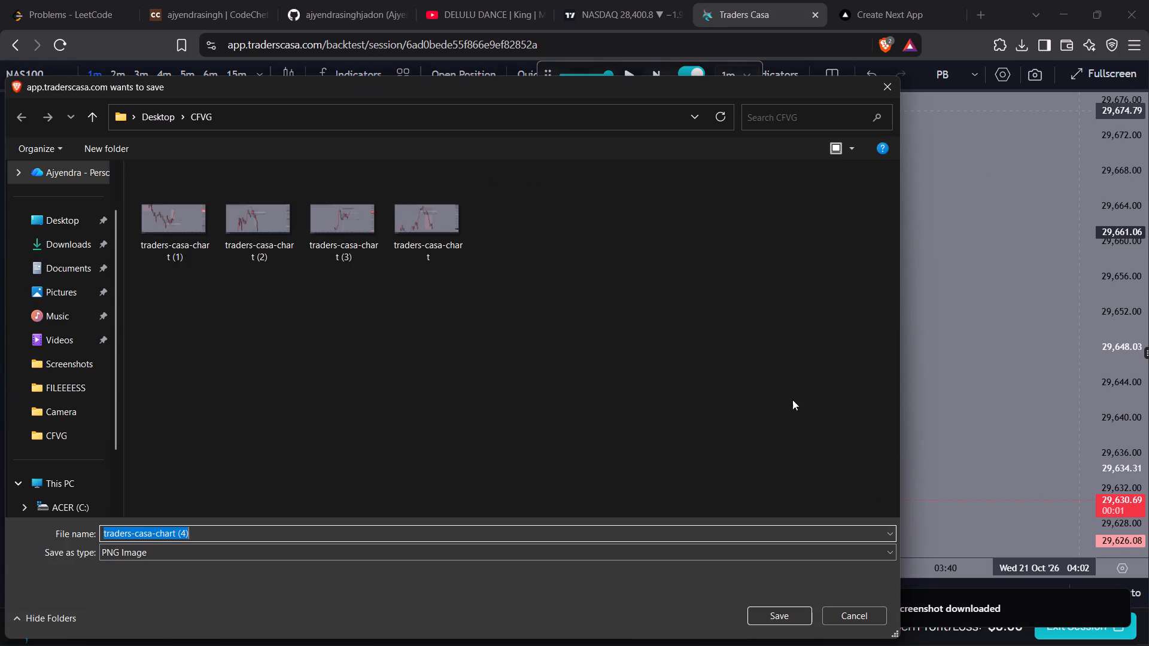
left_click(776, 611)
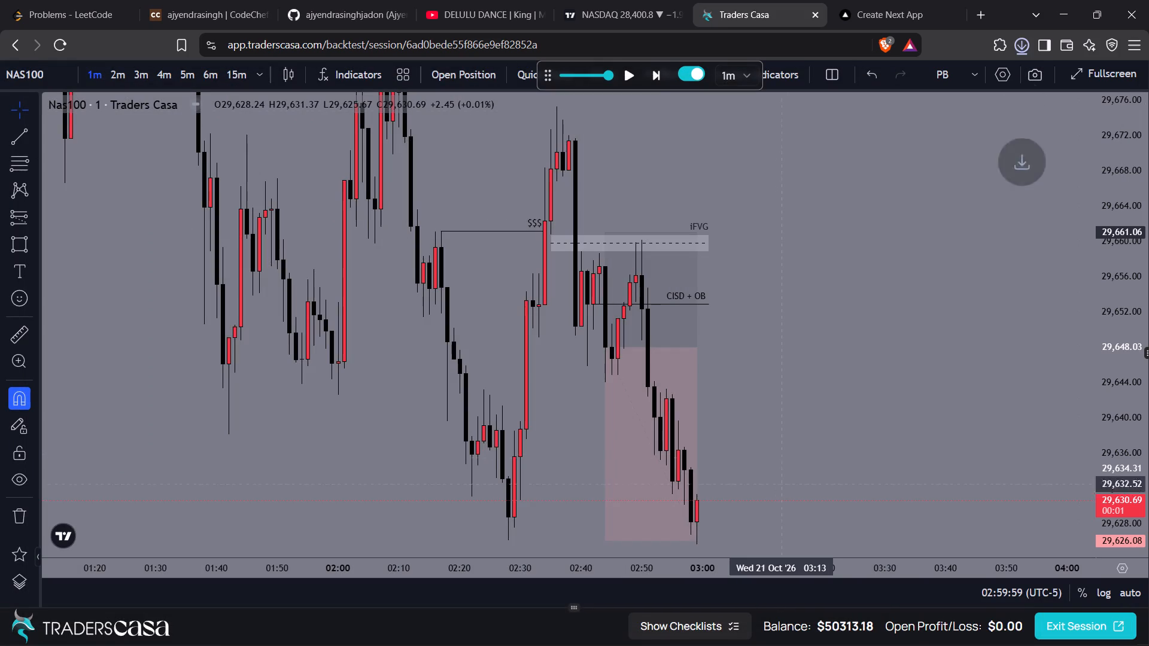
Advance the one-minute replay candle by candle from 02:59 to the 03:09 candle.
left_click_drag(788, 453, 673, 328)
left_click_drag(727, 343, 707, 292)
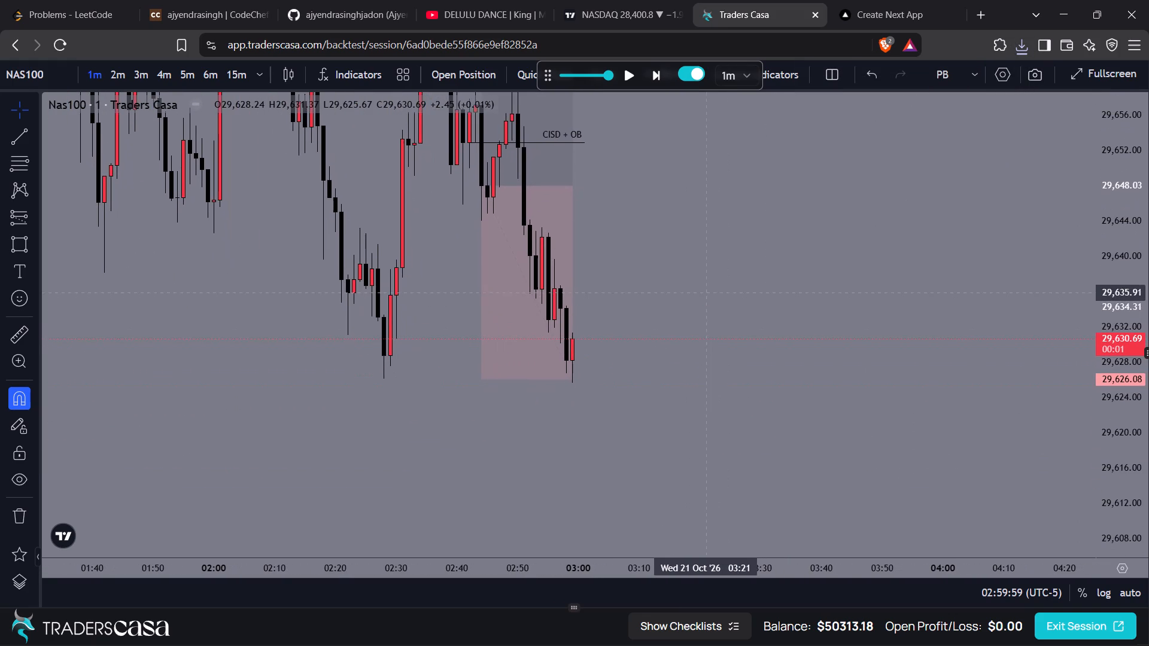
left_click_drag(718, 187, 715, 146)
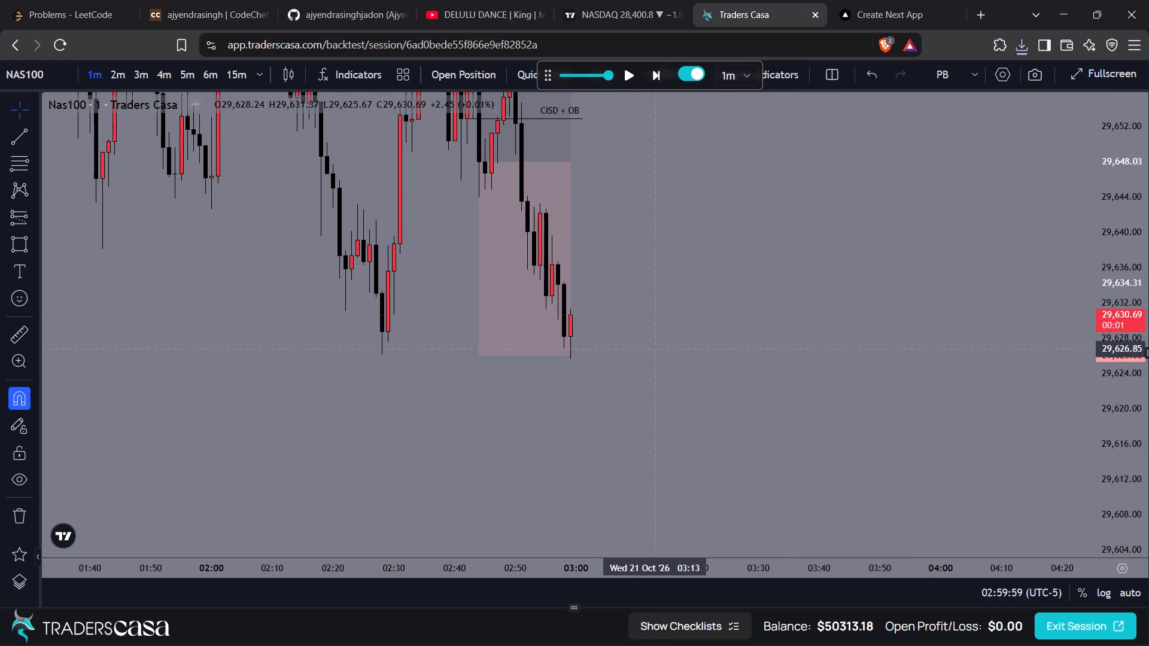
left_click(661, 69)
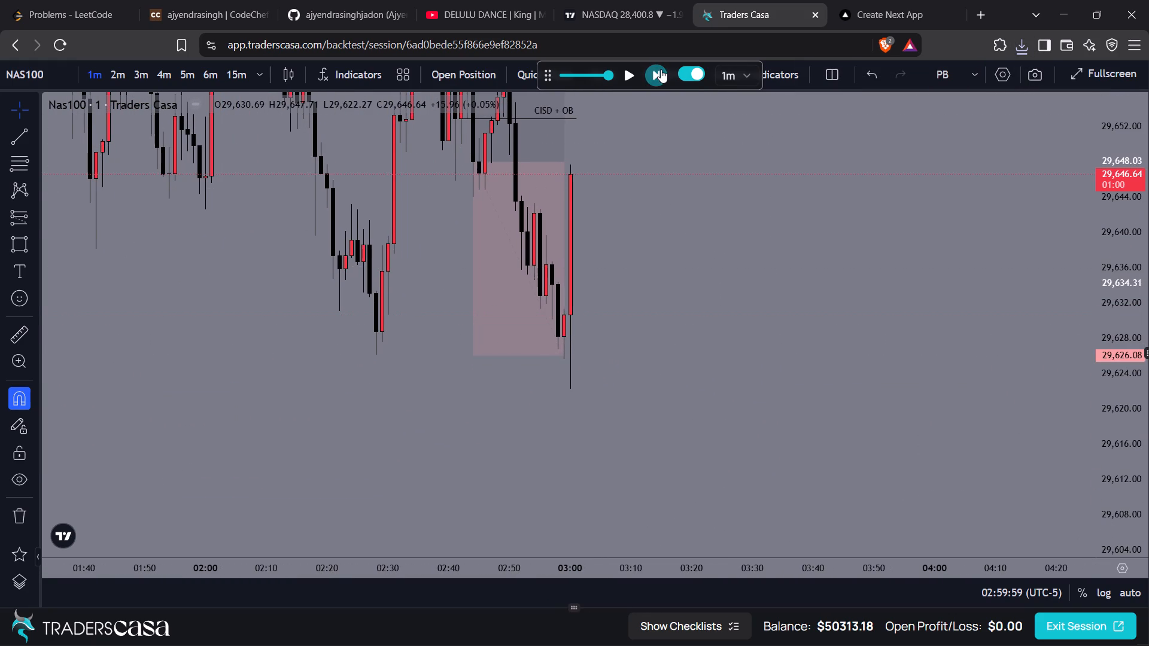
left_click_drag(657, 229, 674, 305)
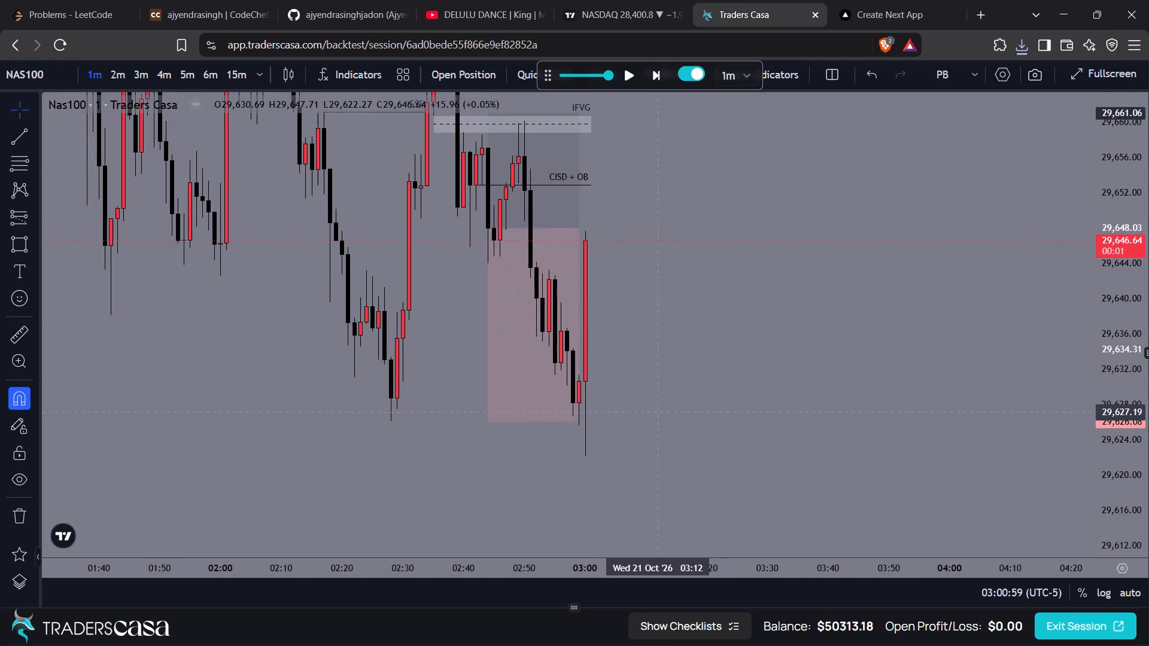
left_click(657, 72)
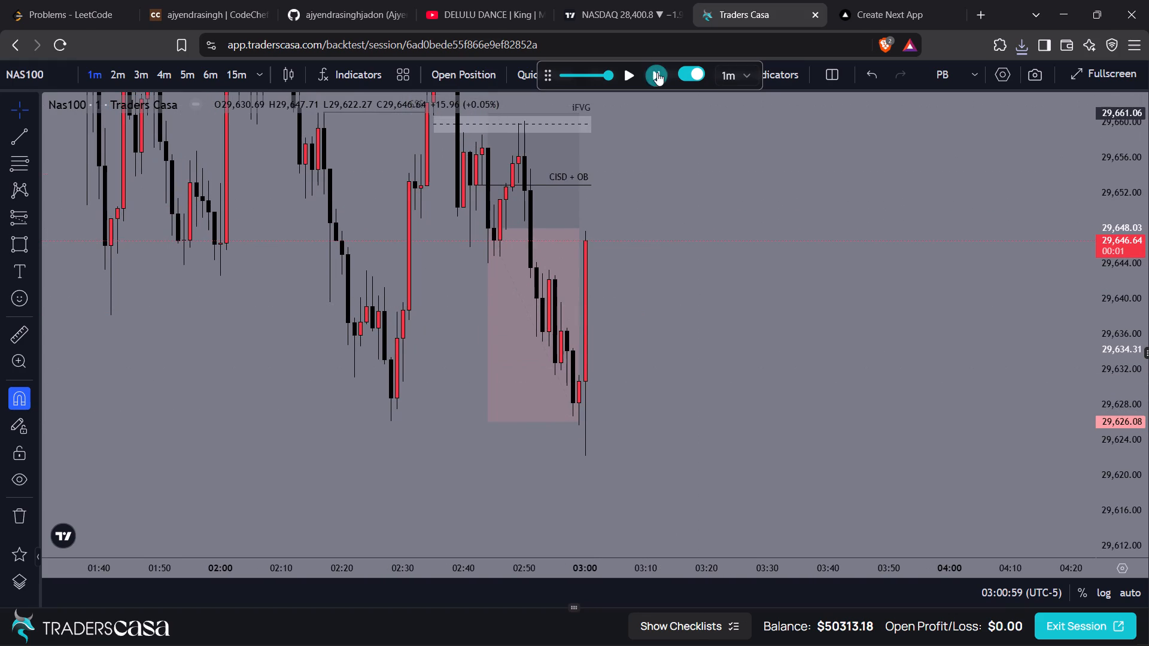
left_click(657, 72)
left_click(657, 72)
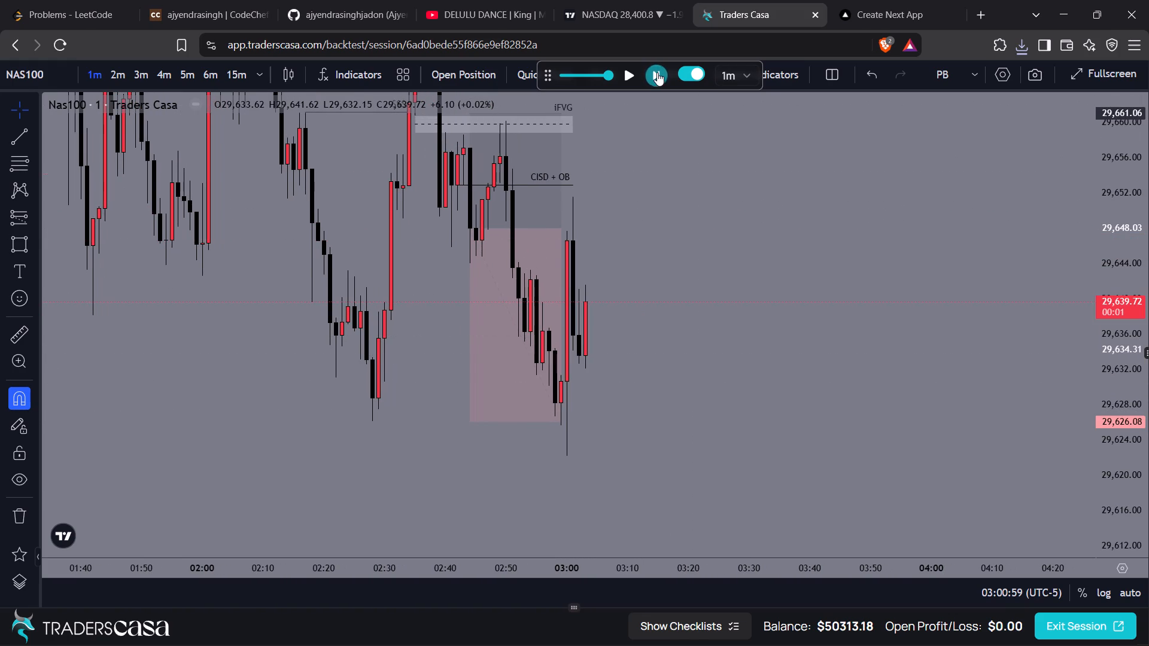
left_click(657, 72)
left_click(657, 72)
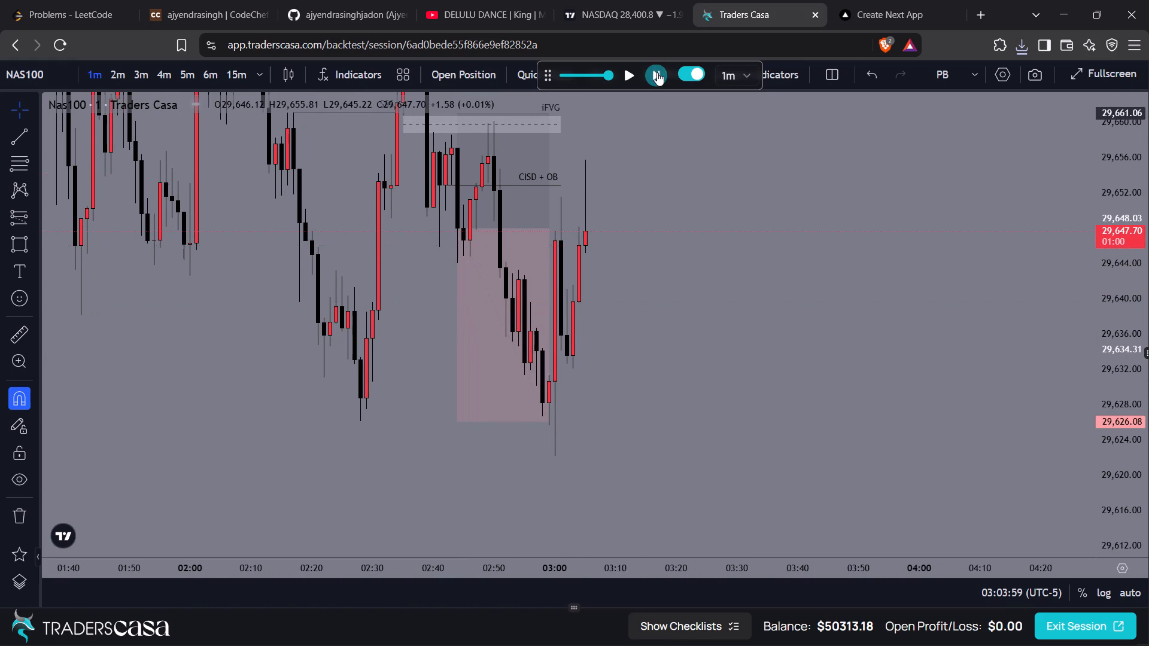
left_click(657, 72)
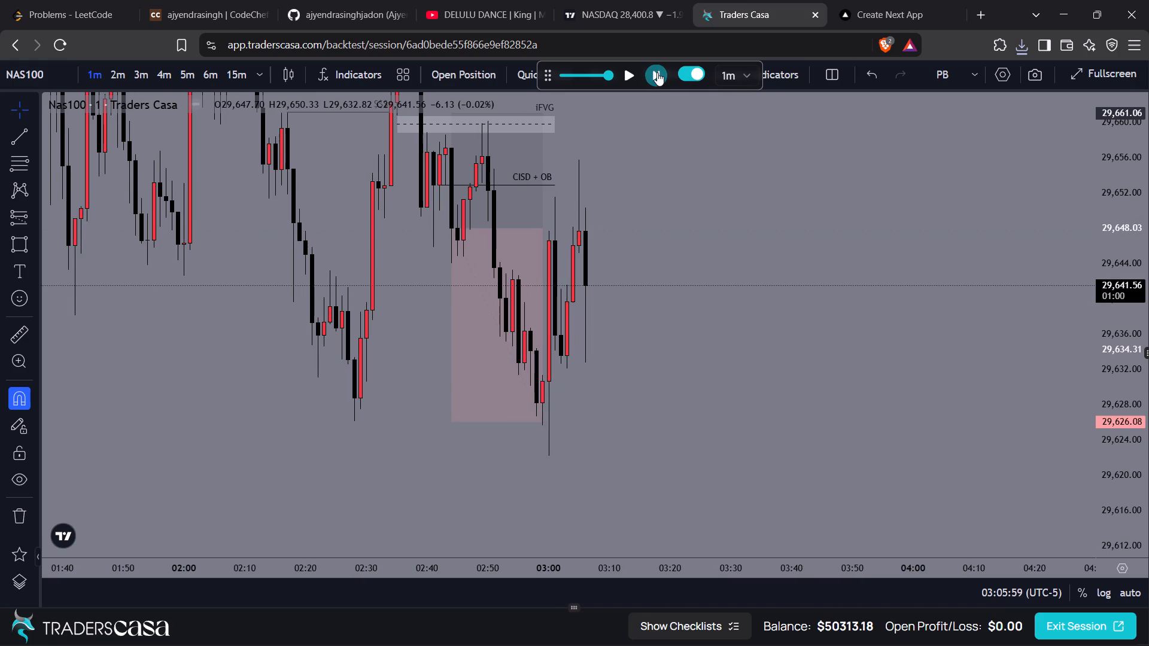
left_click(657, 72)
left_click(657, 72)
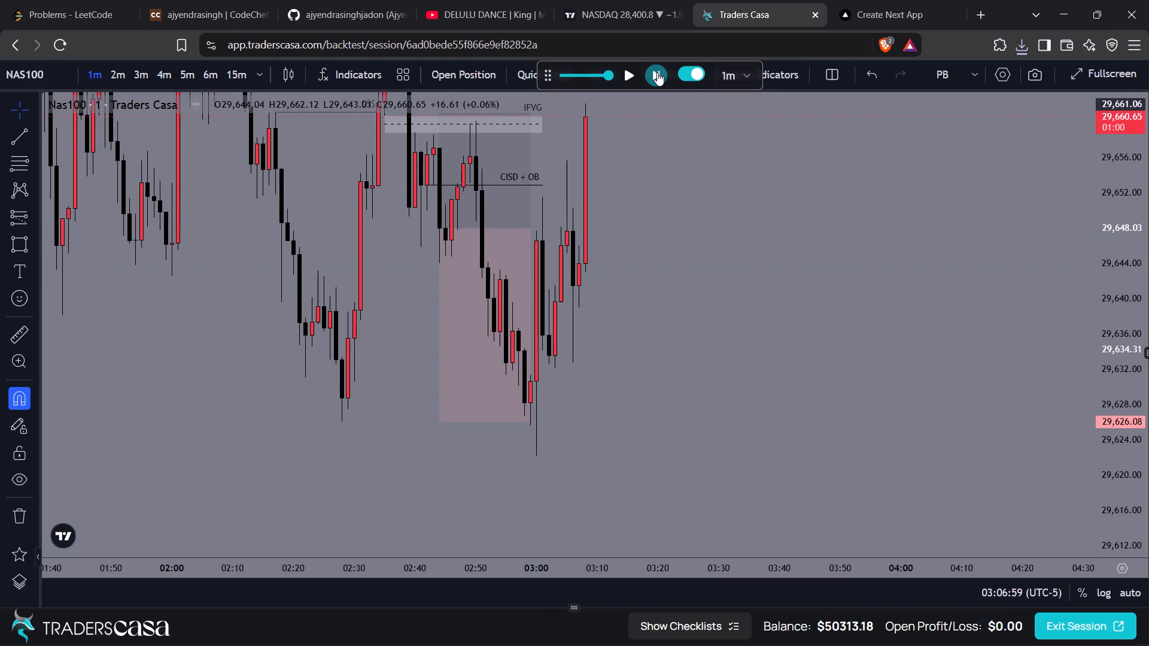
left_click(657, 72)
Advance the one-minute replay four more candles to 03:13, keeping the newest price action in sight.
left_click_drag(637, 191, 699, 413)
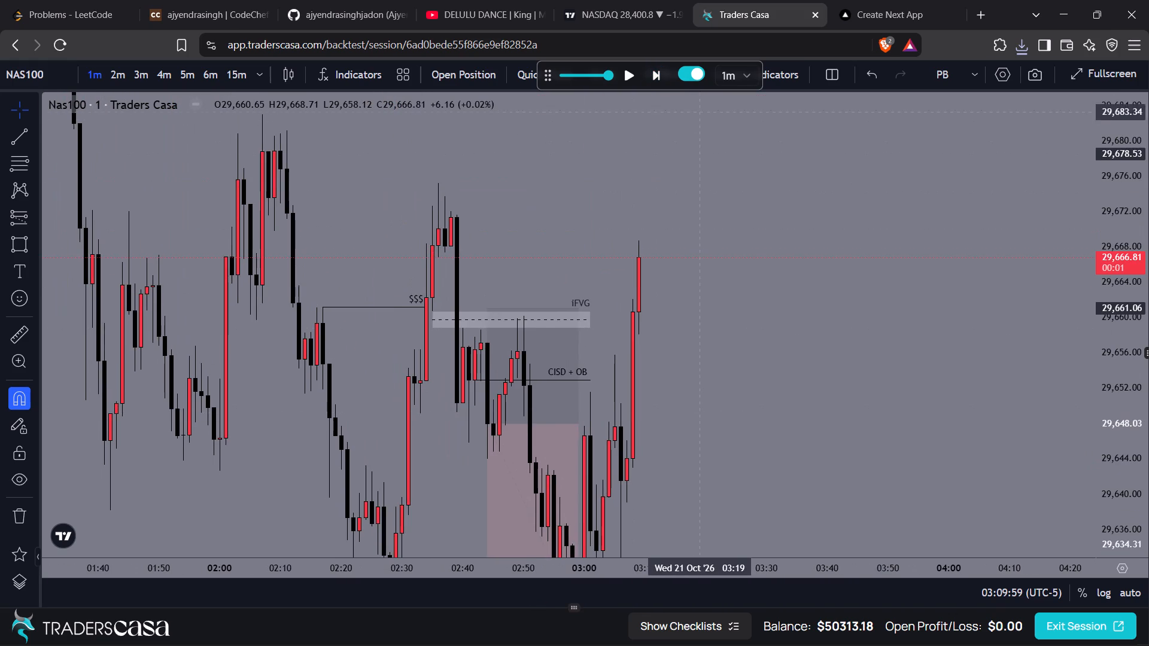
left_click(661, 73)
left_click(661, 73)
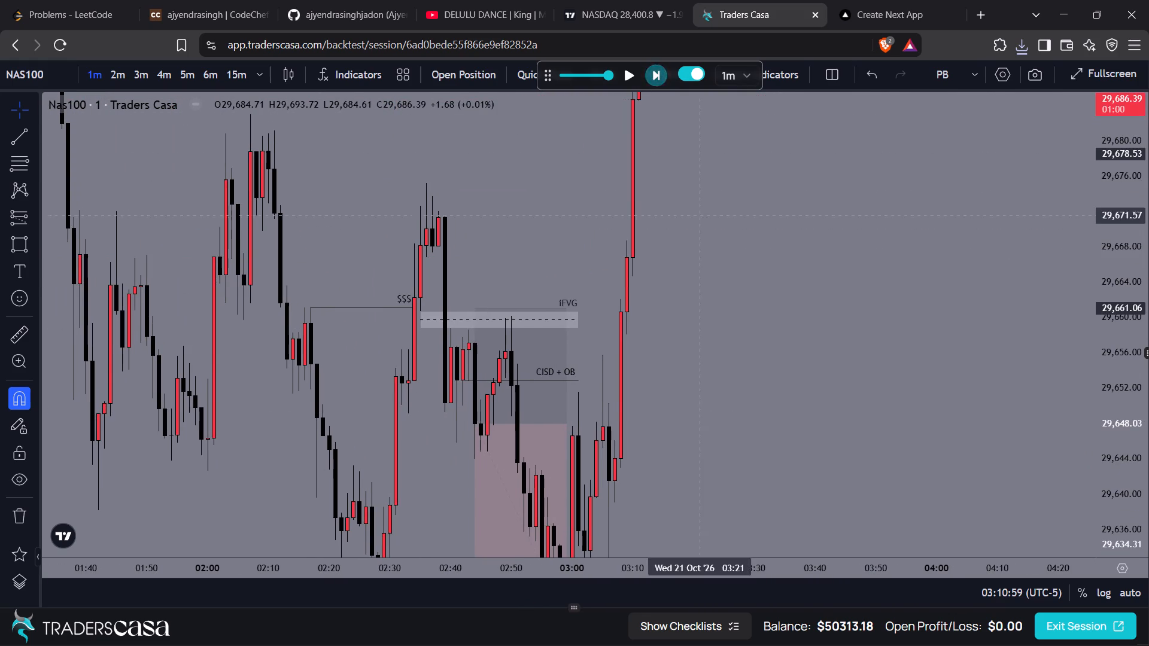
left_click_drag(703, 220, 715, 412)
left_click_drag(713, 246, 758, 266)
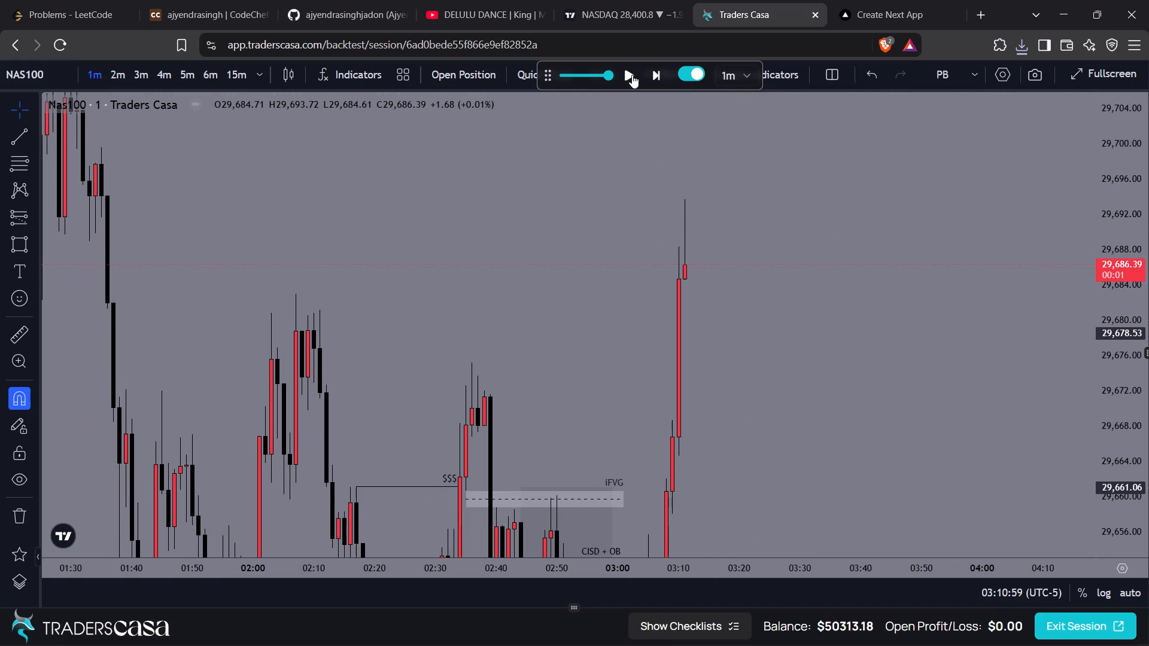
left_click(657, 81)
left_click(661, 69)
Advance the one-minute replay nine more candles to 03:22.
left_click_drag(762, 279, 791, 181)
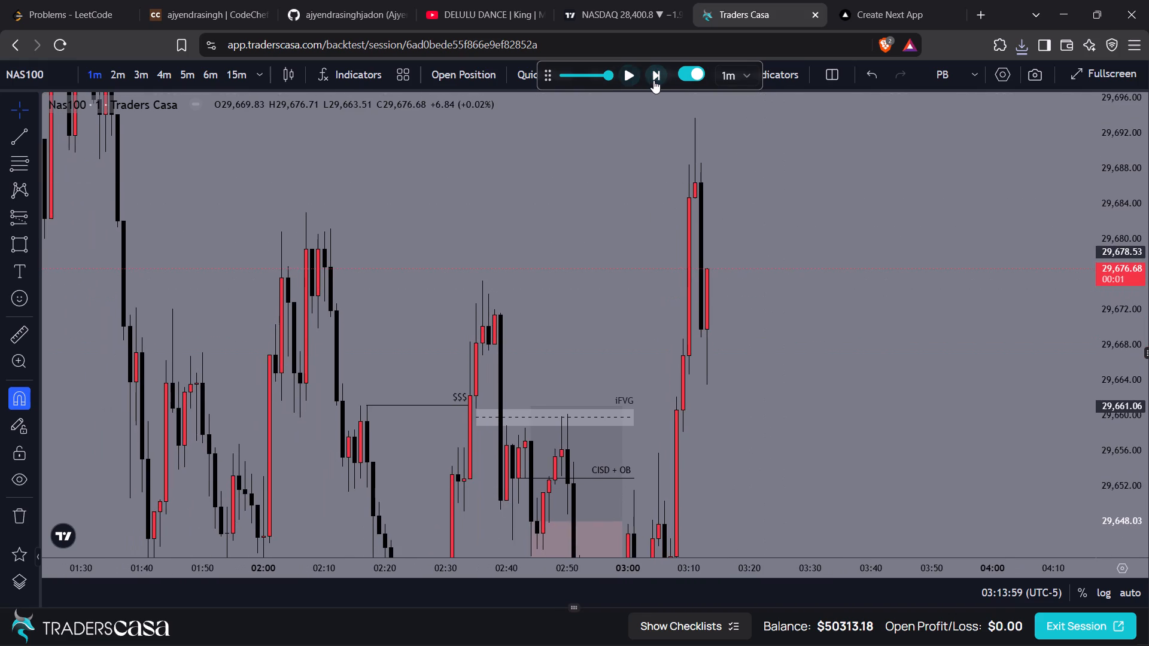
left_click(655, 80)
left_click(655, 80)
left_click(655, 80)
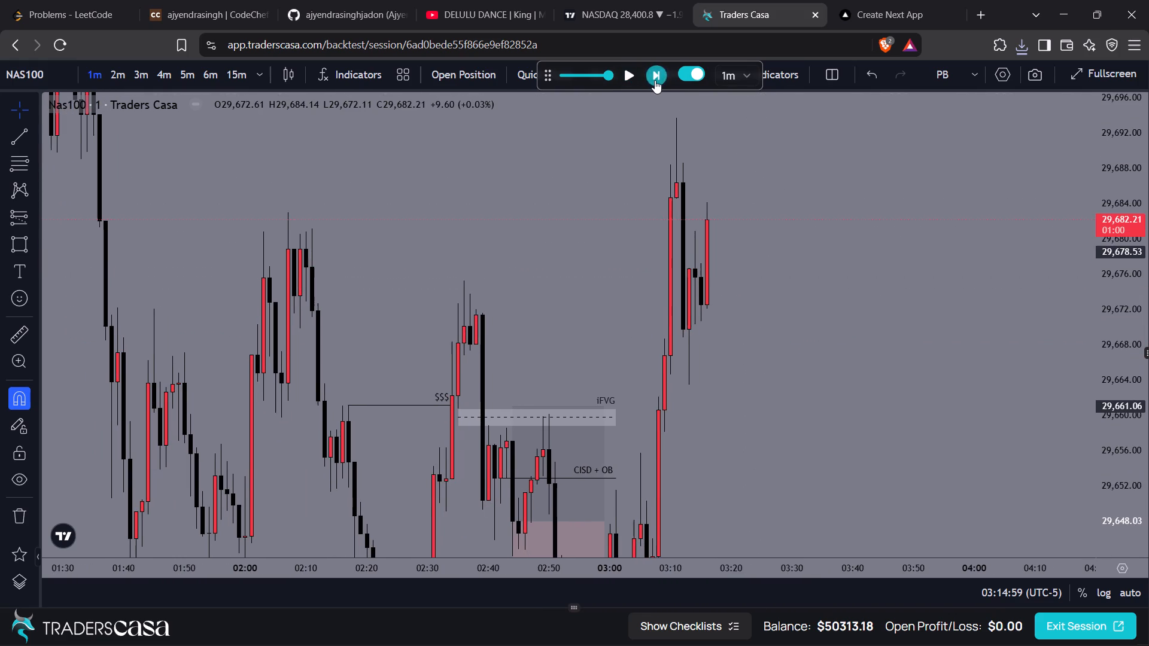
left_click(655, 80)
left_click(655, 80)
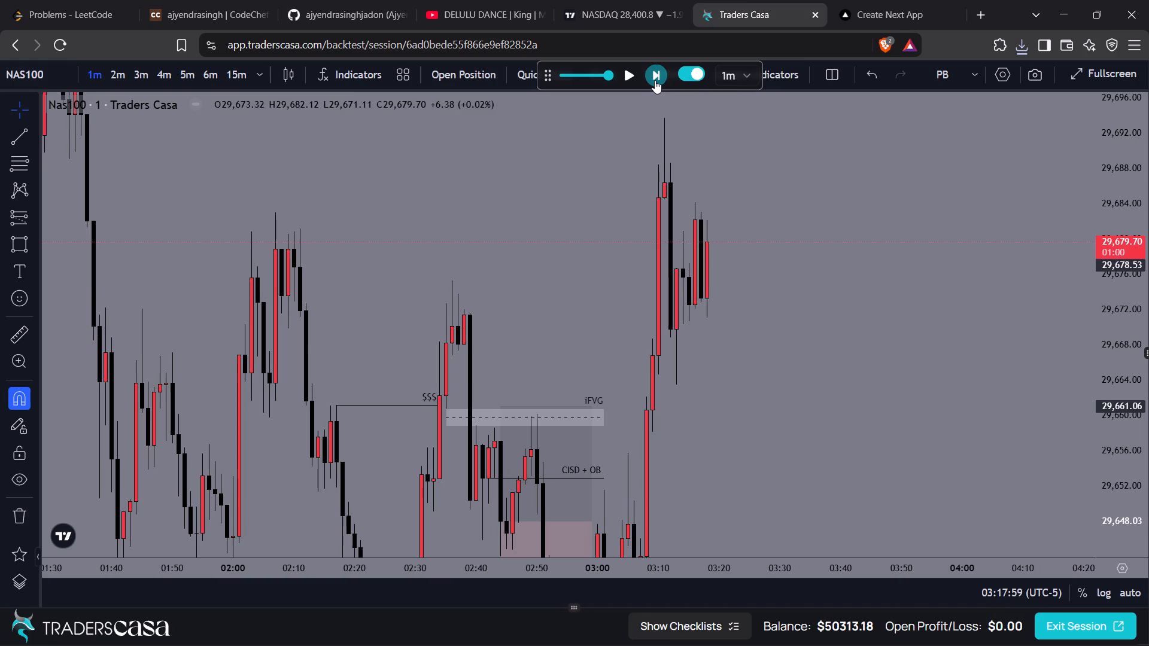
left_click(655, 80)
left_click(655, 80)
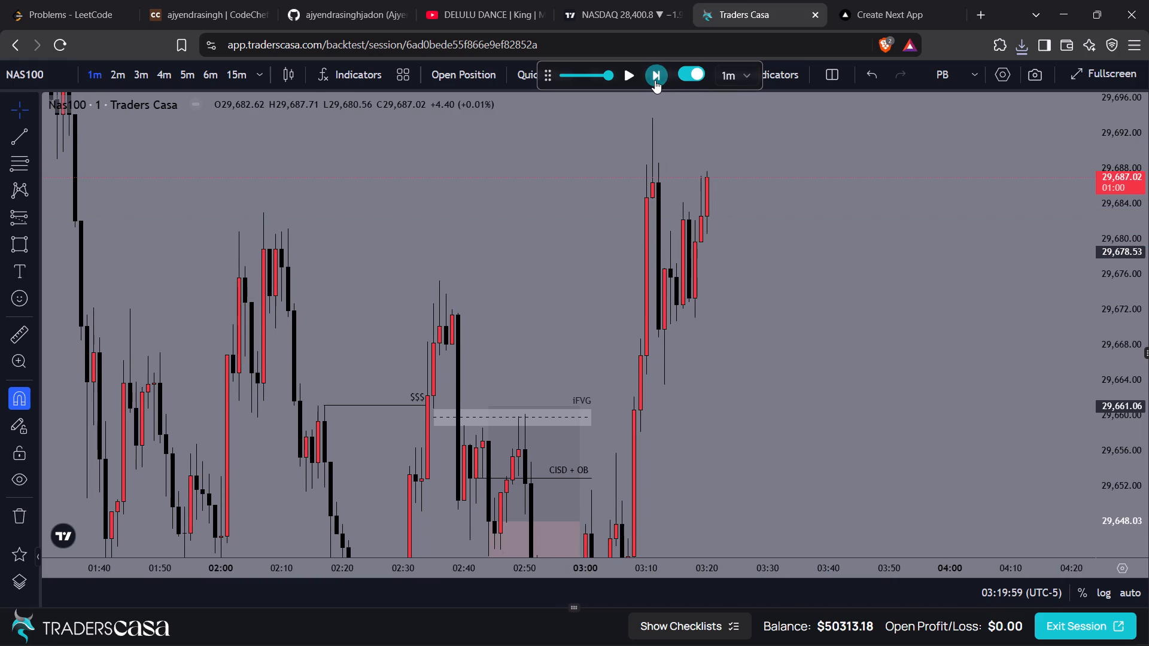
left_click(655, 80)
left_click(655, 80)
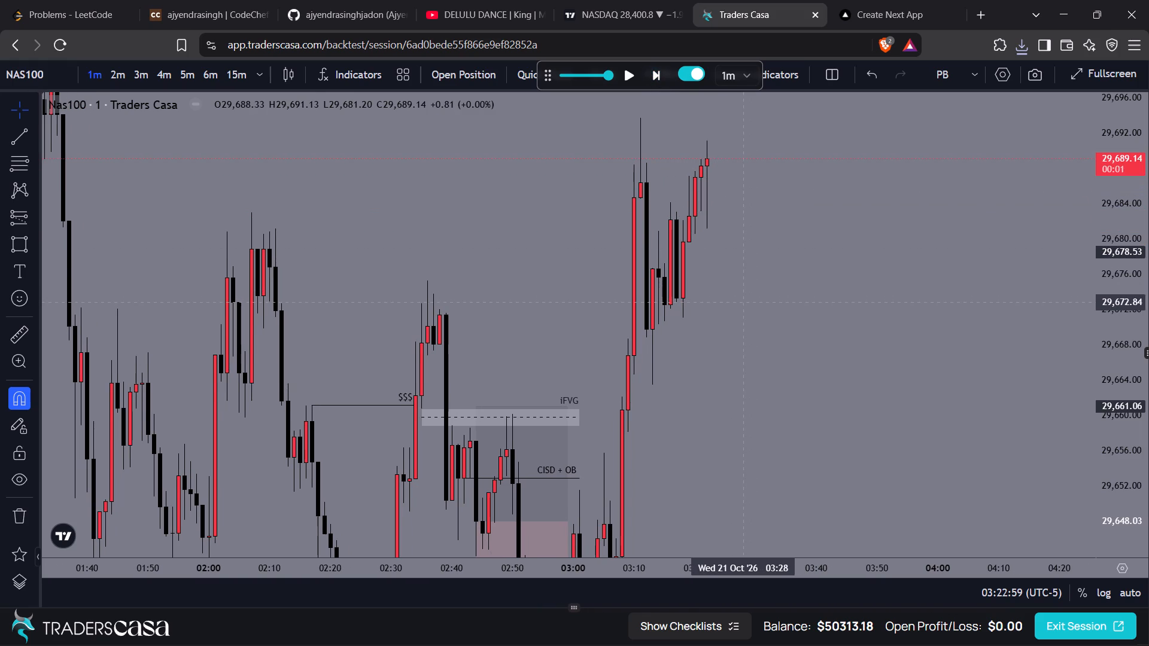
Advance the one-minute replay to the 03:27 candle and bring the earlier price action into sight.
left_click_drag(770, 267, 777, 373)
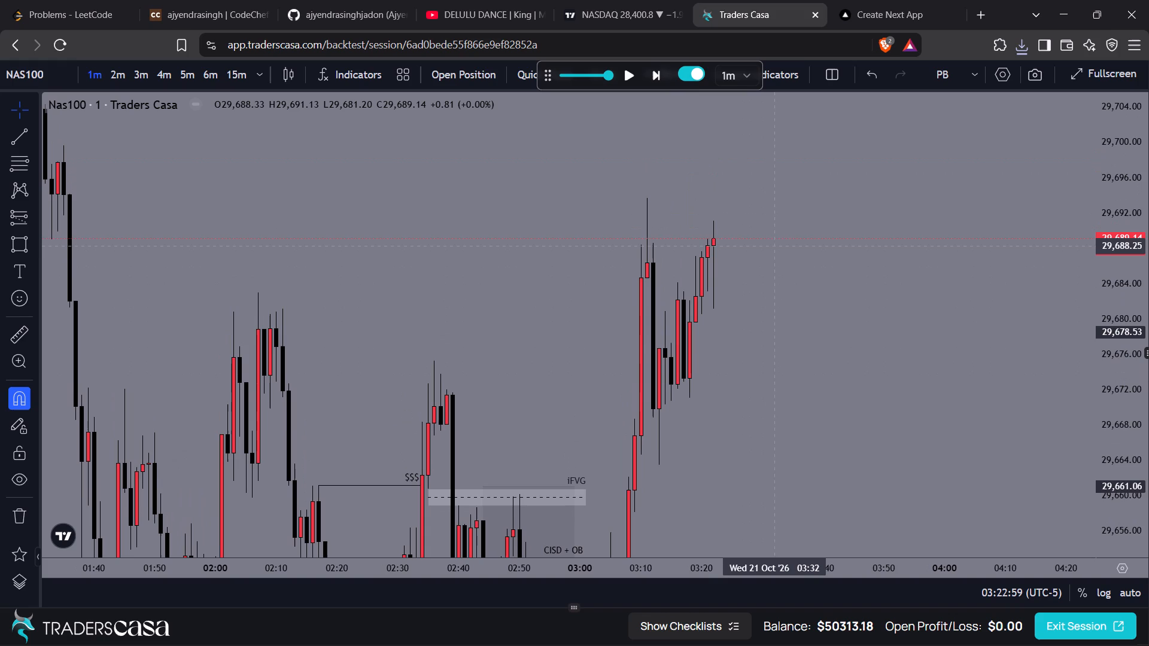
left_click(656, 78)
left_click(656, 78)
left_click(656, 78)
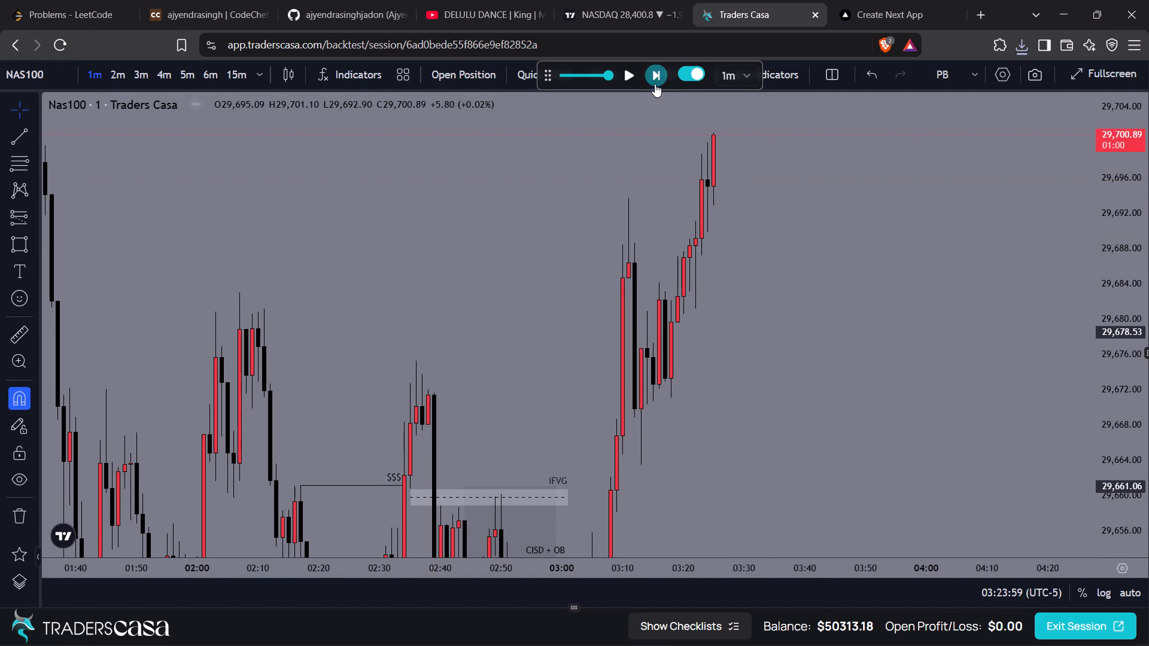
left_click_drag(644, 184, 734, 247)
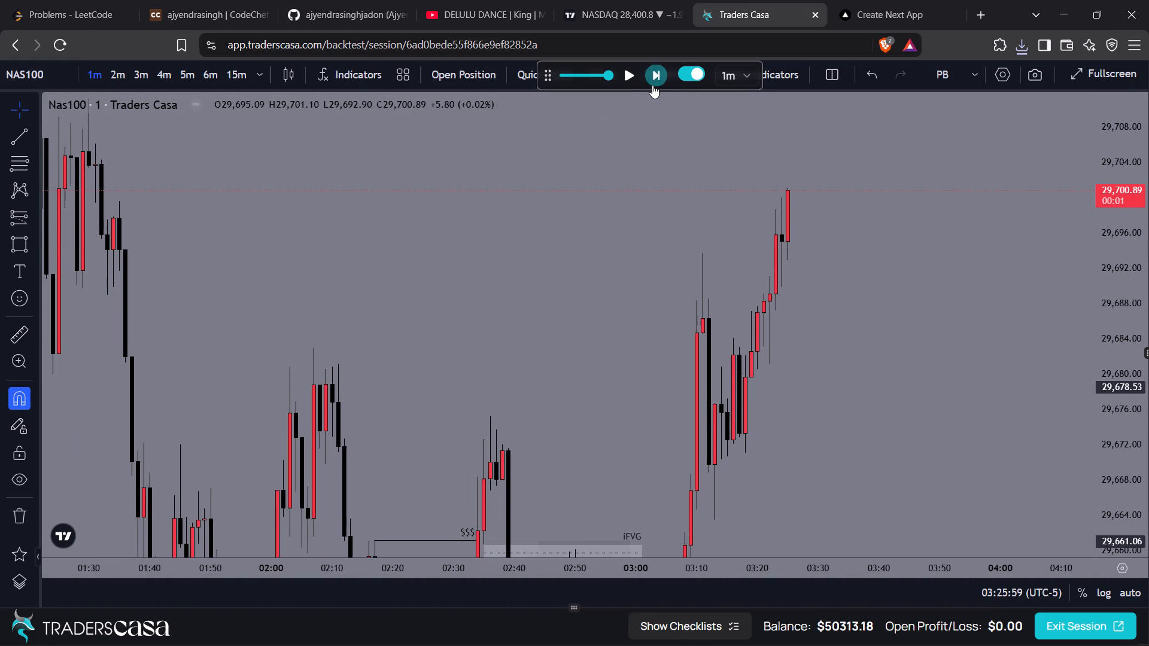
left_click(652, 85)
left_click(654, 81)
left_click_drag(654, 81, 649, 175)
left_click_drag(649, 175, 569, 369)
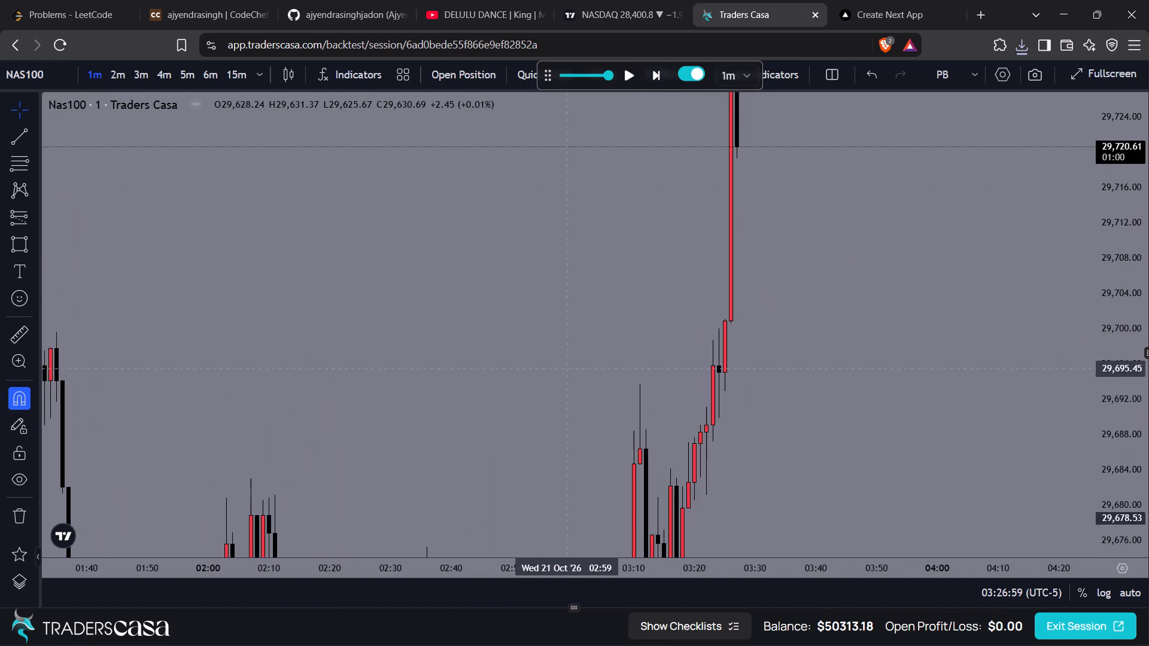
left_click_drag(610, 286, 698, 365)
scroll(698, 365, "down", 3)
left_click_drag(789, 309, 611, 389)
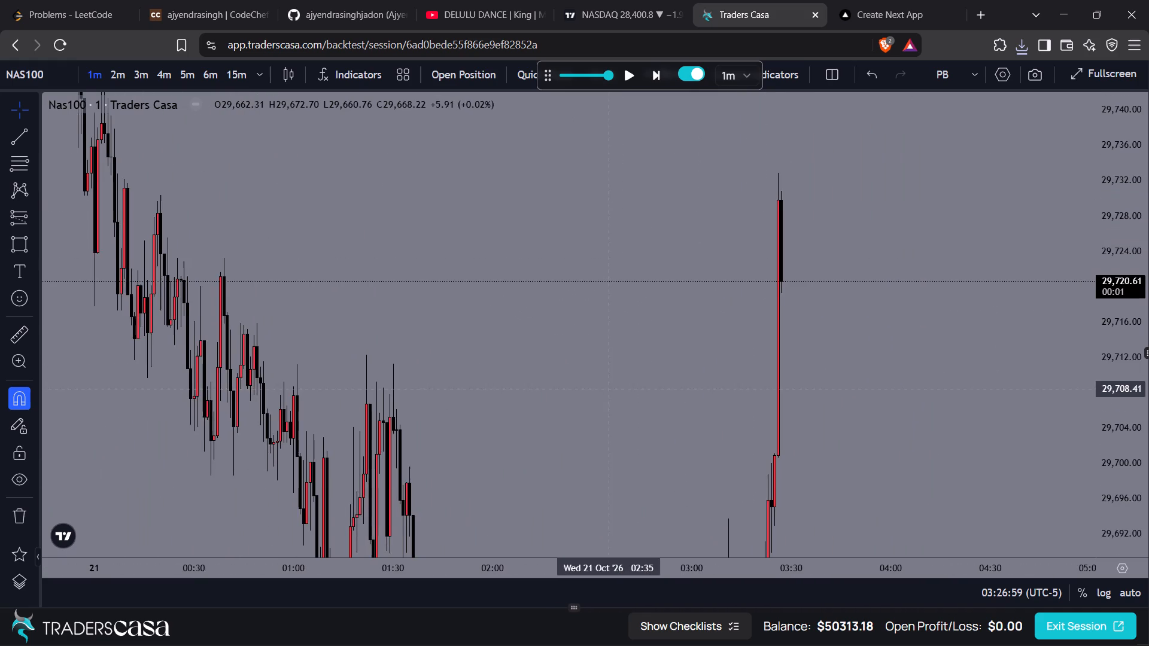
Examine the one-minute price action around the marked iFVG, $$$ and OB levels and up to the latest candle.
left_click_drag(691, 340, 681, 420)
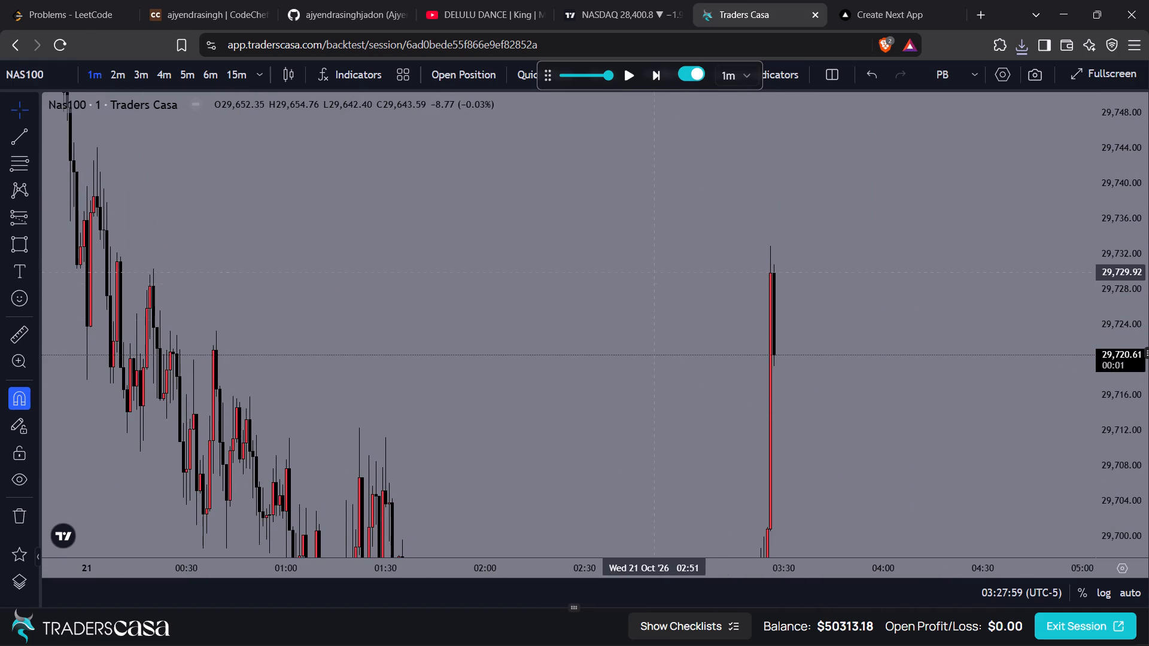
left_click_drag(672, 265, 639, 35)
left_click_drag(788, 403, 767, 159)
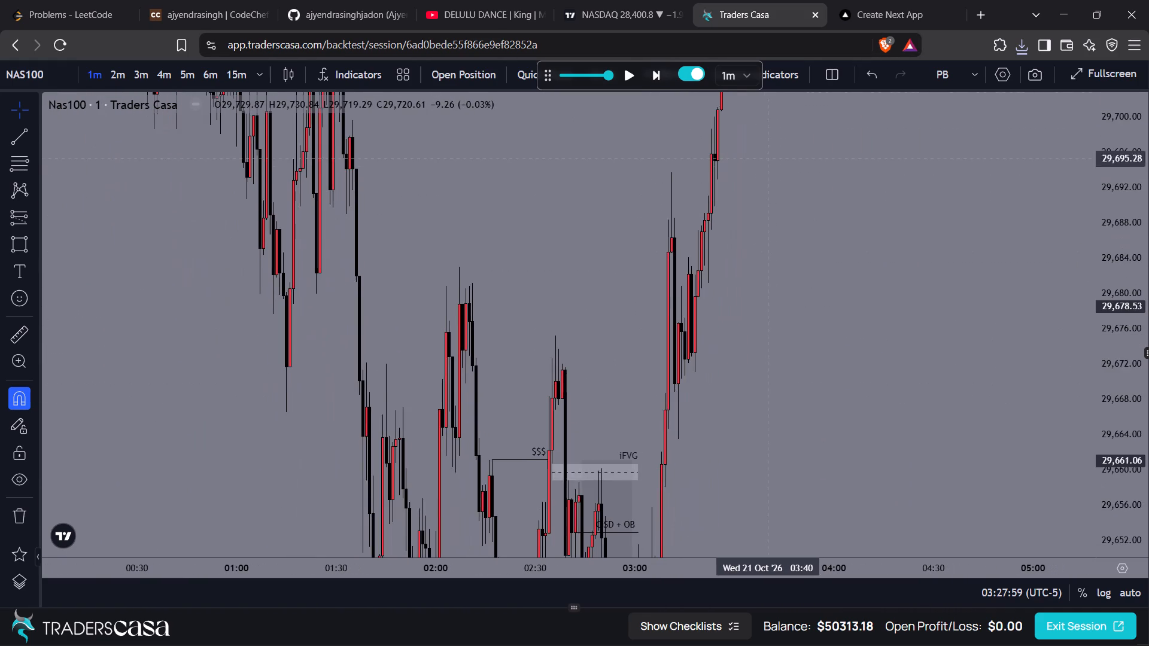
left_click_drag(747, 392, 776, 194)
left_click_drag(765, 339, 755, 419)
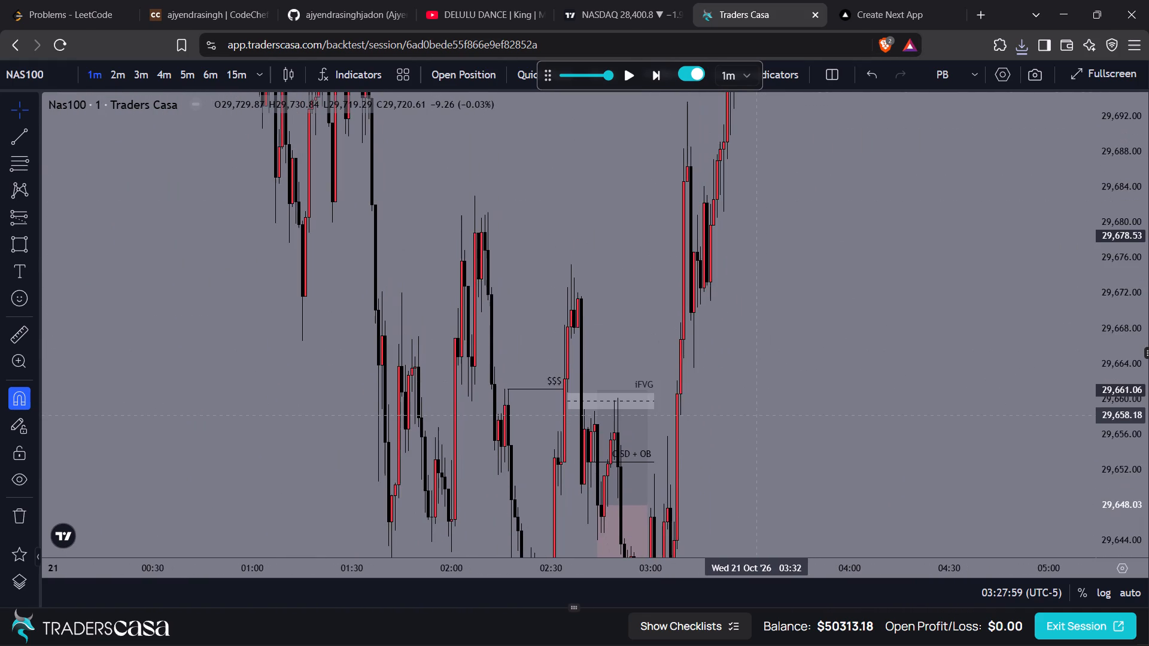
left_click_drag(755, 419, 741, 235)
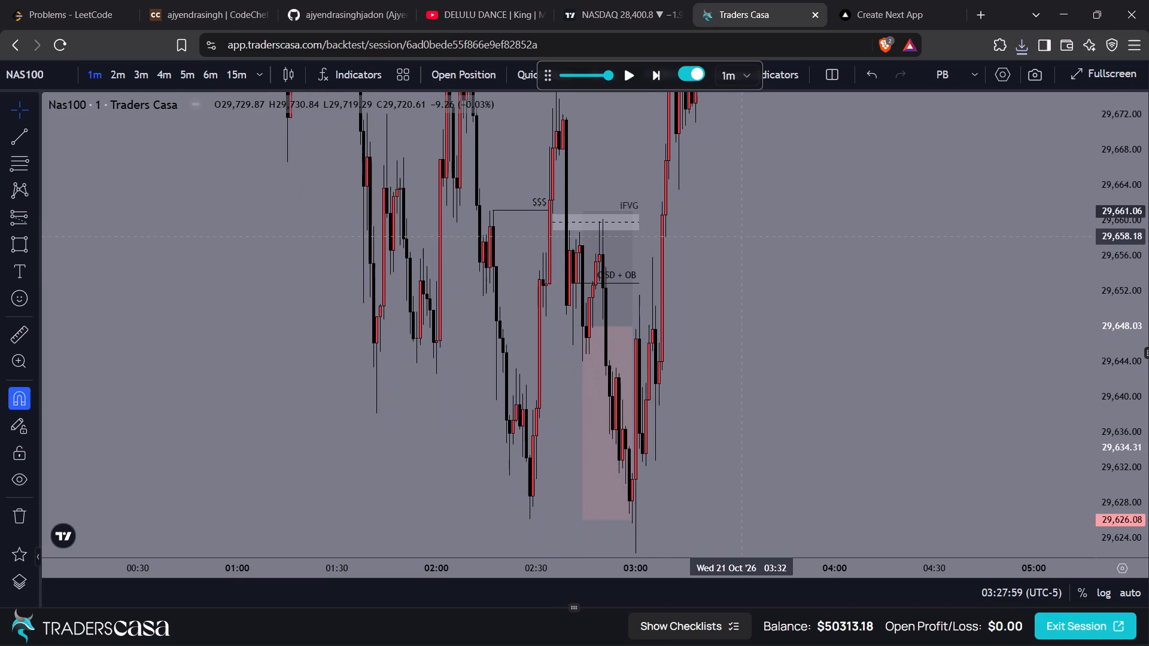
left_click_drag(741, 235, 740, 234)
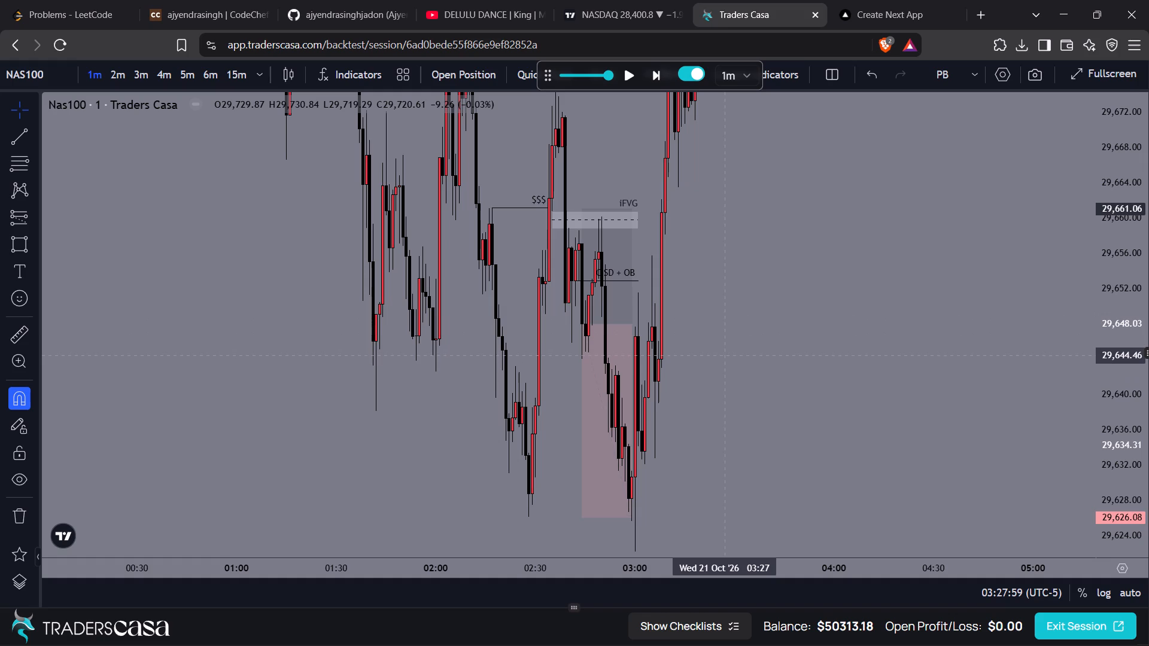
left_click_drag(756, 272, 759, 295)
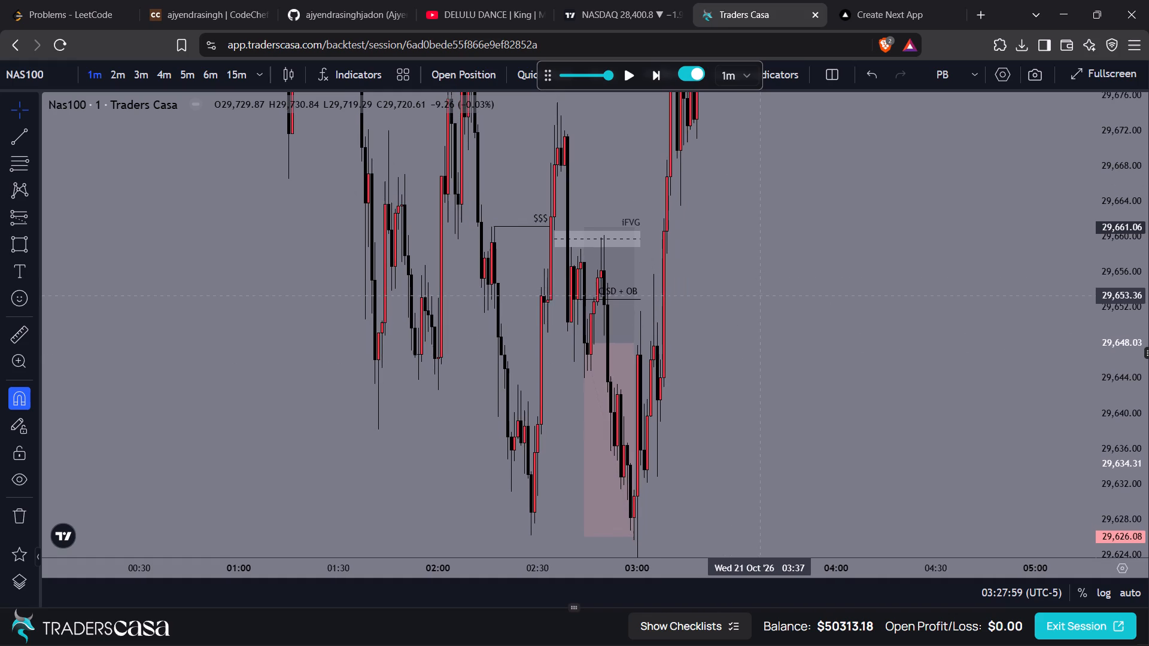
left_click_drag(759, 295, 816, 456)
left_click_drag(817, 346, 795, 486)
left_click_drag(831, 163, 859, 407)
left_click_drag(864, 252, 904, 380)
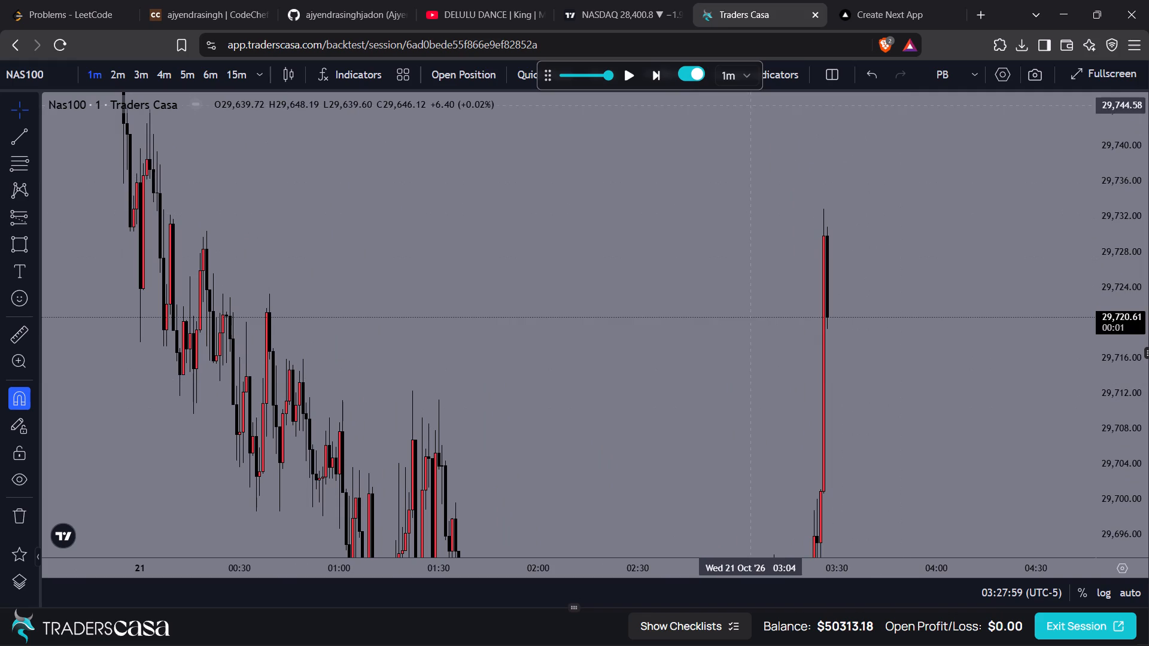
Advance the one-minute replay four candles to 03:31 and enlarge the newest price action.
left_click(659, 76)
left_click(659, 76)
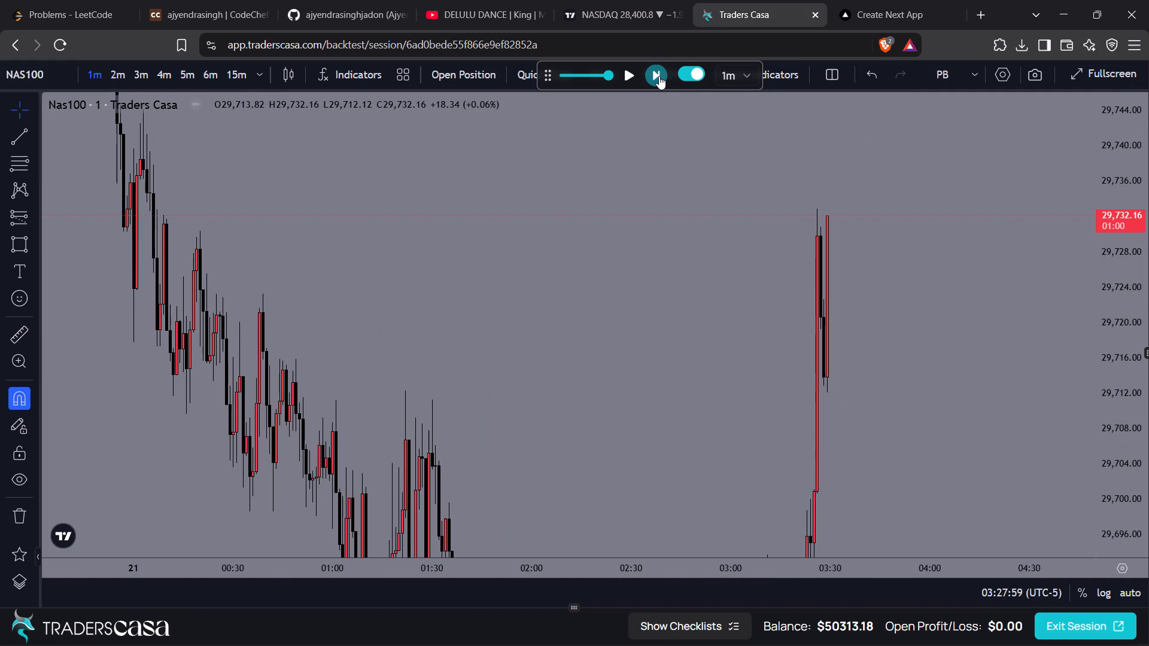
left_click(659, 76)
left_click(659, 76)
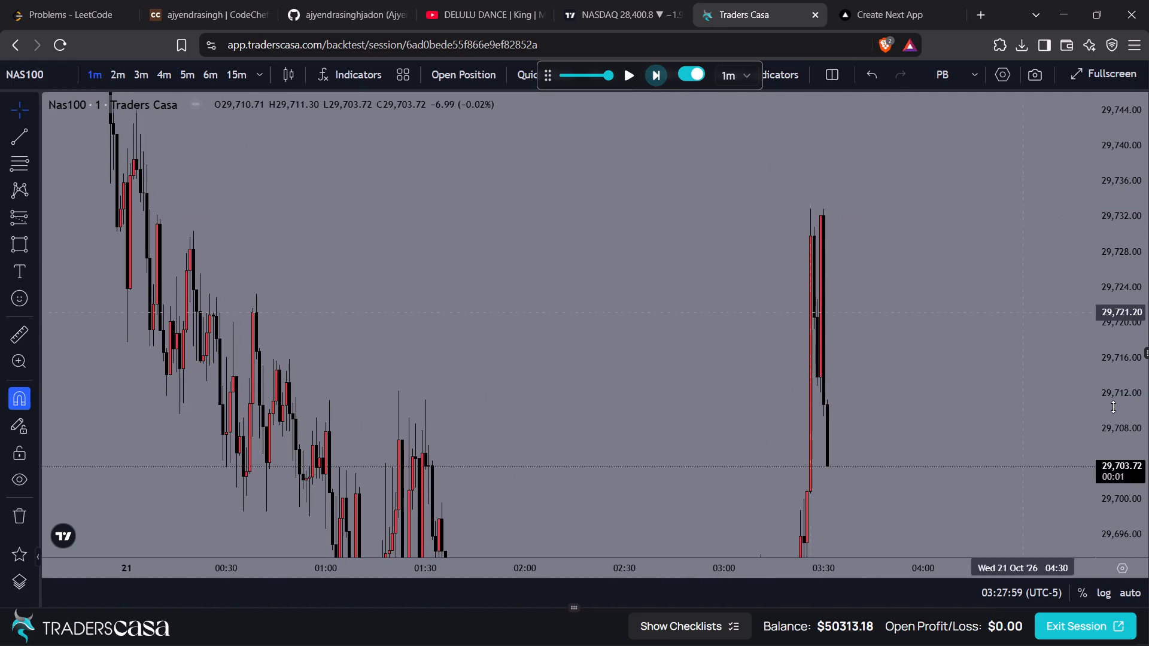
left_click(1113, 407)
left_click_drag(1004, 429, 903, 242)
scroll(797, 309, "up", 3)
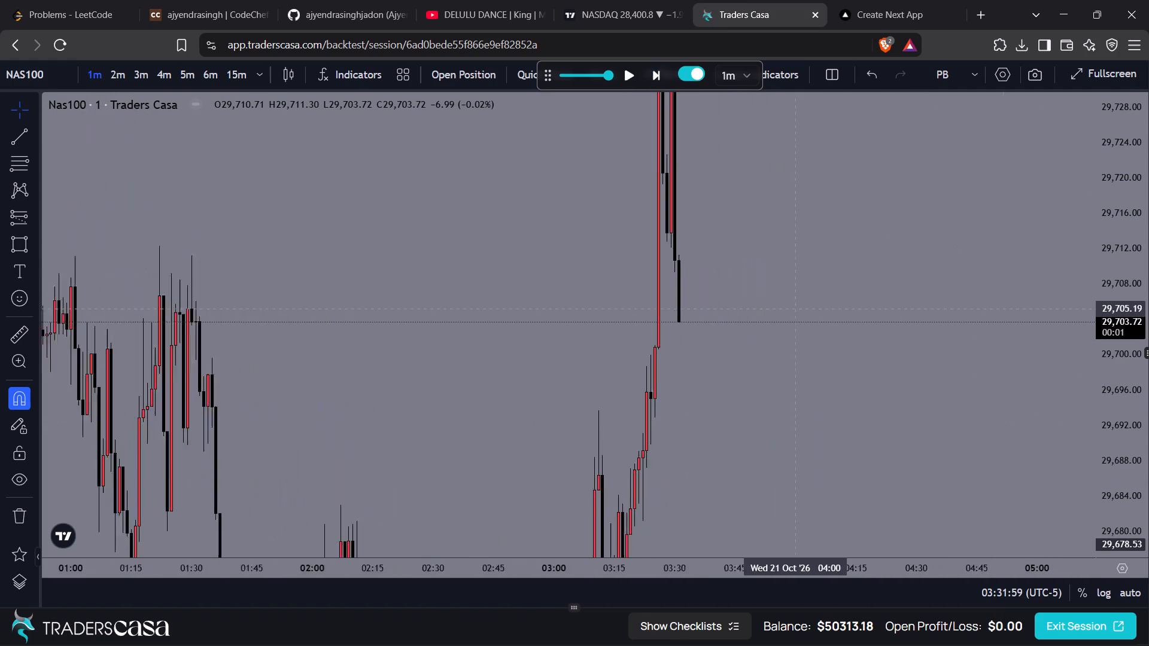
Switch to the YouTube tab, start the "Mix – Music of Asia" playlist, and return to the Traders Casa chart.
left_click(410, 0)
left_click(489, 2)
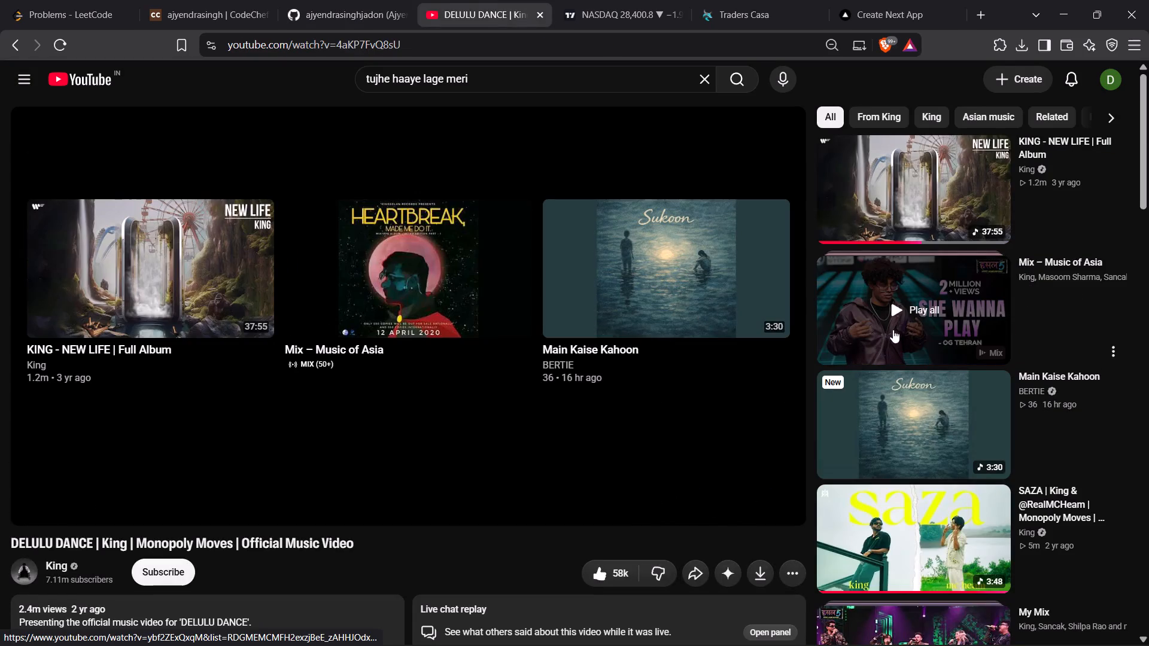
left_click(425, 263)
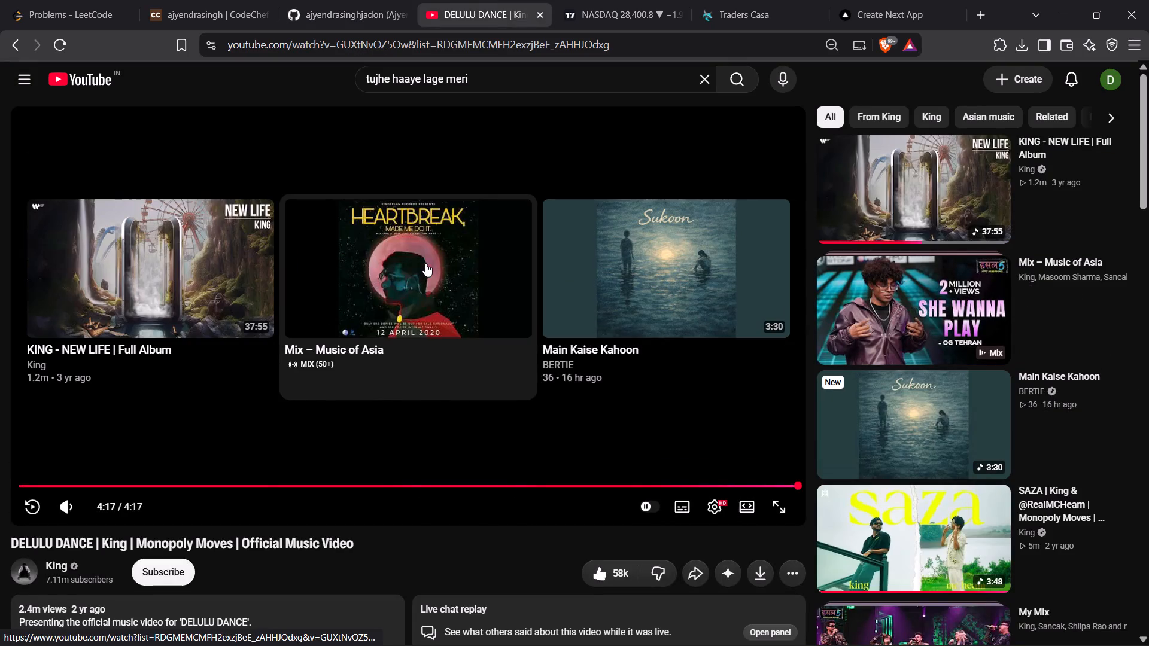
left_click(732, 22)
Advance the one-minute replay four more candles to 03:35, keeping the newest candles enlarged and in sight.
left_click_drag(749, 328, 740, 329)
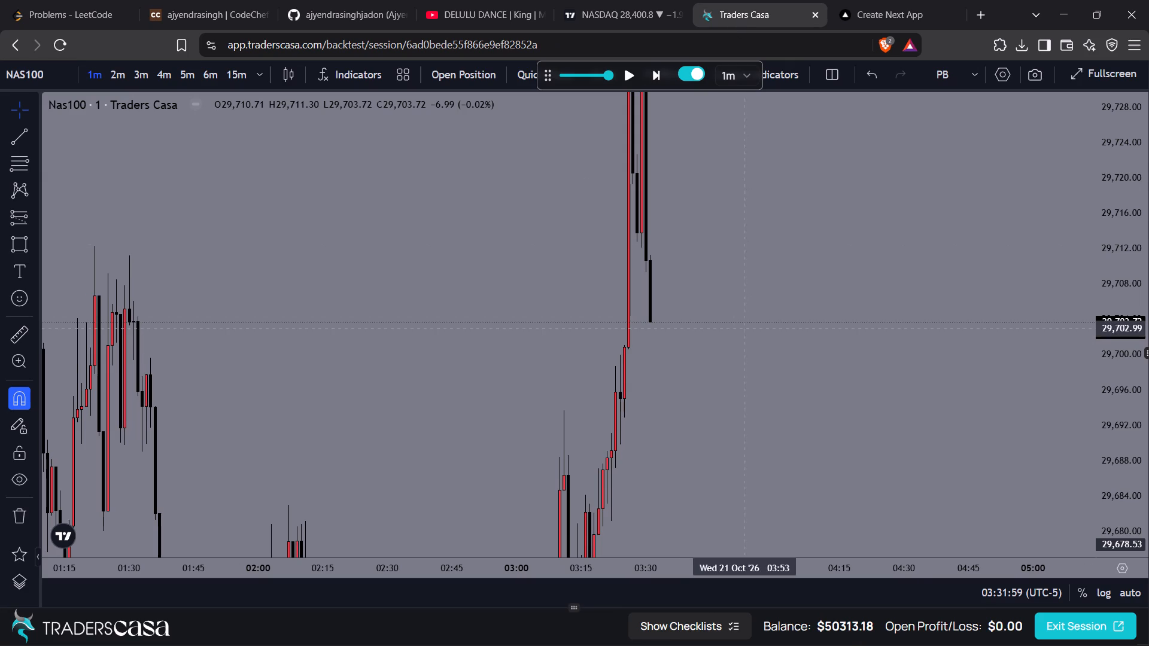
left_click_drag(740, 329, 671, 334)
left_click(658, 71)
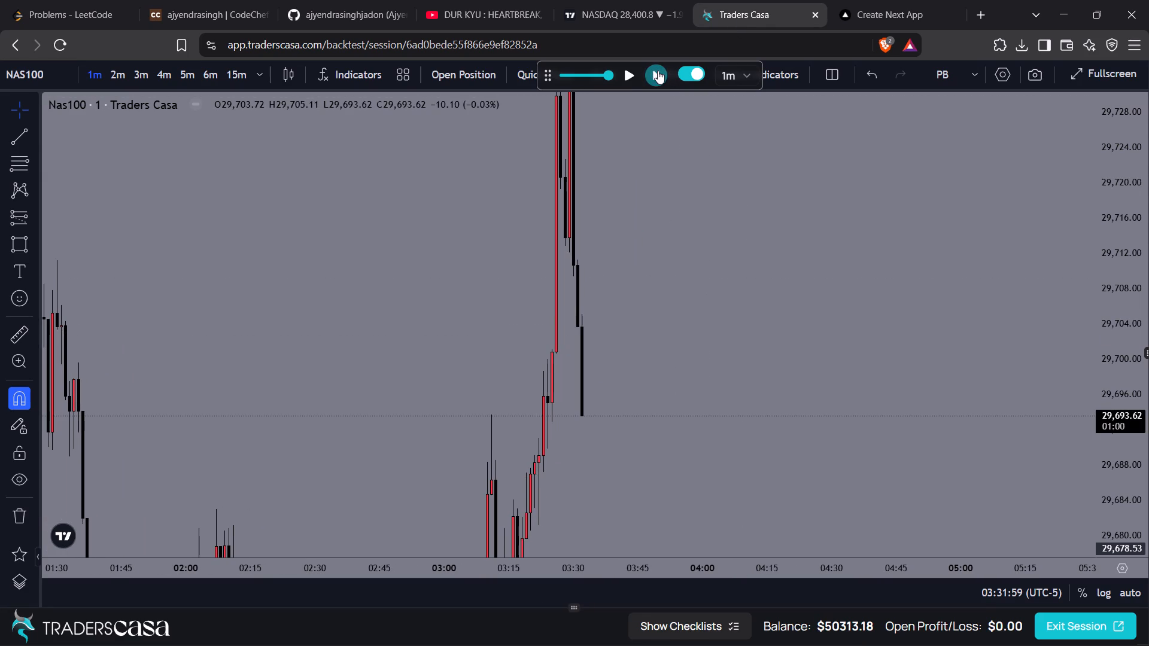
left_click(658, 71)
left_click(658, 71)
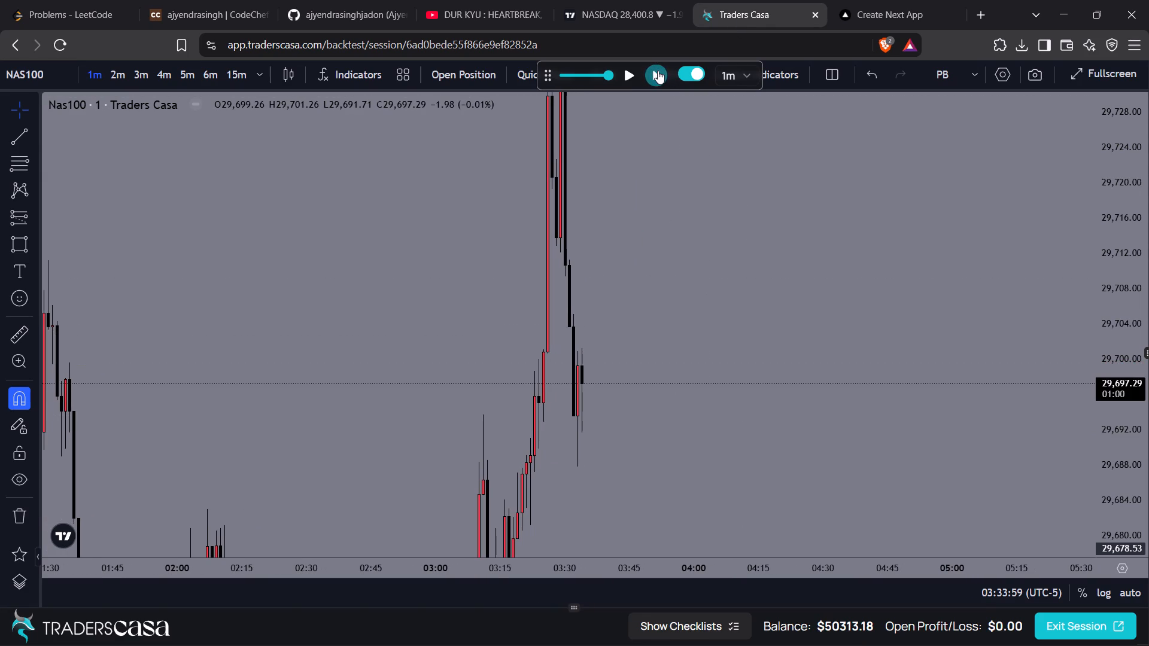
left_click(658, 71)
scroll(613, 267, "up", 3)
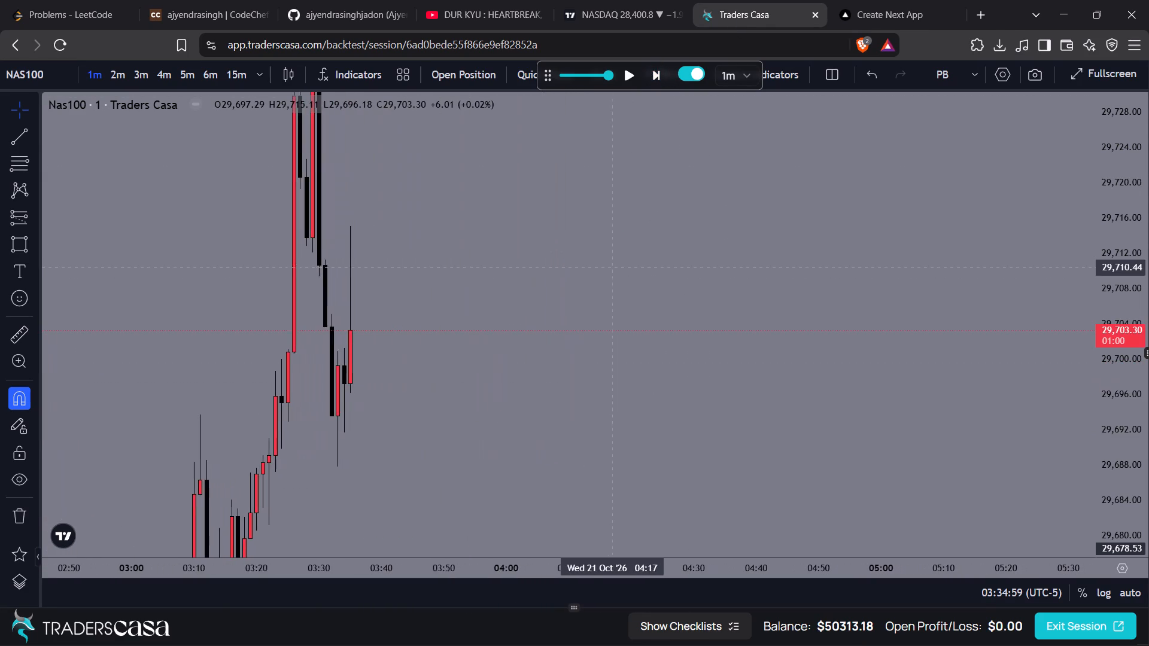
left_click_drag(465, 361, 615, 300)
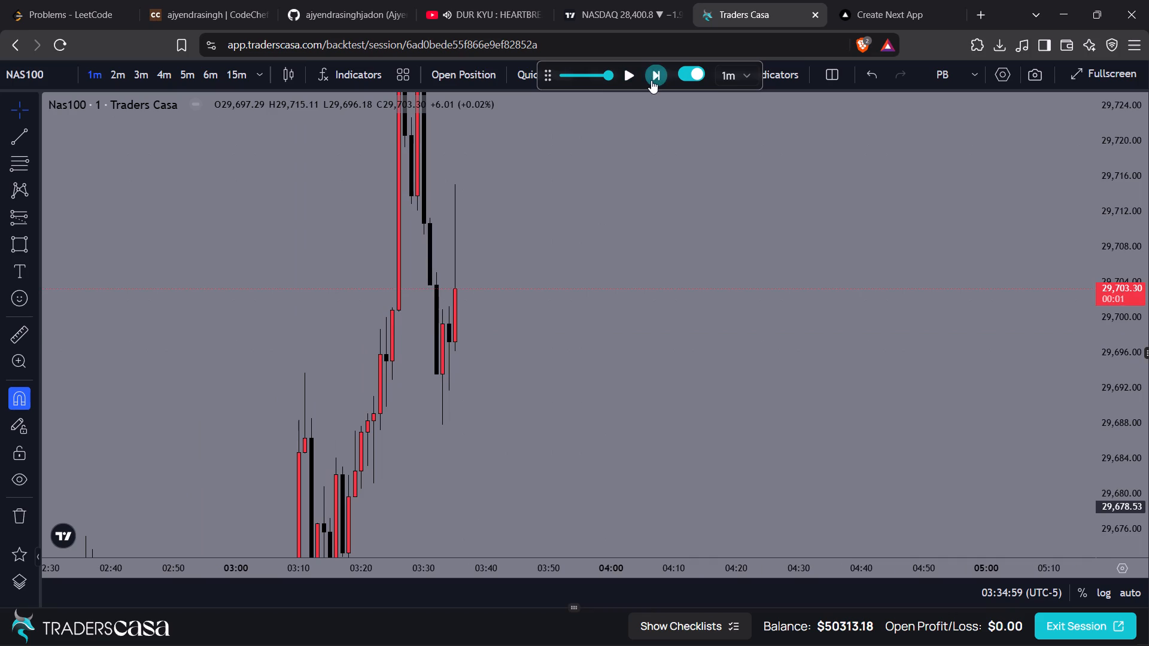
Advance the one-minute replay eleven more candles to 03:46.
left_click(656, 75)
left_click(656, 75)
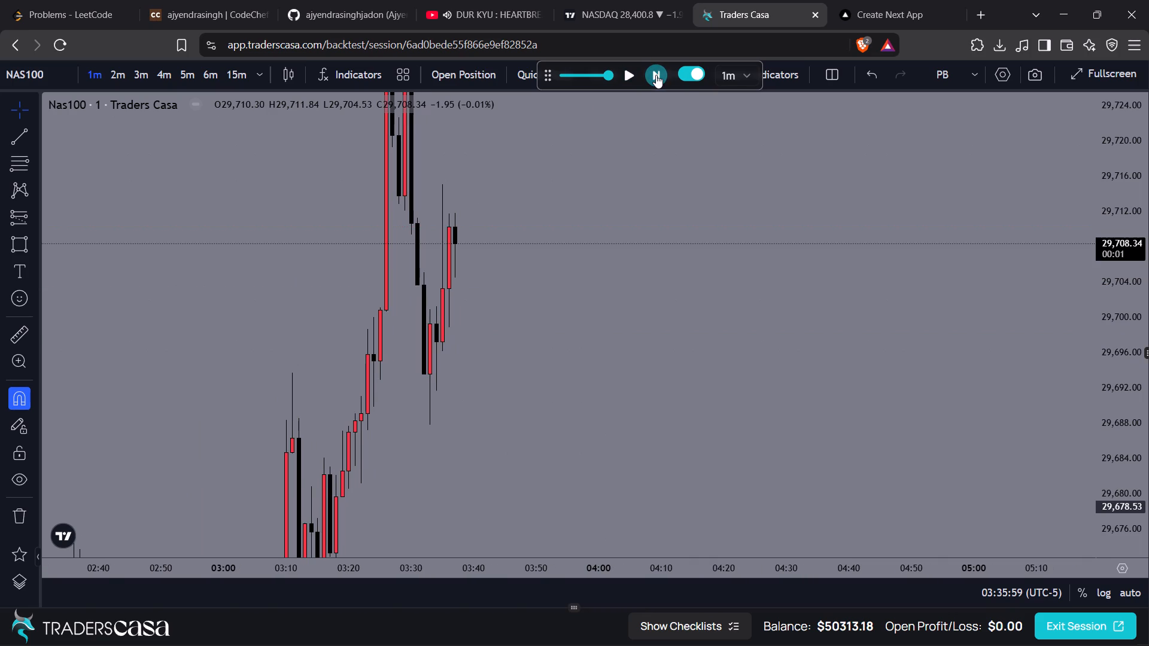
left_click(656, 75)
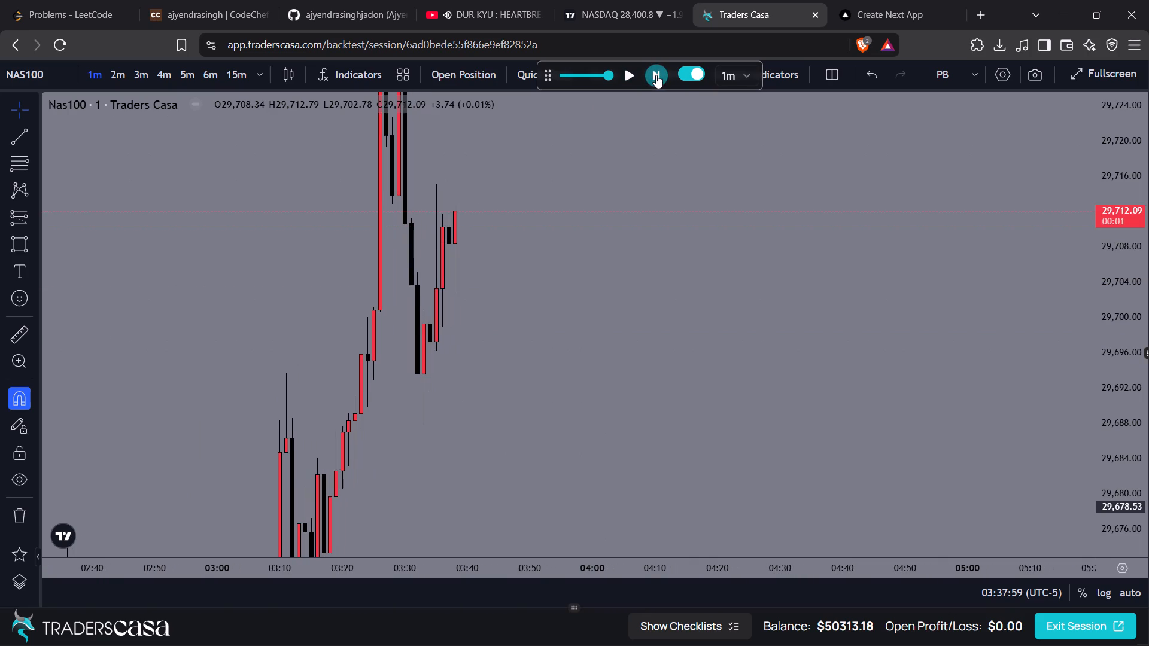
left_click(656, 75)
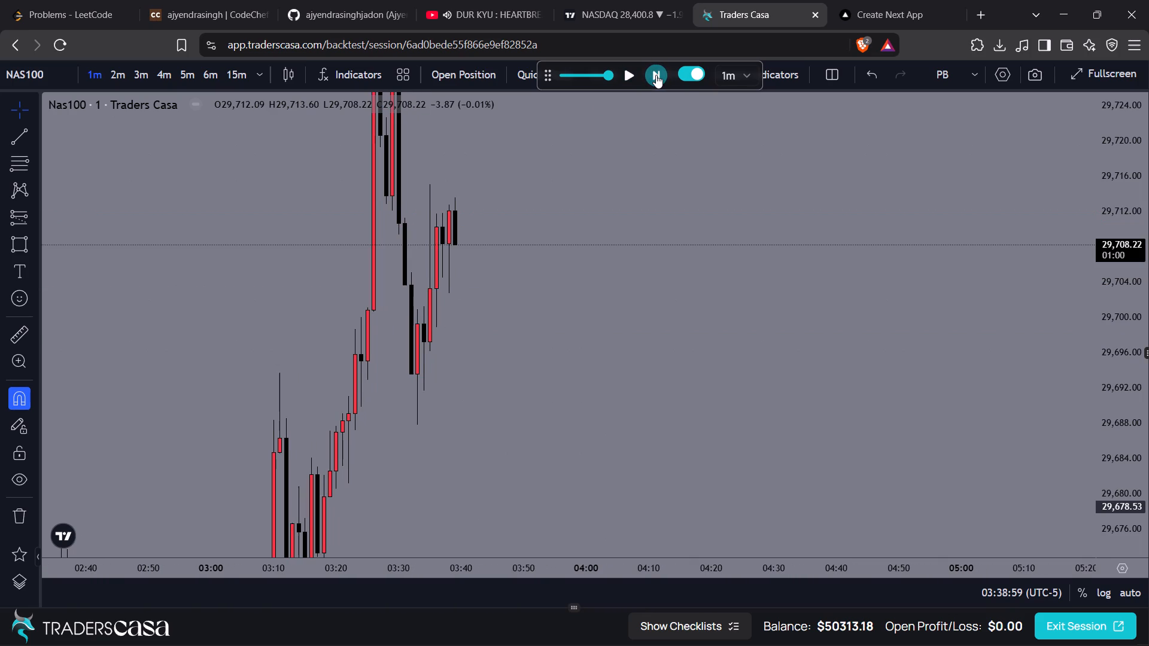
left_click(656, 75)
left_click(656, 75)
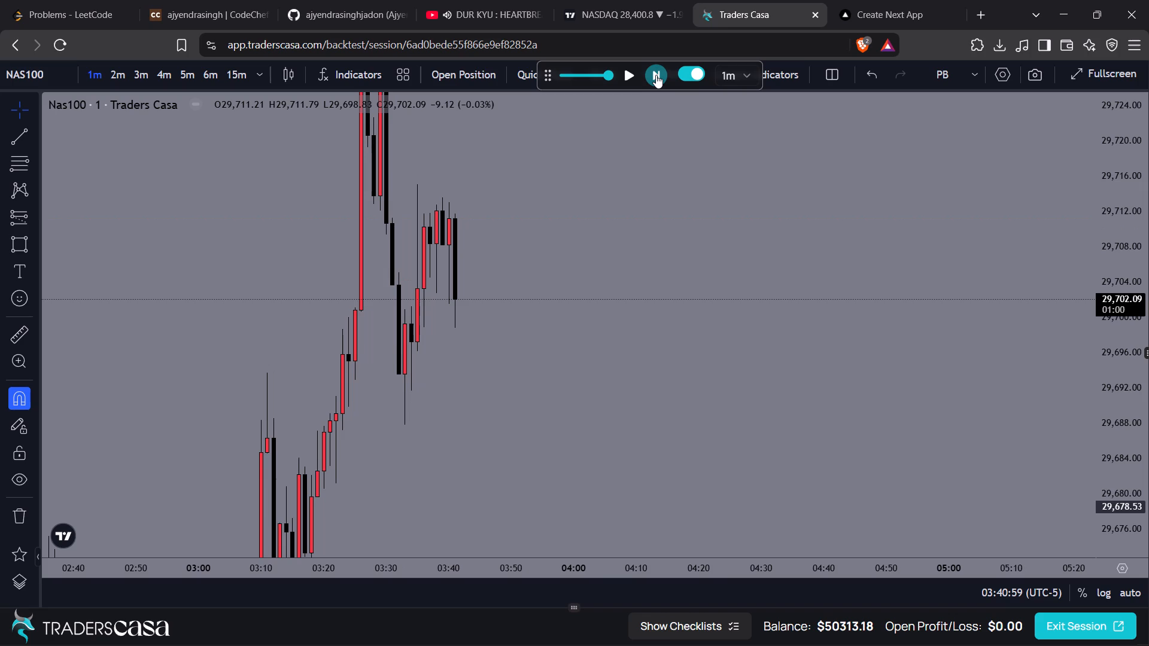
left_click(656, 75)
left_click(656, 75)
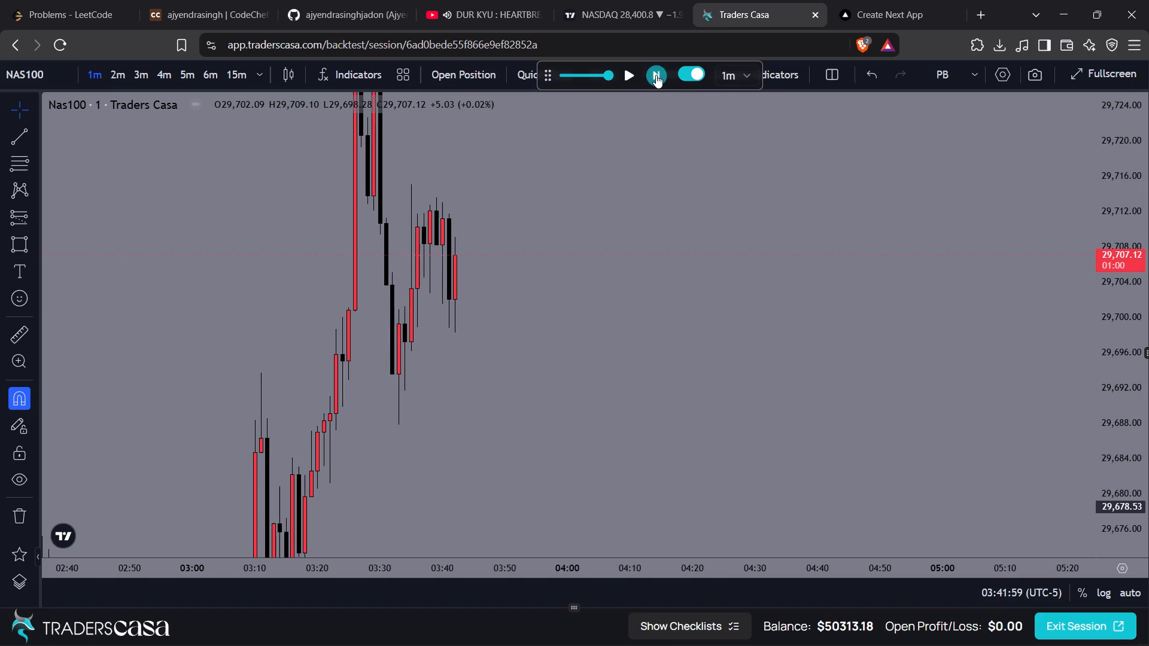
left_click(656, 75)
left_click(656, 75)
left_click(656, 75)
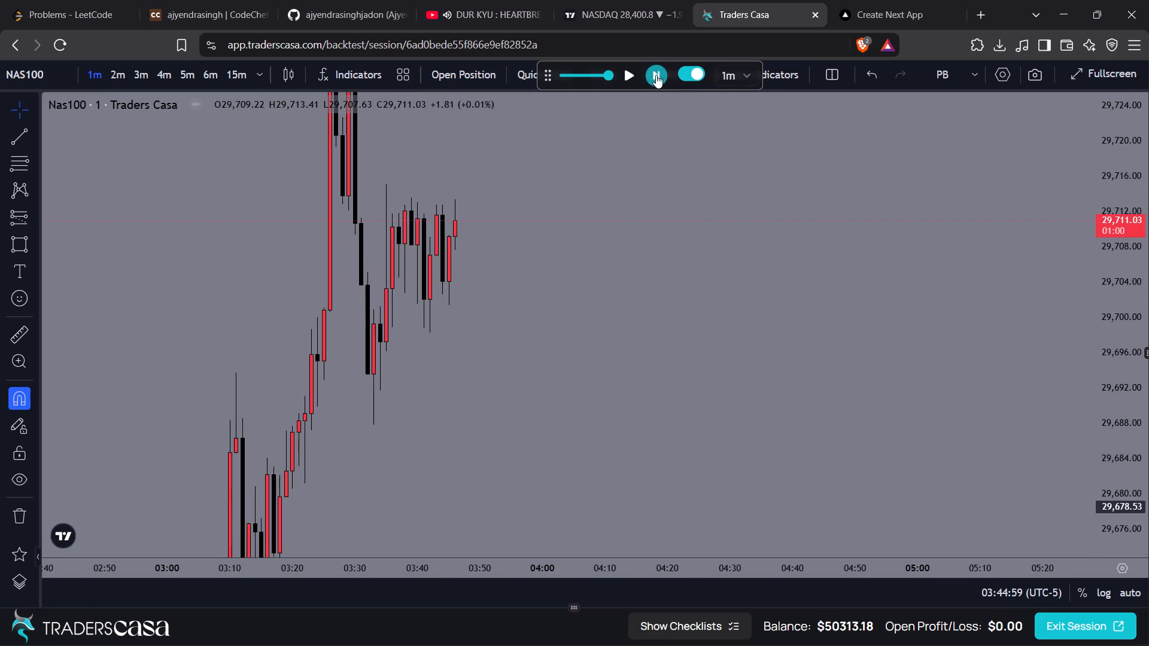
Advance the one-minute replay eleven more candles to 03:57.
left_click(656, 75)
left_click(656, 75)
left_click(656, 75)
left_click(656, 75)
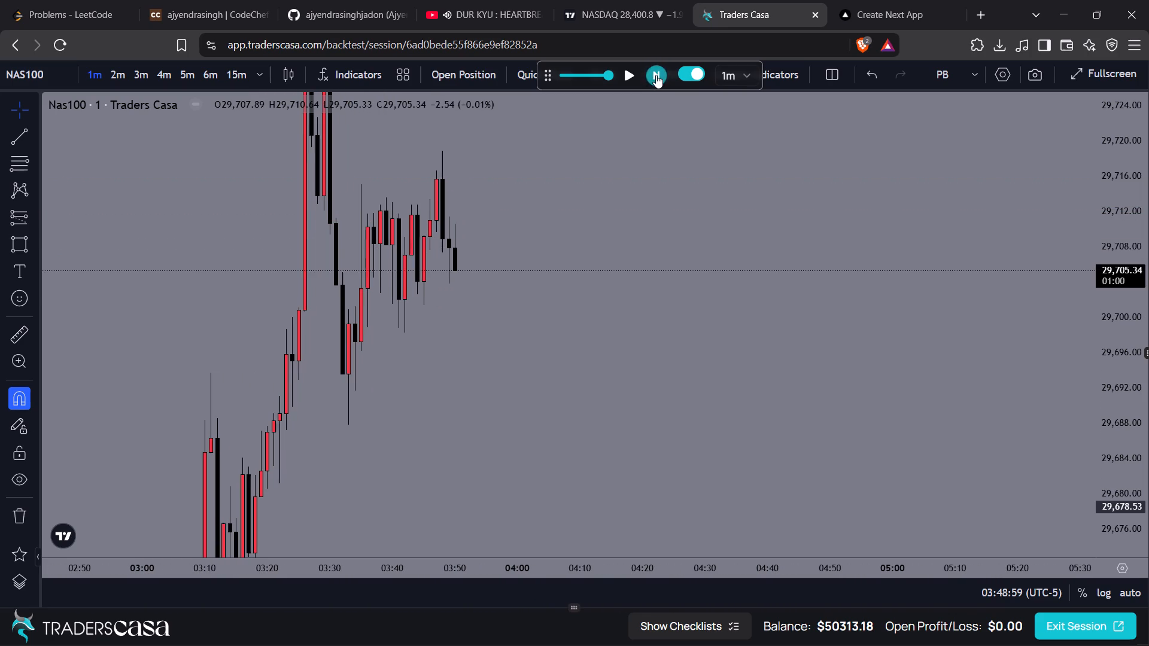
left_click(656, 75)
left_click(656, 75)
left_click(656, 75)
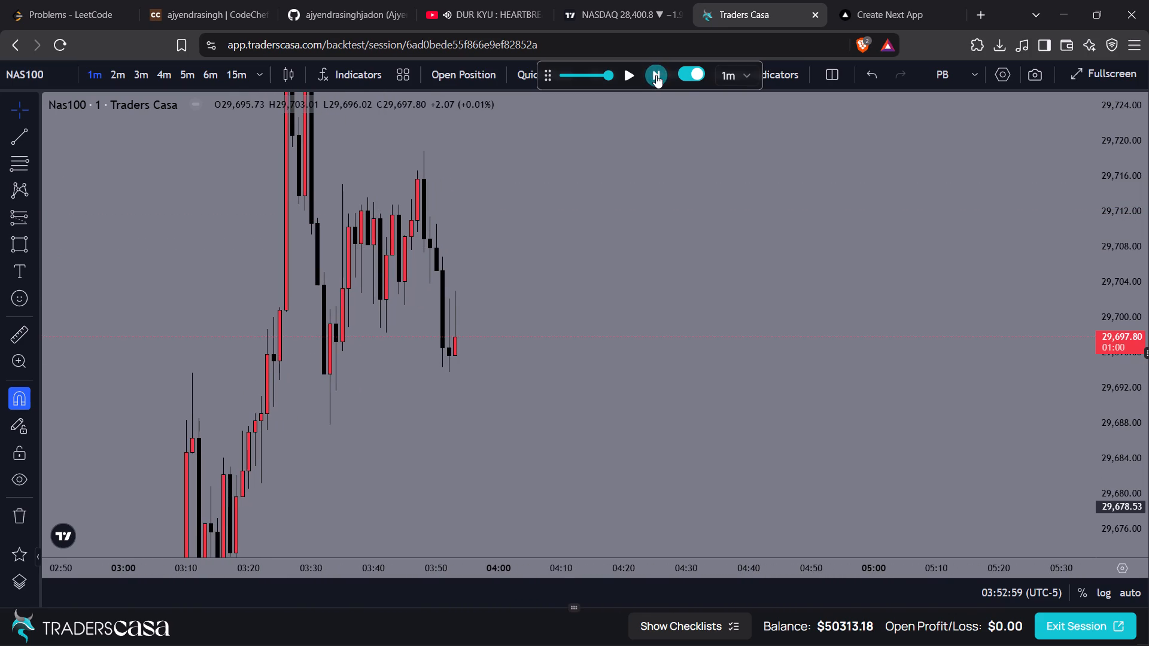
left_click(656, 75)
left_click(656, 75)
left_click(656, 75)
left_click(656, 75)
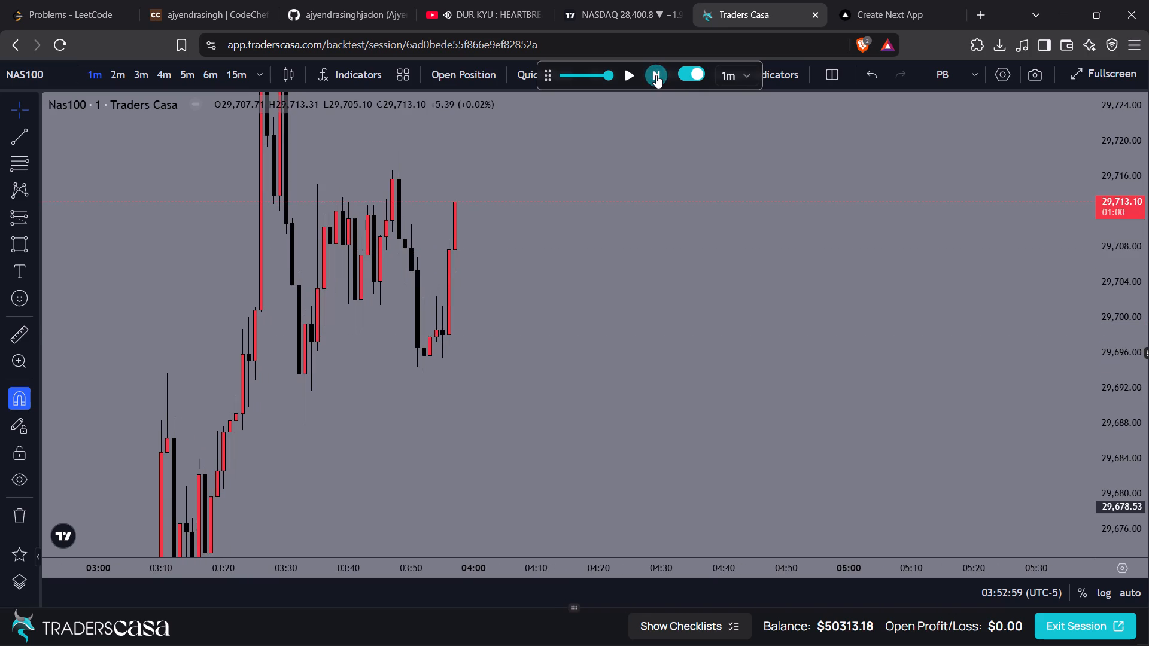
Advance the one-minute replay eight more candles to 04:05, keeping the recent highs and lows in sight.
left_click(656, 75)
left_click(656, 75)
left_click(656, 75)
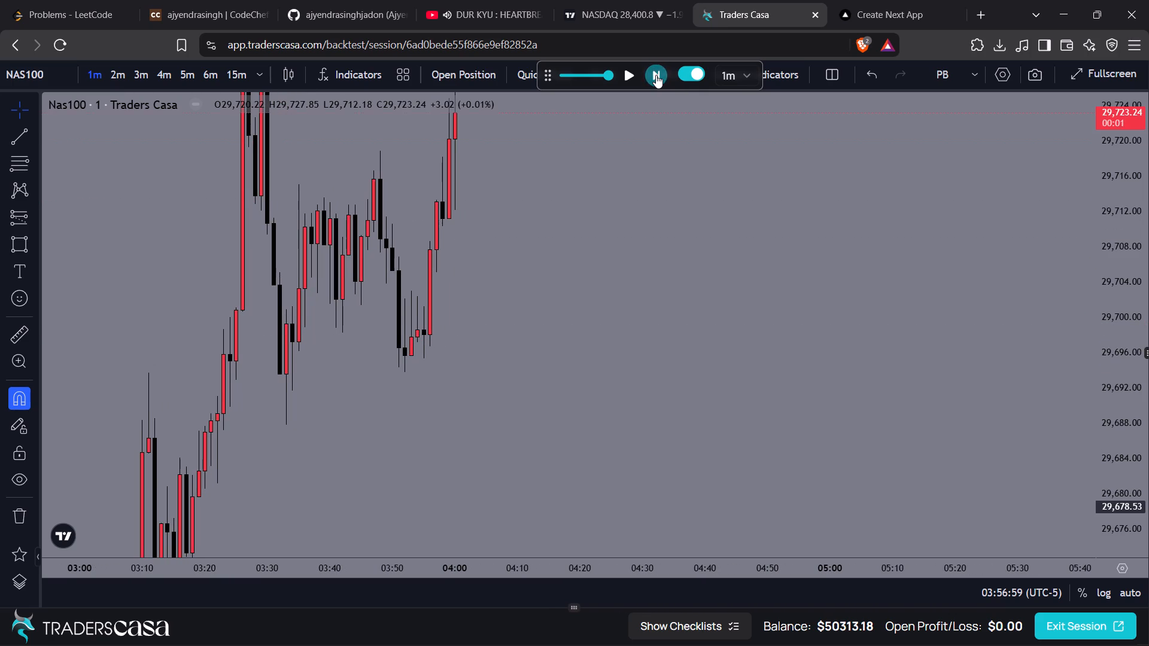
left_click(656, 75)
left_click_drag(570, 206, 612, 377)
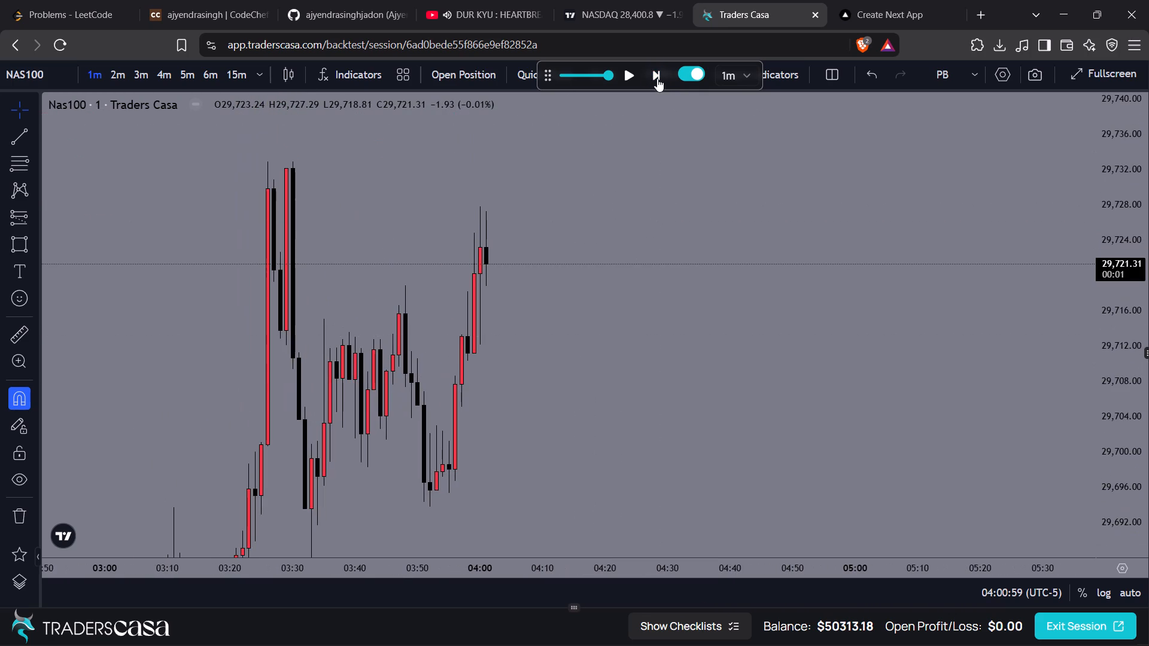
left_click(655, 71)
left_click(655, 71)
left_click(655, 71)
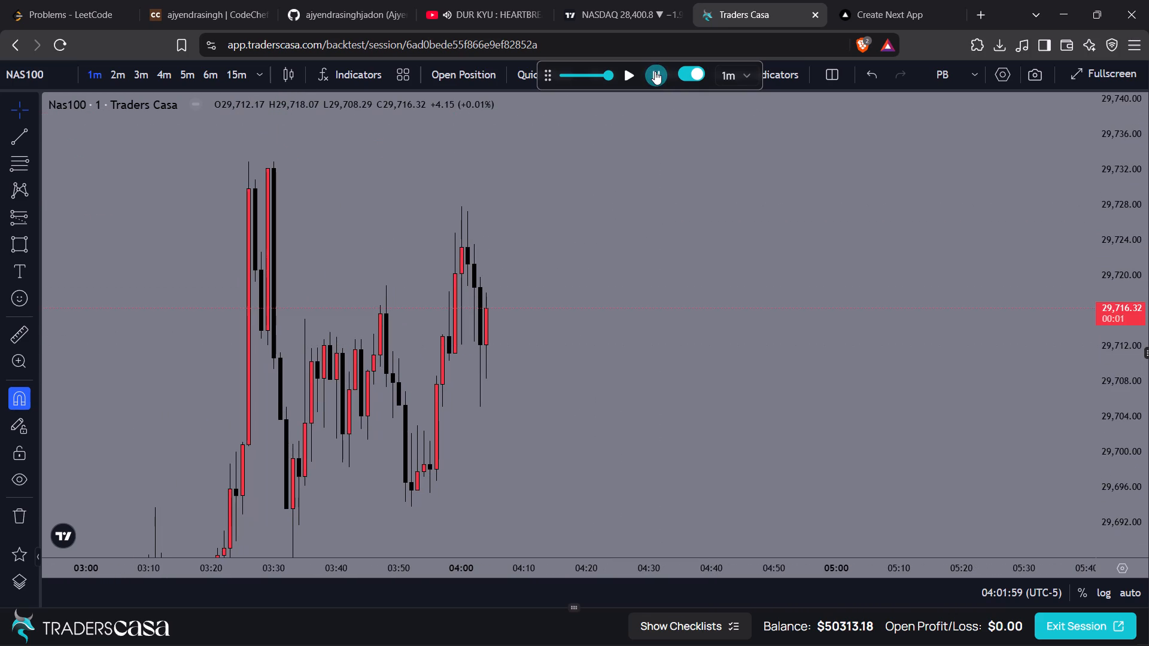
left_click(655, 71)
left_click_drag(588, 331, 615, 207)
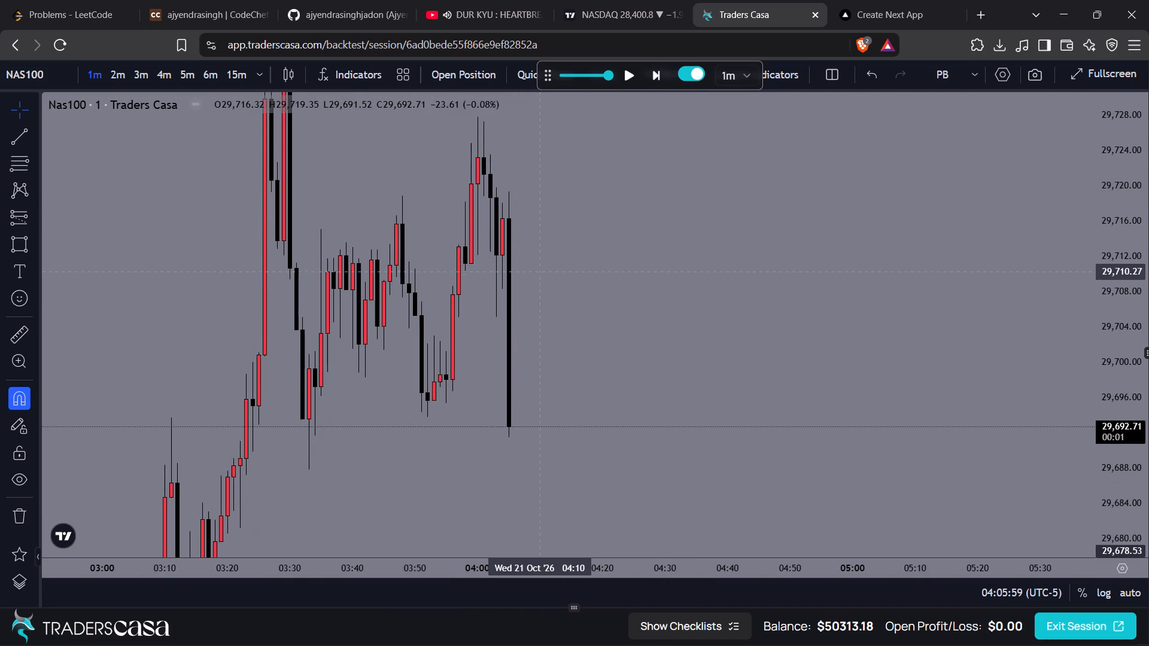
left_click_drag(578, 313, 585, 282)
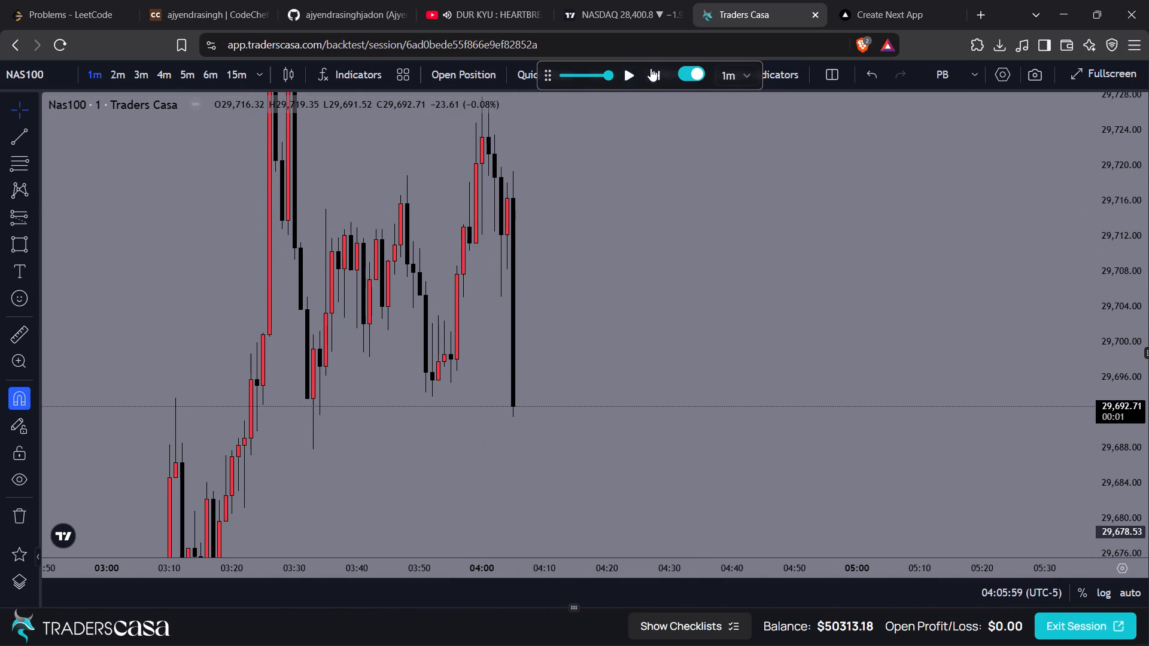
Advance the one-minute replay two more candles to 04:07.
left_click(658, 72)
left_click_drag(649, 350, 668, 260)
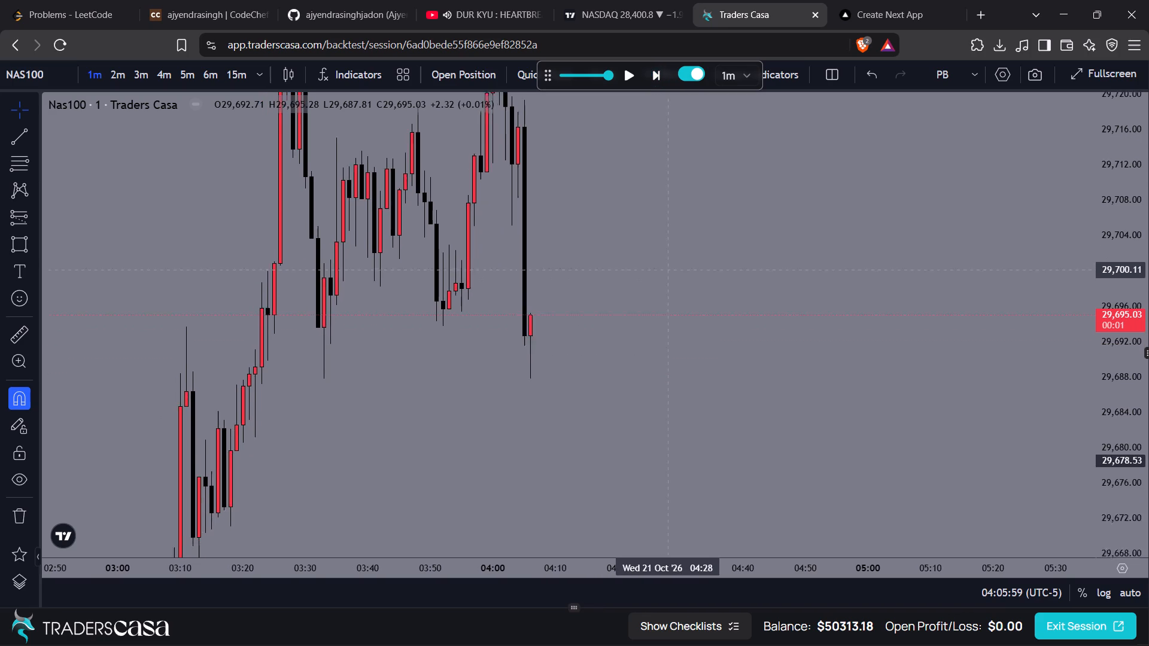
left_click_drag(668, 260, 670, 248)
left_click_drag(677, 304, 683, 316)
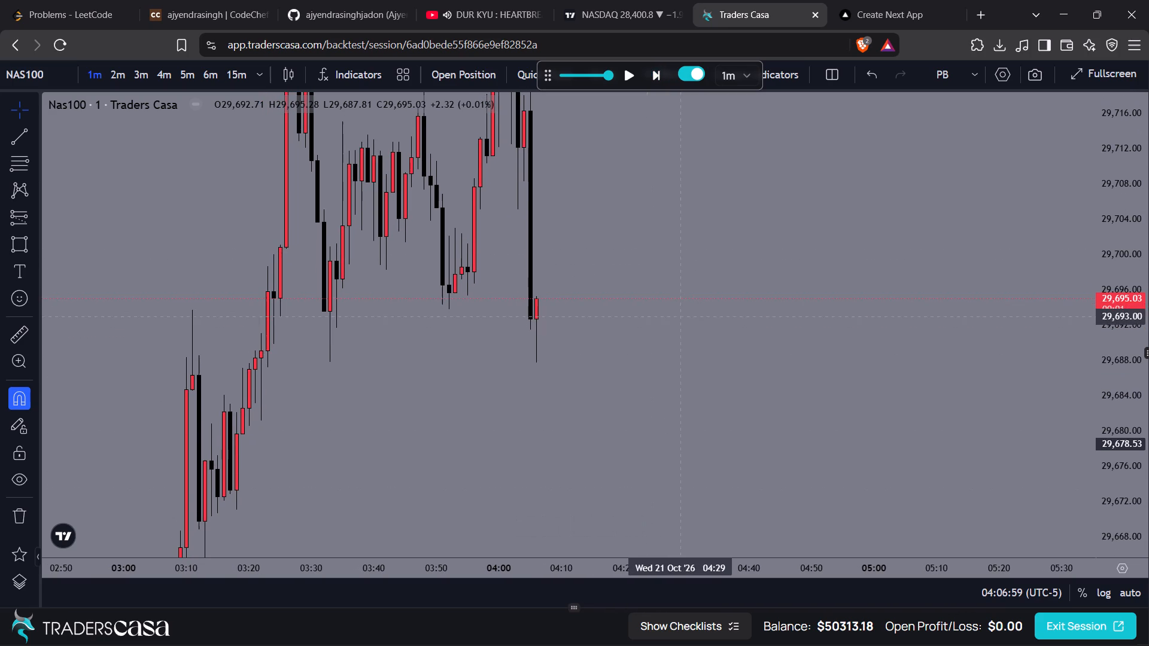
left_click(651, 69)
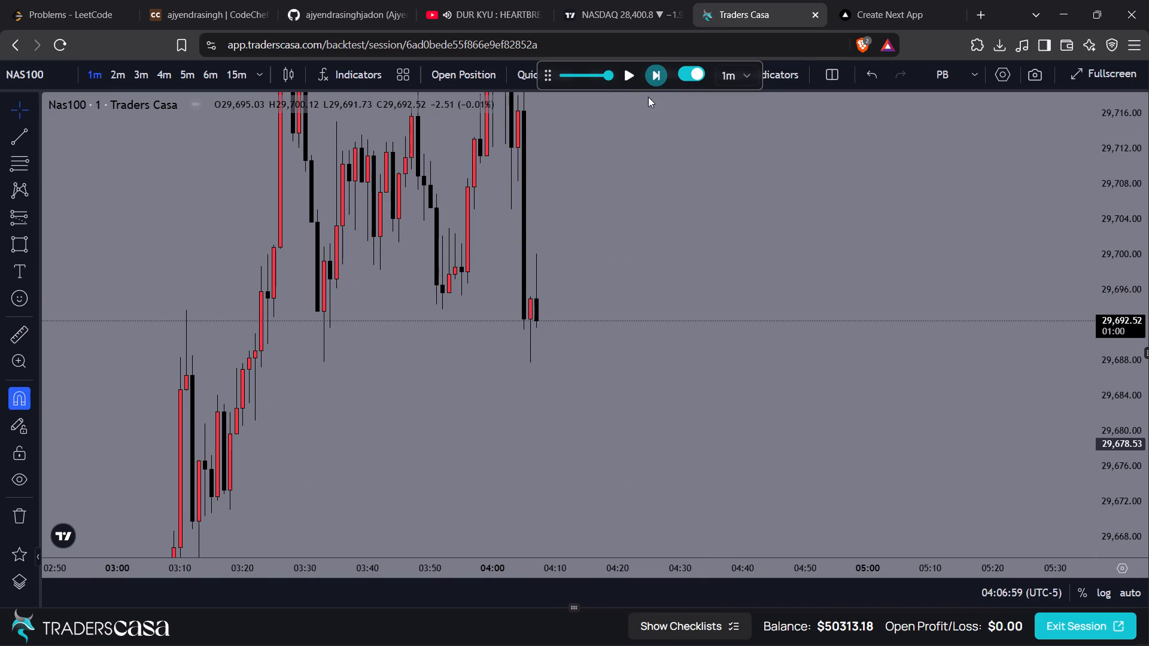
Draw a rectangle zone from 03:55 to about 04:22, between 29,701.24 and about 29,705.11.
left_click(35, 242)
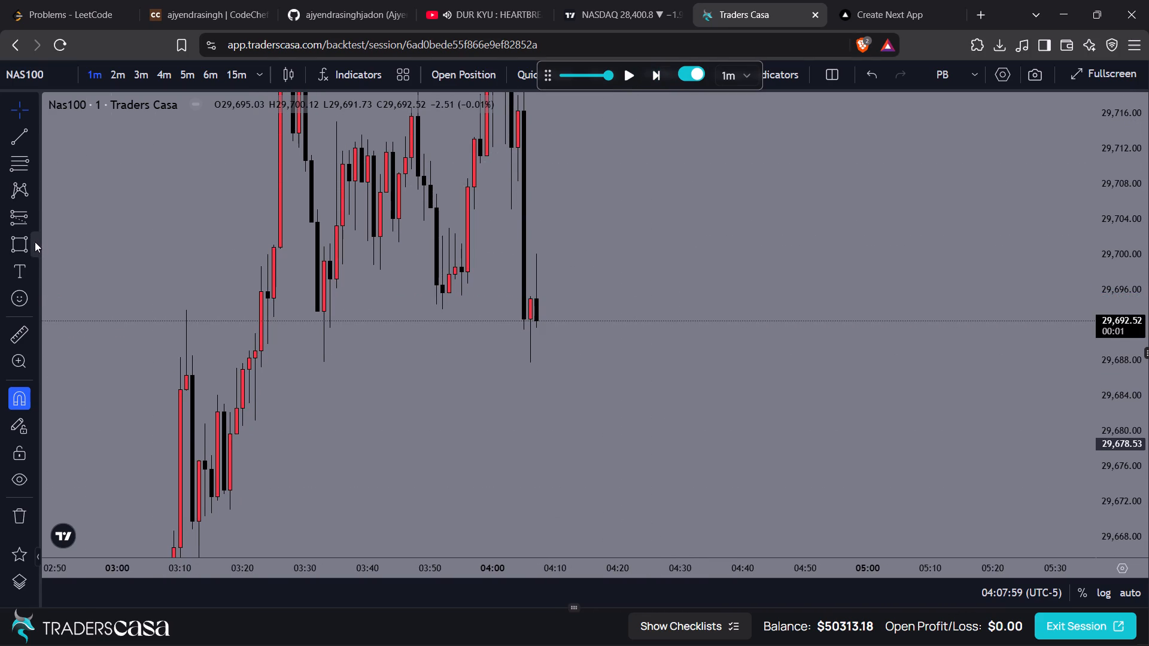
left_click(23, 247)
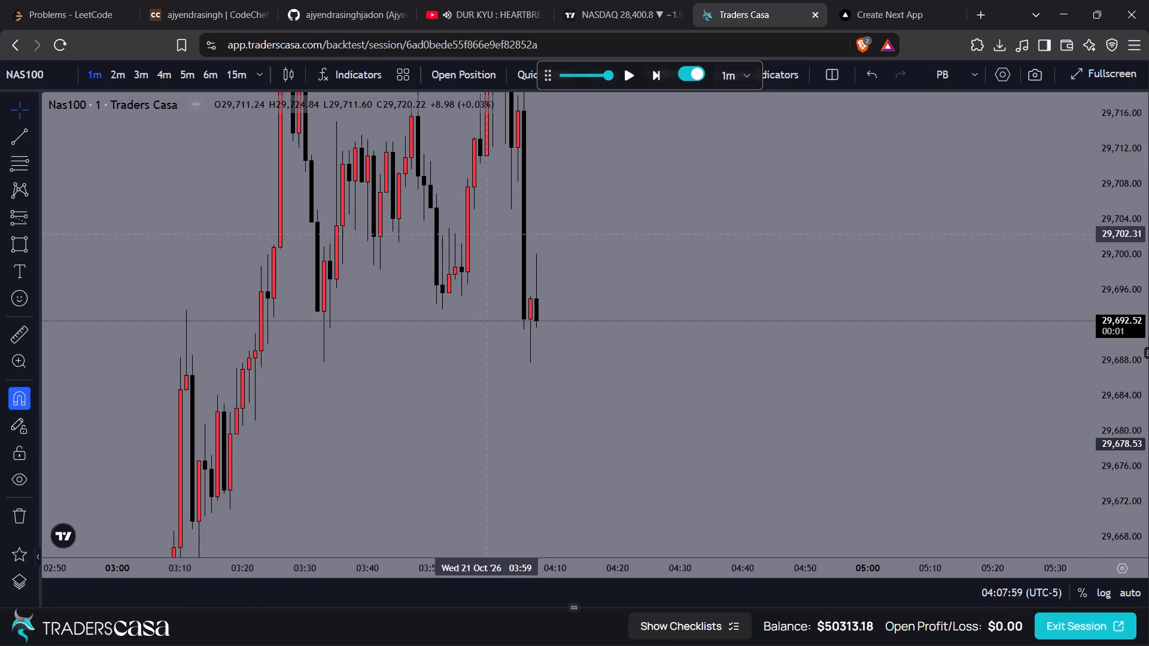
left_click(17, 247)
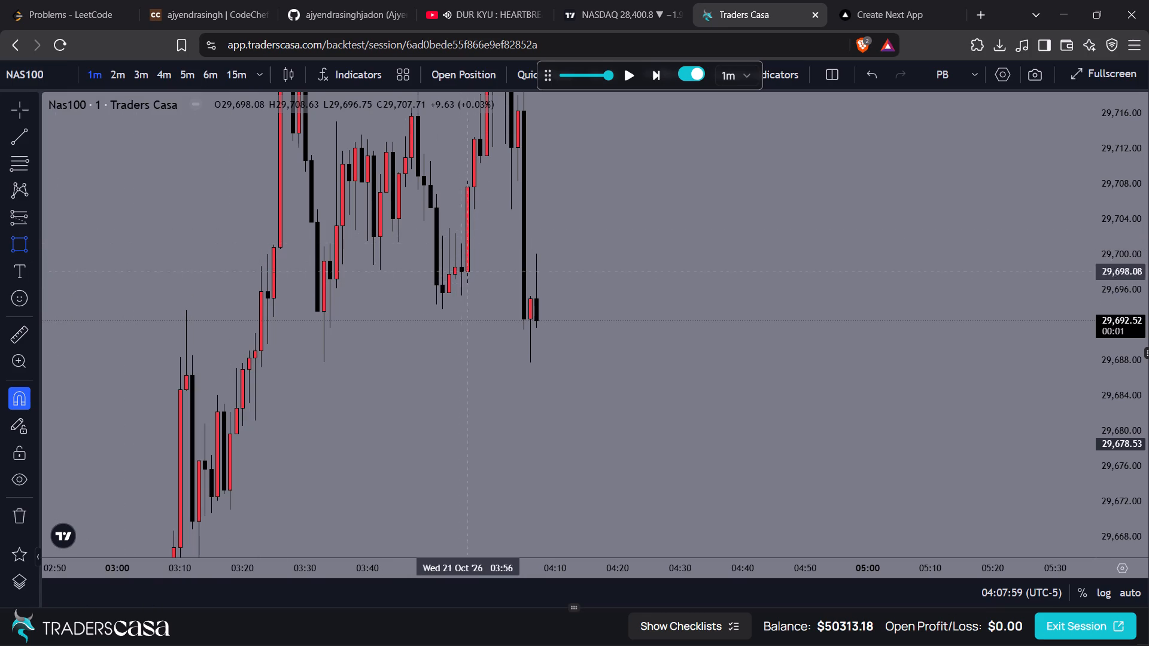
left_click_drag(1128, 147, 1127, 286)
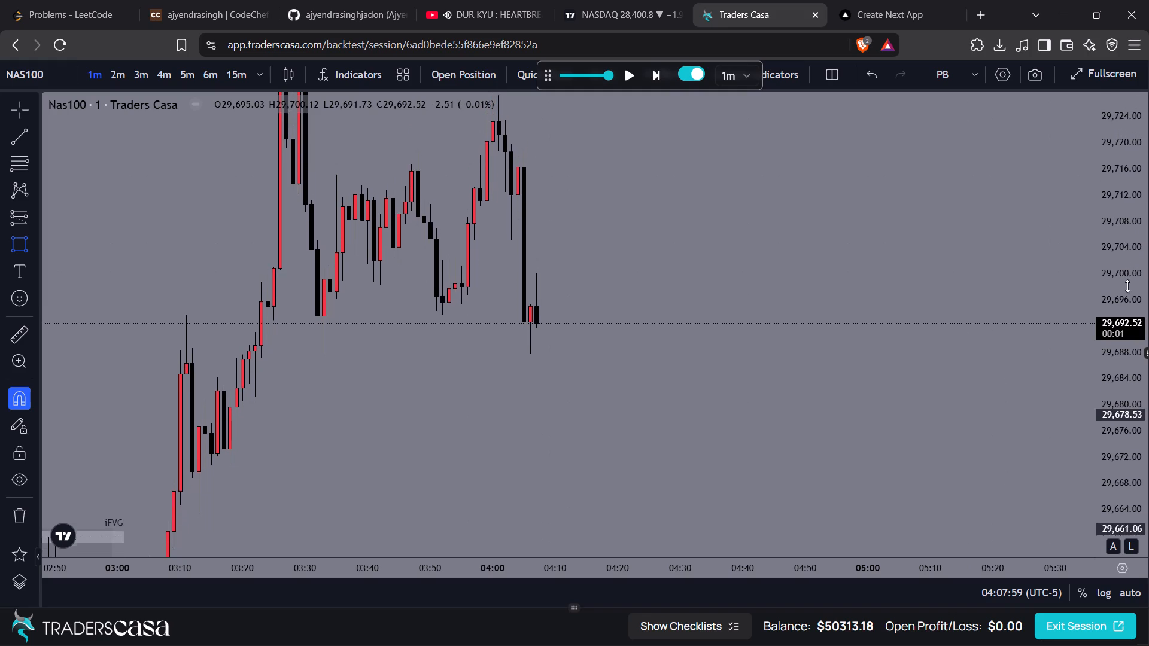
left_click_drag(1127, 286, 1117, 157)
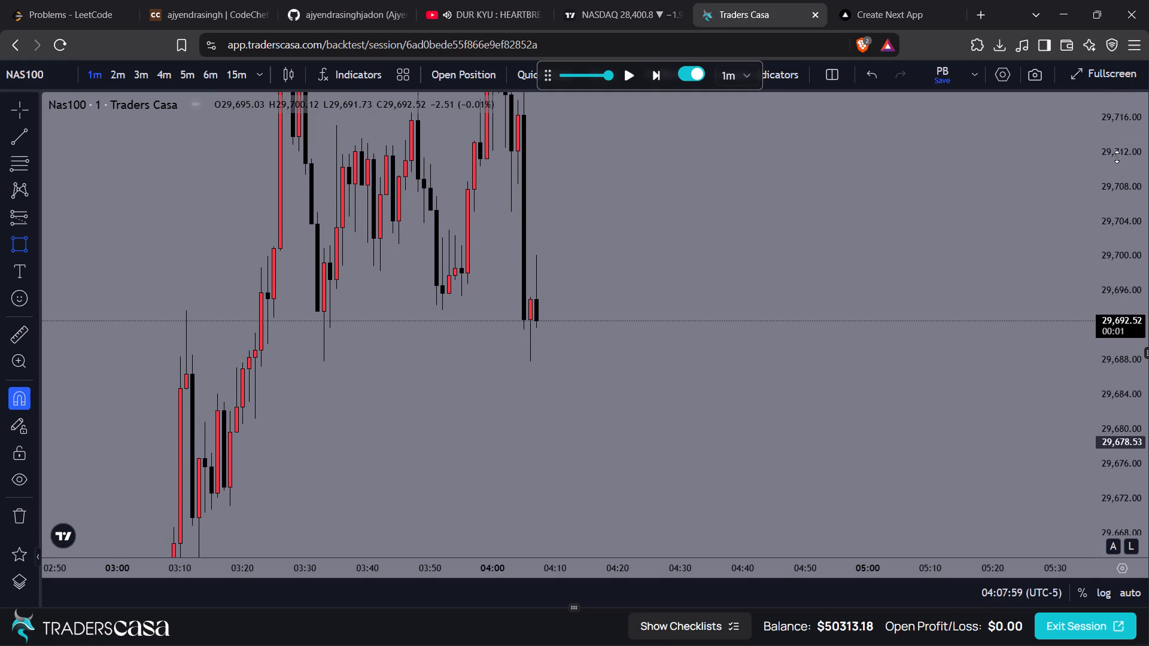
left_click(464, 243)
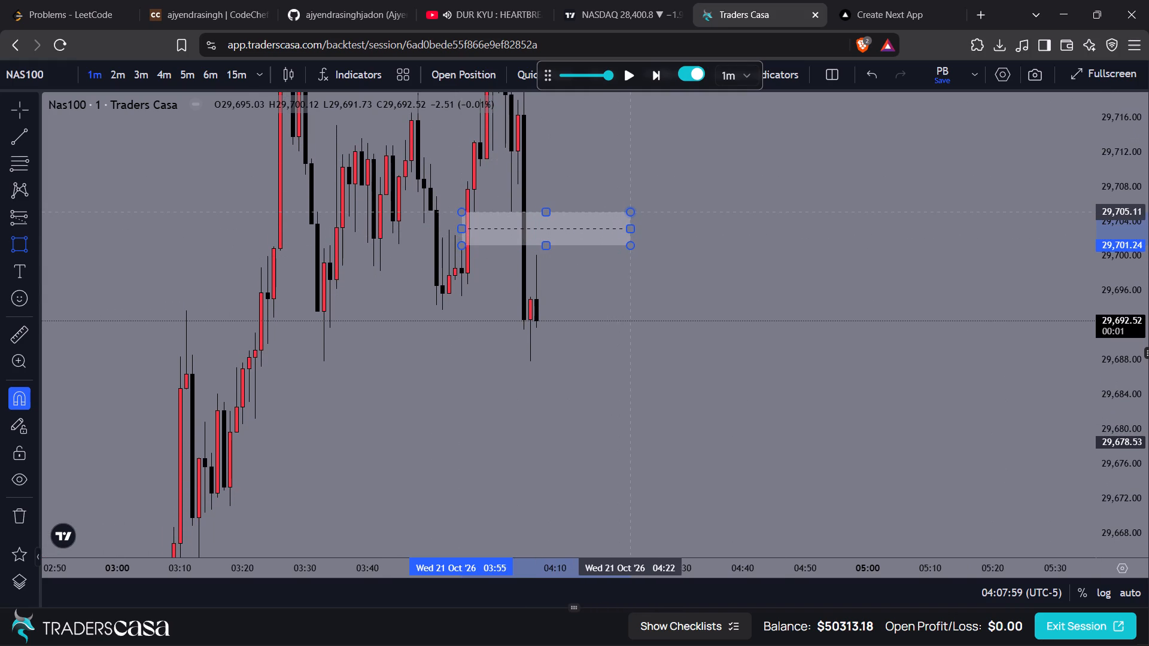
left_click(628, 212)
Place a short position projection on the 04:07 candle with its entry at 29,692.52.
left_click_drag(666, 202, 658, 242)
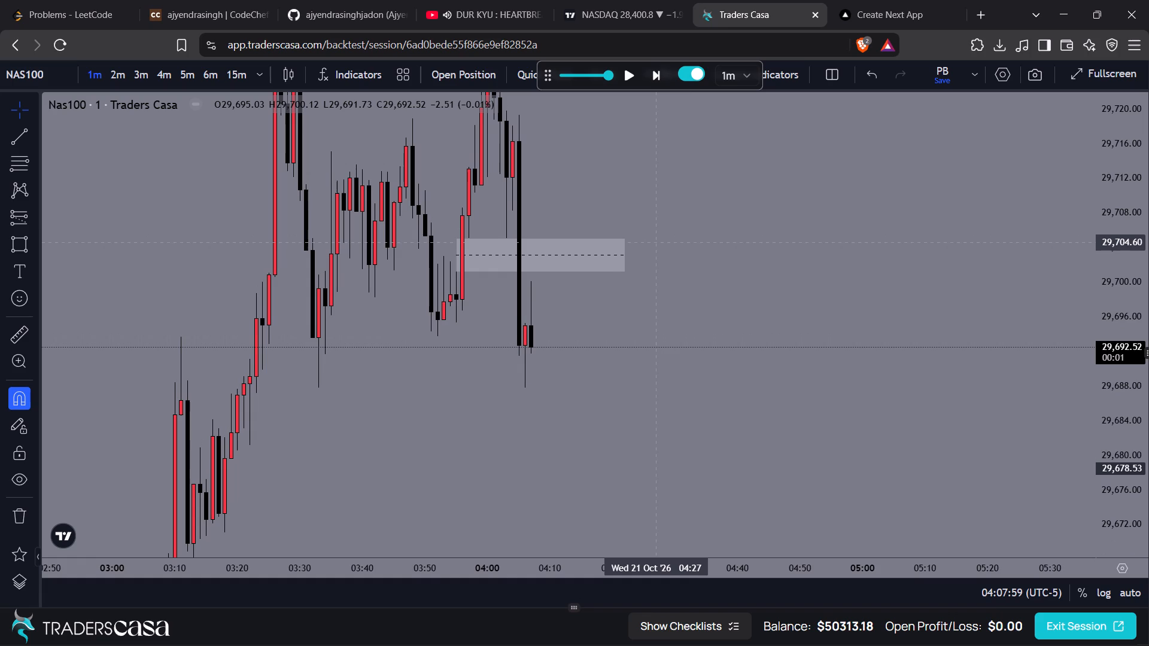
left_click_drag(650, 288, 637, 260)
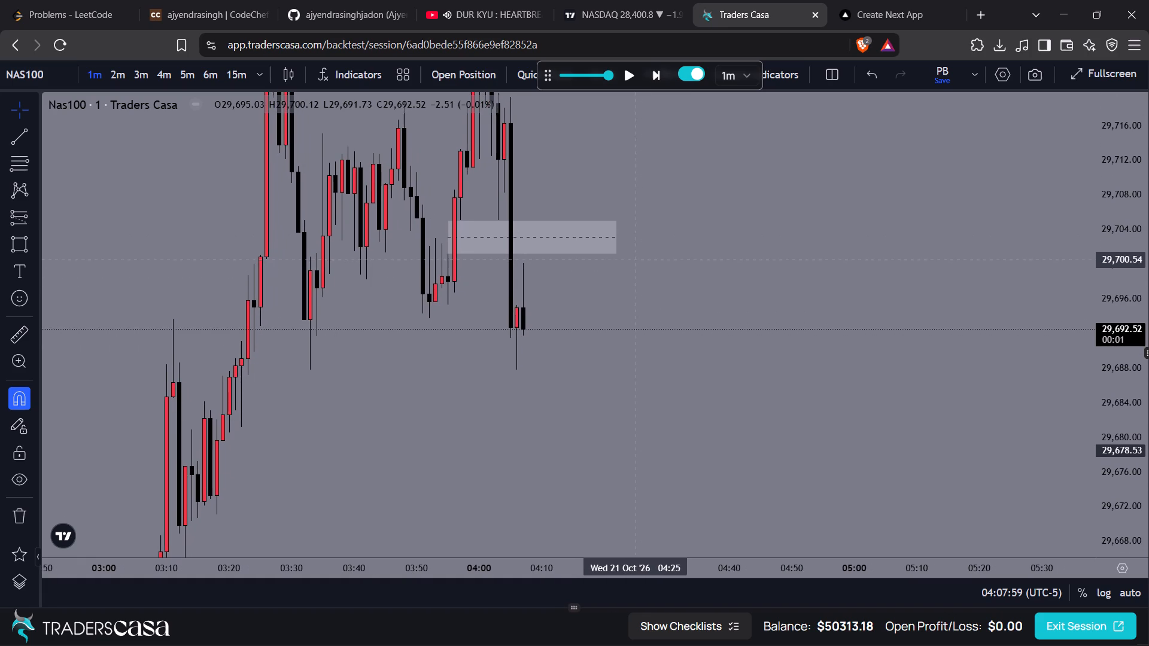
left_click_drag(613, 283, 621, 289)
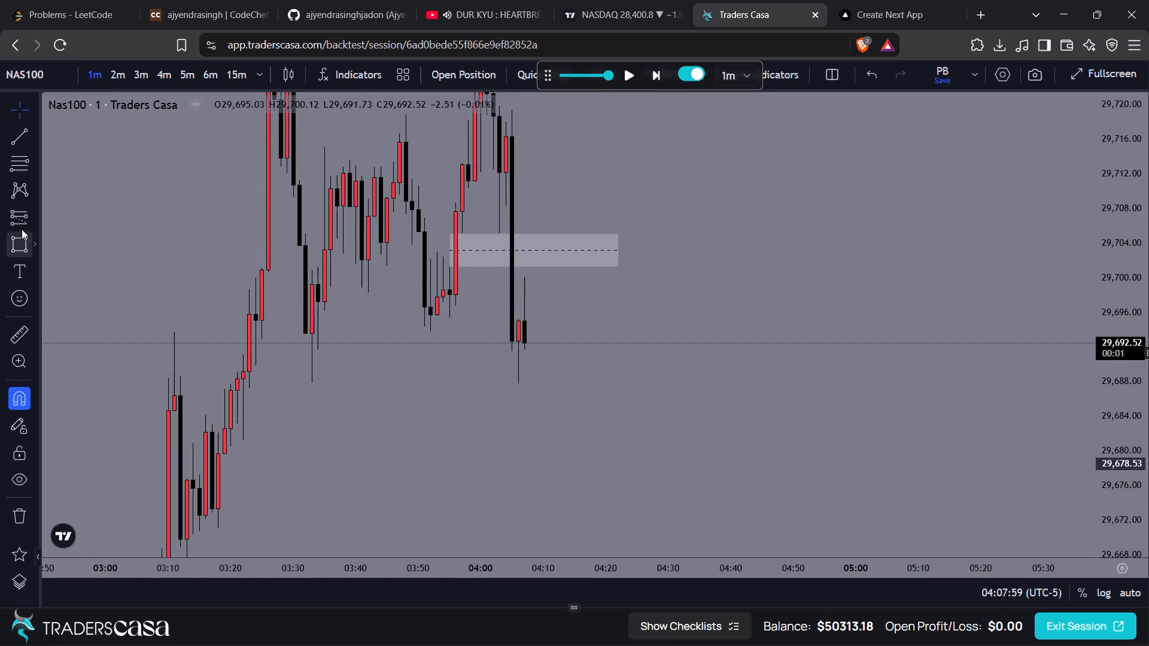
left_click(35, 224)
left_click(84, 267)
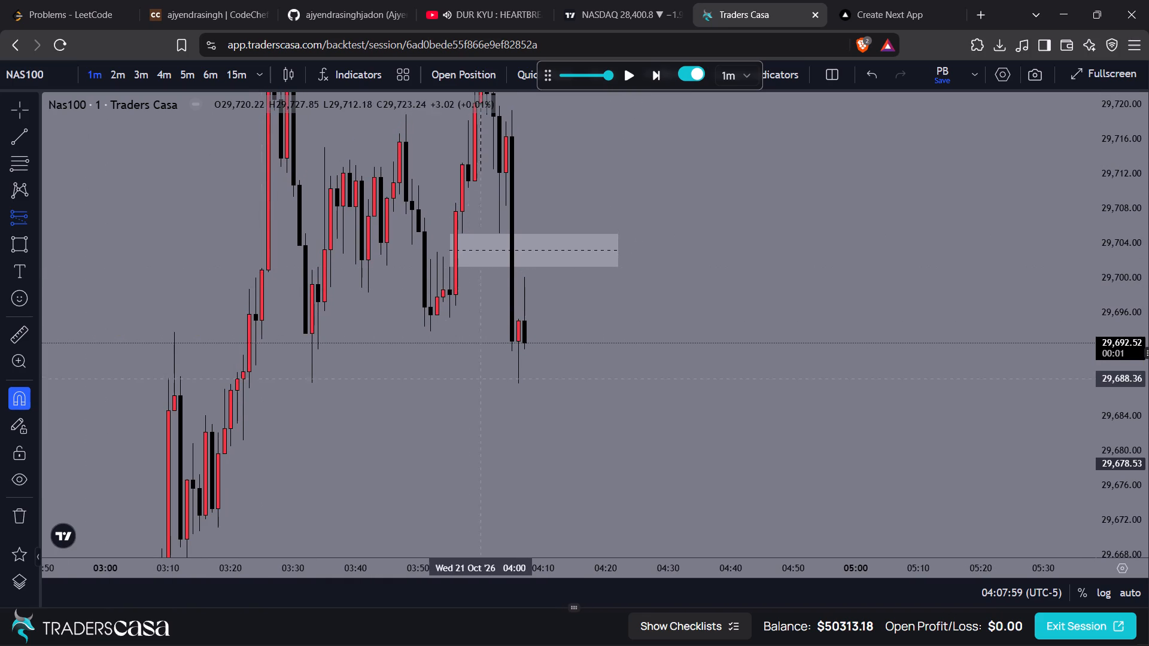
left_click(525, 343)
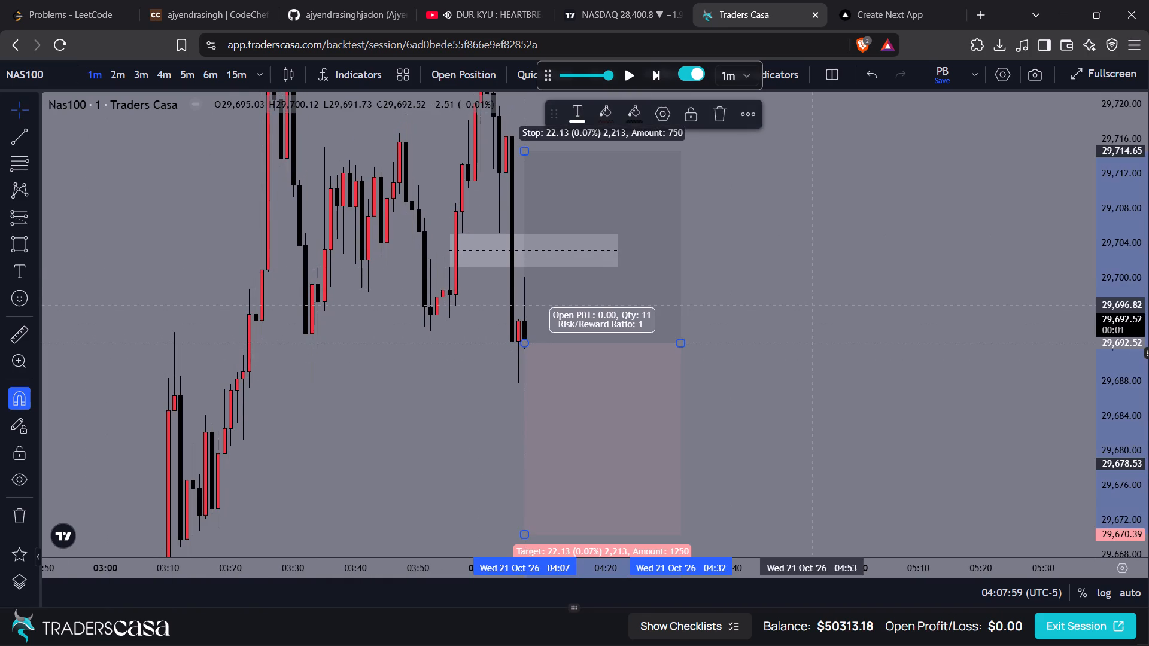
right_click(813, 305)
Adjust the short position's stop to 29,705.46, just above the rectangle zone, and its target to 29,670.74.
left_click_drag(770, 307, 837, 287)
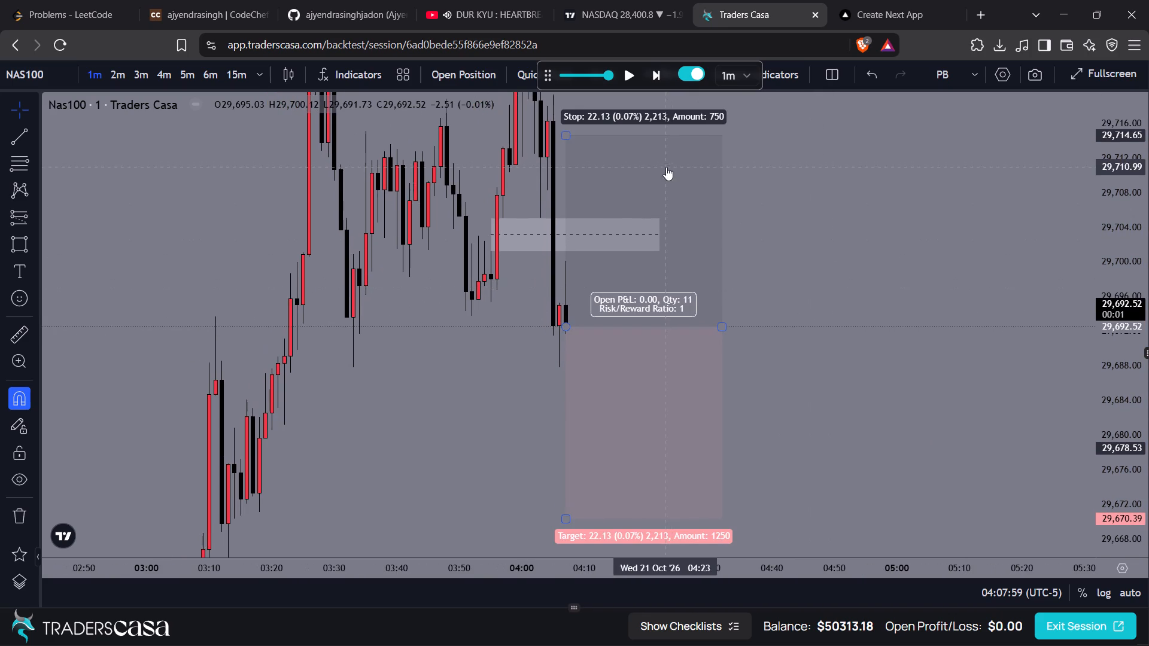
left_click_drag(566, 135, 601, 185)
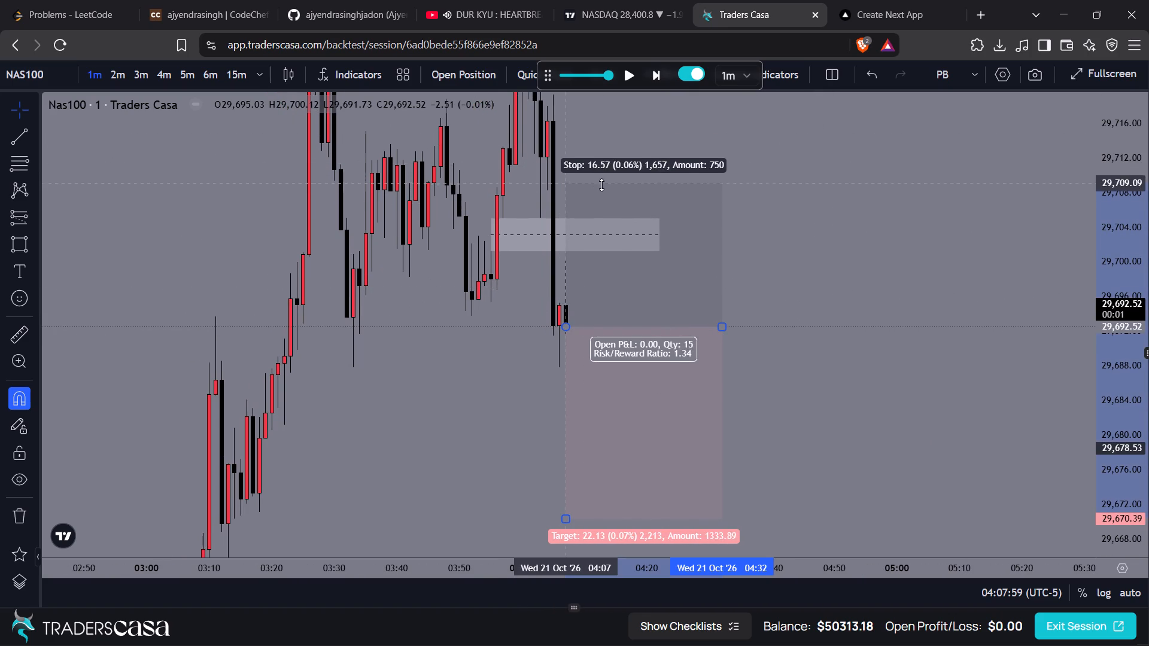
left_click_drag(601, 185, 654, 214)
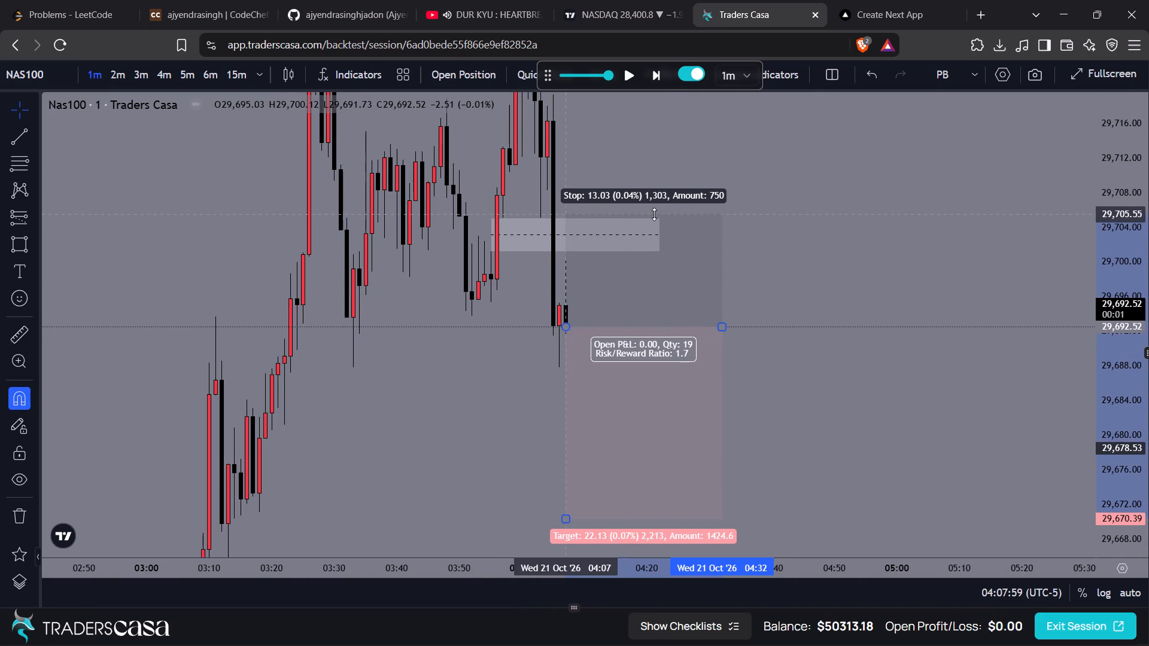
left_click_drag(654, 214, 656, 215)
left_click_drag(827, 235, 829, 123)
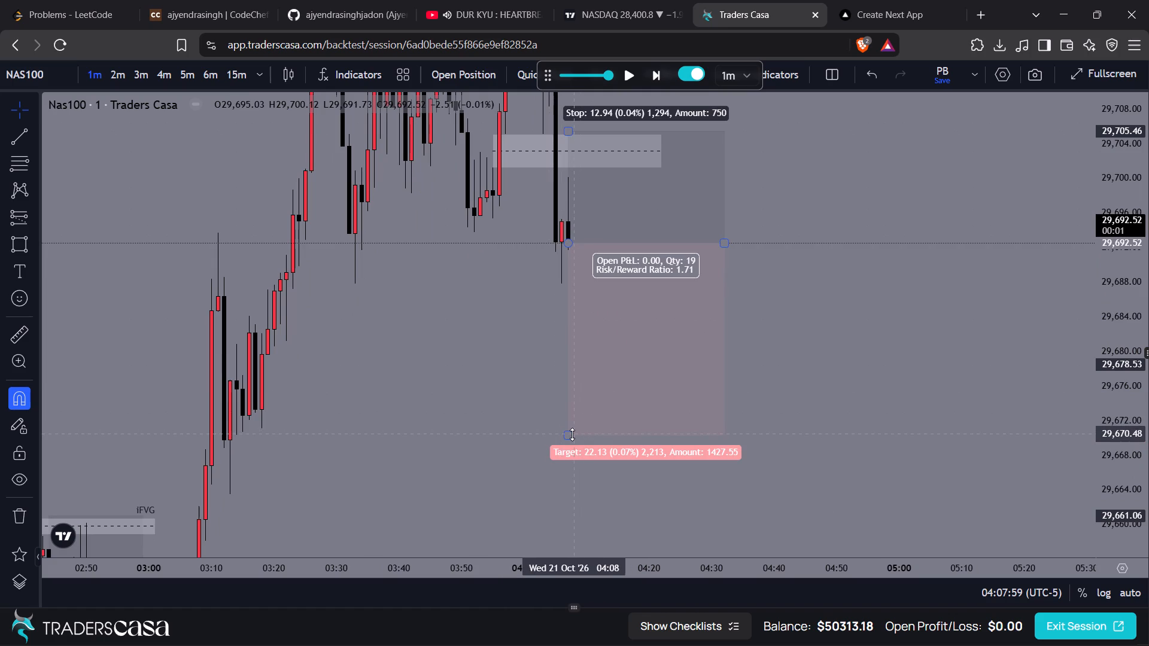
left_click_drag(563, 435, 571, 432)
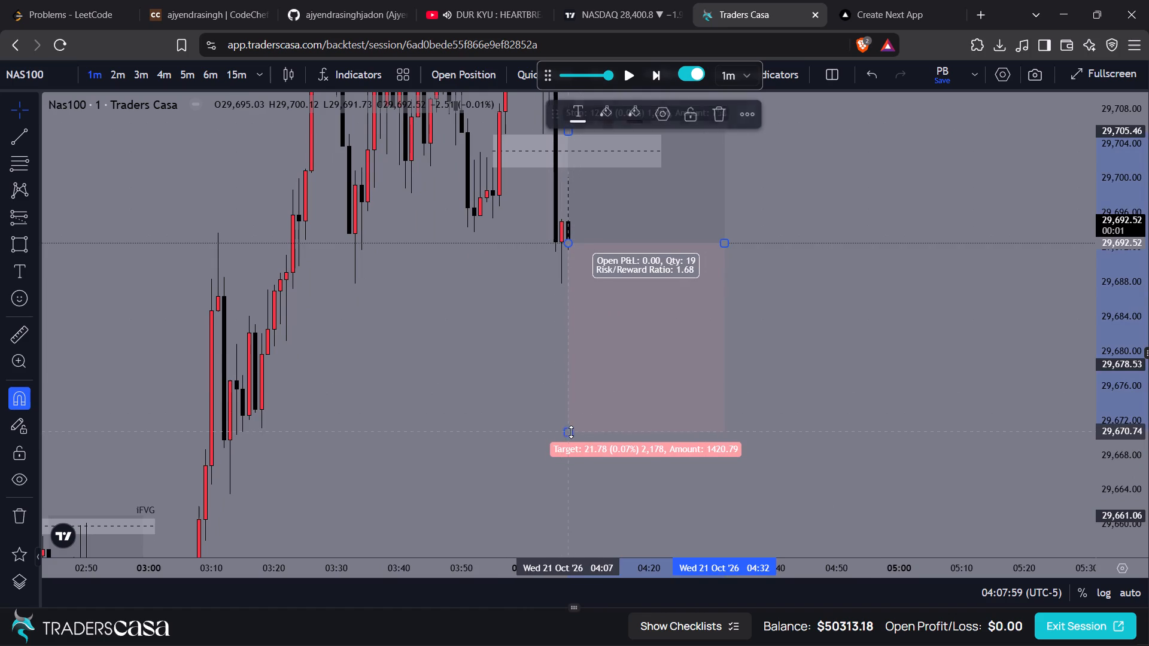
Examine the planned short position's entry, stop and target against the surrounding candles and the rectangle zone.
left_click_drag(820, 326, 814, 438)
scroll(814, 438, "up", 1)
left_click_drag(795, 444, 817, 423)
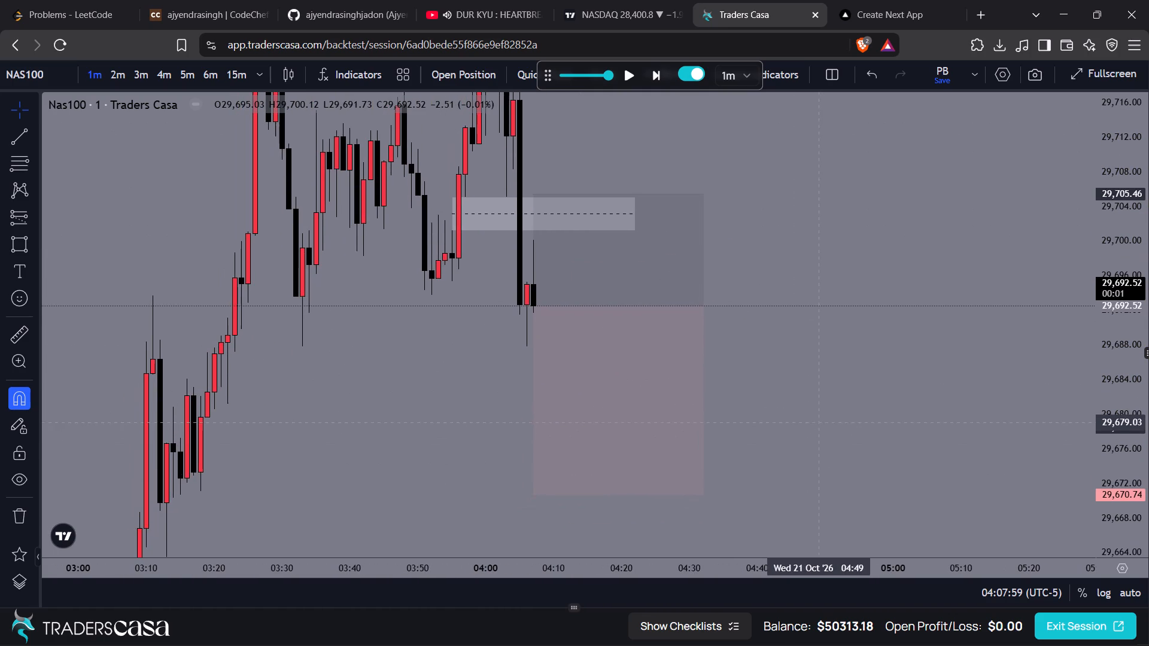
left_click_drag(1121, 475, 1122, 453)
scroll(855, 411, "up", 1)
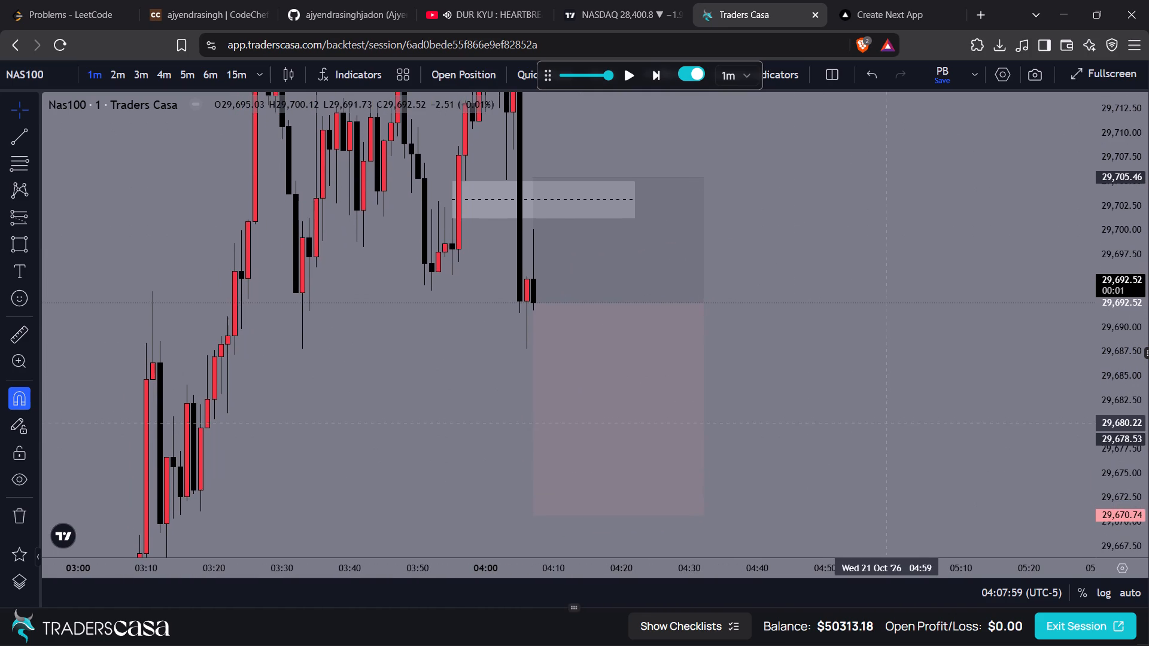
scroll(855, 411, "up", 1)
left_click_drag(839, 418, 857, 361)
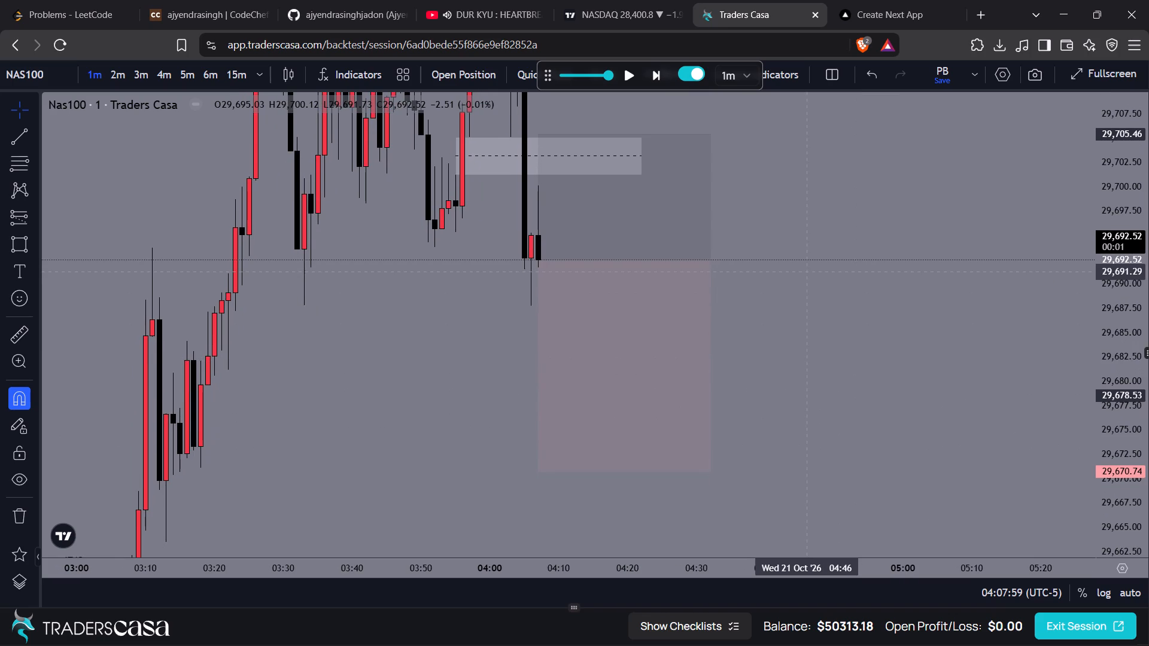
left_click_drag(806, 212, 794, 186)
left_click(665, 231)
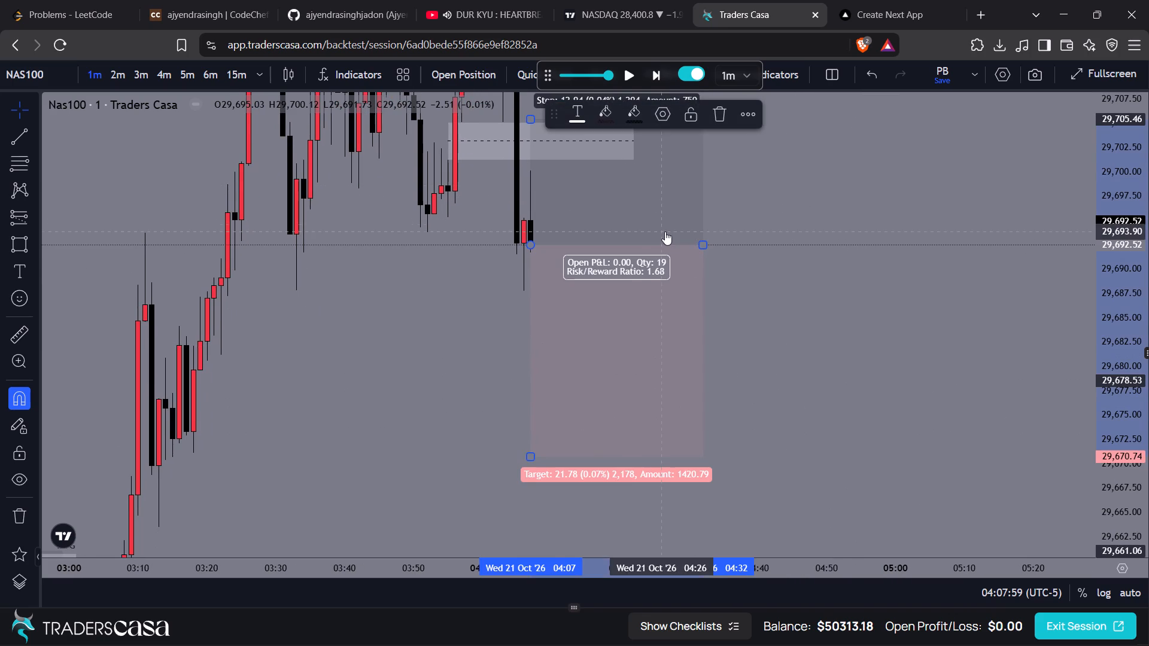
left_click(753, 200)
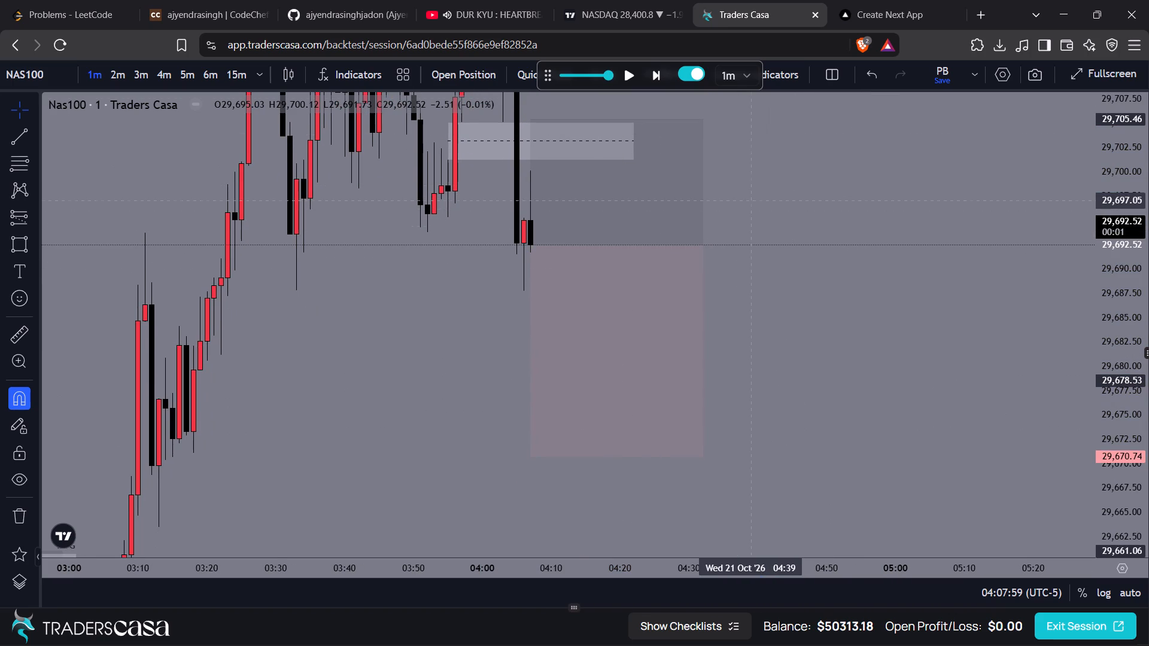
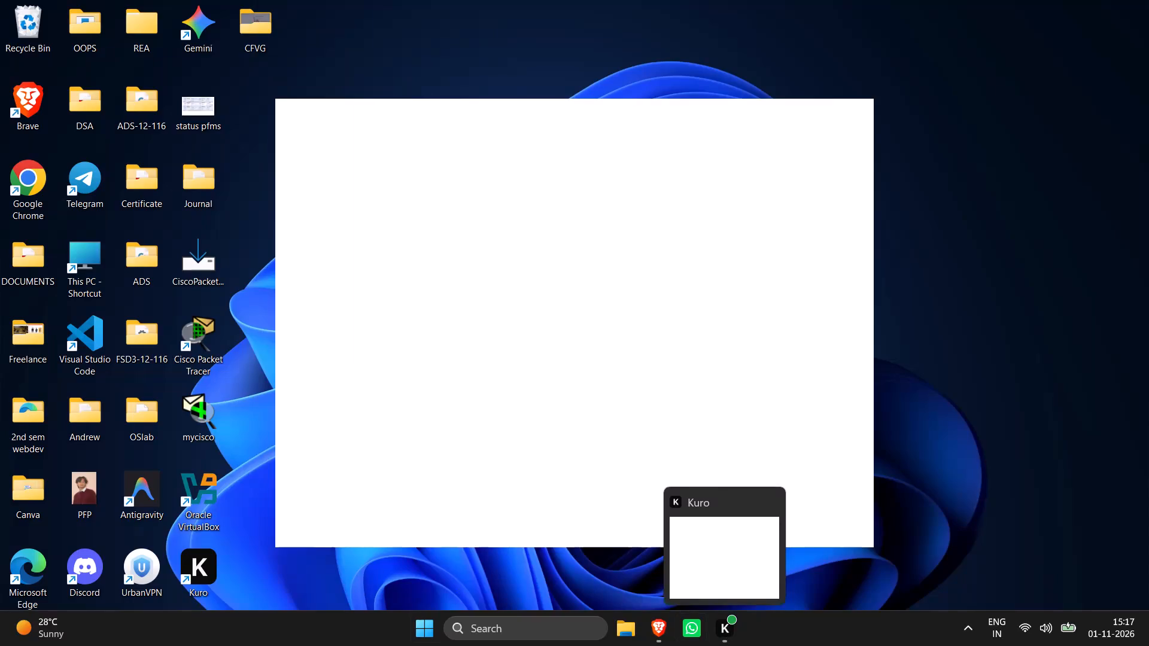
Open the NasDaksh_Tradze's Indicator Official Strategy Guide & Backtest Report PDF from the Downloads folder in File Explorer.
left_click(612, 626)
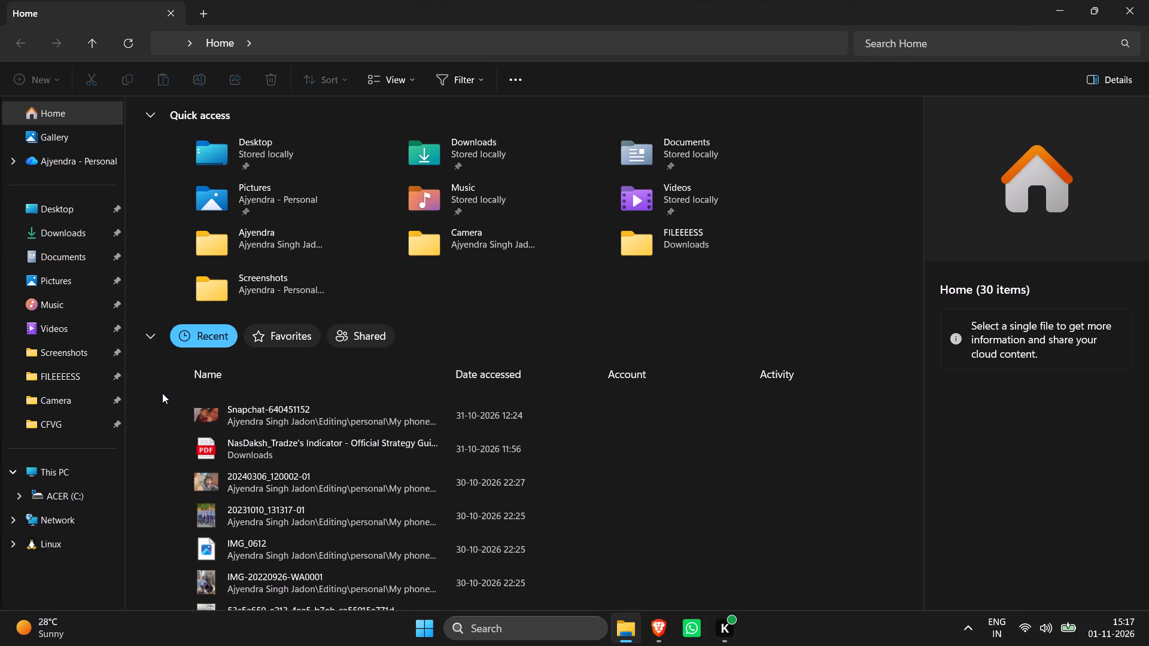
left_click(68, 232)
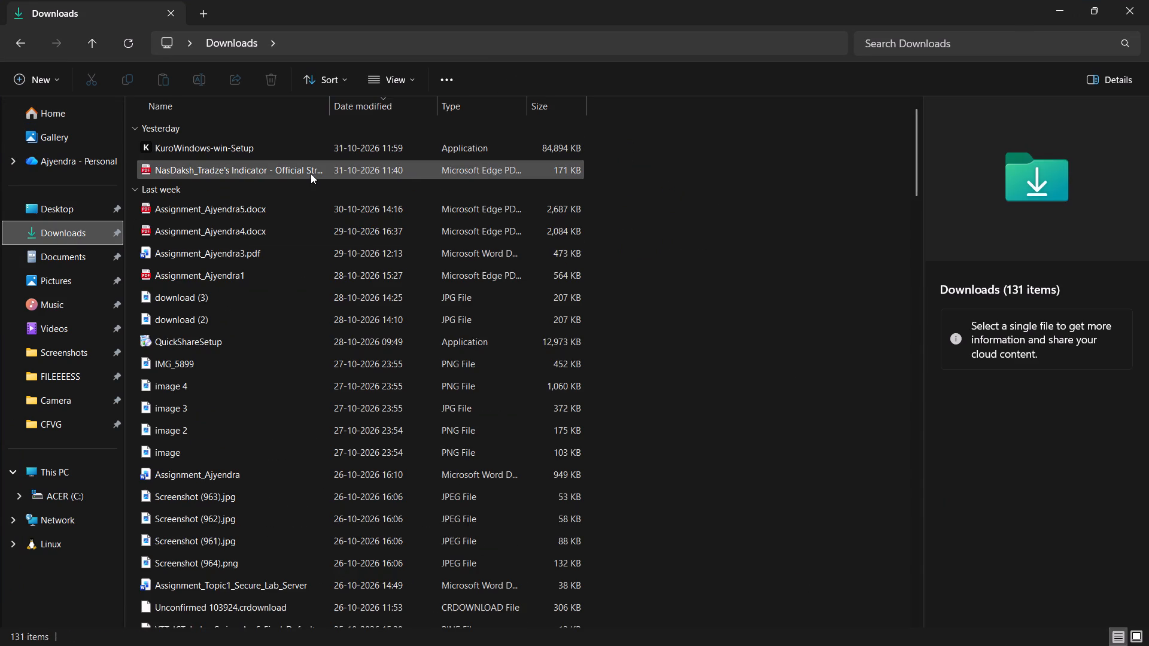
double_click(311, 173)
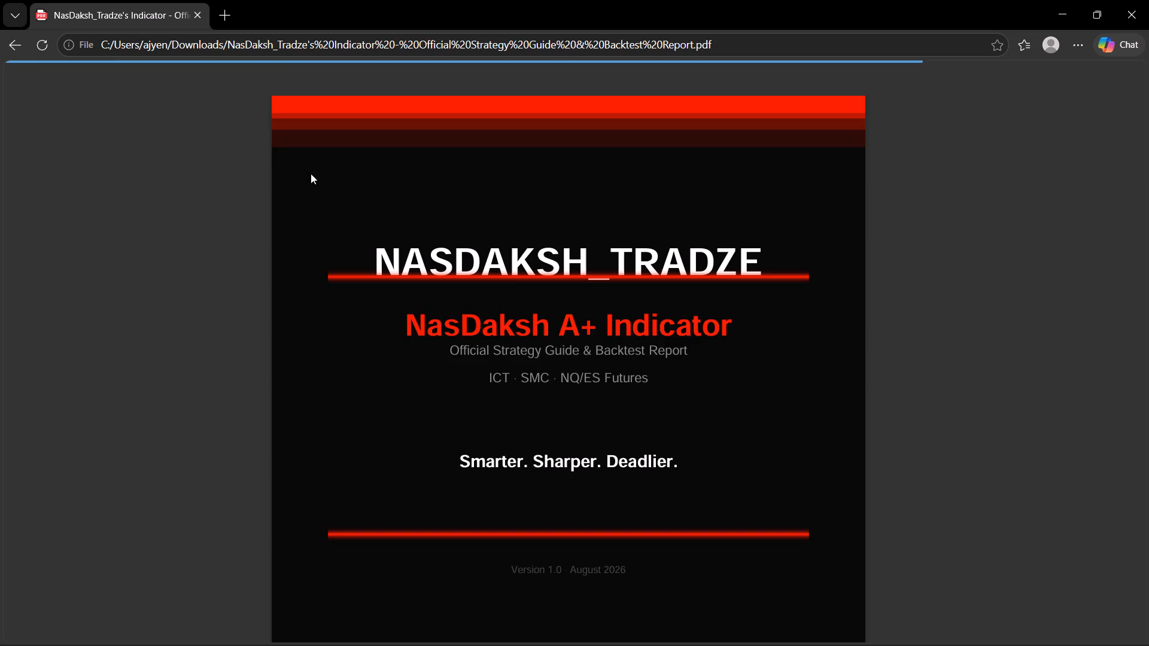
Read the guide's How The Indicator Works section on page 2, following the Step 3 CISD + OB Confirmation definition closely.
scroll(588, 363, "down", 9)
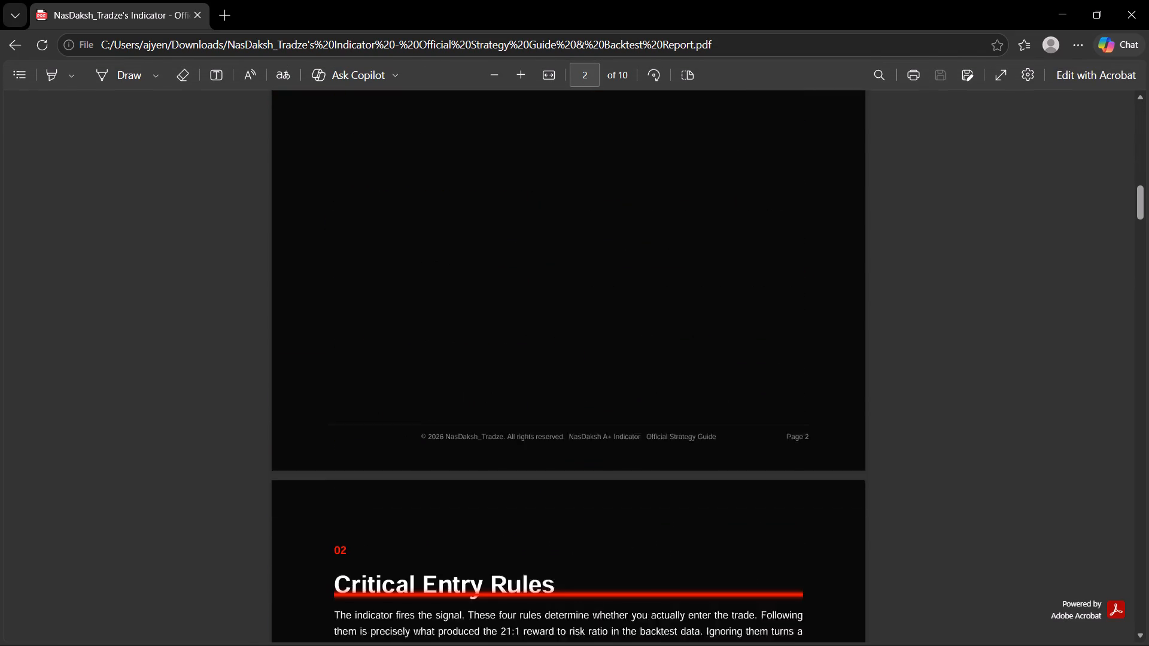
scroll(588, 363, "down", 3)
scroll(588, 363, "up", 9)
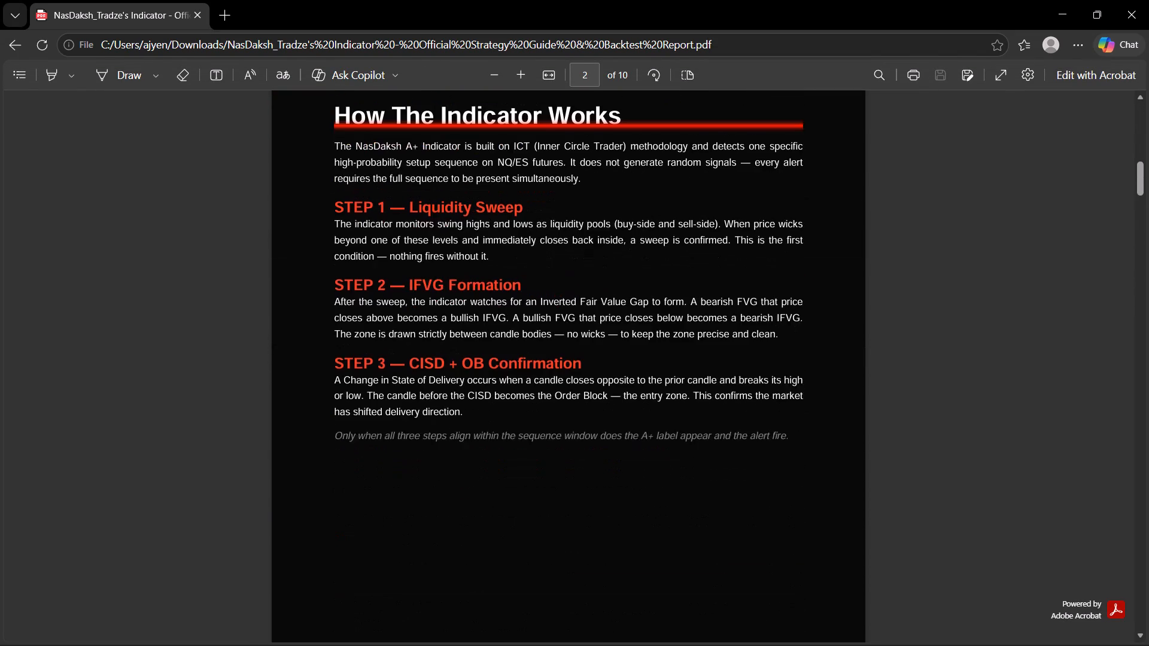
scroll(588, 363, "down", 1)
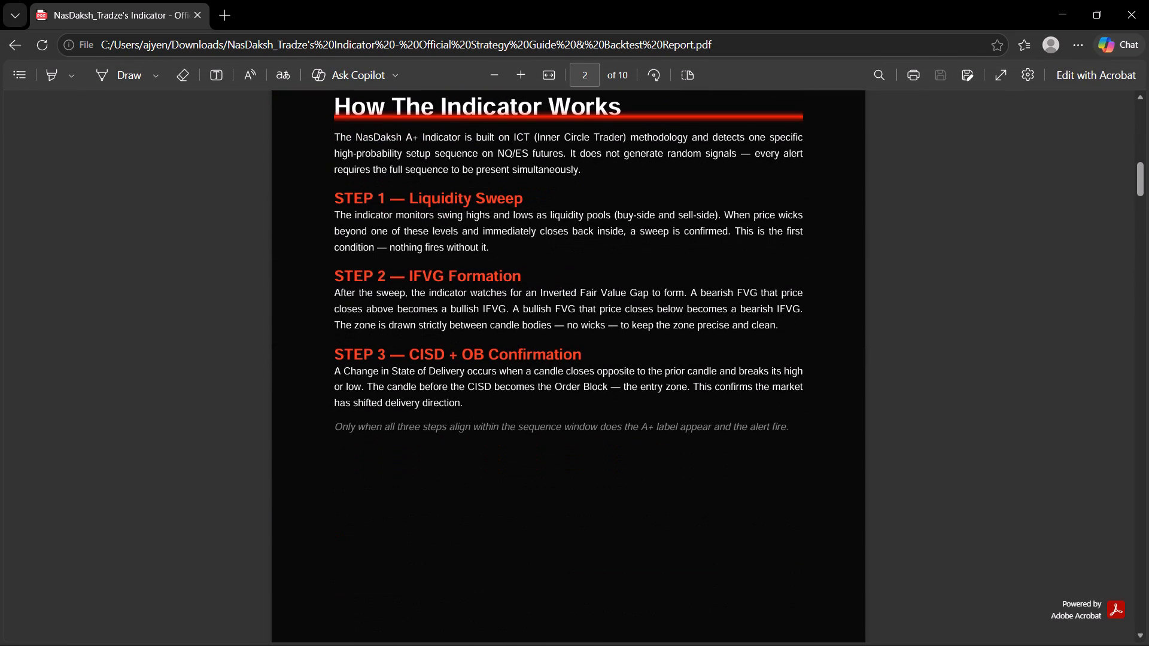
left_click_drag(372, 366, 576, 375)
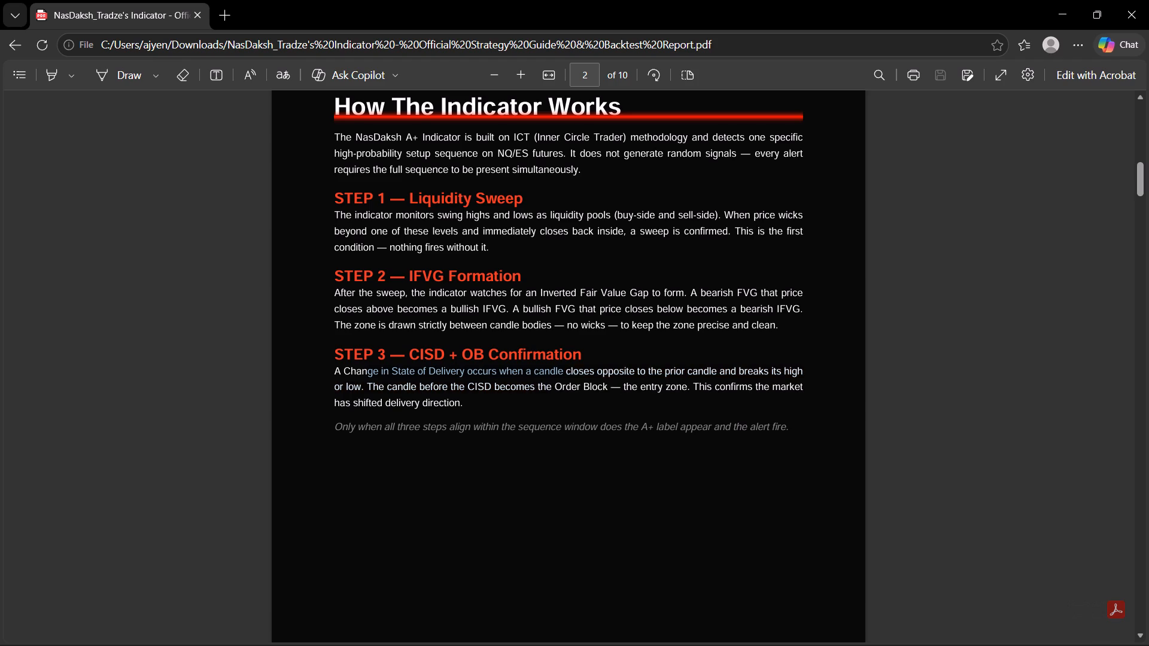
left_click_drag(576, 375, 750, 373)
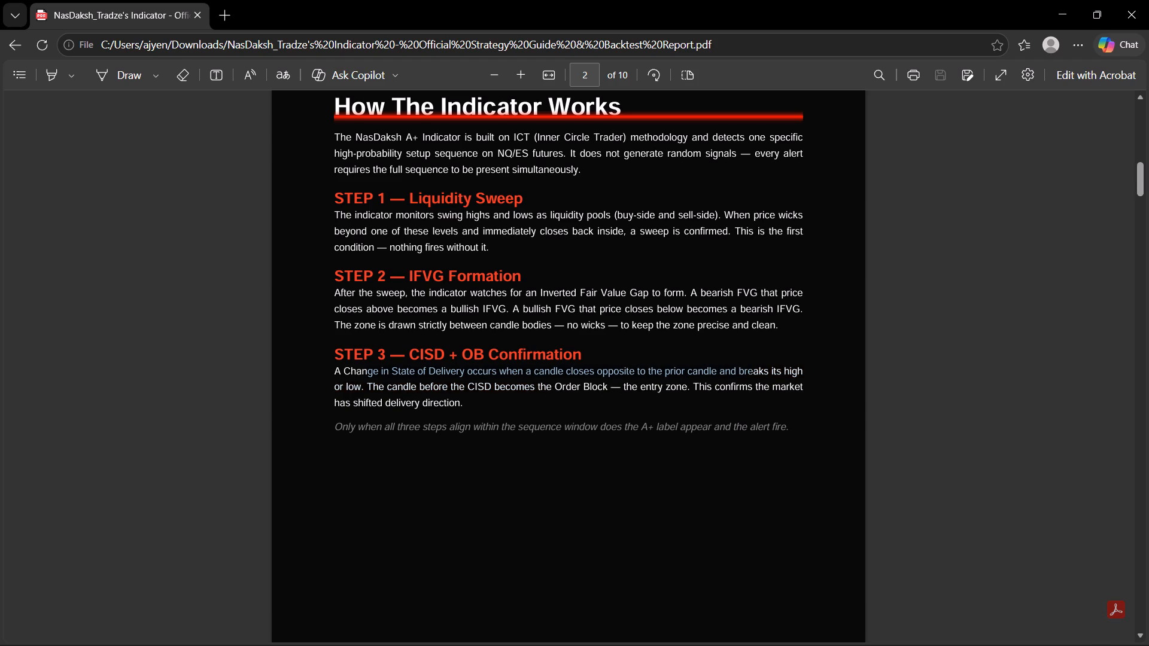
left_click_drag(750, 373, 777, 384)
left_click(808, 431)
Read Rule 4 on page 4 about CISD+OB forming beyond the stop loss zone, focusing on where the stop belongs.
scroll(731, 486, "down", 3)
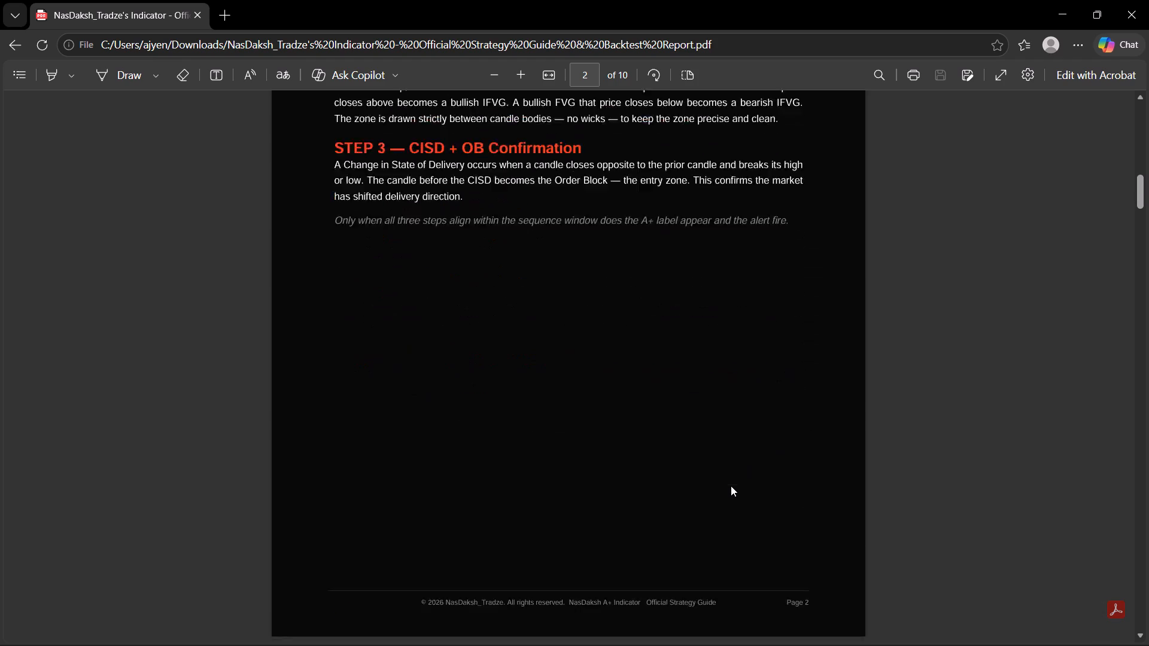
scroll(731, 486, "down", 10)
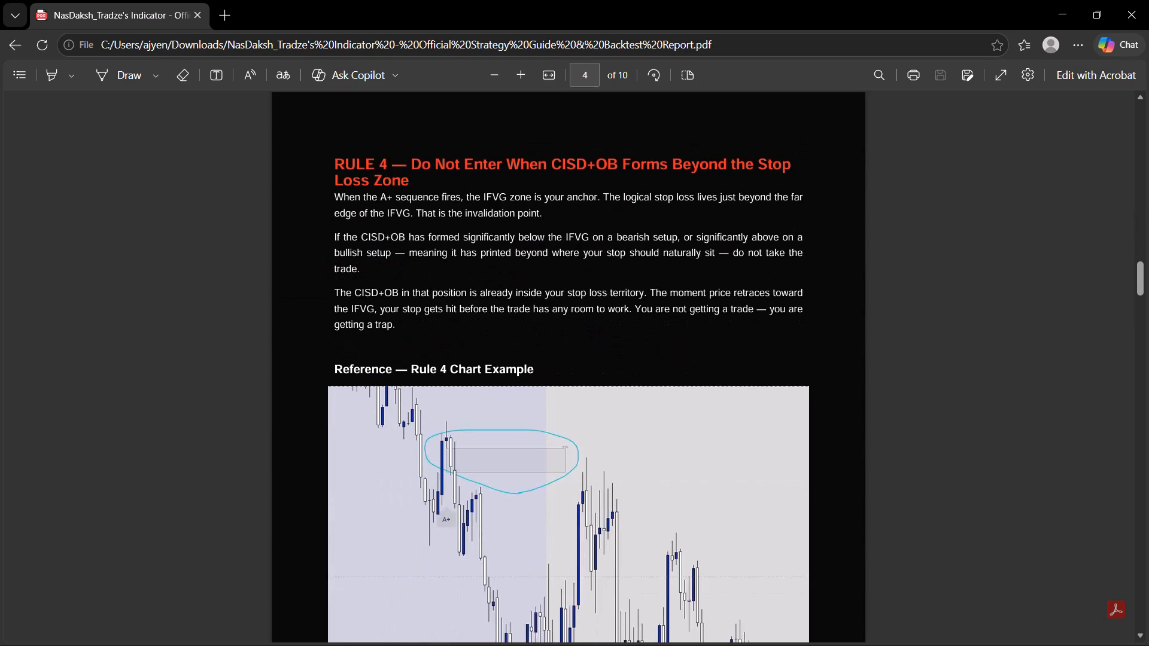
scroll(731, 474, "down", 1)
scroll(512, 553, "down", 1)
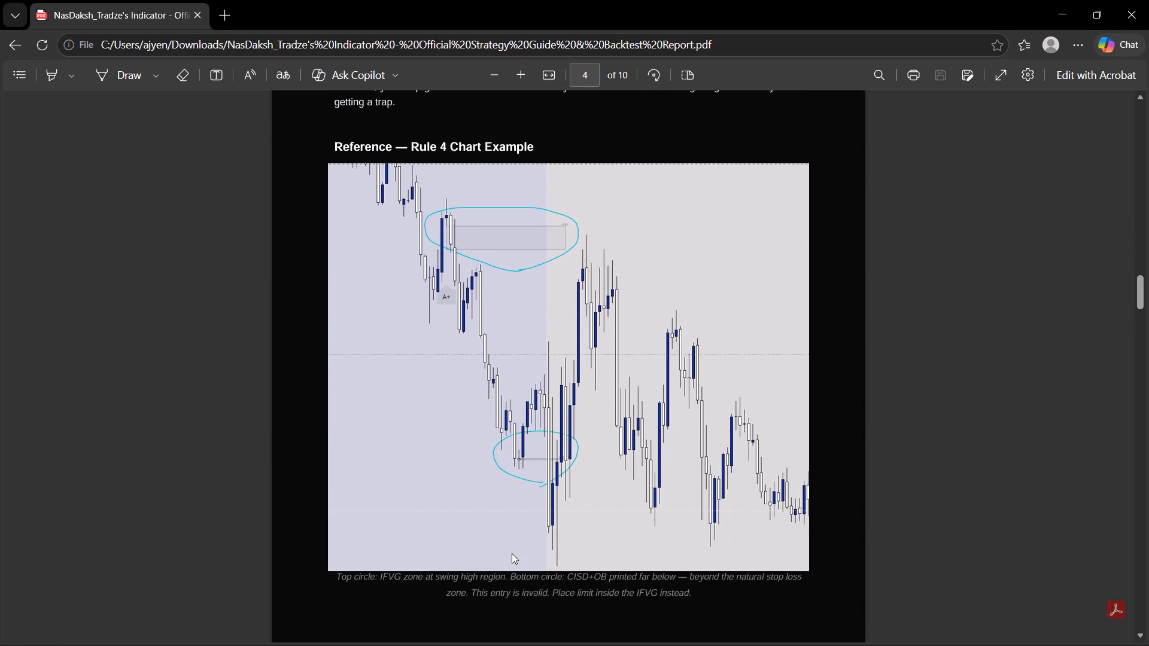
scroll(525, 403, "up", 3)
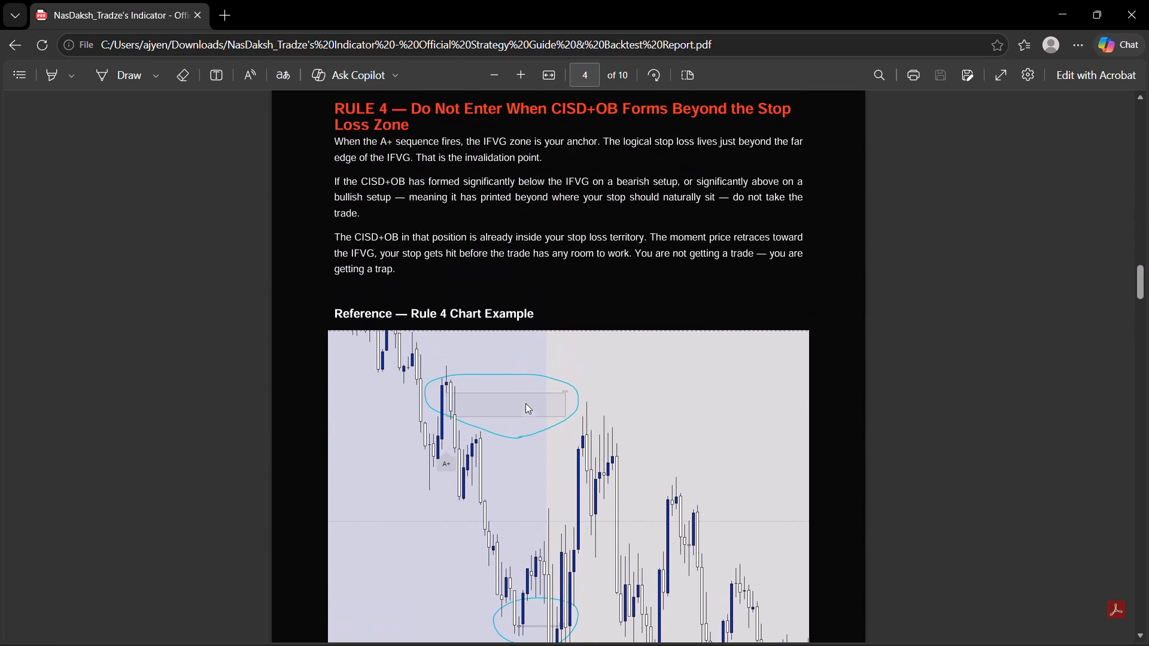
scroll(525, 403, "up", 2)
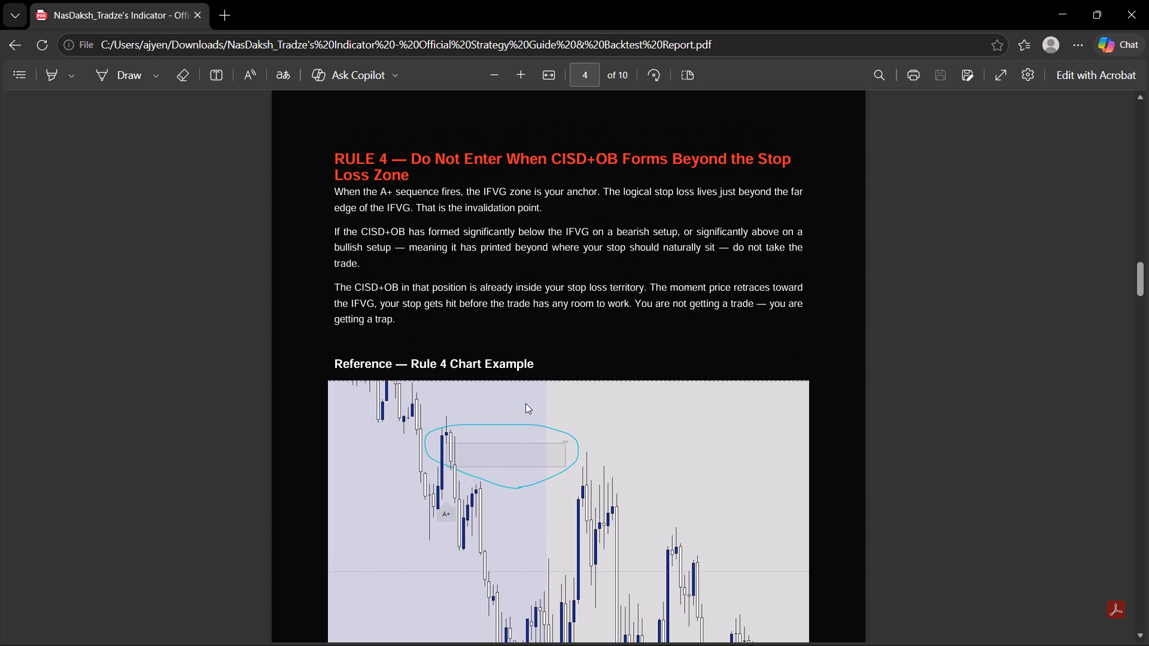
left_click_drag(510, 188, 640, 188)
left_click_drag(640, 188, 728, 191)
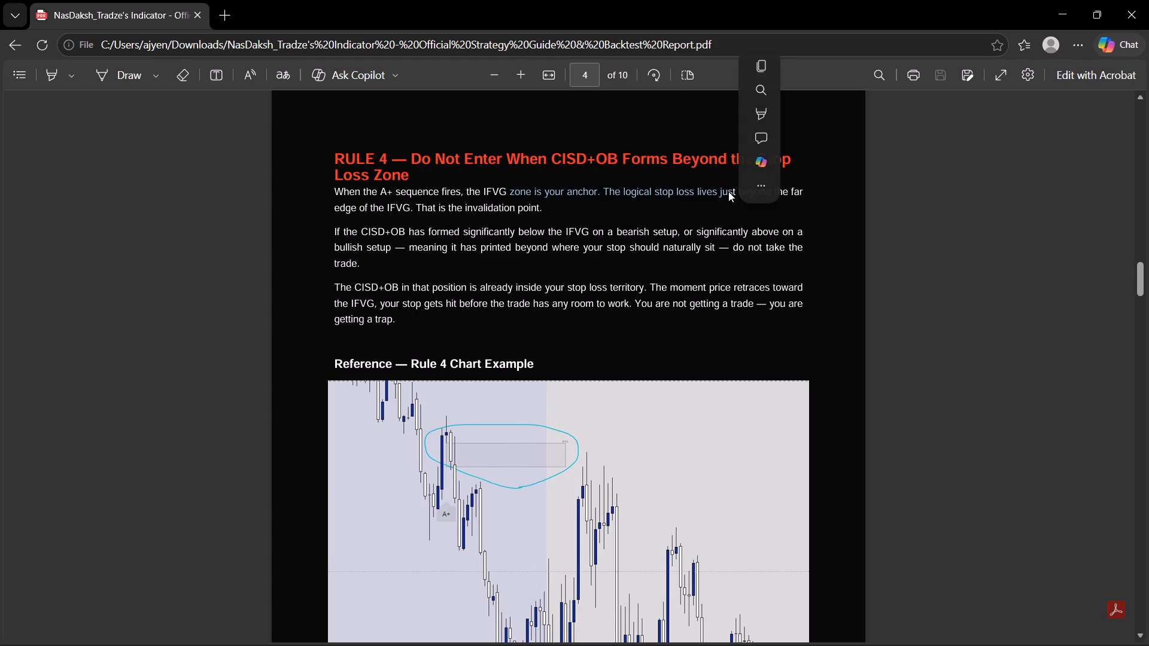
left_click(741, 227)
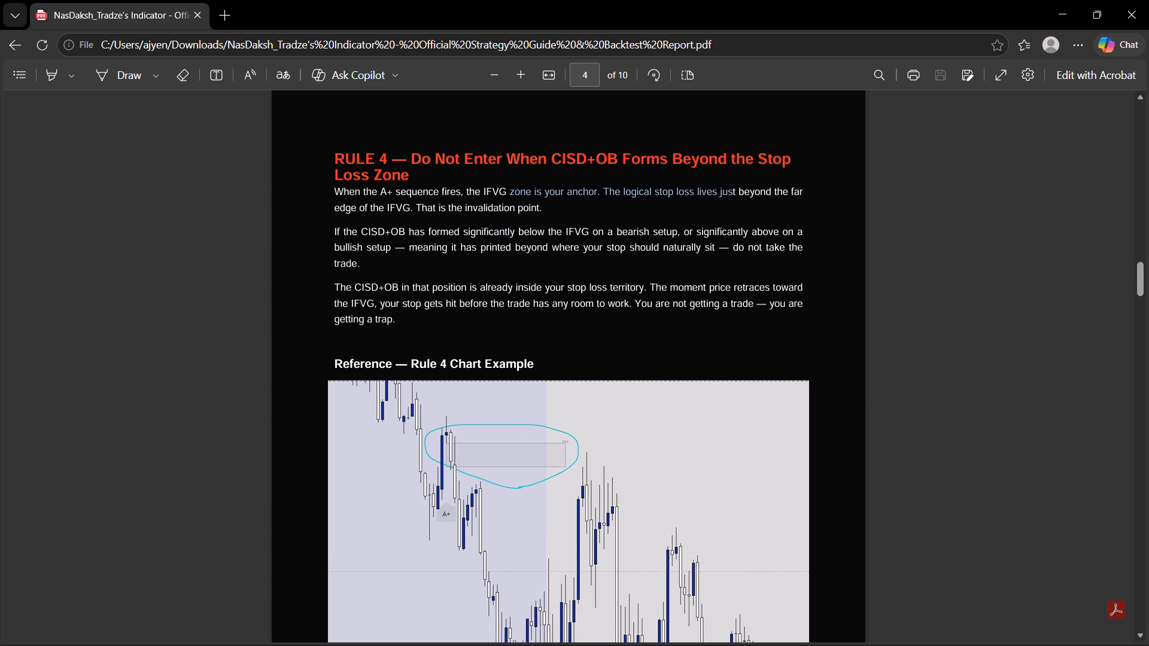
left_click_drag(443, 215, 467, 221)
left_click(546, 231)
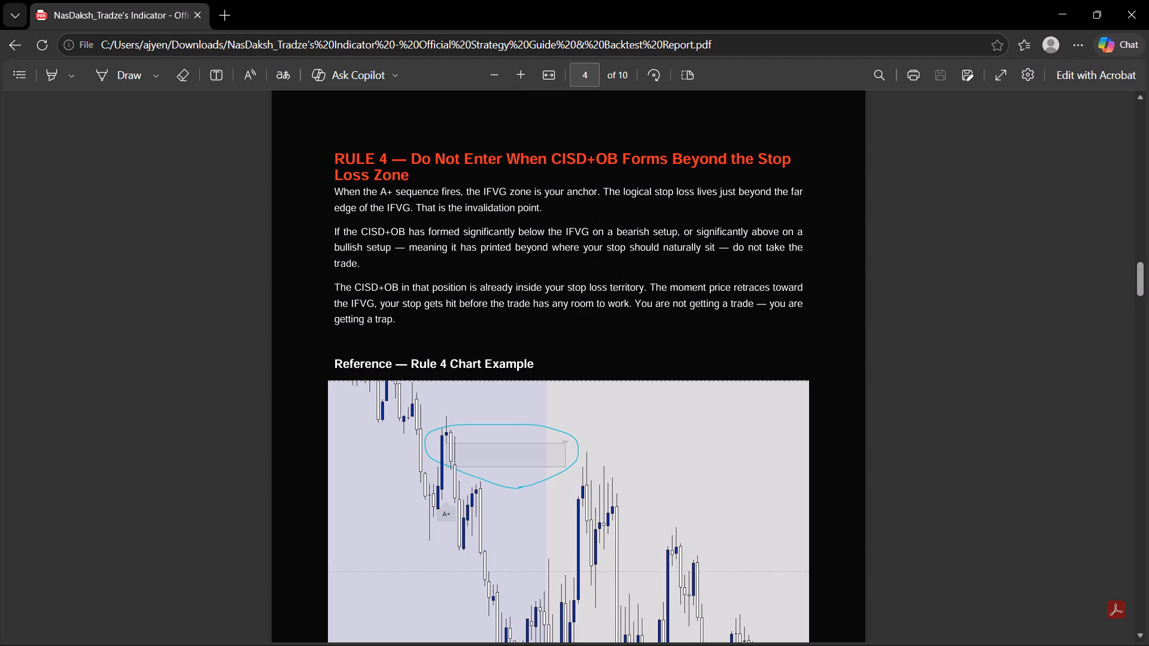
Examine the Rule 4 reference chart example, comparing the circled IFVG zone with the circled CISD+OB and reading the caption.
scroll(622, 276, "down", 1)
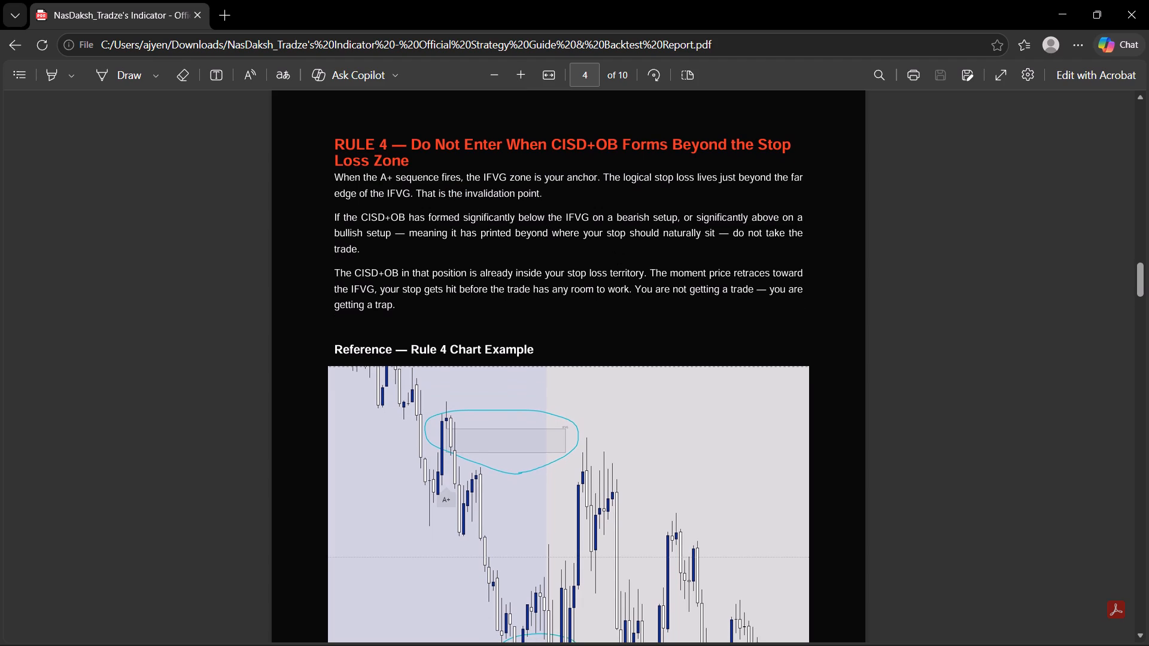
scroll(622, 276, "down", 1)
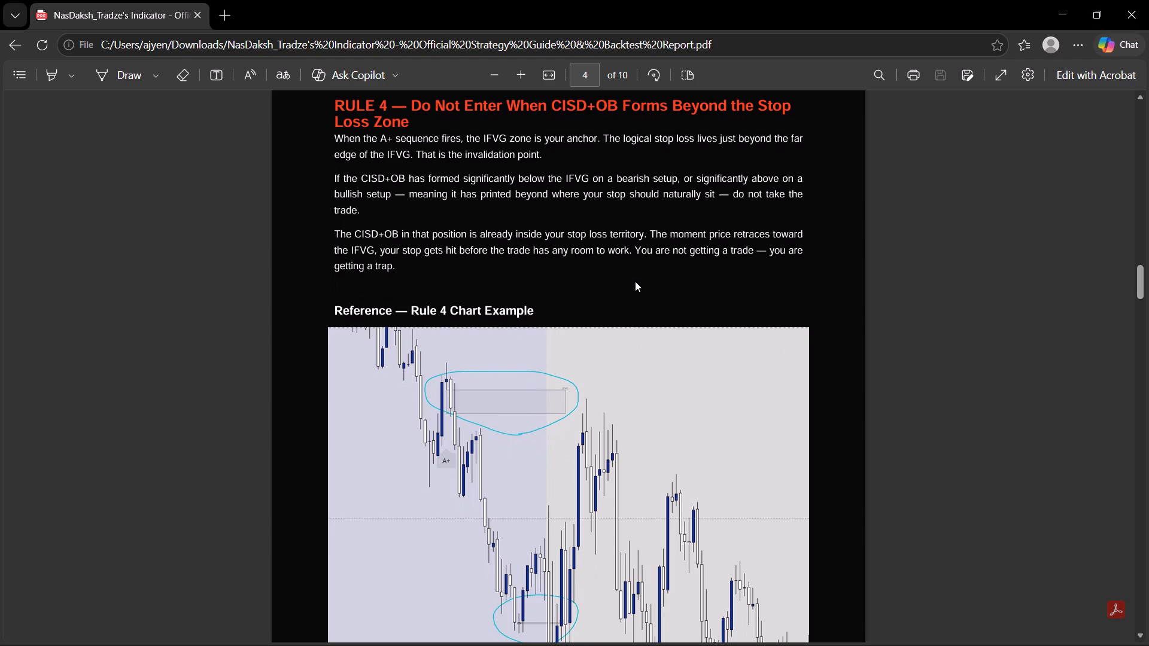
scroll(635, 281, "down", 1)
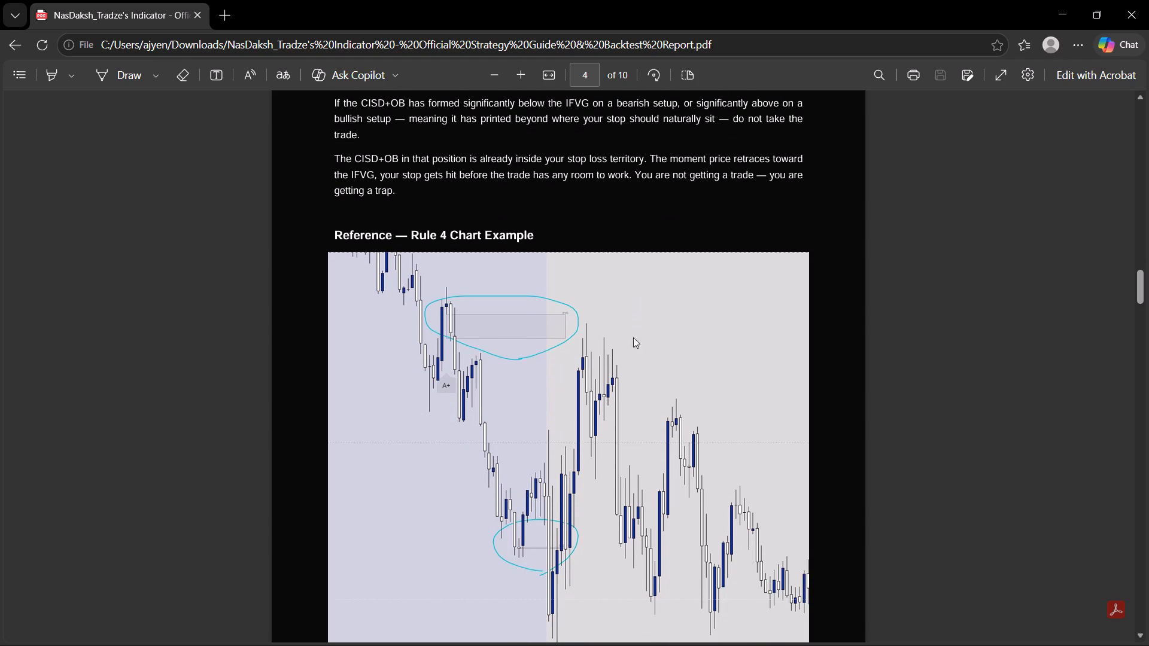
scroll(633, 372, "down", 2)
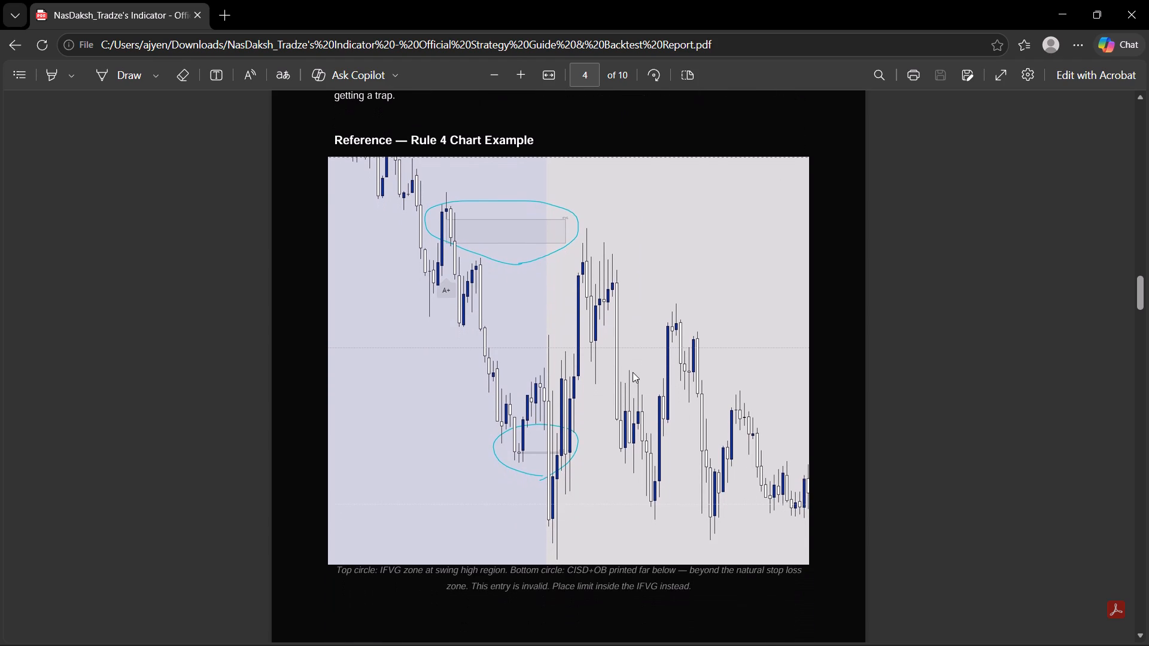
scroll(633, 372, "down", 2)
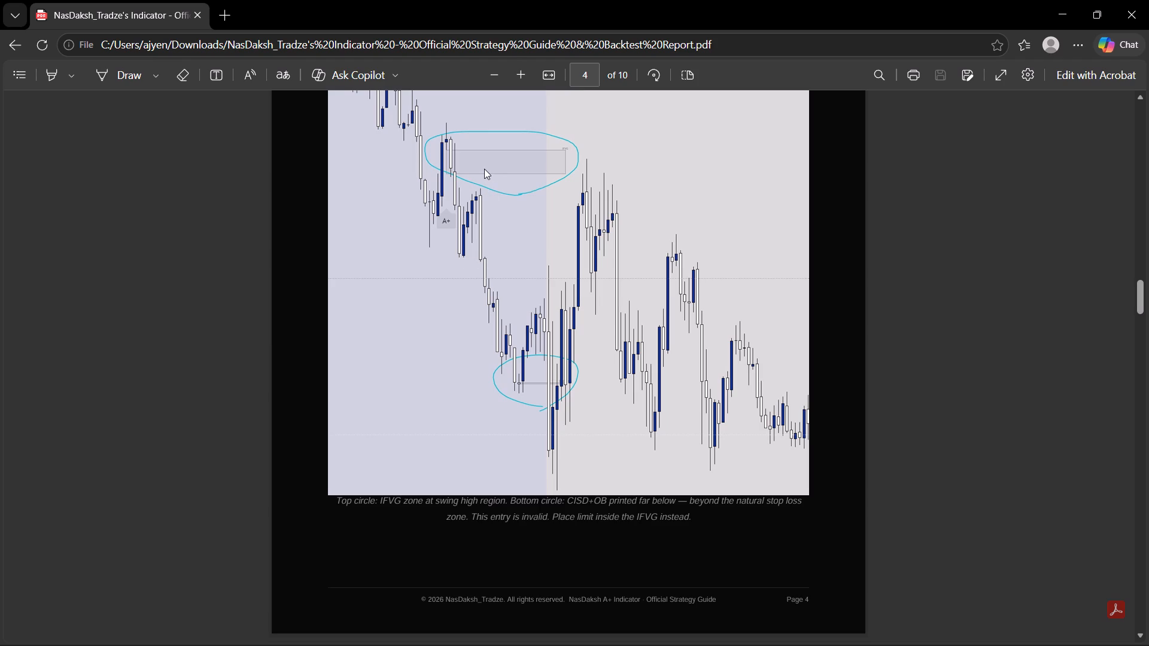
left_click(515, 290)
Read the practical check before every trade checklist that follows the Rule 4 example.
scroll(515, 290, "down", 2)
scroll(594, 535, "down", 1)
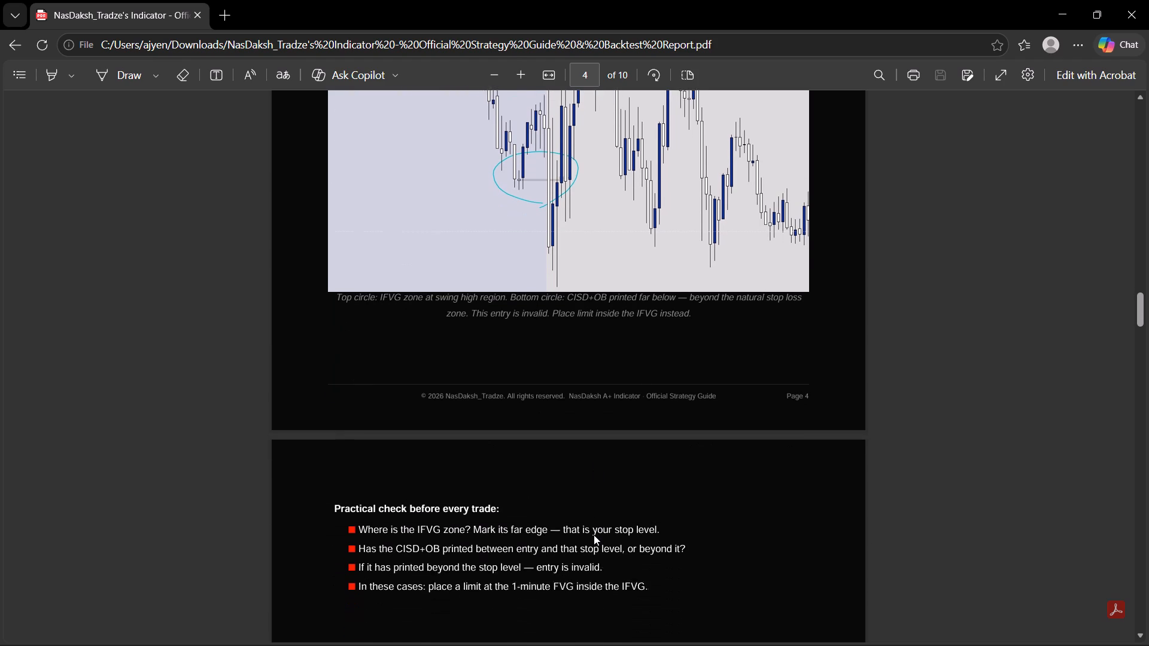
scroll(594, 535, "down", 1)
scroll(705, 455, "down", 5)
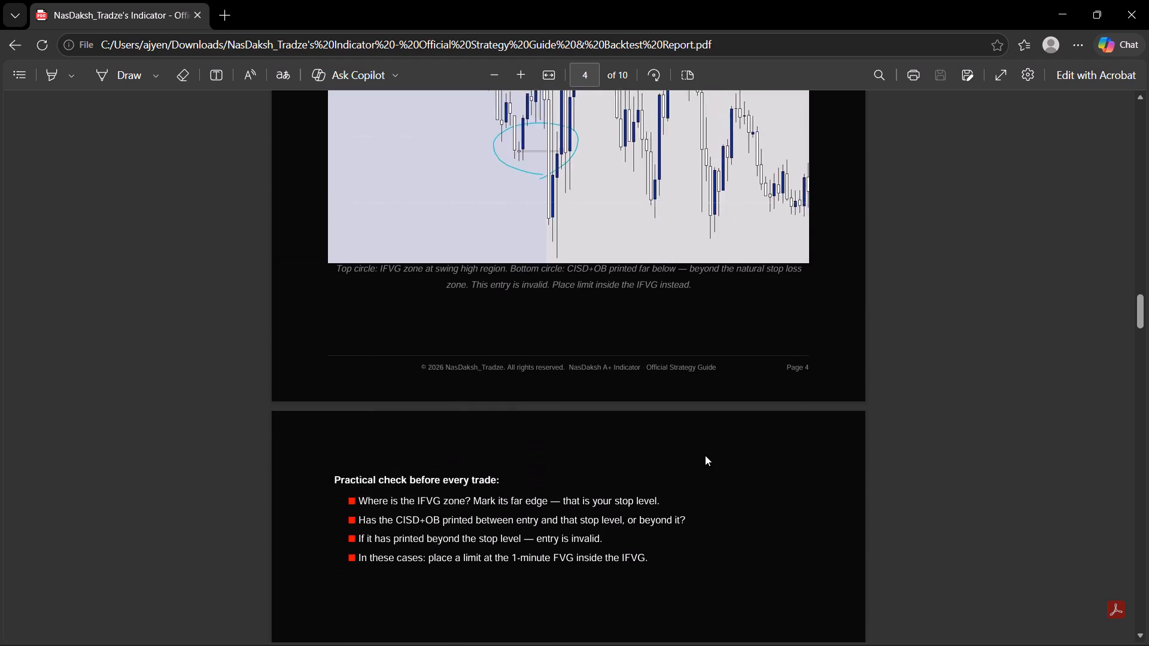
Review the Backtest Results tables for the 1-minute and 5-minute charts and skim through the guide's remaining pages.
scroll(705, 455, "down", 4)
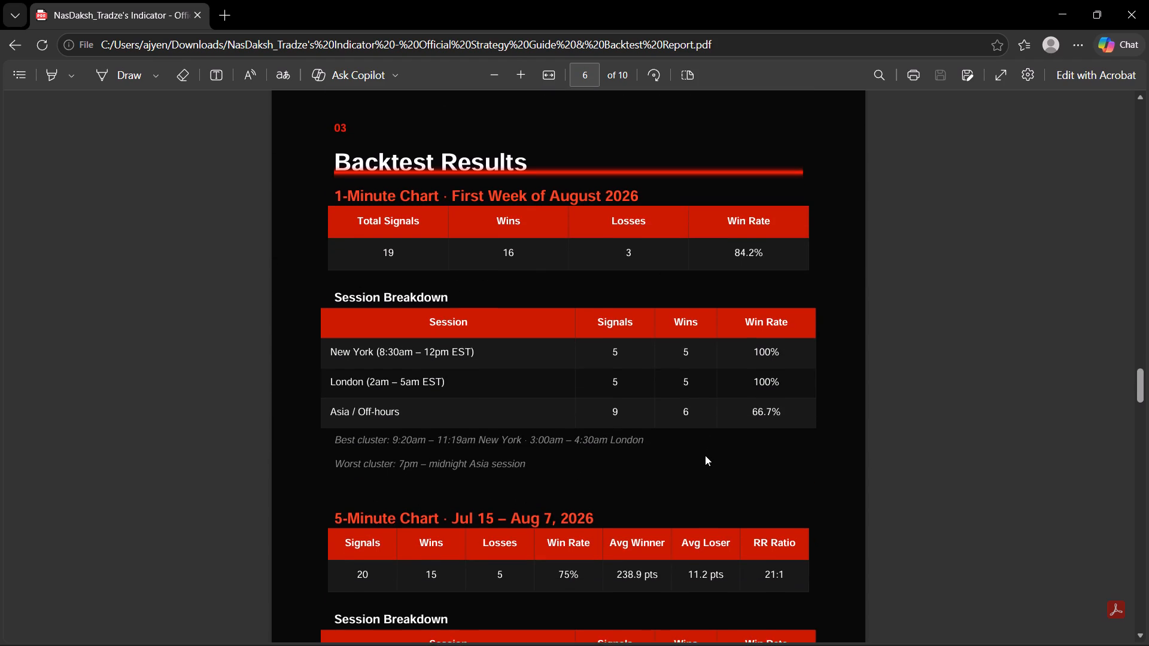
scroll(705, 455, "down", 1)
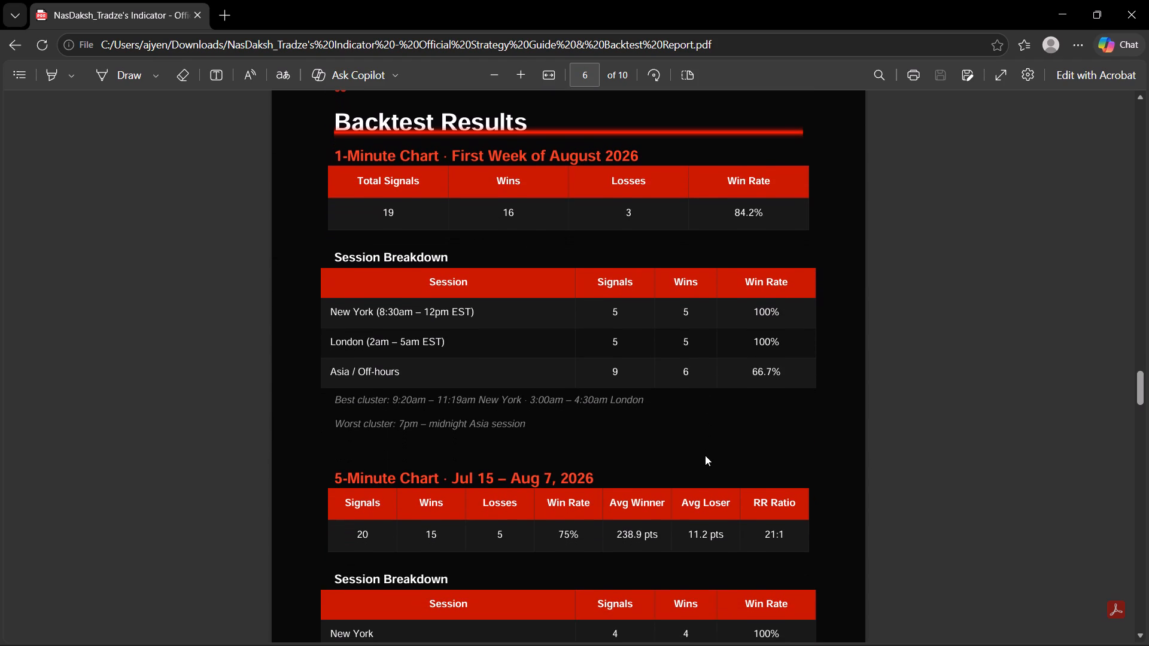
scroll(705, 455, "down", 18)
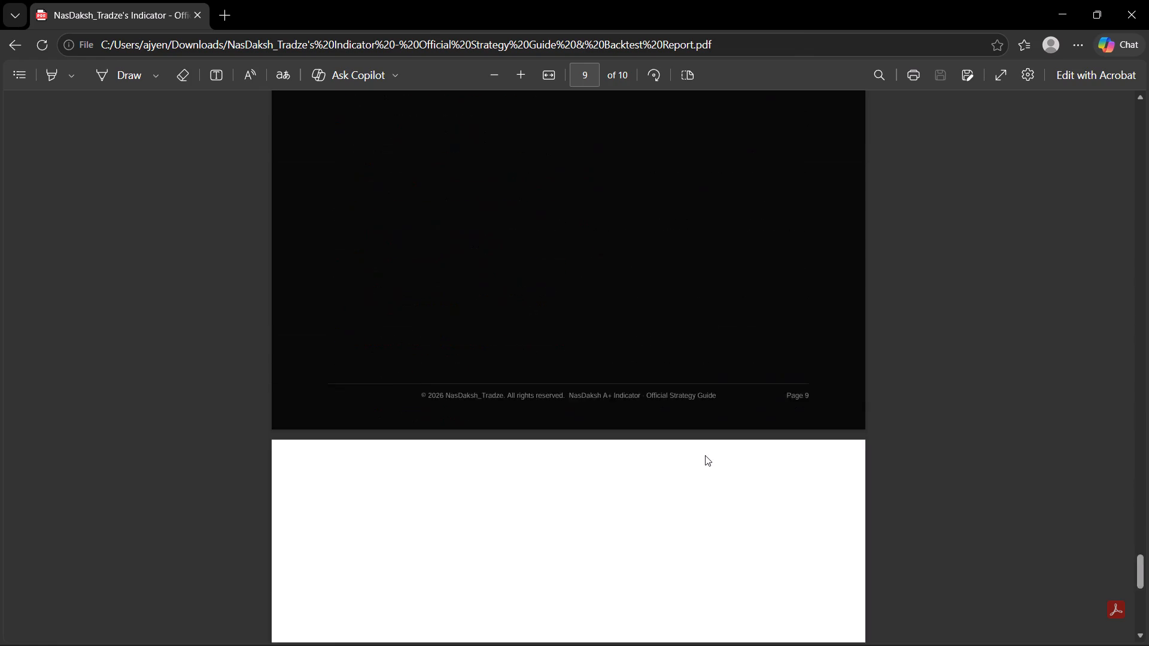
scroll(705, 455, "down", 6)
Return to the guide's opening pages for a last look and close the document.
scroll(705, 455, "up", 12)
scroll(705, 455, "up", 19)
scroll(705, 455, "up", 4)
scroll(705, 455, "down", 3)
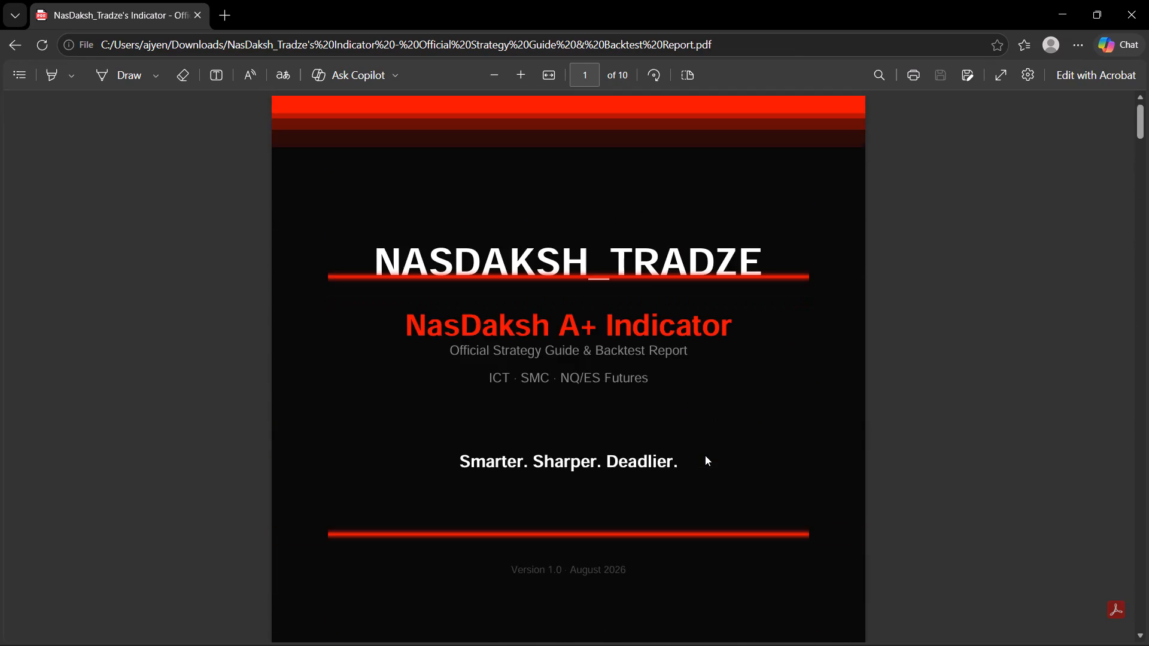
scroll(705, 455, "down", 6)
left_click(1148, 0)
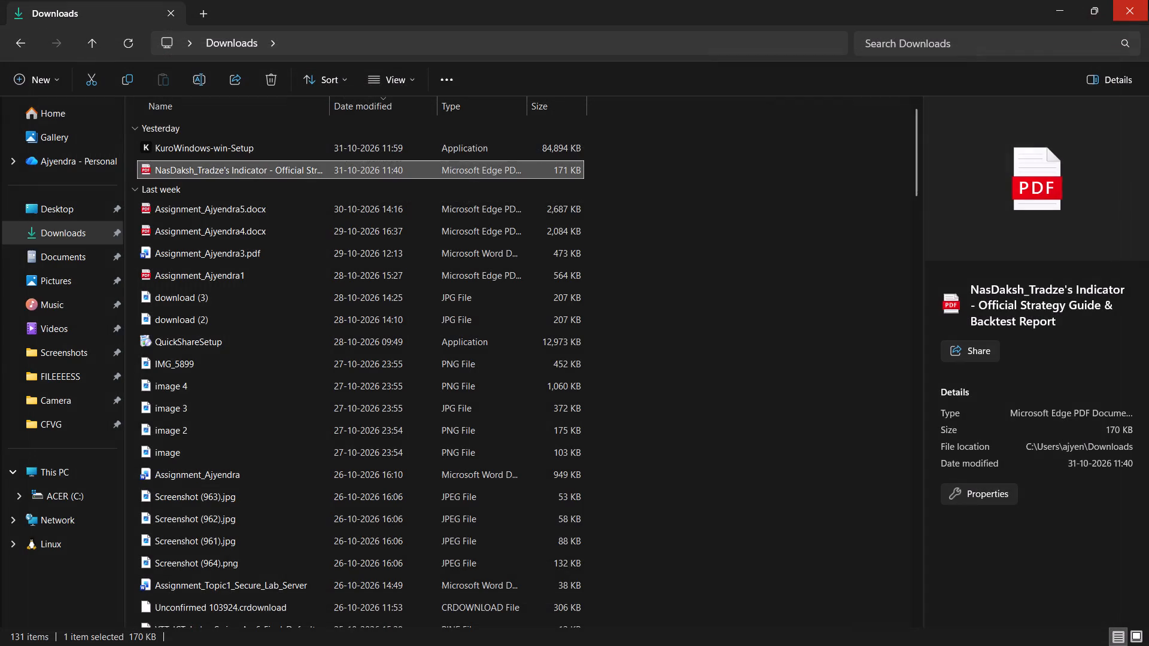
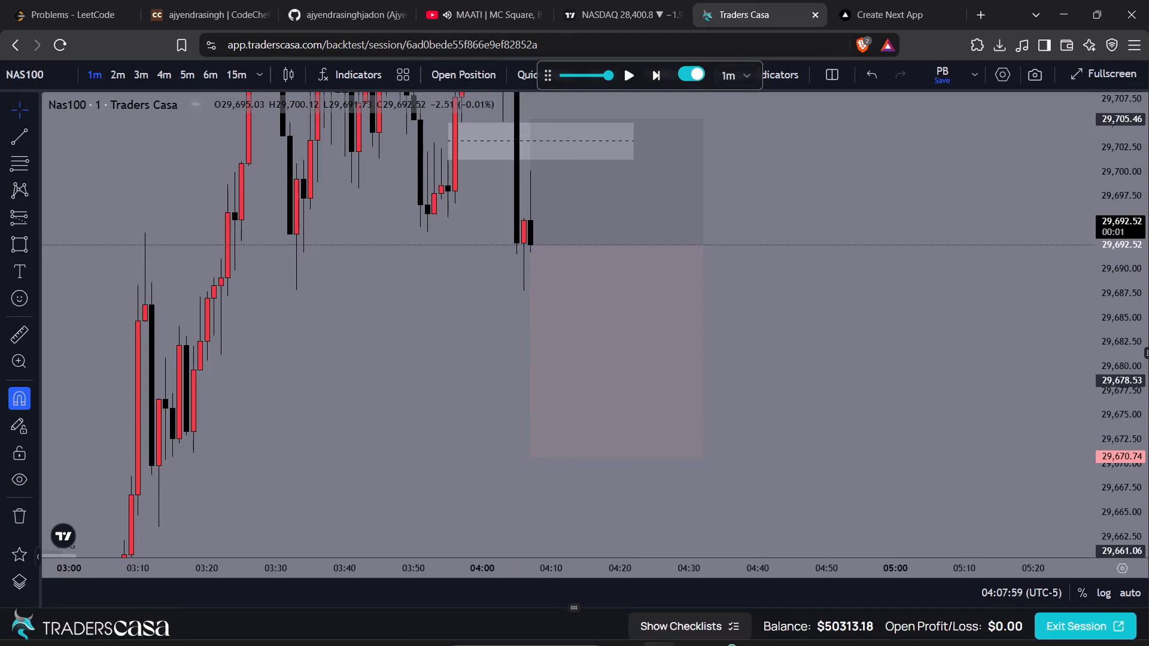
Place a market sell from the short position drawing: entry 29692.52, take profit 29670.74, stop loss 29705.46, risk 0.3%.
left_click_drag(852, 353, 871, 482)
left_click_drag(867, 428, 837, 340)
left_click(656, 319)
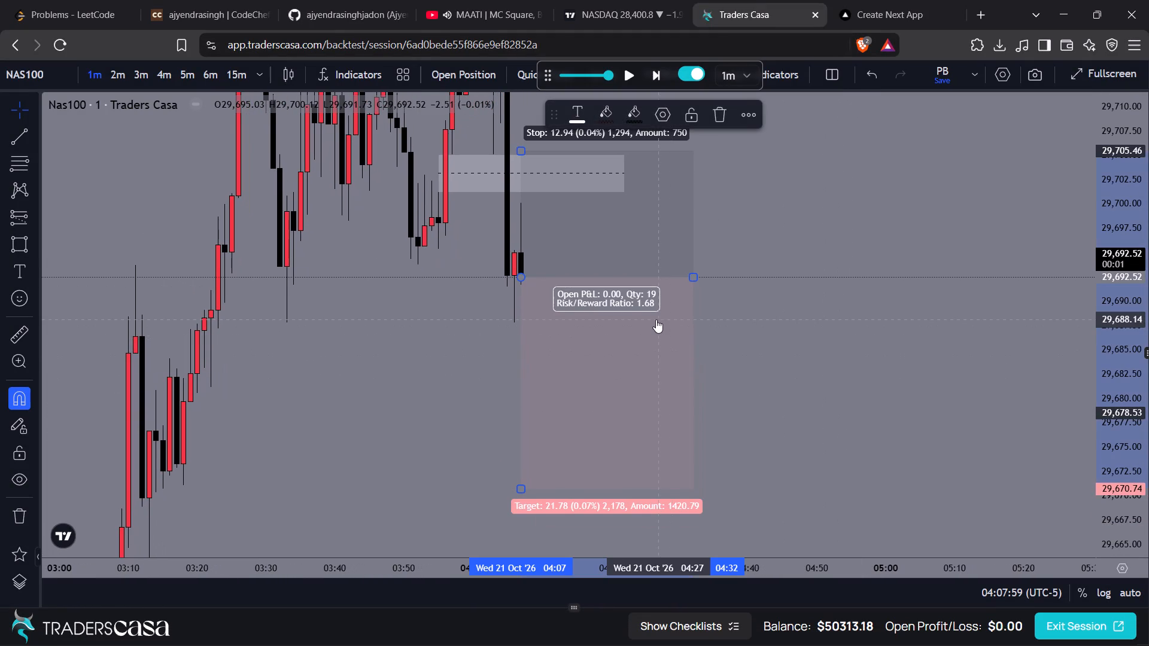
left_click(487, 80)
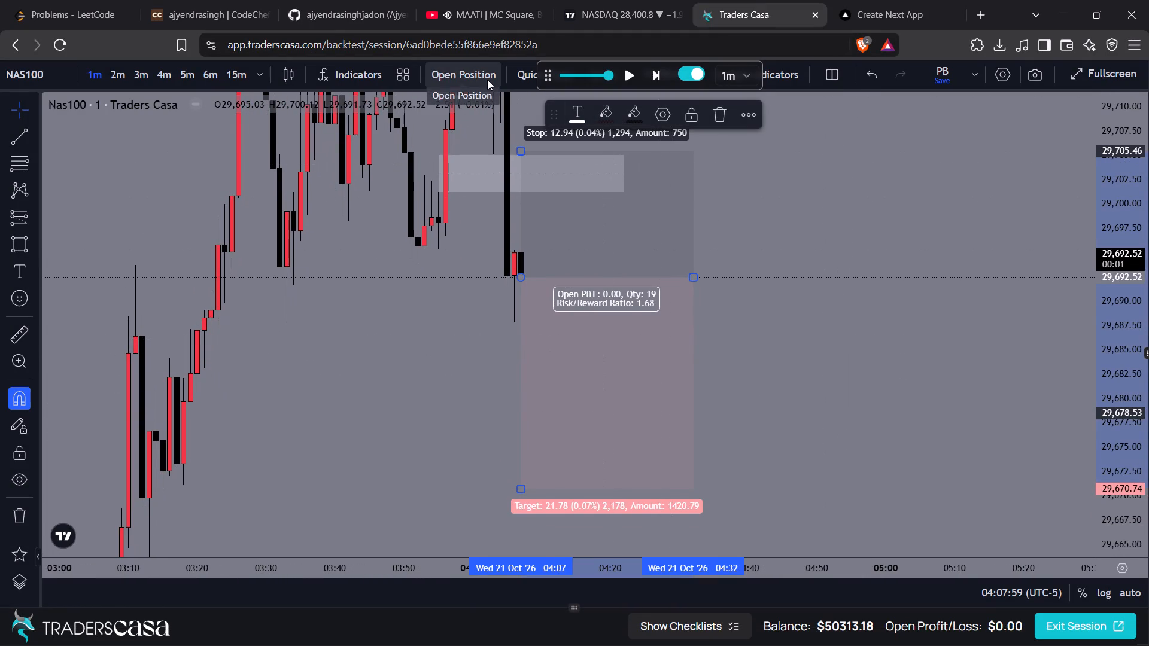
left_click(551, 563)
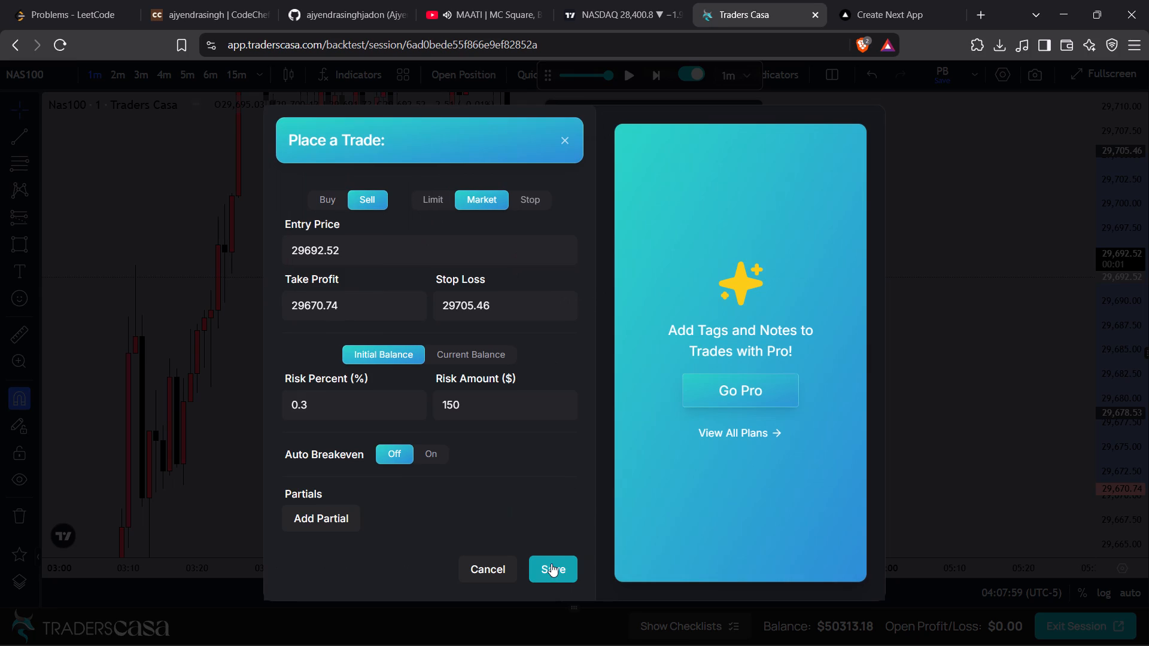
Draw a horizontal trend line at about 29,692.71 from the 04:06 candle to just past the short position drawing.
left_click_drag(790, 398, 759, 362)
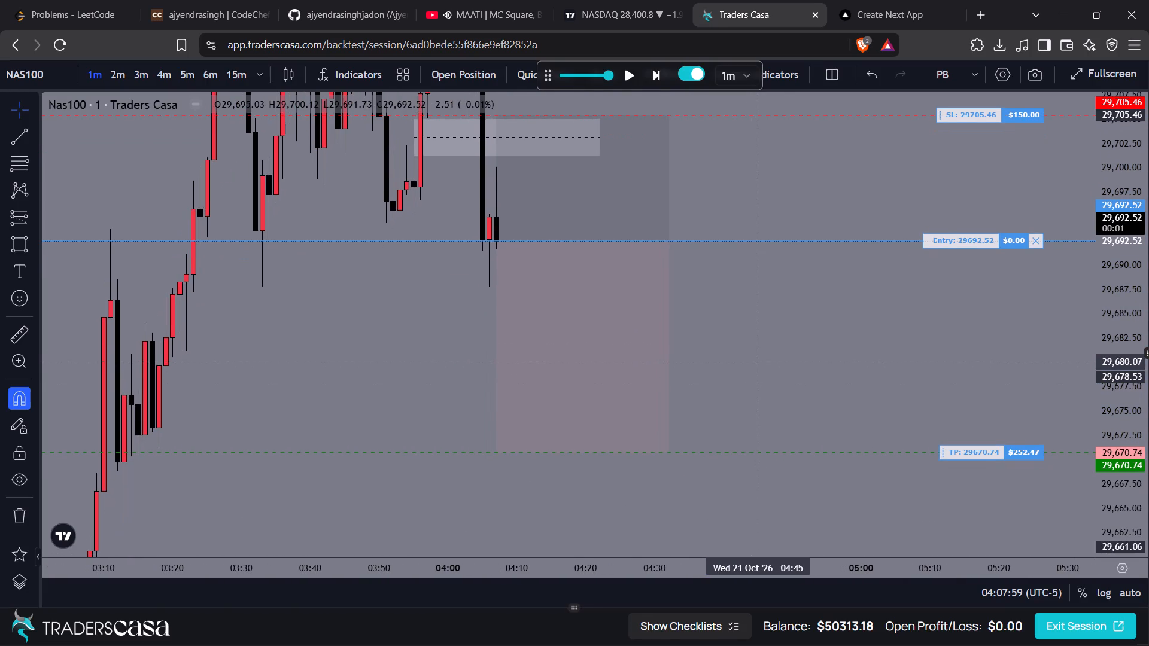
key("alt+t")
left_click(487, 239)
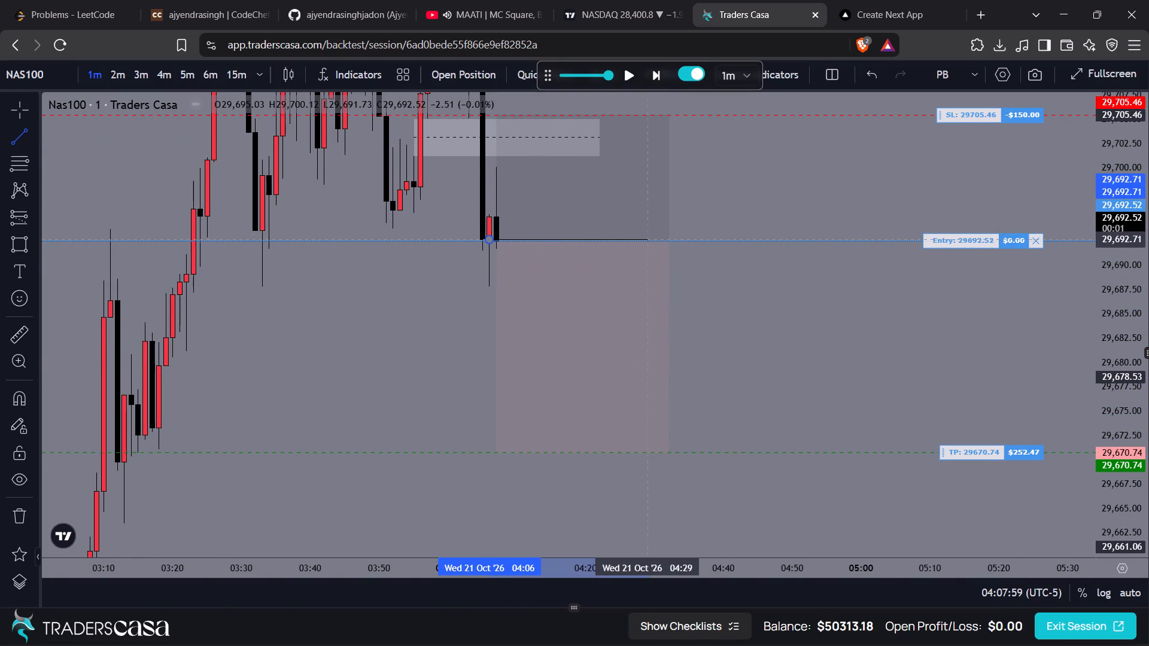
left_click(703, 239, "shift")
Advance the replay five 1-minute candles to 04:12 with the short trade open.
left_click_drag(743, 224, 726, 205)
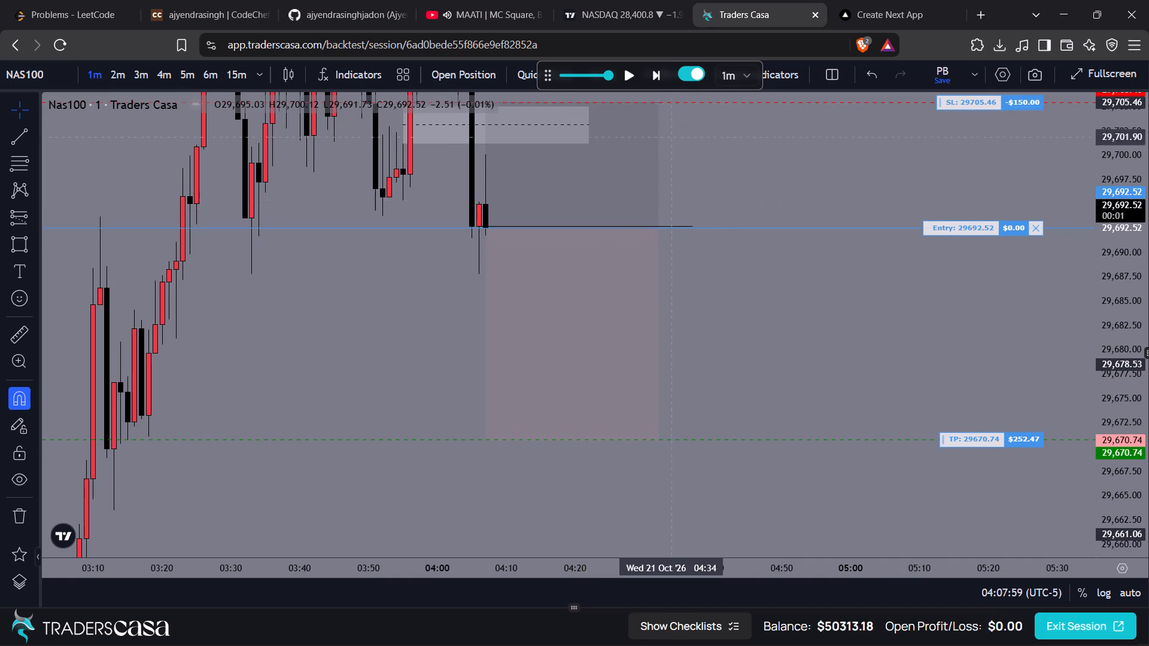
left_click(656, 79)
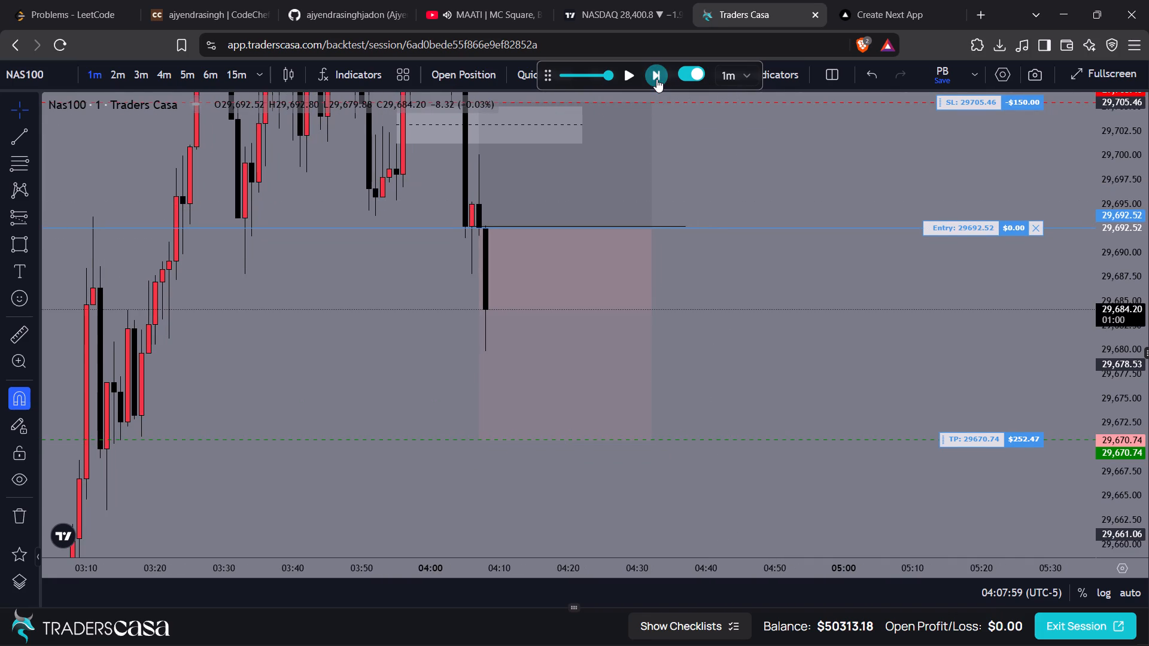
left_click(656, 79)
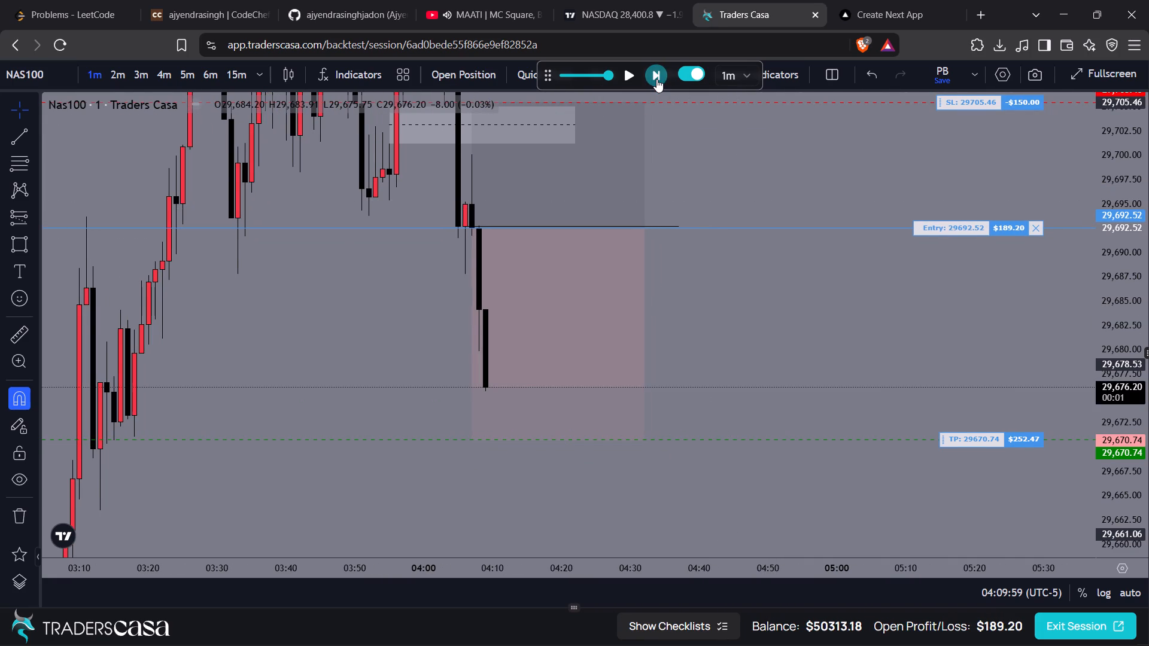
left_click(656, 79)
left_click(656, 79)
left_click(656, 79)
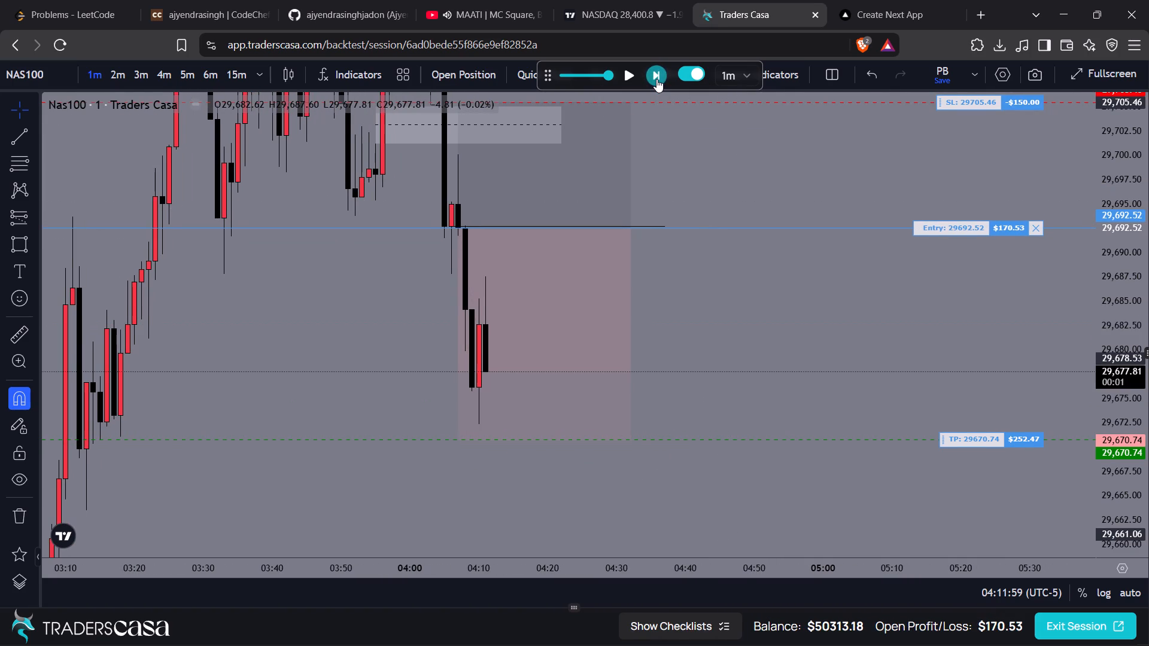
Move the open trade's stop loss to about breakeven at 29692.44.
left_click_drag(741, 269, 730, 324)
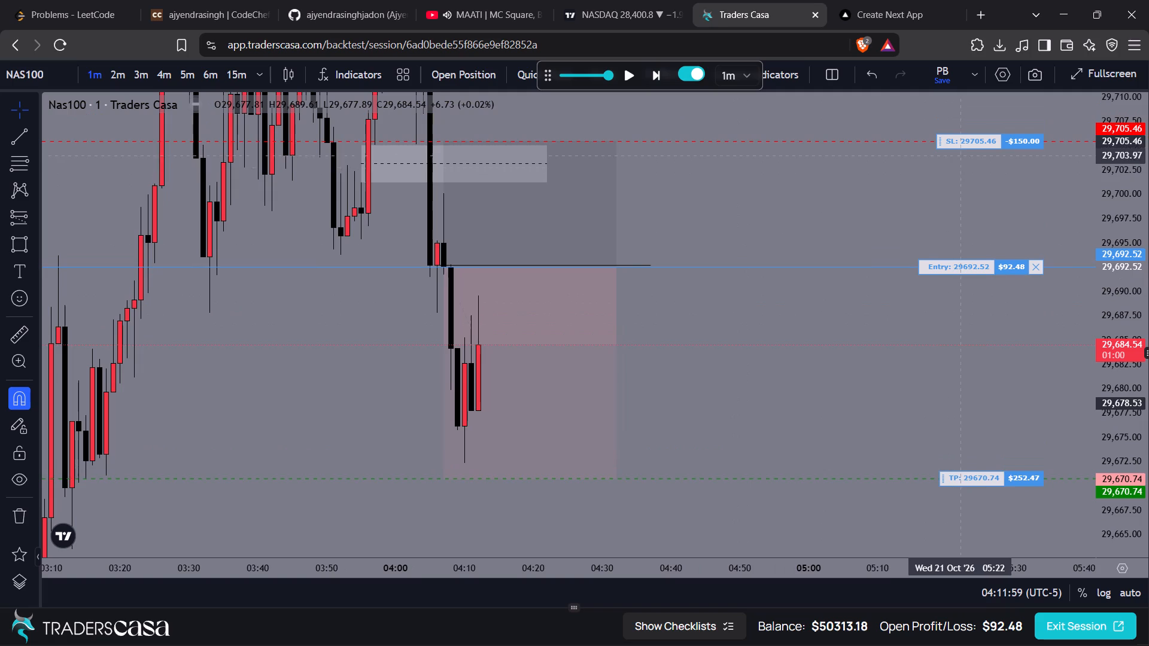
left_click_drag(951, 146, 987, 268)
left_click_drag(959, 231, 961, 228)
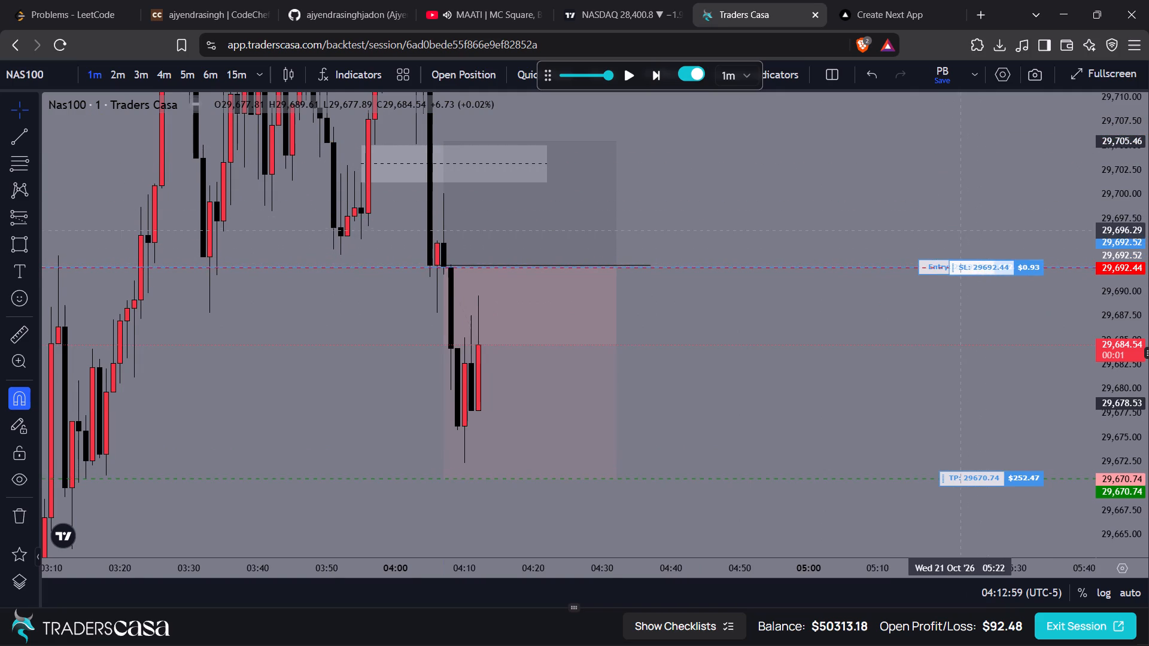
Advance the replay two more candles to 04:14.
left_click_drag(961, 228, 993, 197)
double_click(658, 78)
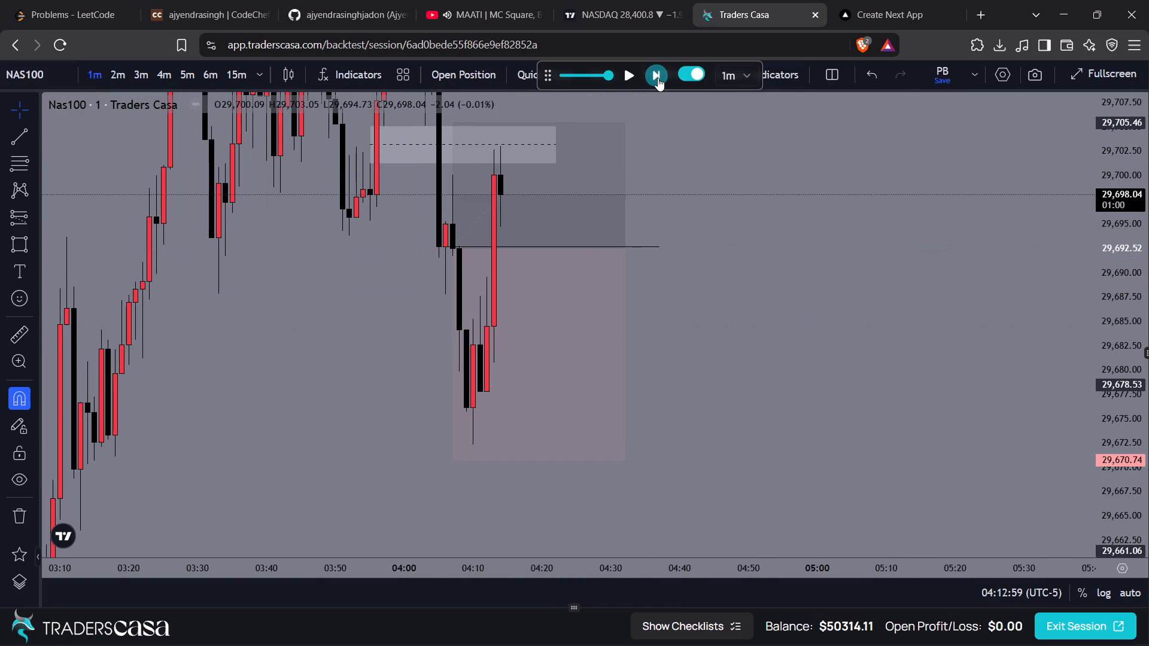
Adjust the target level of the short position drawing to about 29,671.07.
left_click_drag(640, 180, 696, 282)
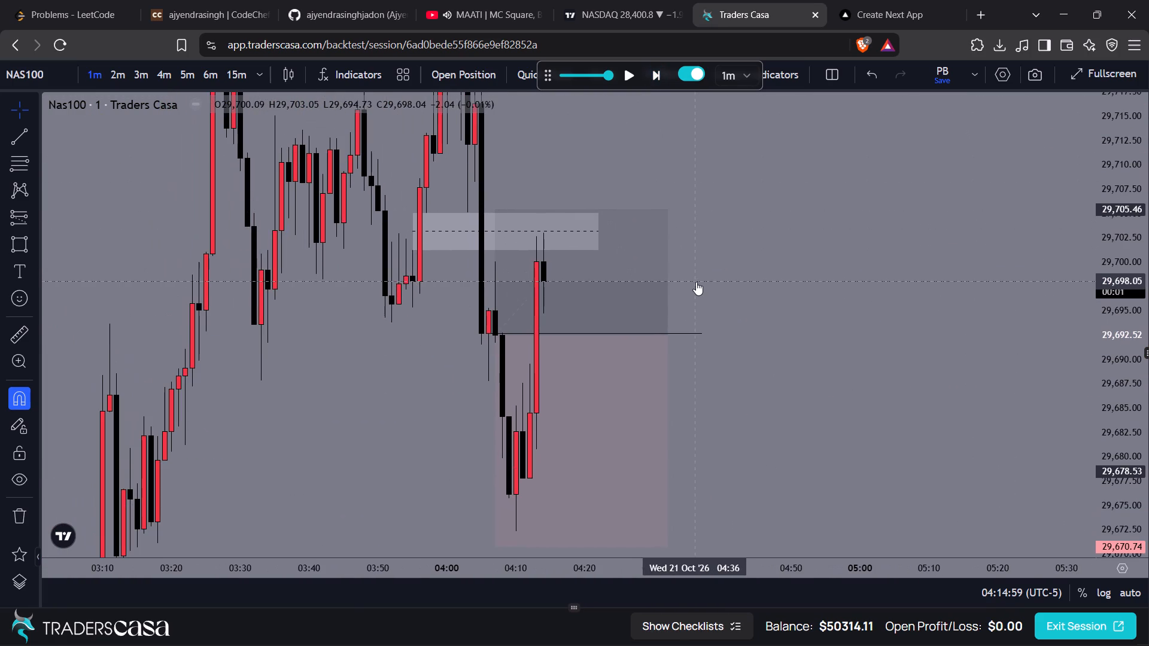
left_click_drag(729, 422, 731, 404)
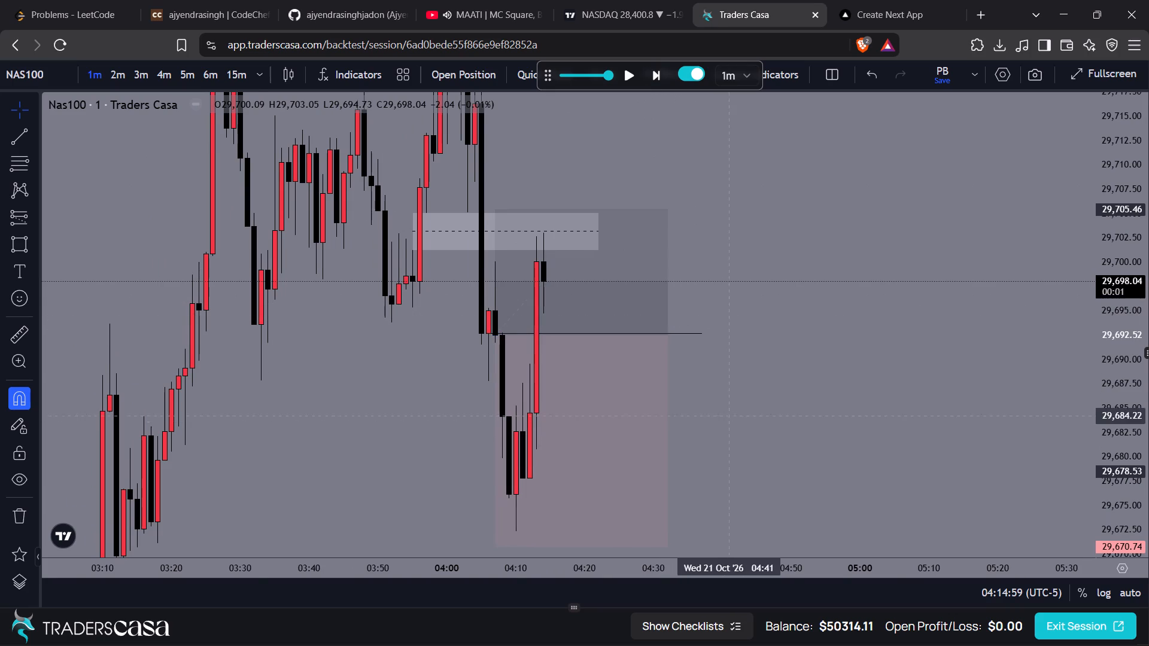
left_click_drag(731, 404, 747, 349)
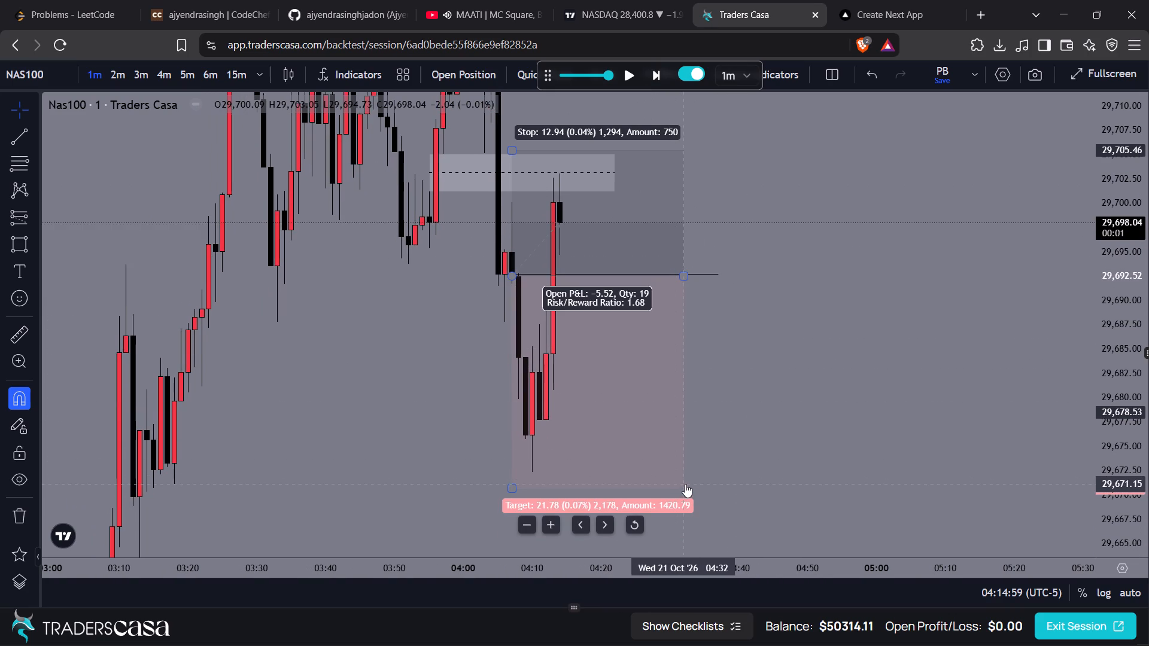
left_click_drag(512, 488, 524, 488)
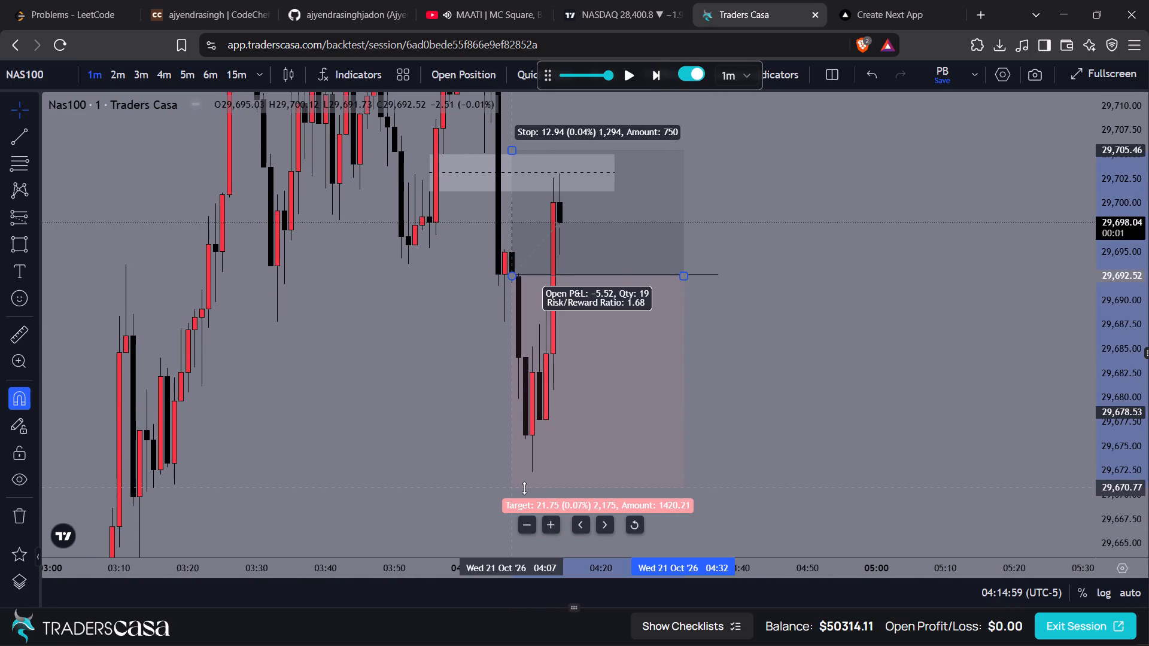
left_click_drag(524, 488, 494, 485)
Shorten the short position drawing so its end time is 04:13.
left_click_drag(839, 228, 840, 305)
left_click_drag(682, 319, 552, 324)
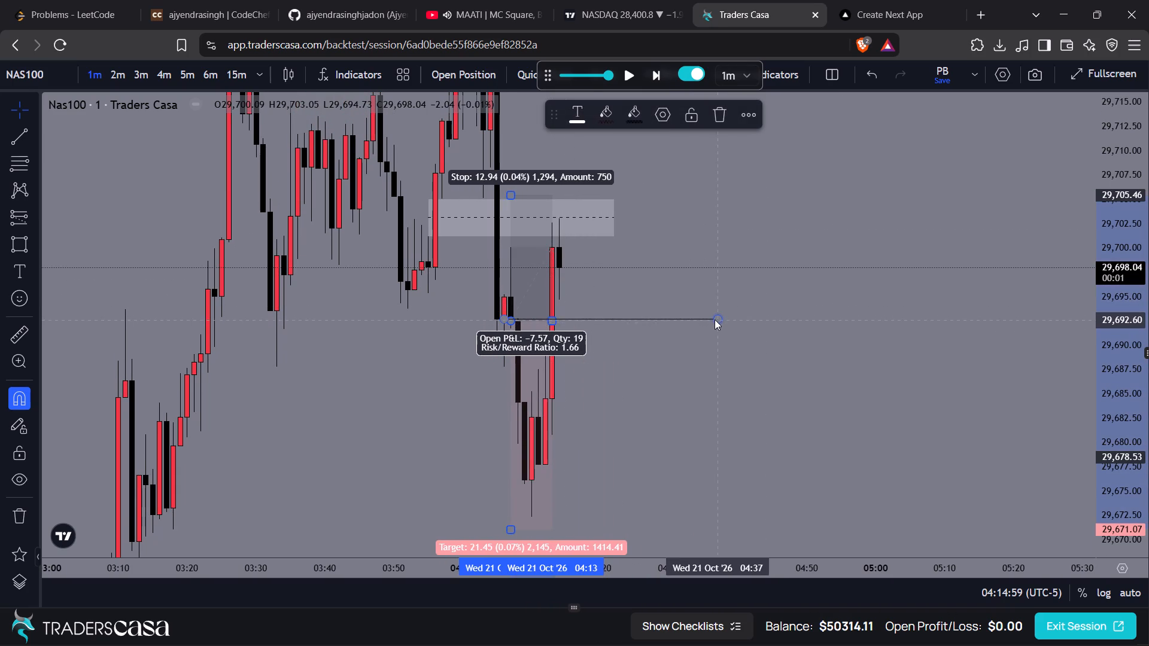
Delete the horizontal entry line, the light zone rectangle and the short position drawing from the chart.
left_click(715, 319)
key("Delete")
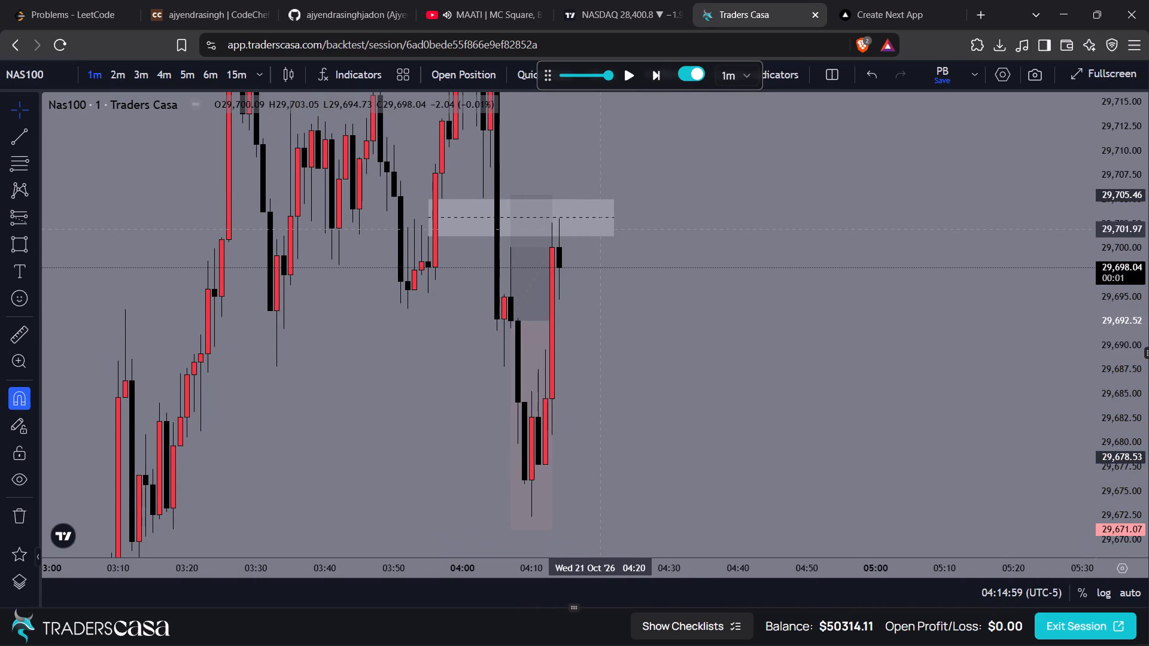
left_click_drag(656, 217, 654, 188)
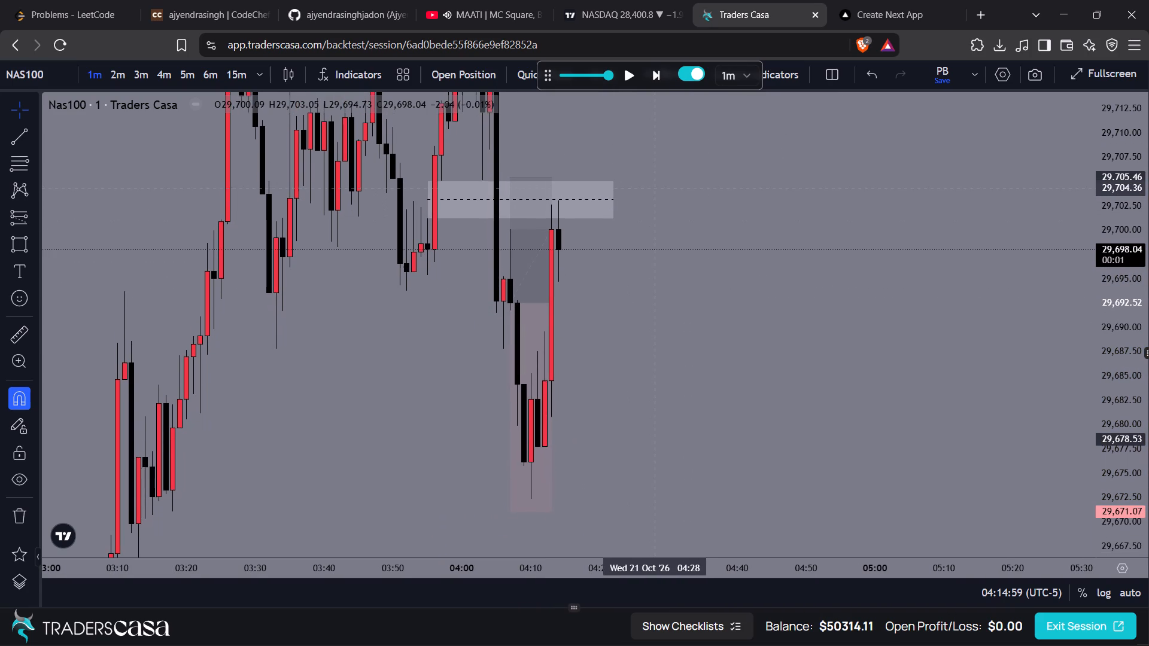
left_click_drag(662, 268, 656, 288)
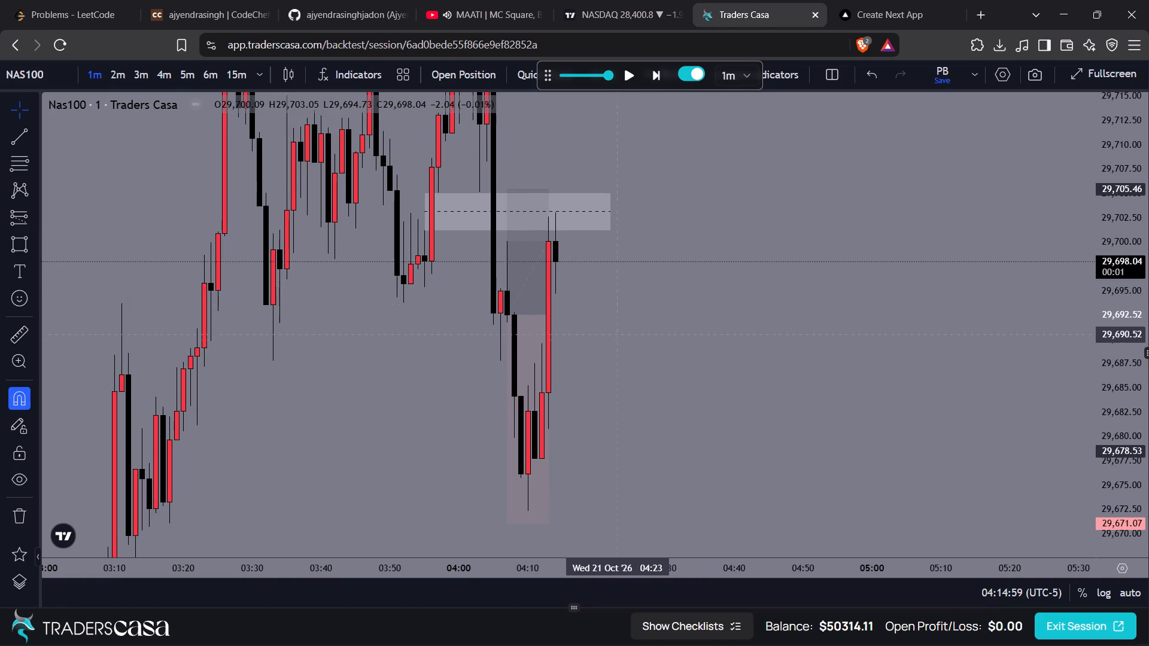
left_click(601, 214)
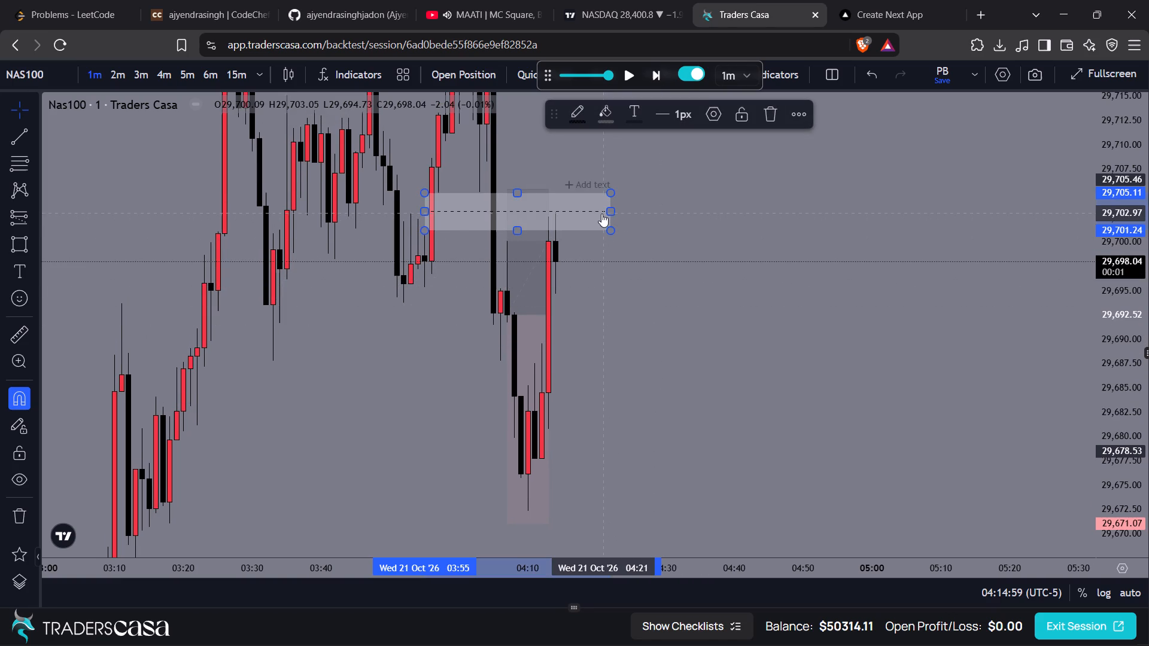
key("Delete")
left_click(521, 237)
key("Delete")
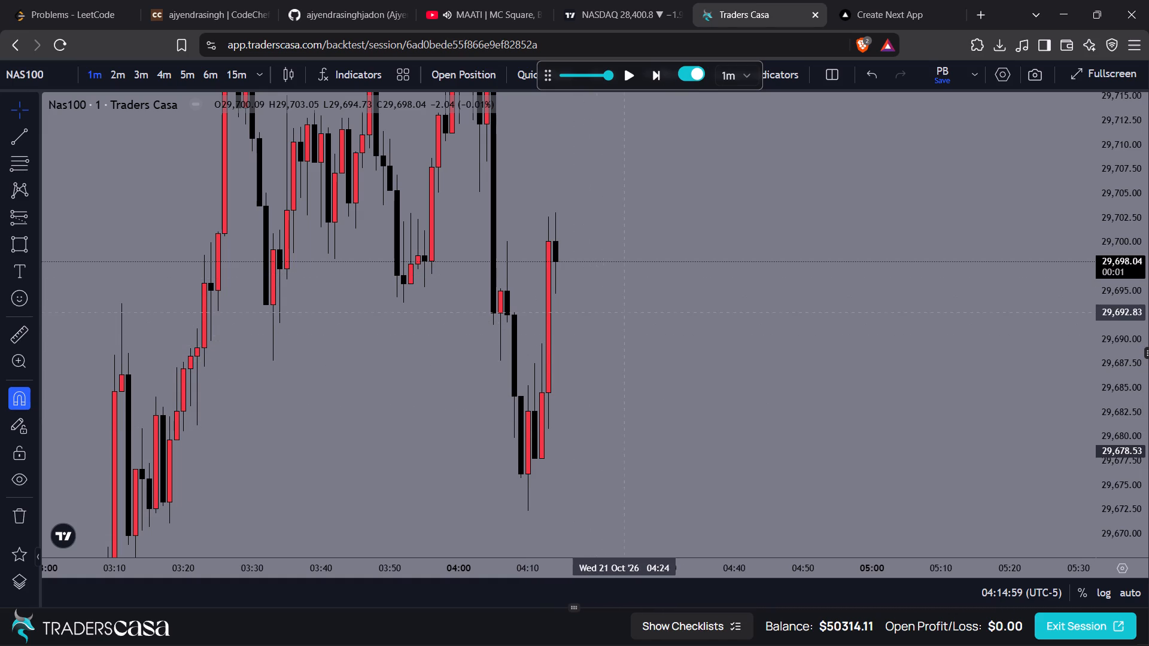
Advance the replay four 1-minute candles to 04:18.
left_click_drag(624, 312, 621, 330)
left_click(653, 77)
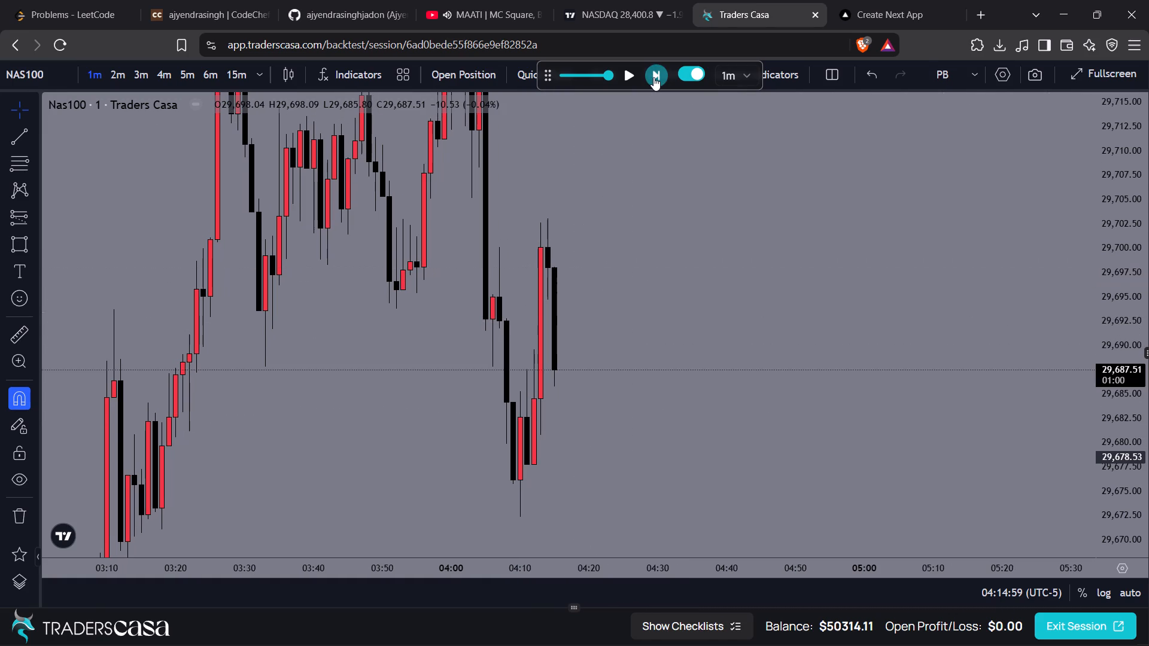
left_click(653, 77)
left_click(653, 77)
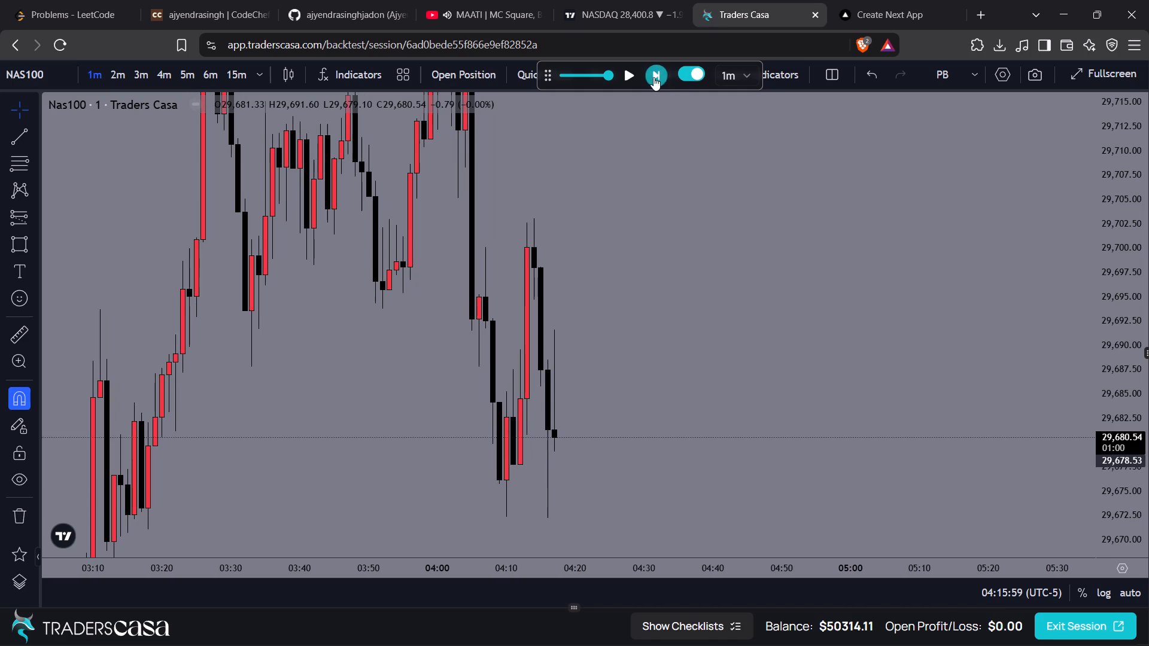
left_click(653, 77)
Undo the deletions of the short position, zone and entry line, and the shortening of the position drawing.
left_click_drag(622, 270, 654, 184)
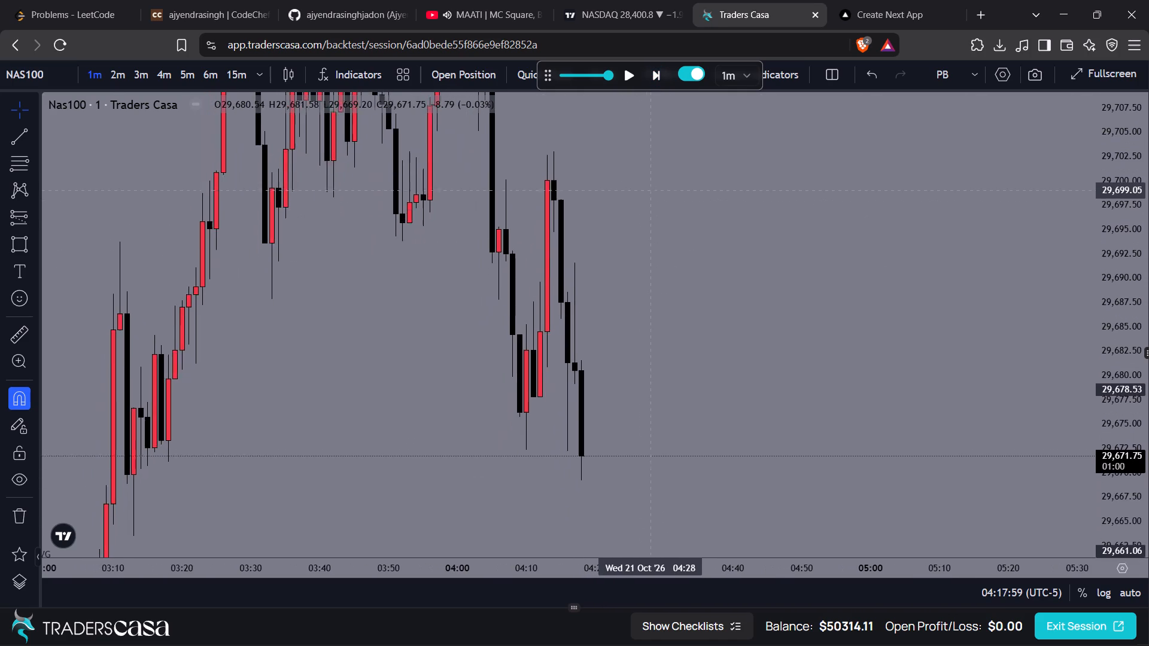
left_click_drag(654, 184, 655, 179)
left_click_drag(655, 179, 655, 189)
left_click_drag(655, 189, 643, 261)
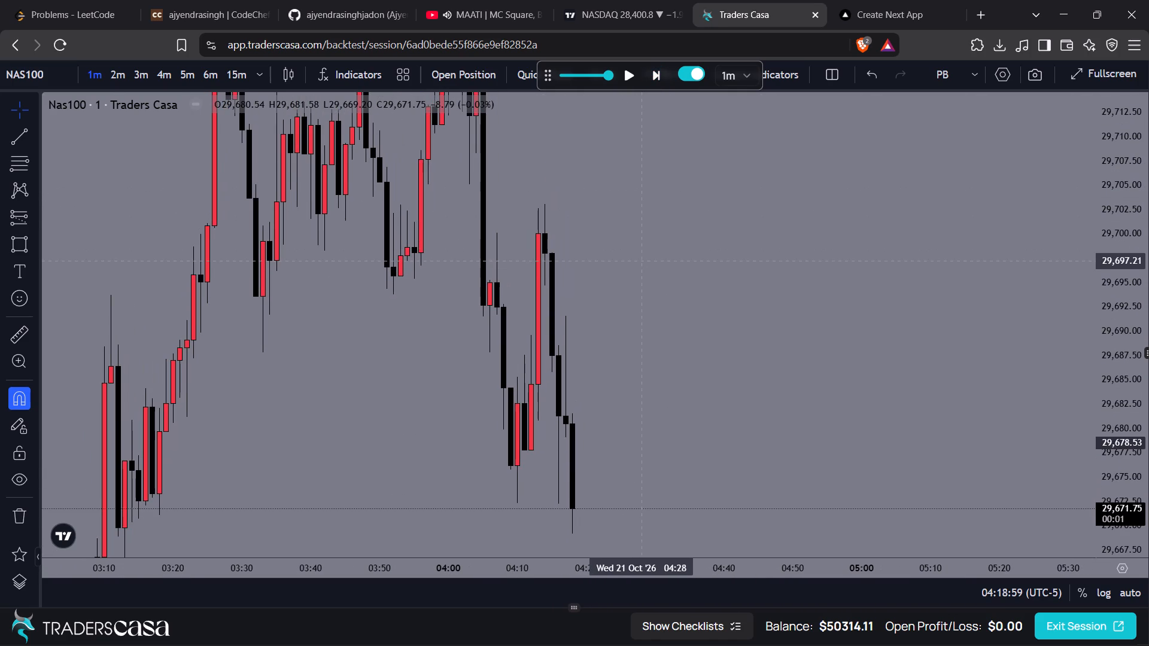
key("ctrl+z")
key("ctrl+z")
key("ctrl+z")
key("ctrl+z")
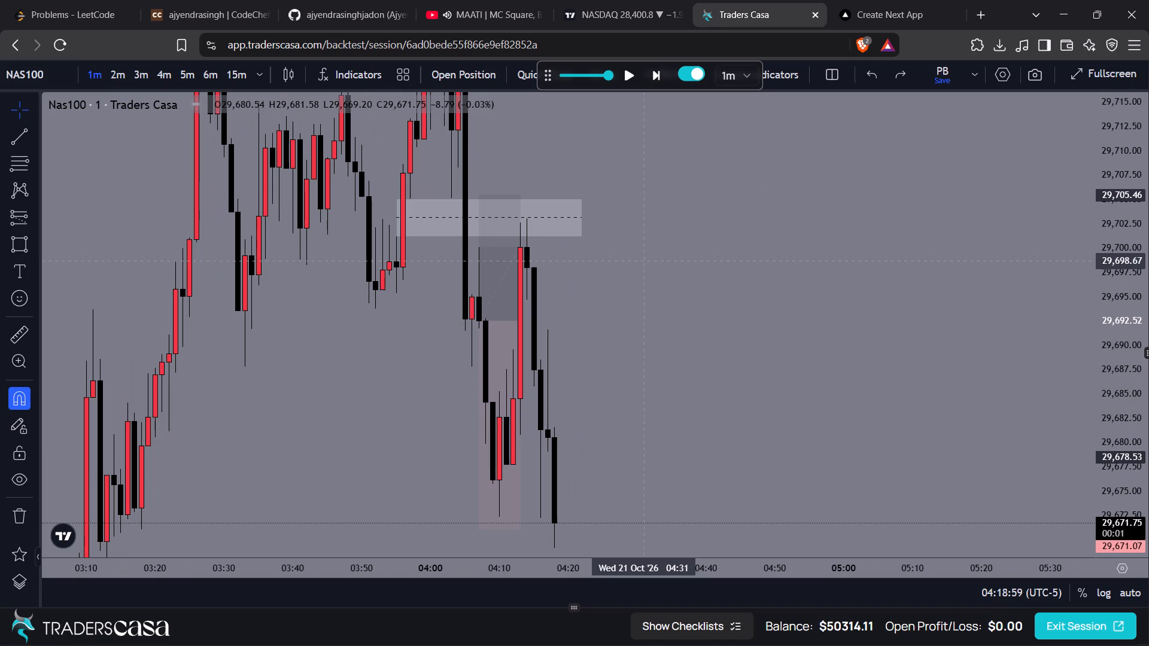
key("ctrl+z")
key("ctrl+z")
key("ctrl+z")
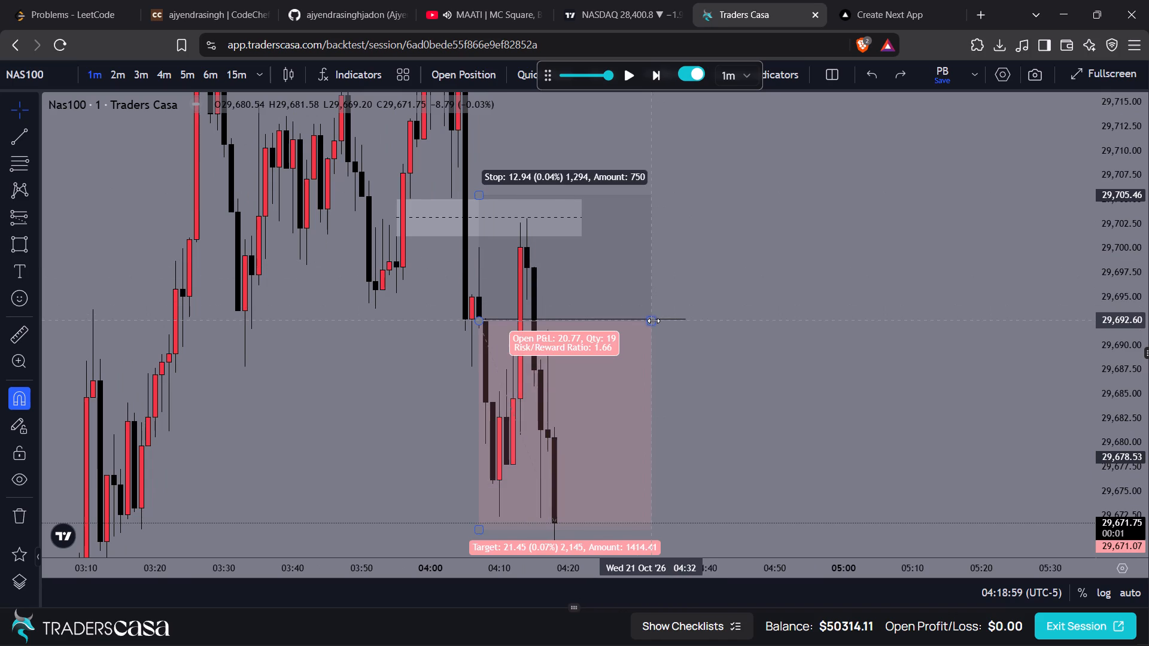
Shorten the short position drawing so its end time aligns with the 04:18 candle.
left_click_drag(653, 321, 549, 324)
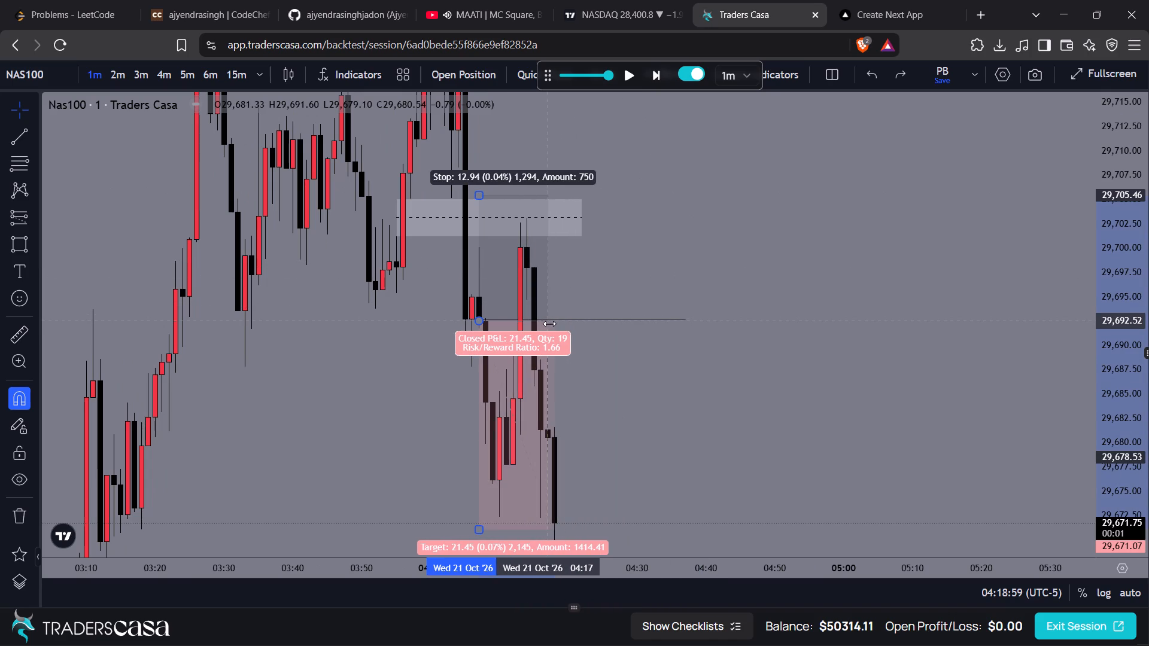
left_click_drag(549, 324, 554, 324)
left_click_drag(671, 386, 657, 251)
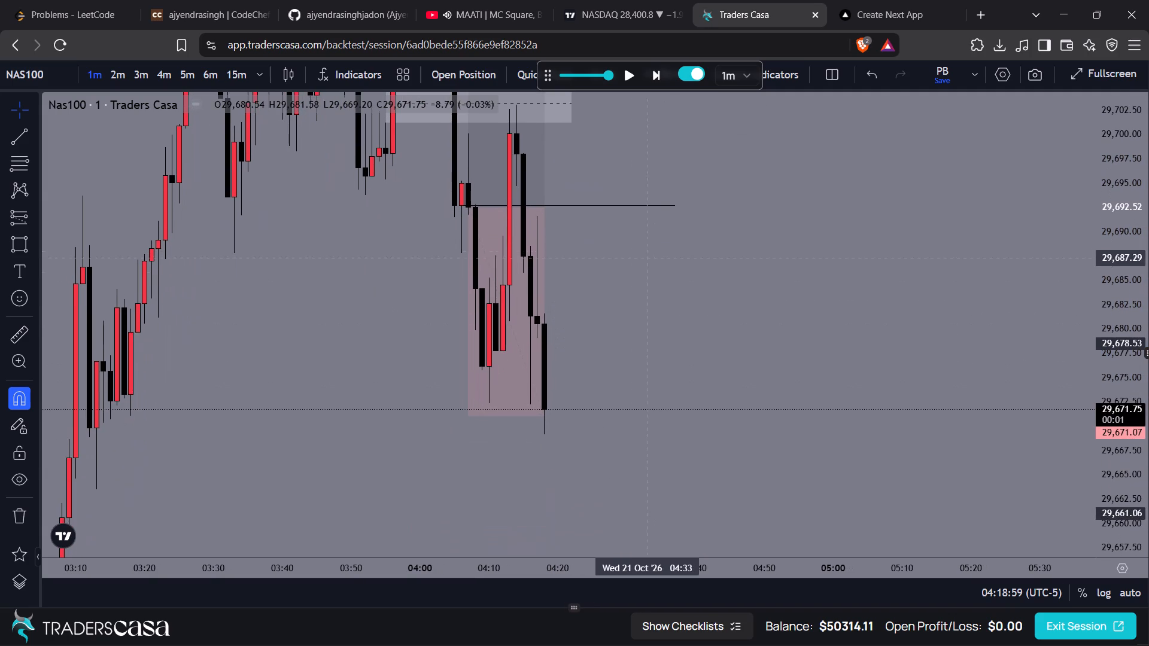
left_click_drag(561, 175, 599, 247)
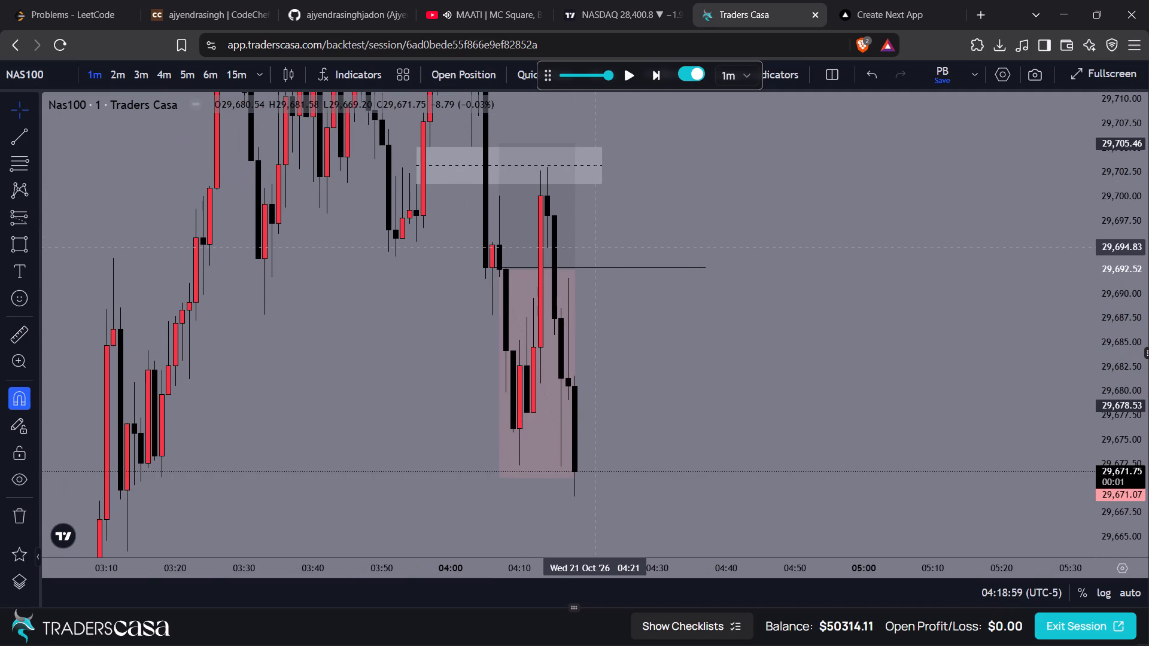
left_click_drag(576, 267, 556, 268)
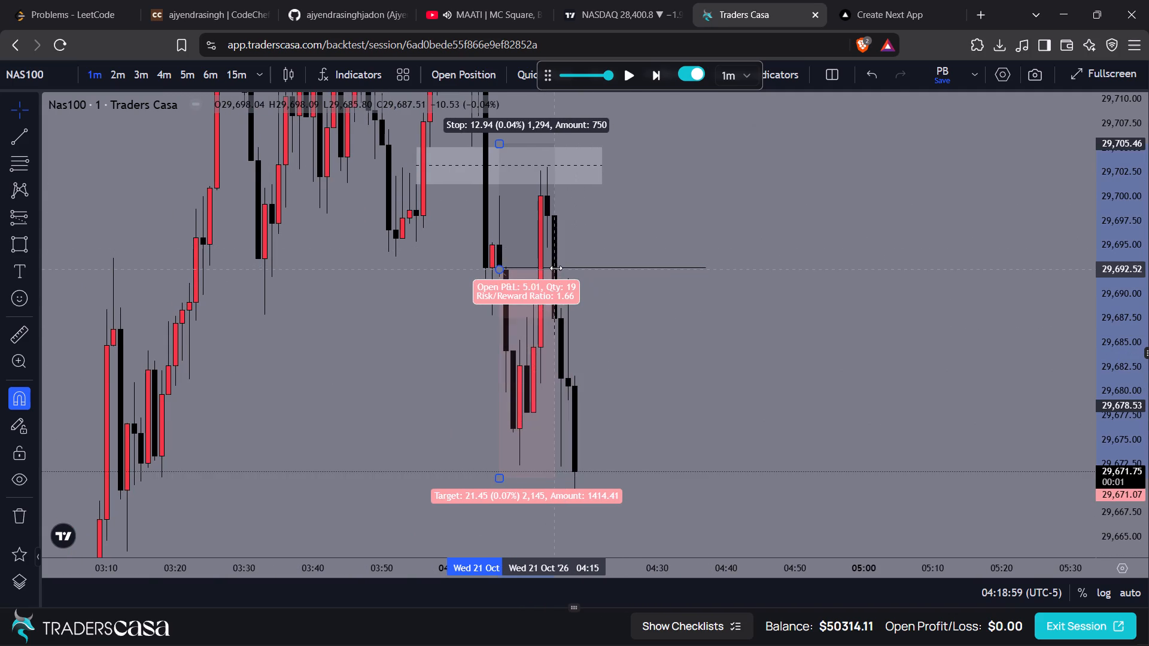
left_click_drag(556, 268, 569, 266)
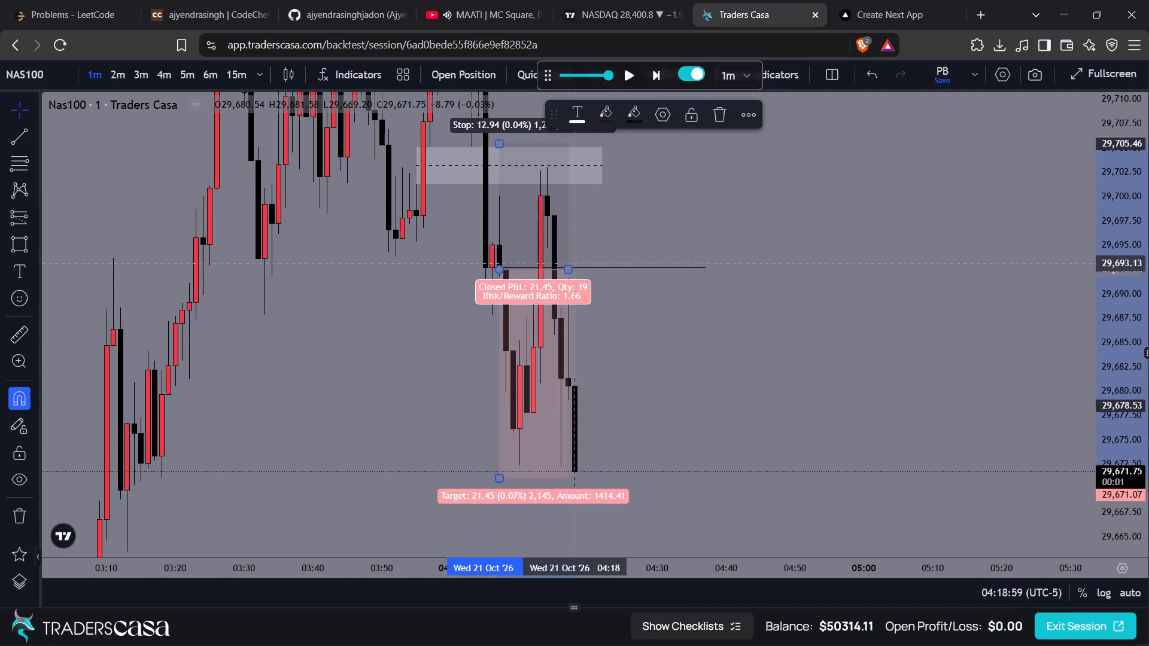
left_click(570, 266)
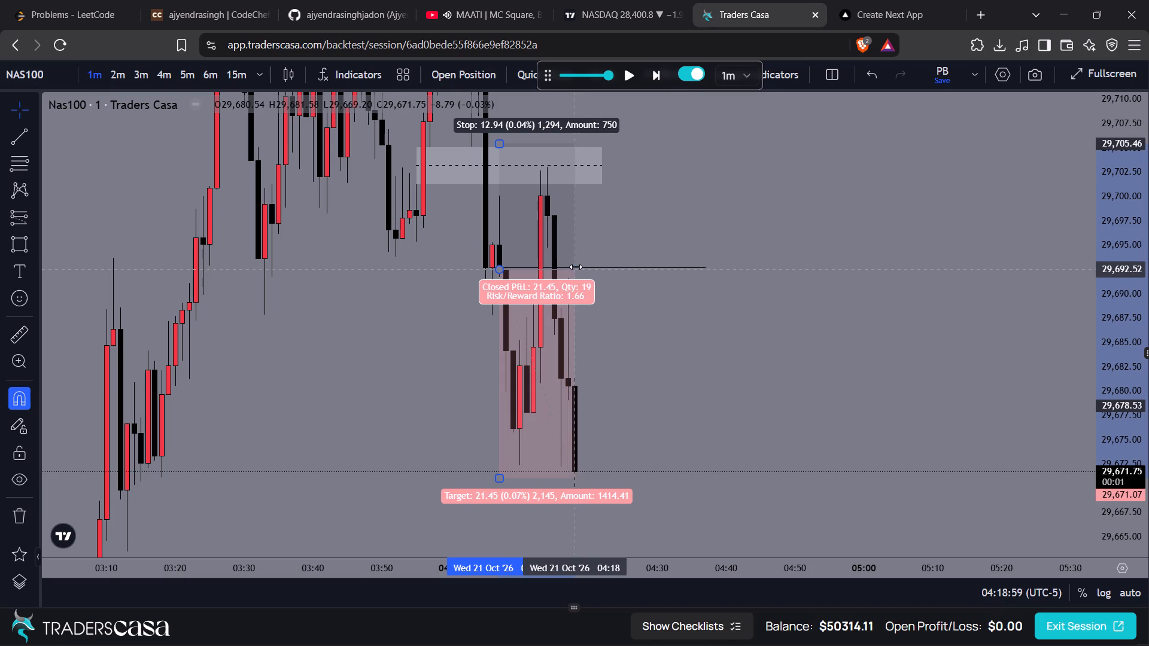
Advance the replay six 1-minute candles to 04:24.
left_click_drag(634, 343, 652, 234)
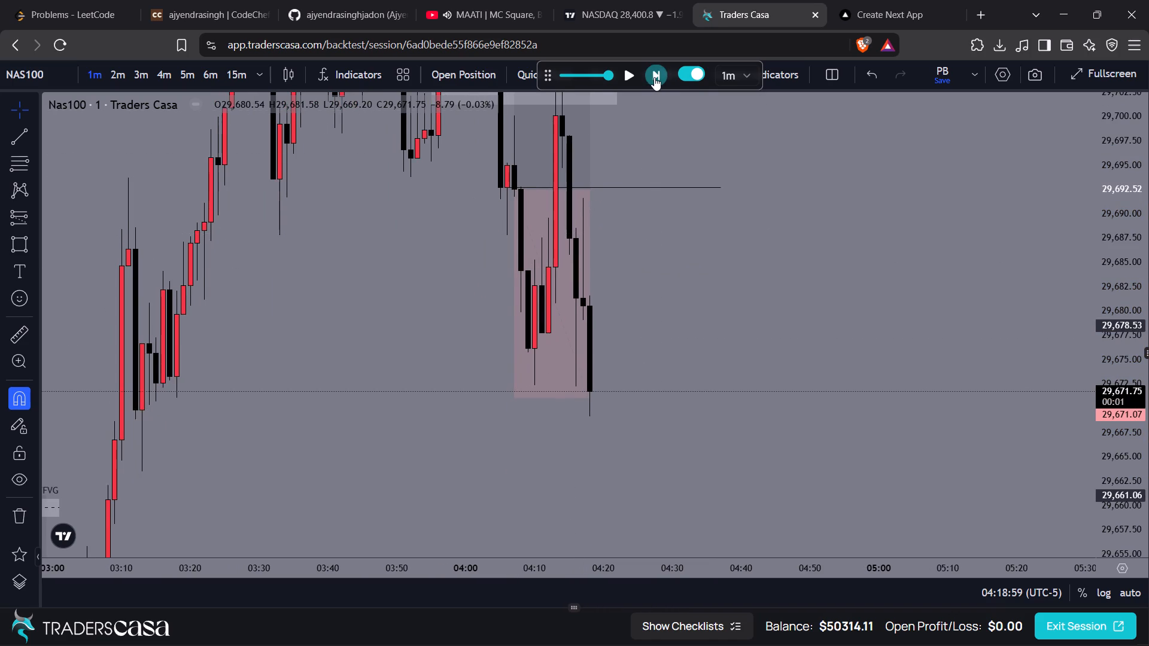
left_click(654, 77)
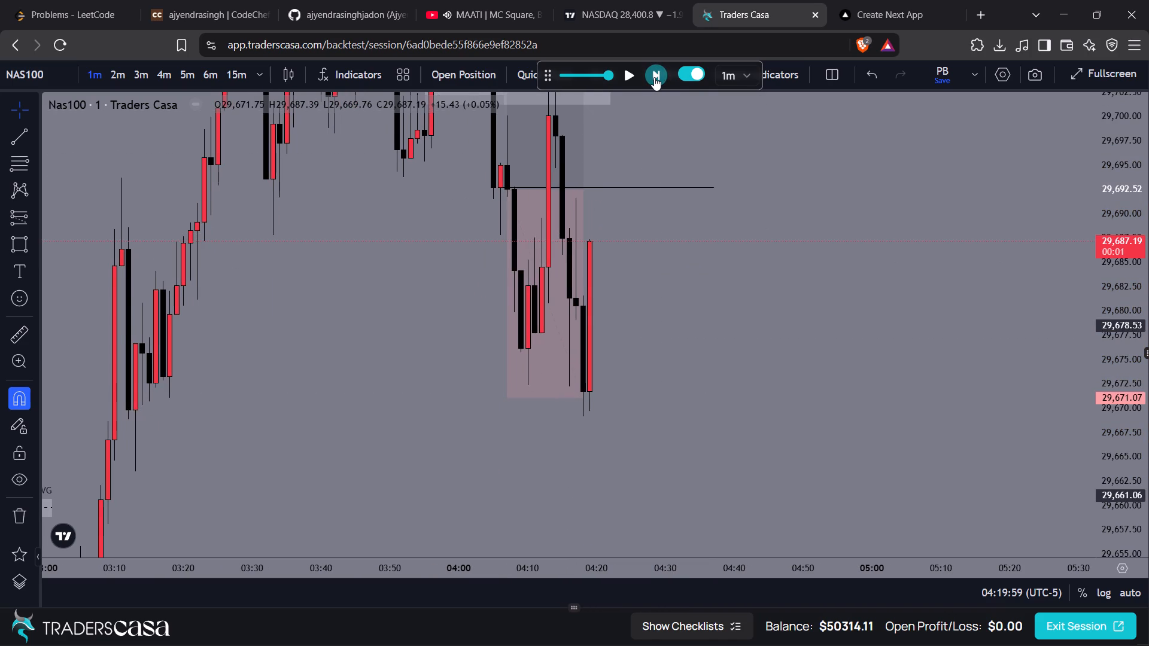
left_click(654, 77)
left_click_drag(758, 177, 760, 204)
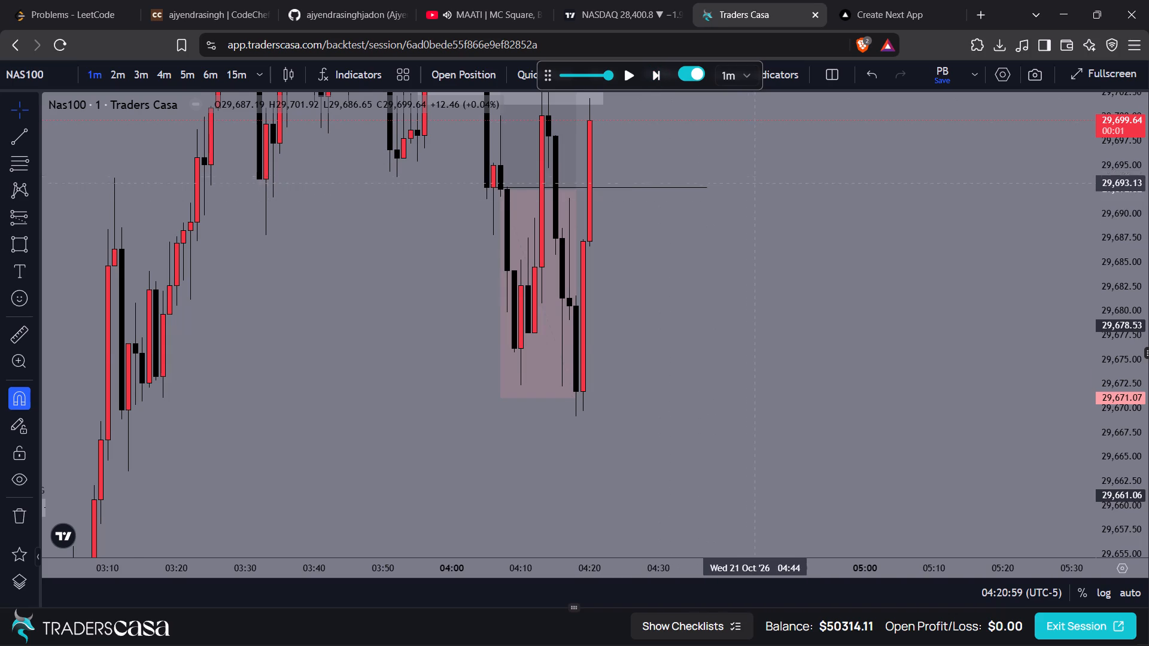
left_click_drag(760, 204, 765, 313)
left_click(658, 79)
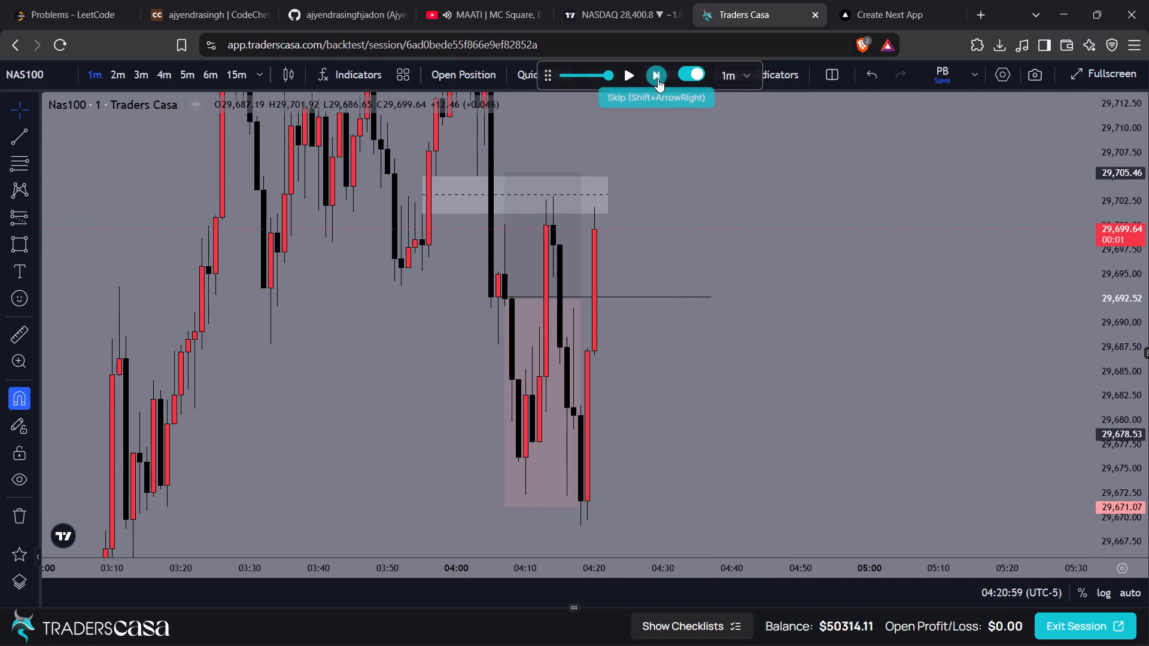
left_click(658, 79)
left_click(658, 79)
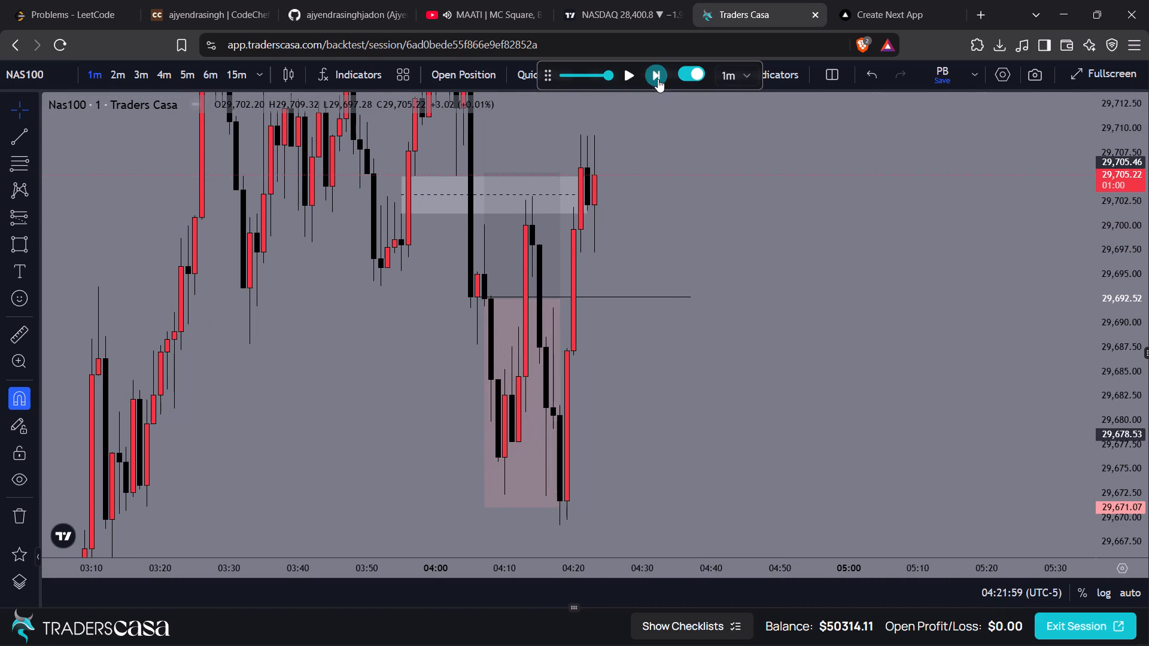
left_click_drag(681, 193, 664, 353)
left_click_drag(664, 199, 662, 195)
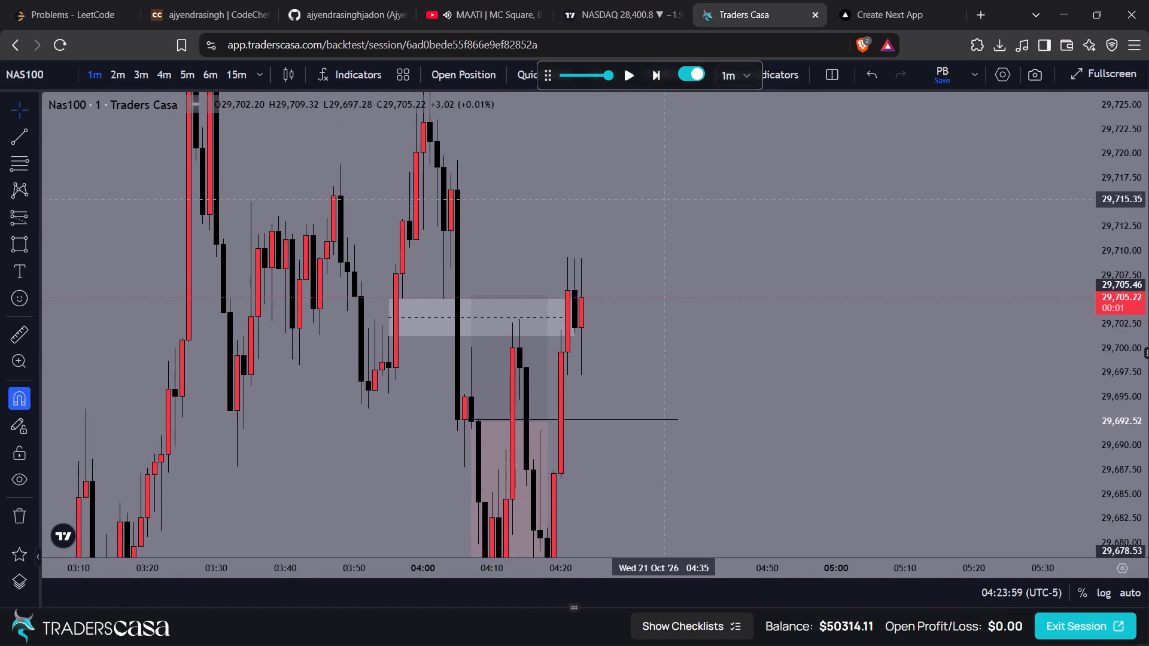
left_click_drag(662, 195, 640, 178)
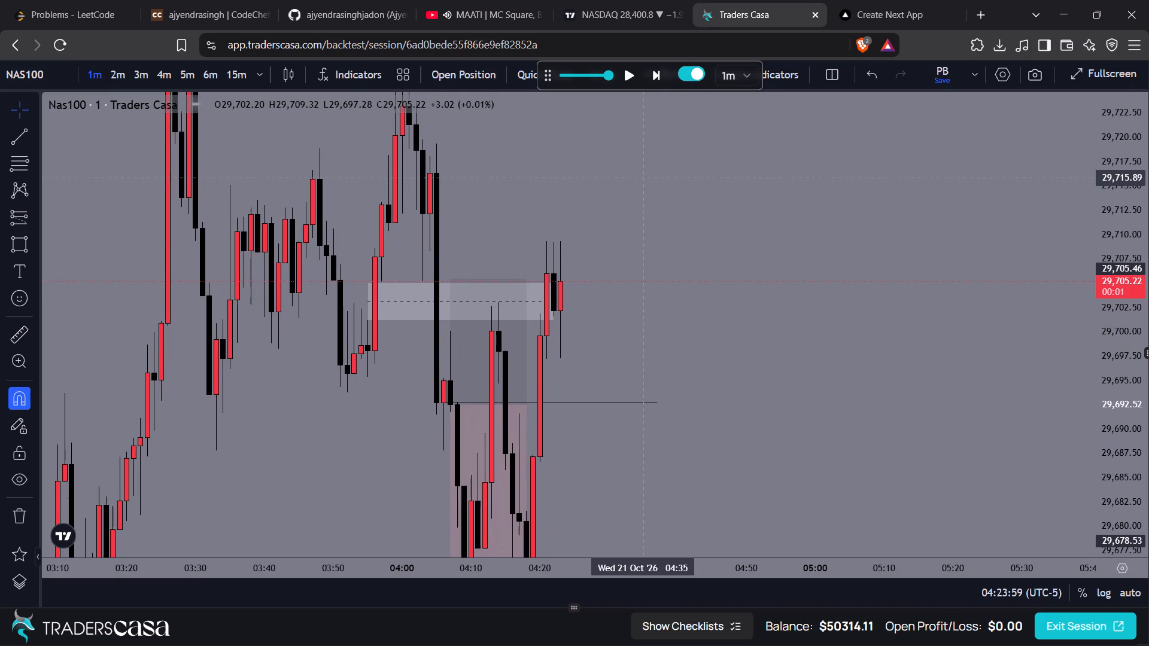
left_click(656, 77)
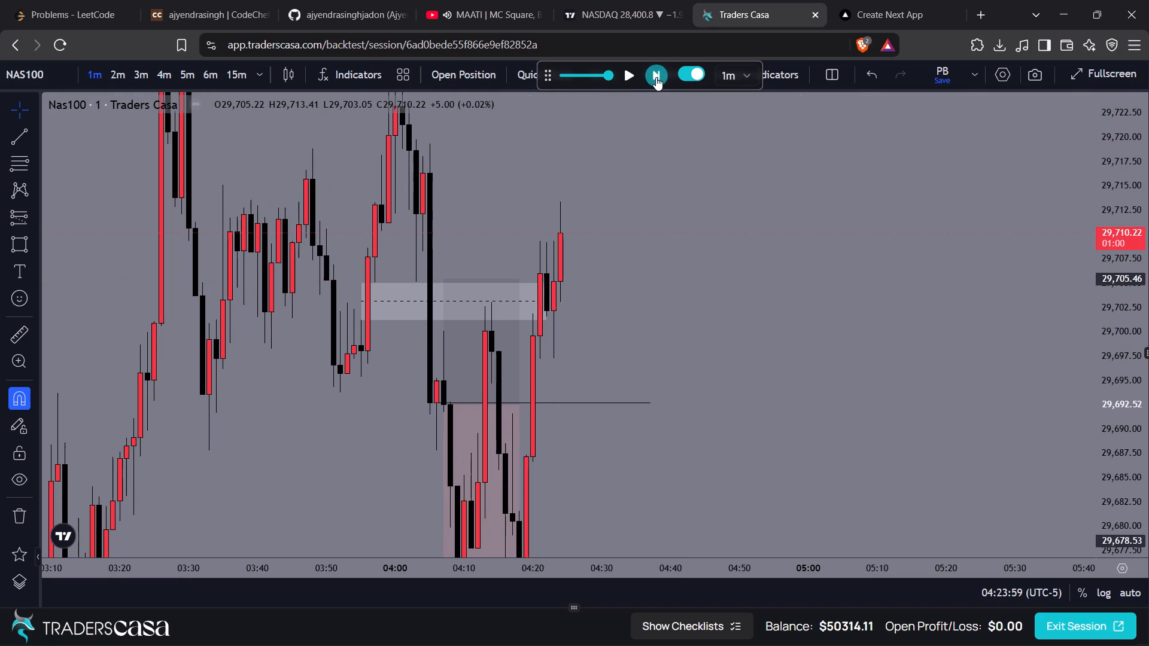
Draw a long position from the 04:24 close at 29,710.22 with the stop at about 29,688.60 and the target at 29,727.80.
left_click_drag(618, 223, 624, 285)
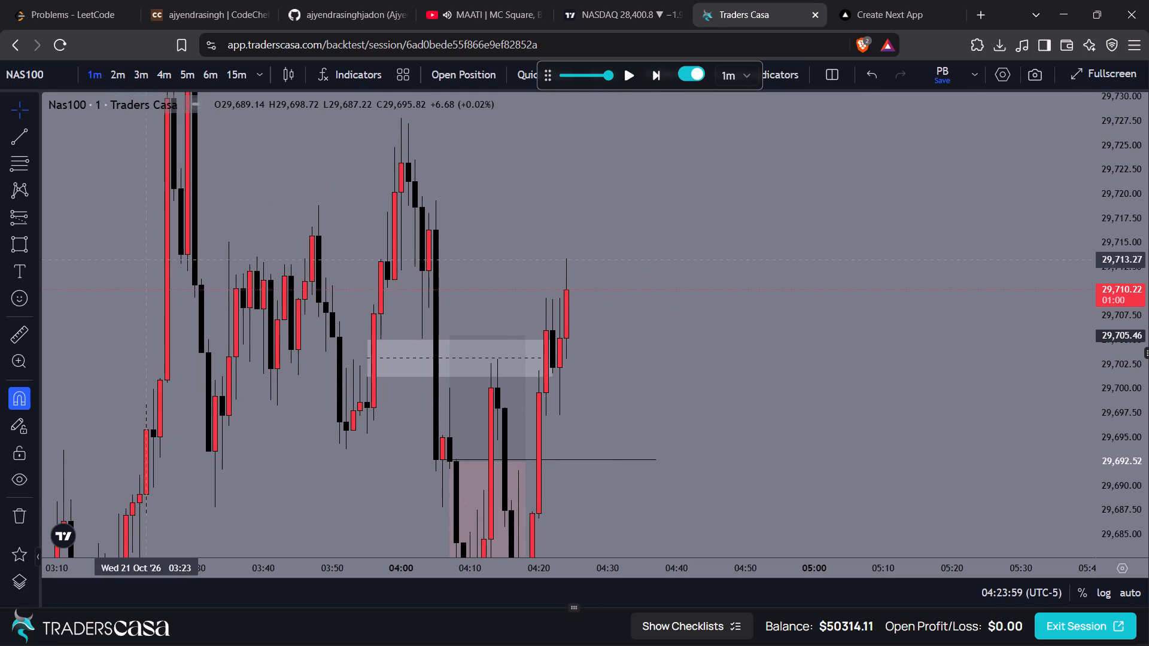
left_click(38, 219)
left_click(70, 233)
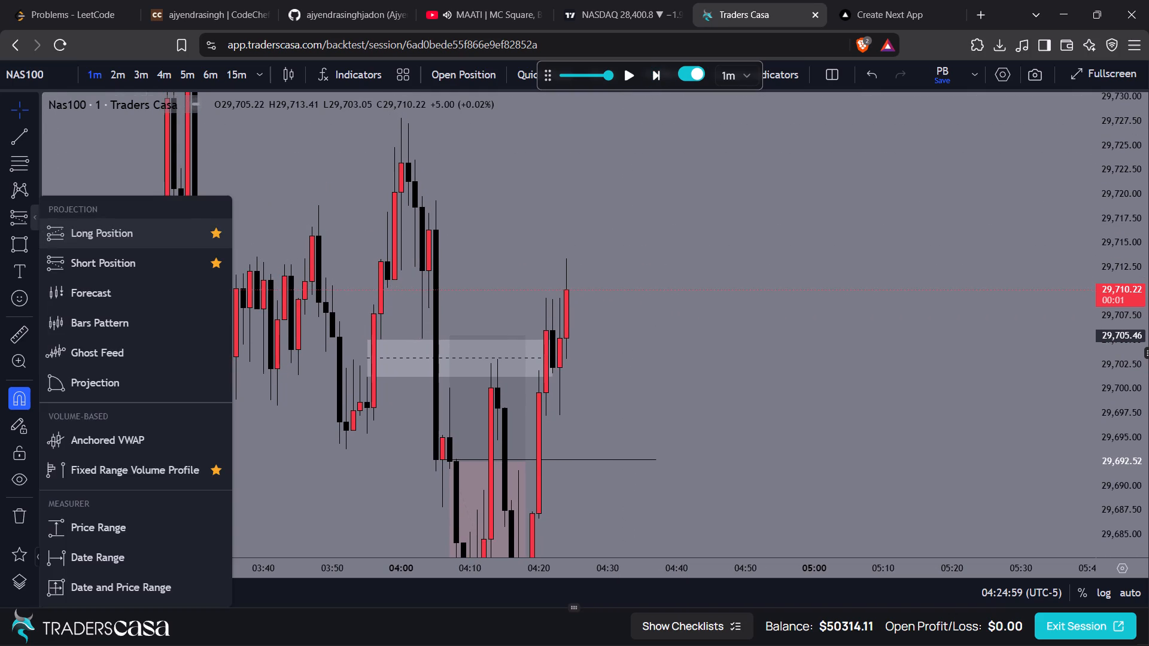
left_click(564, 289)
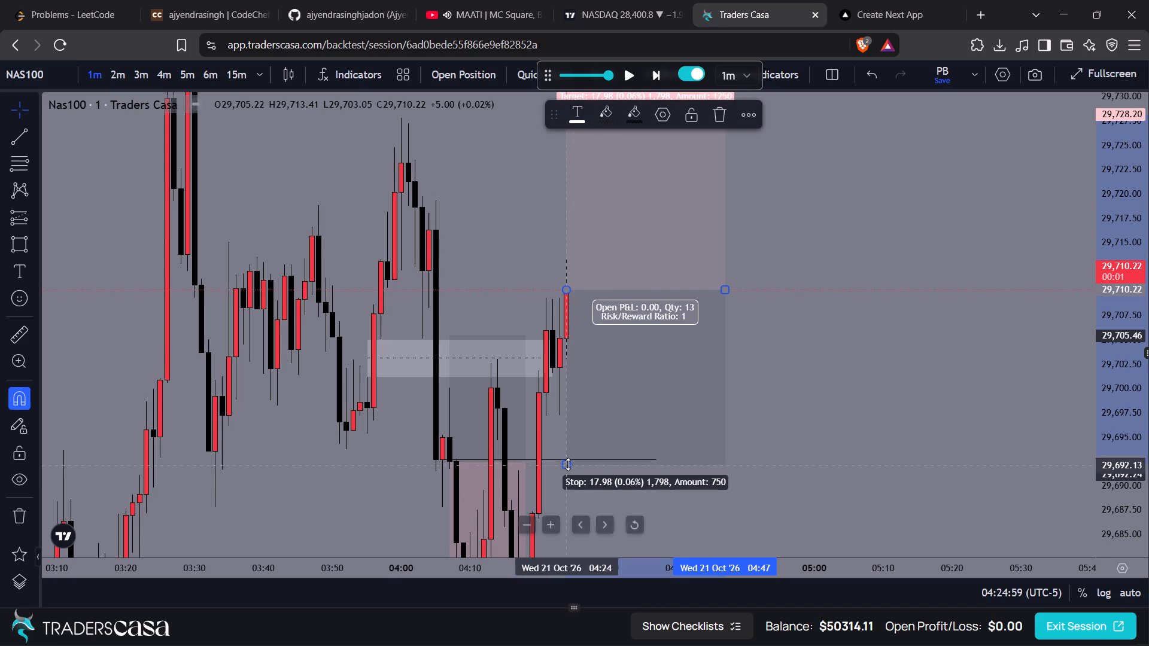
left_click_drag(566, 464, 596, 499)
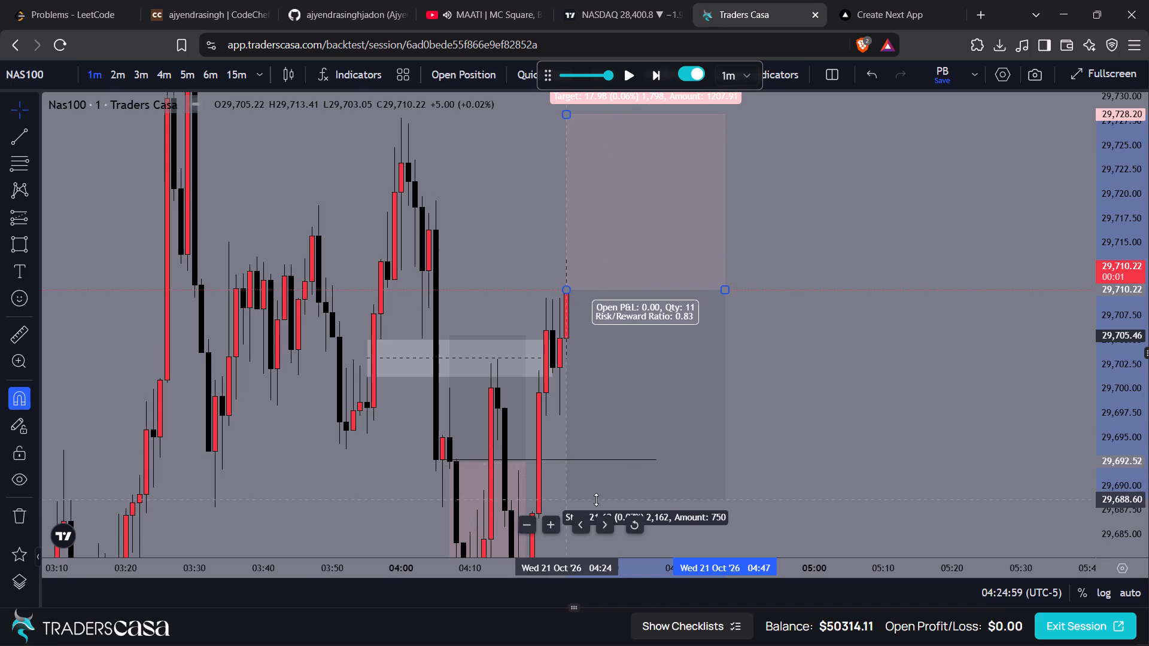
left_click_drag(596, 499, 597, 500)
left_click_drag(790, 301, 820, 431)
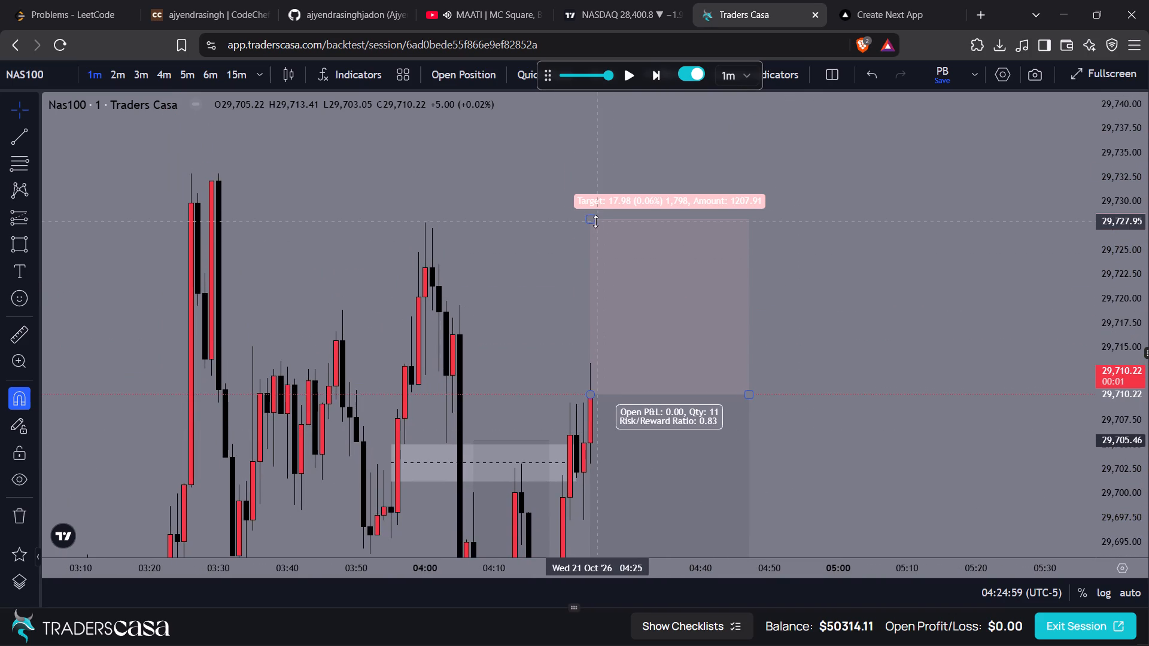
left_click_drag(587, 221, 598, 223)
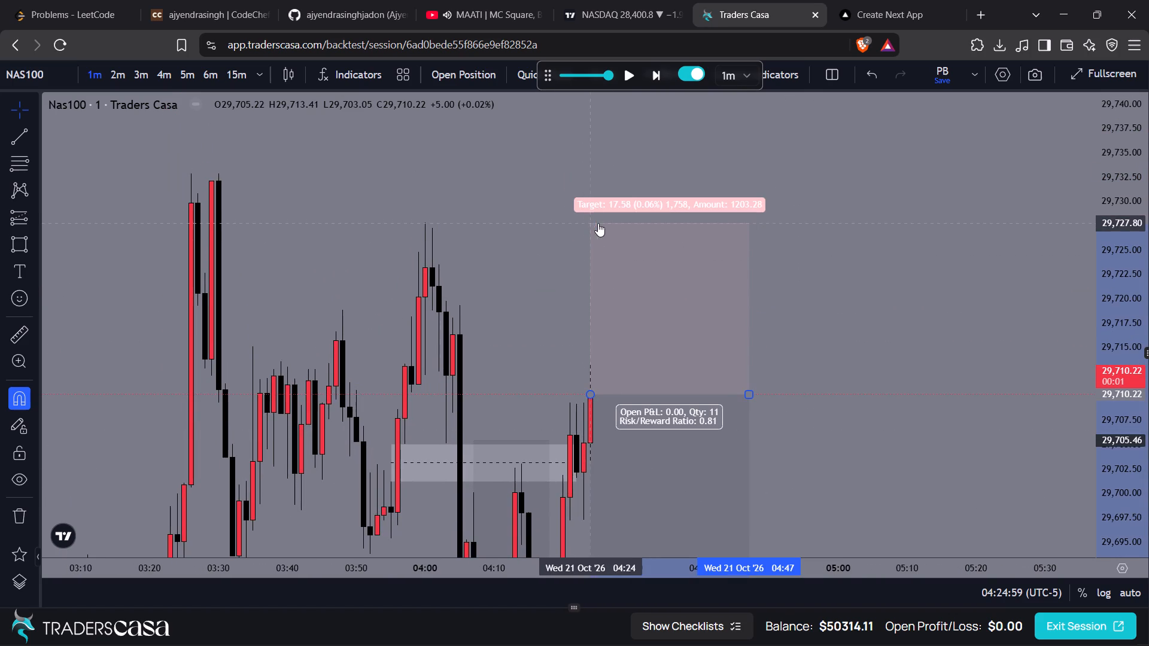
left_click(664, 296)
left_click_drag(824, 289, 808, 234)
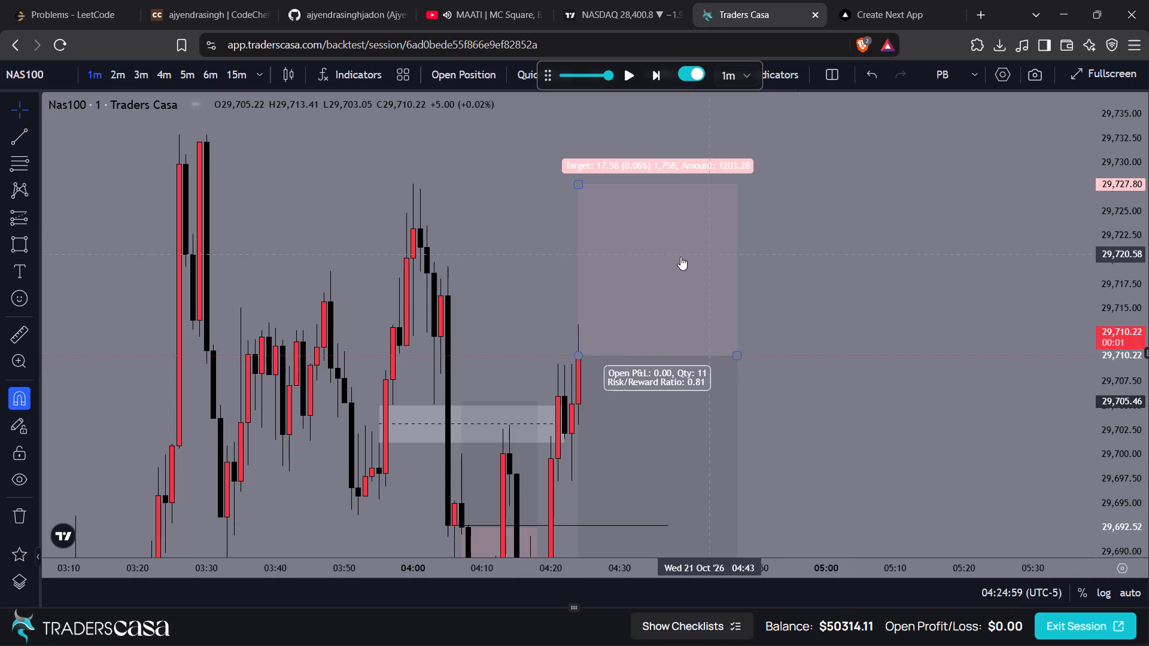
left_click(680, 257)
Advance the replay seven 1-minute candles to 04:31.
triple_click(652, 82)
triple_click(652, 82)
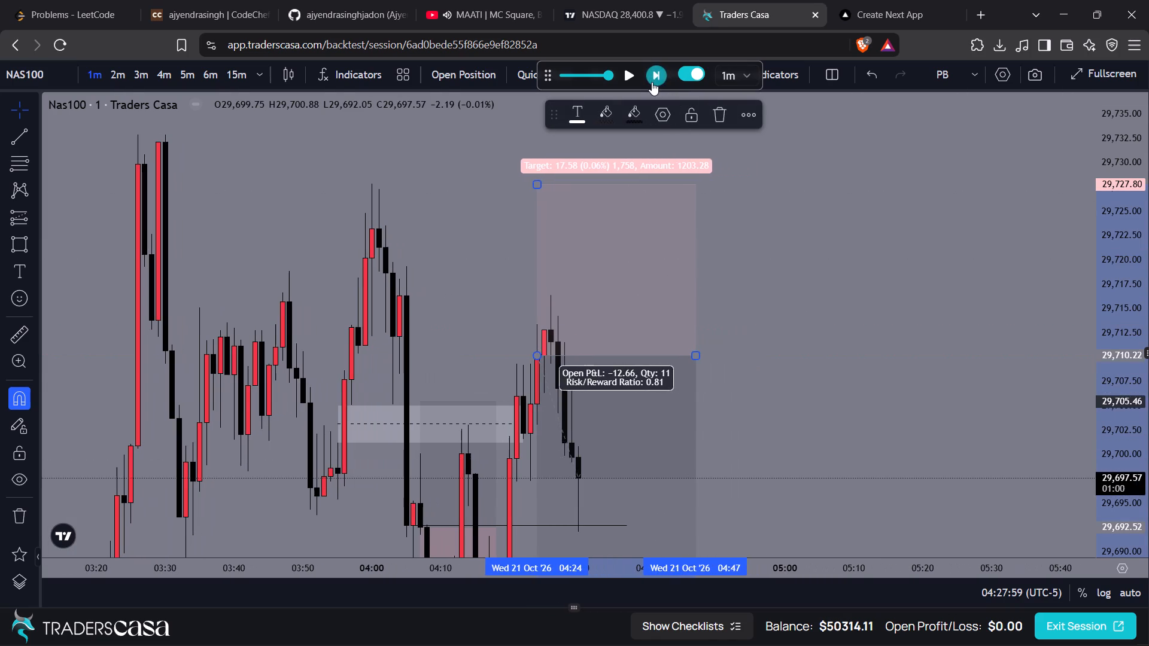
left_click_drag(775, 394, 780, 271)
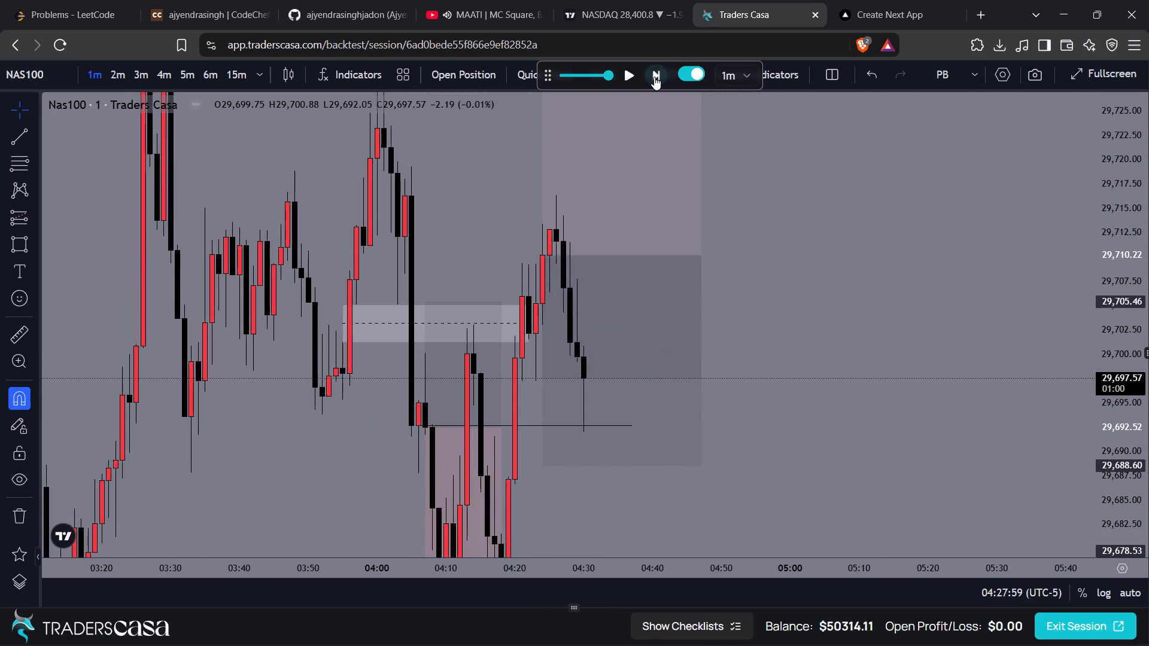
left_click(654, 76)
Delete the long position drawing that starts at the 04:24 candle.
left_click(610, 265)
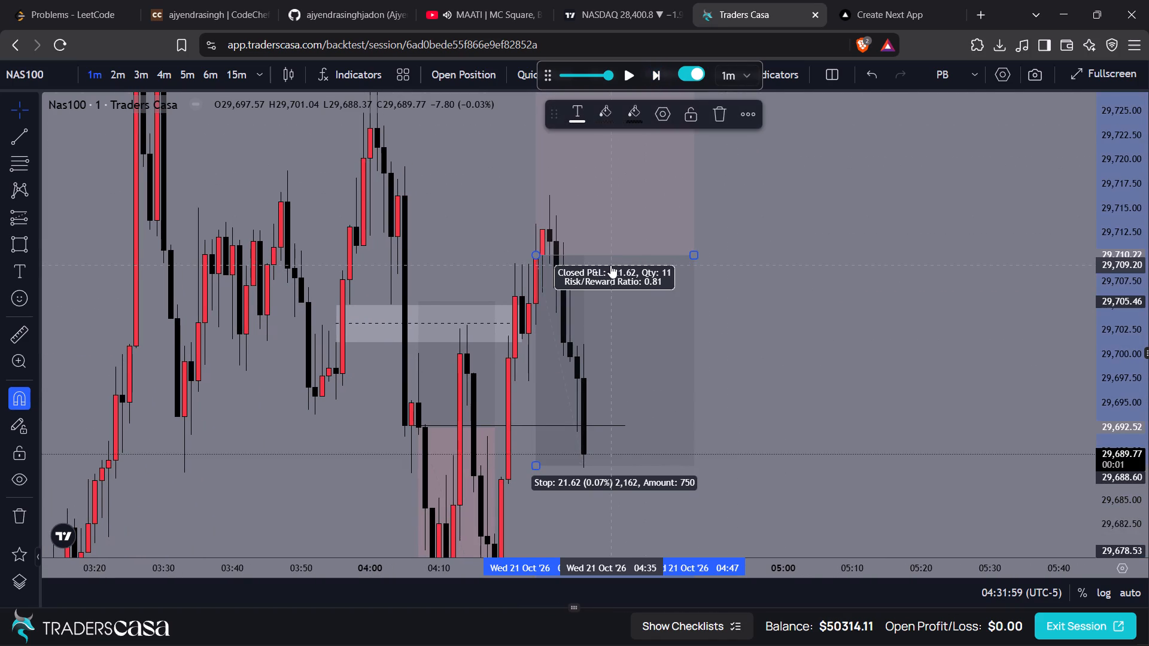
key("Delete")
Advance the replay seven 1-minute candles to 04:38, following the price drop.
left_click_drag(651, 336, 648, 257)
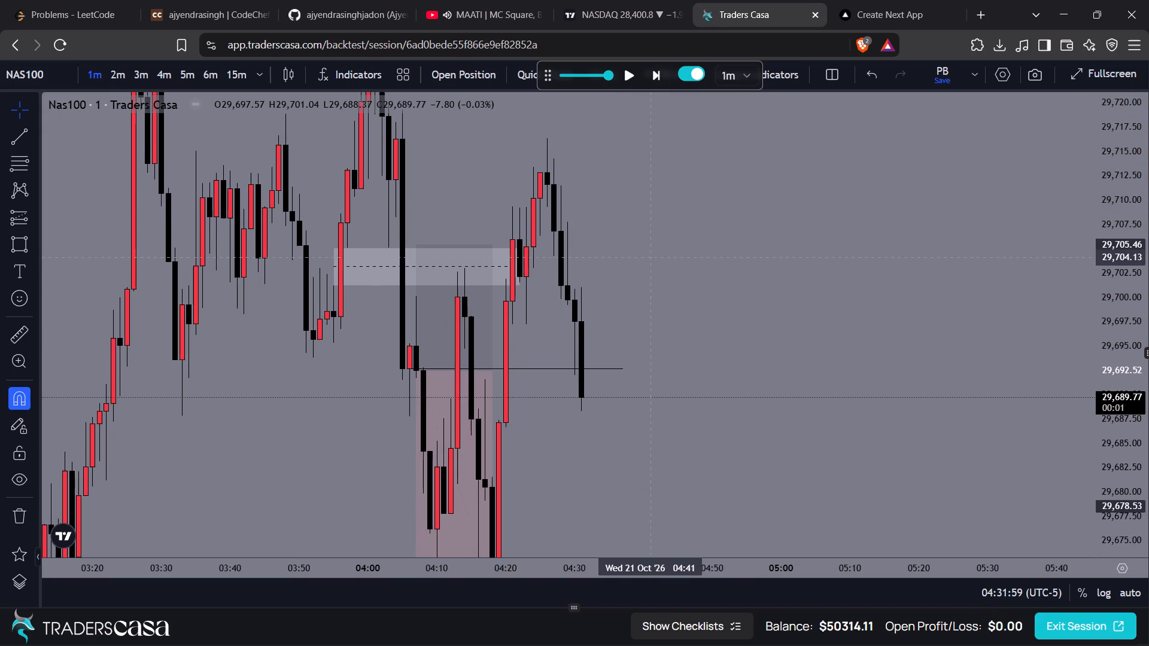
left_click(656, 72)
left_click(656, 72)
left_click_drag(719, 428, 752, 154)
left_click(660, 68)
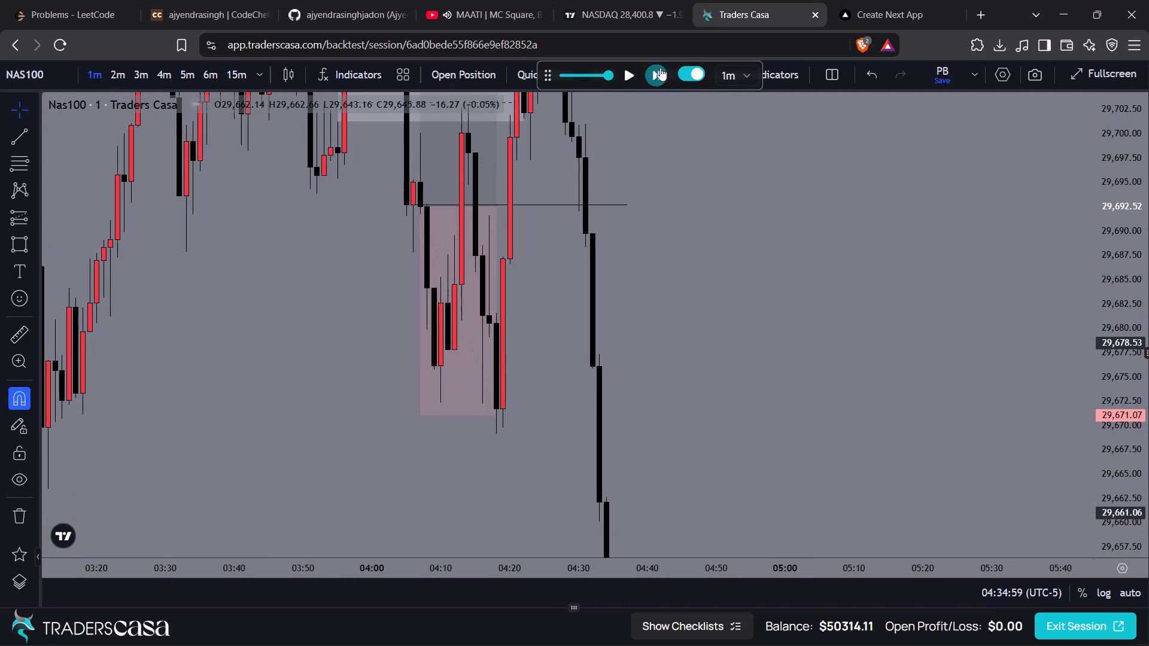
left_click_drag(692, 398, 760, 111)
left_click_drag(749, 285, 786, 122)
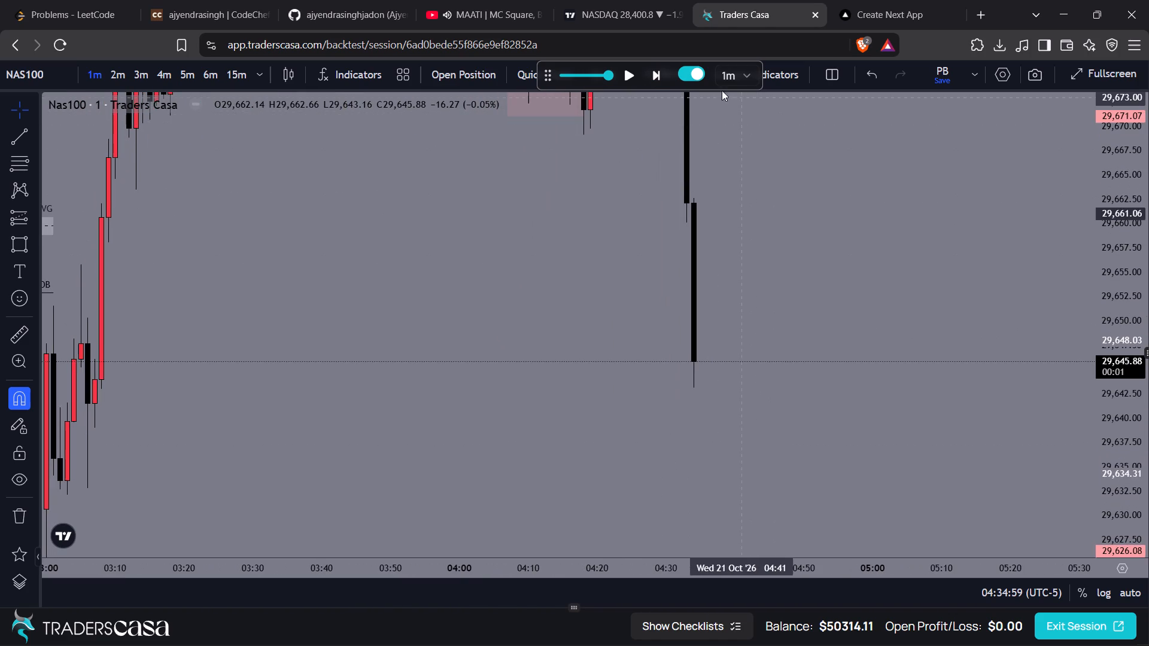
left_click(655, 81)
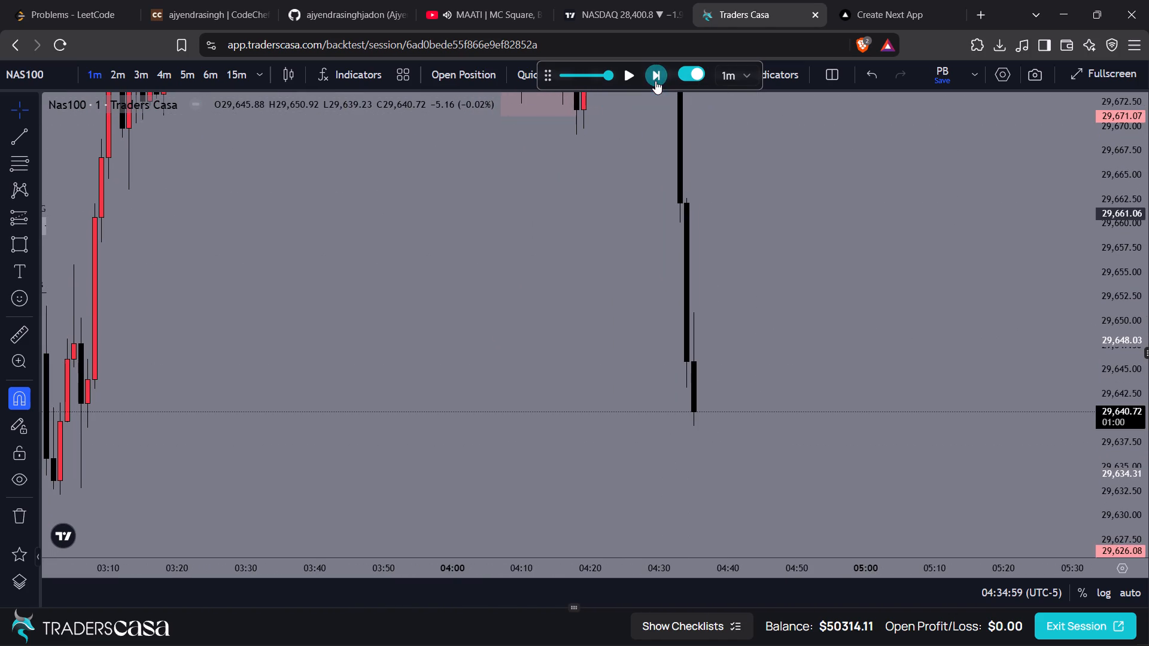
left_click(655, 81)
left_click(655, 81)
left_click(655, 81)
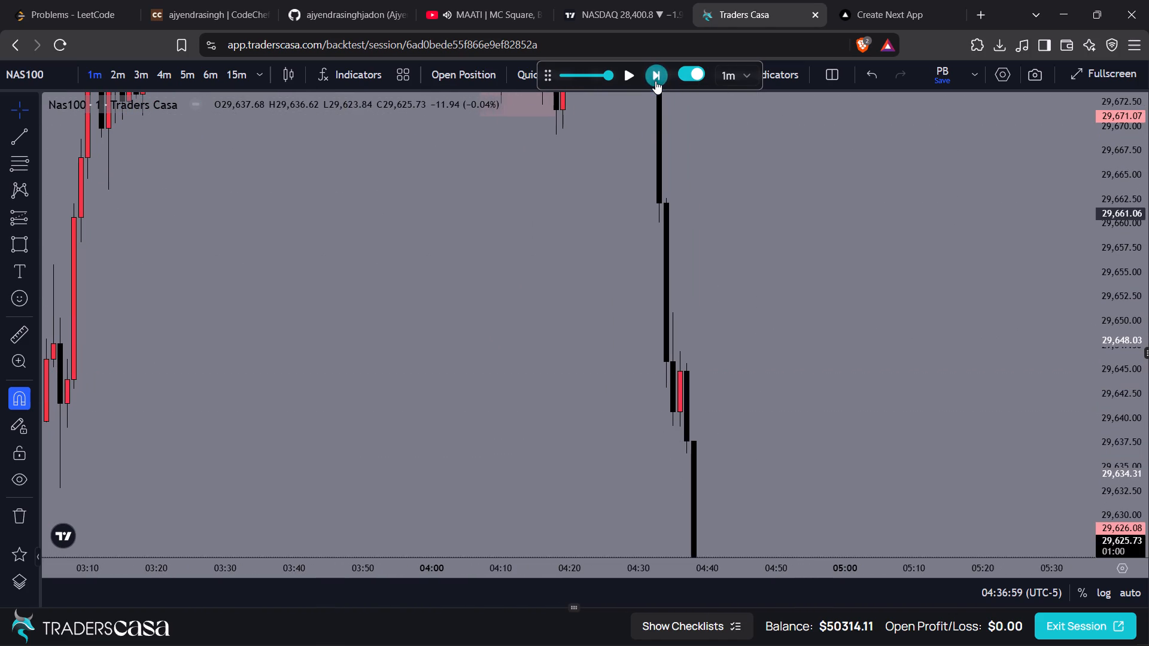
Advance the replay sixteen 1-minute candles to 04:54.
left_click_drag(804, 427, 934, 237)
left_click_drag(878, 424, 896, 402)
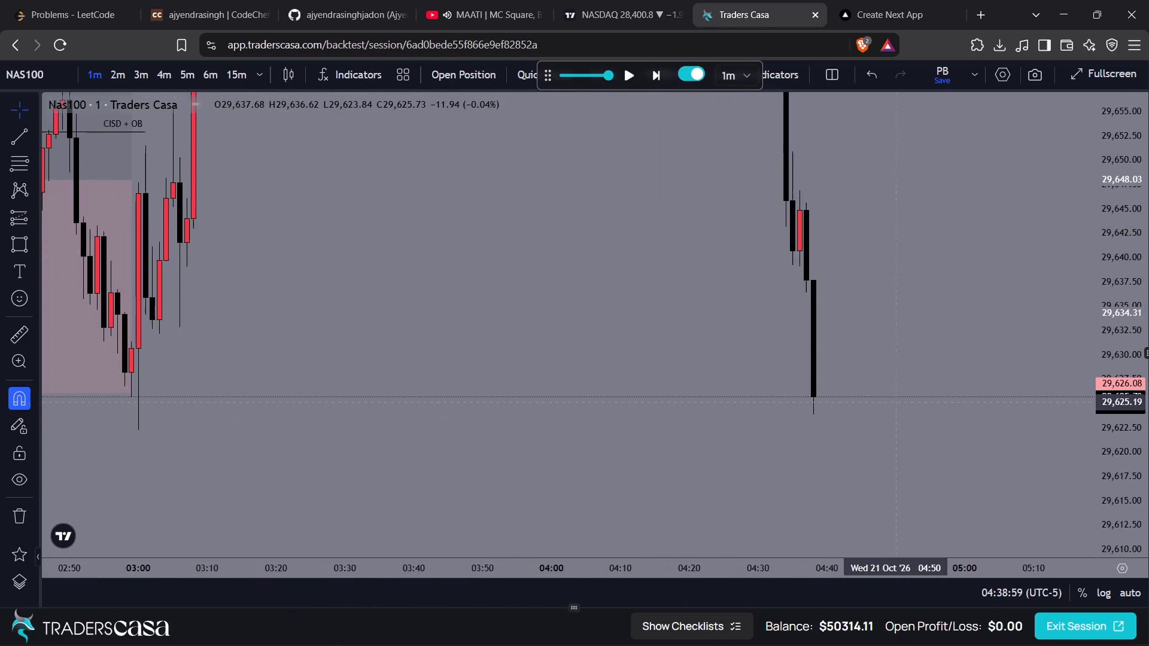
scroll(896, 402, "down", 3)
left_click_drag(950, 354, 922, 297)
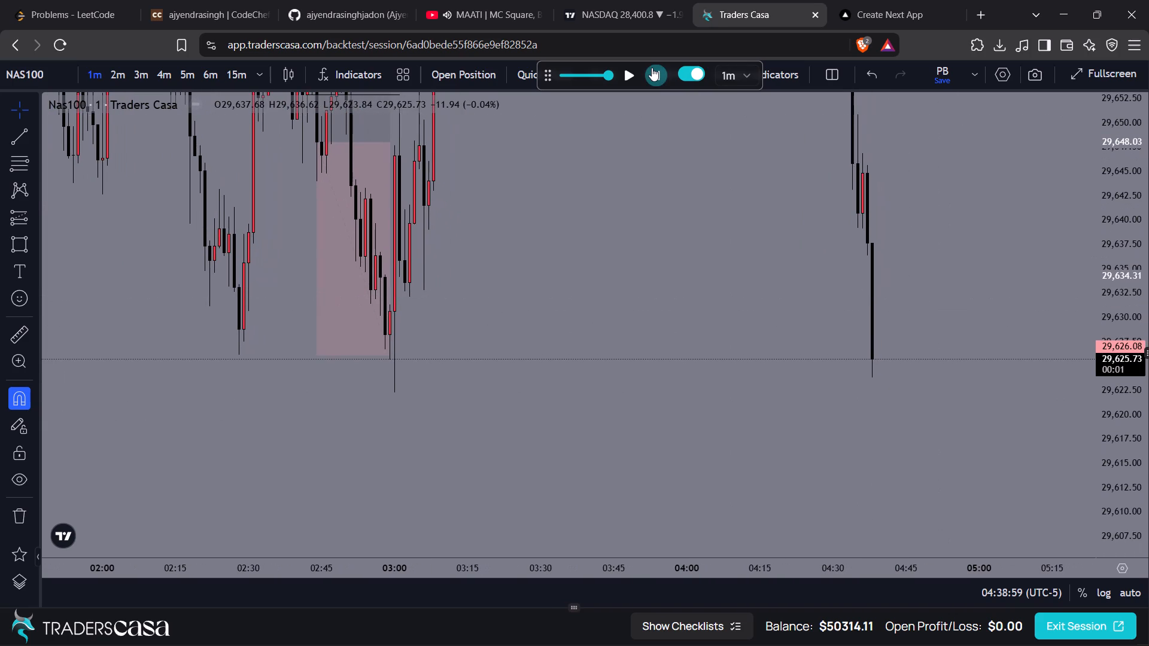
left_click(652, 68)
triple_click(660, 73)
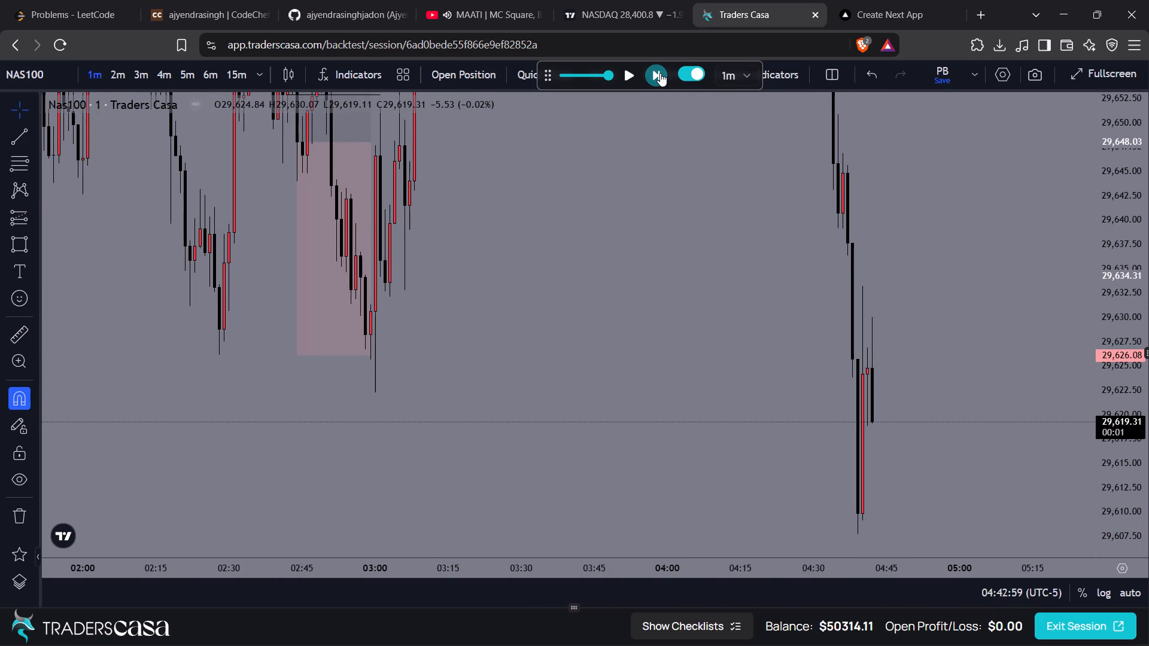
left_click(656, 75)
left_click(656, 75)
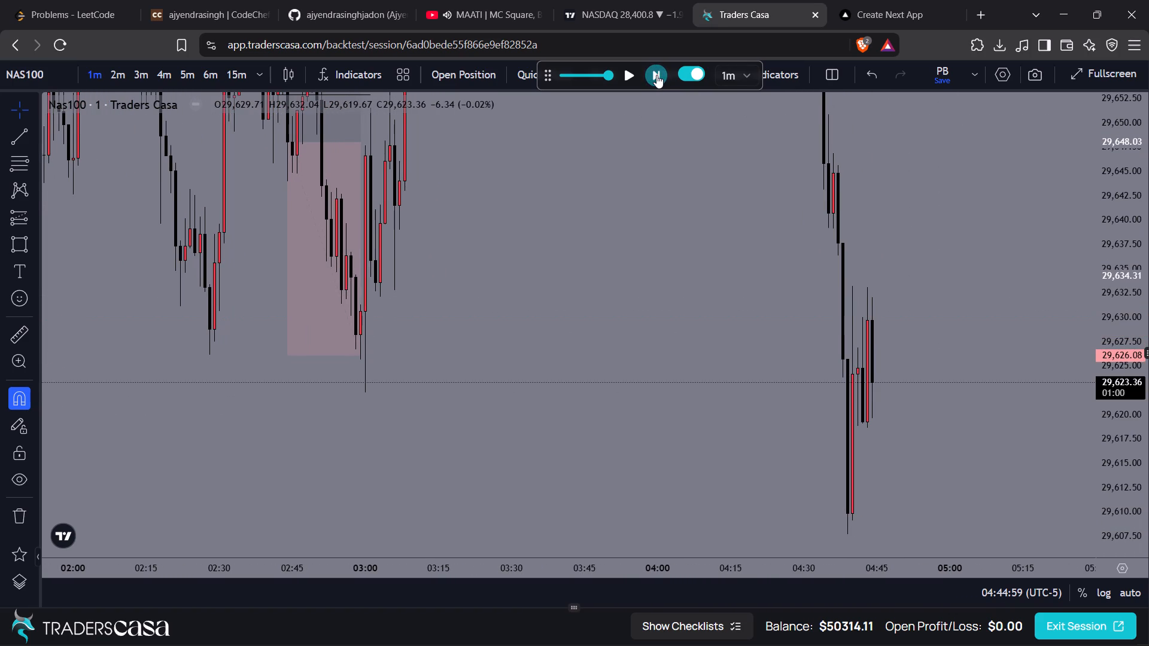
left_click(656, 75)
left_click(656, 75)
left_click(656, 75)
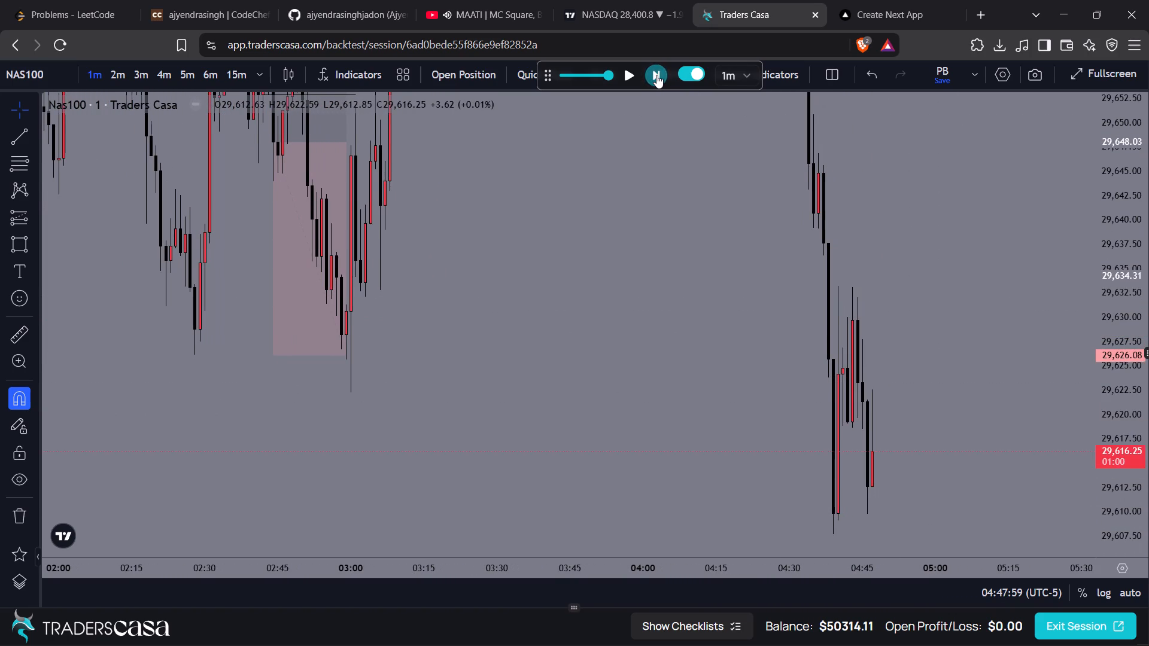
left_click(656, 75)
left_click(656, 75)
left_click(656, 75)
left_click(656, 75)
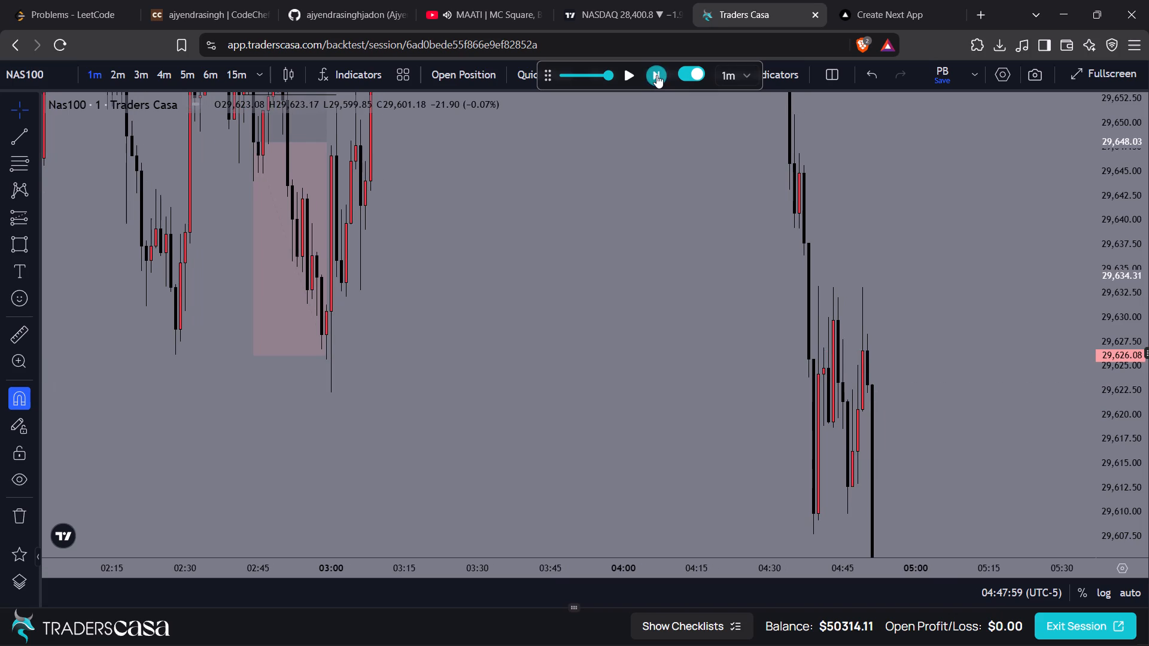
left_click(656, 75)
double_click(656, 75)
Draw a horizontal ray at 29,547.63 from the low of the 18:00 candle on 20 October.
left_click_drag(661, 447, 659, 166)
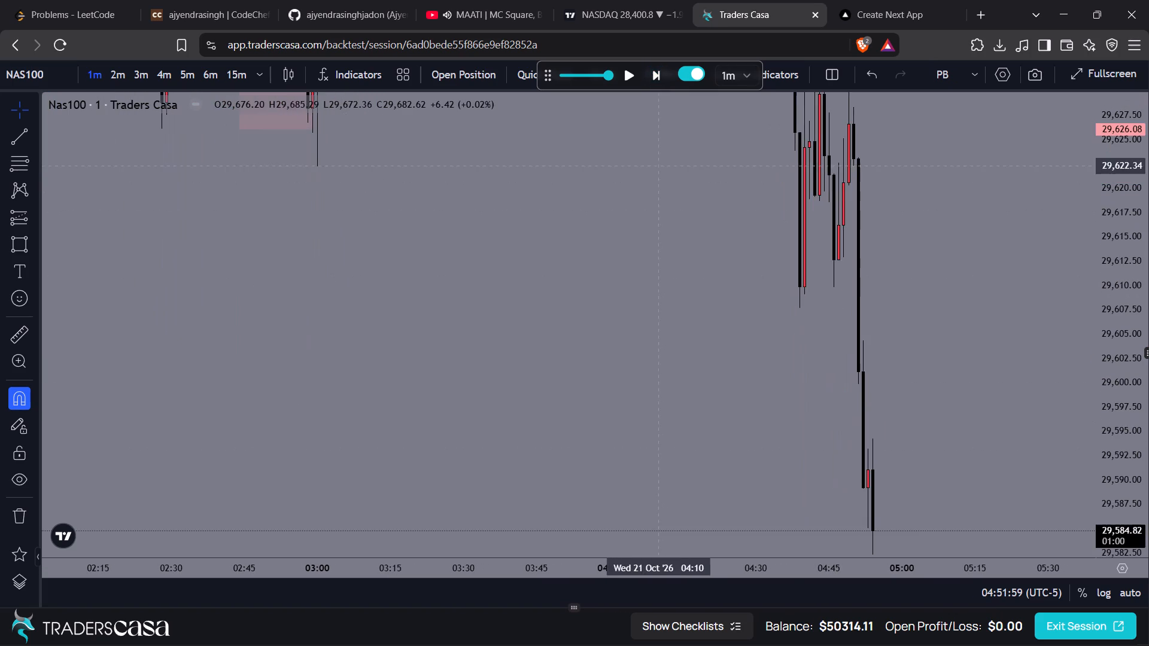
scroll(745, 491, "down", 3)
left_click(813, 517)
scroll(813, 517, "down", 5)
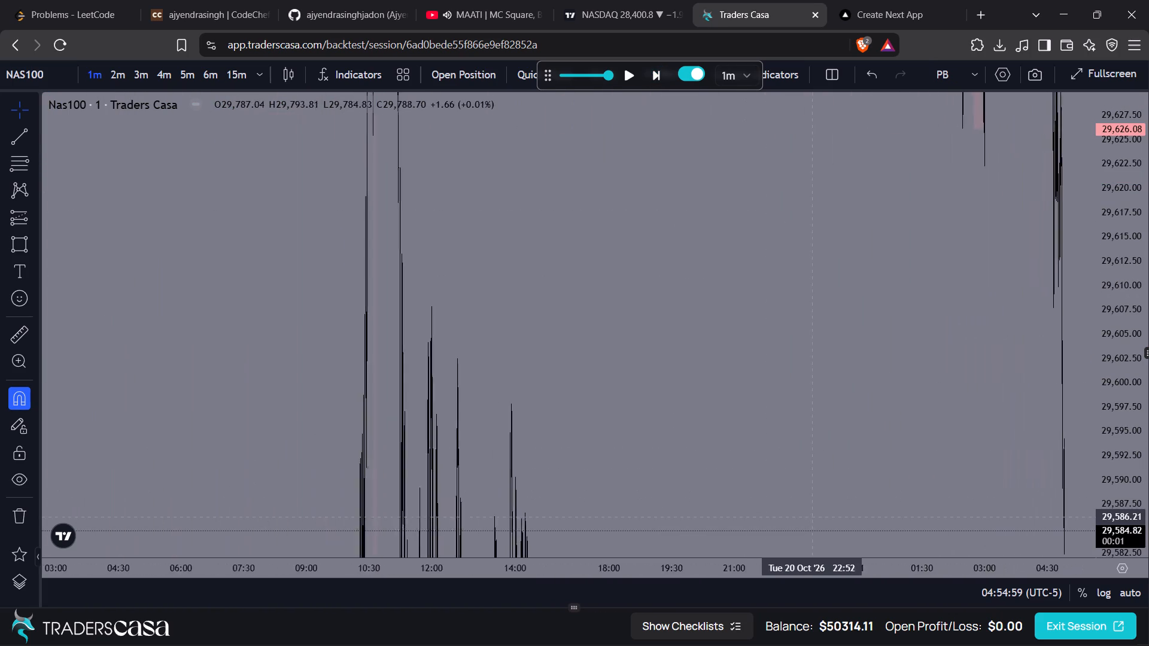
left_click_drag(837, 507, 734, 259)
left_click(798, 351)
scroll(798, 351, "up", 4)
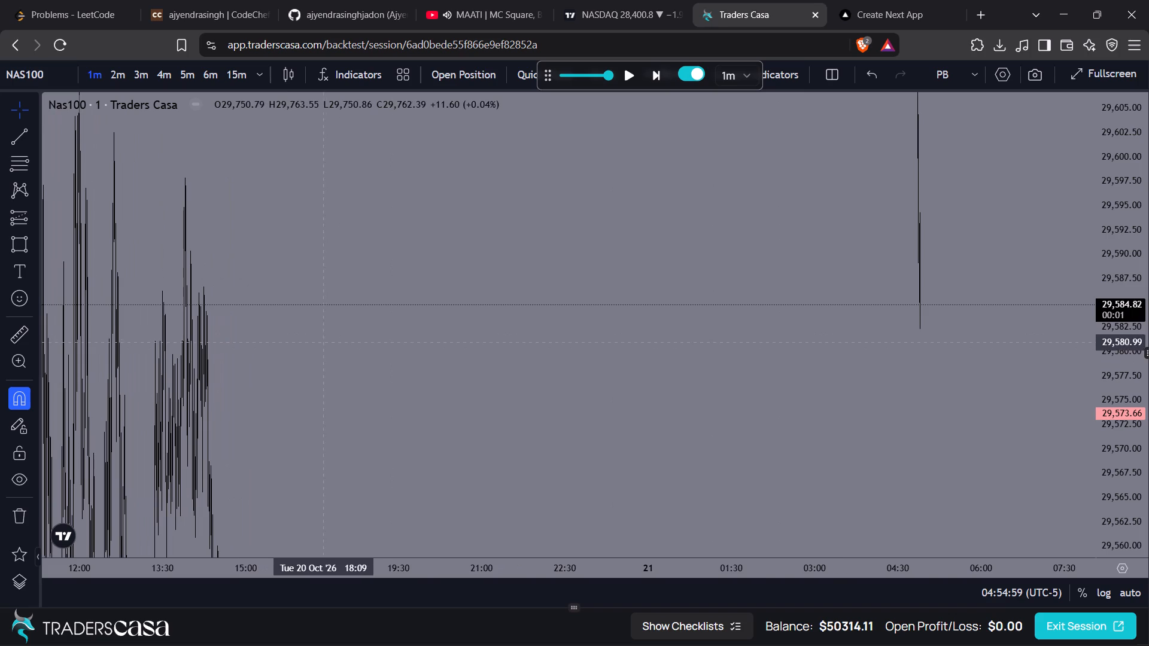
scroll(267, 354, "up", 5, "ctrl")
left_click_drag(247, 390, 239, 166)
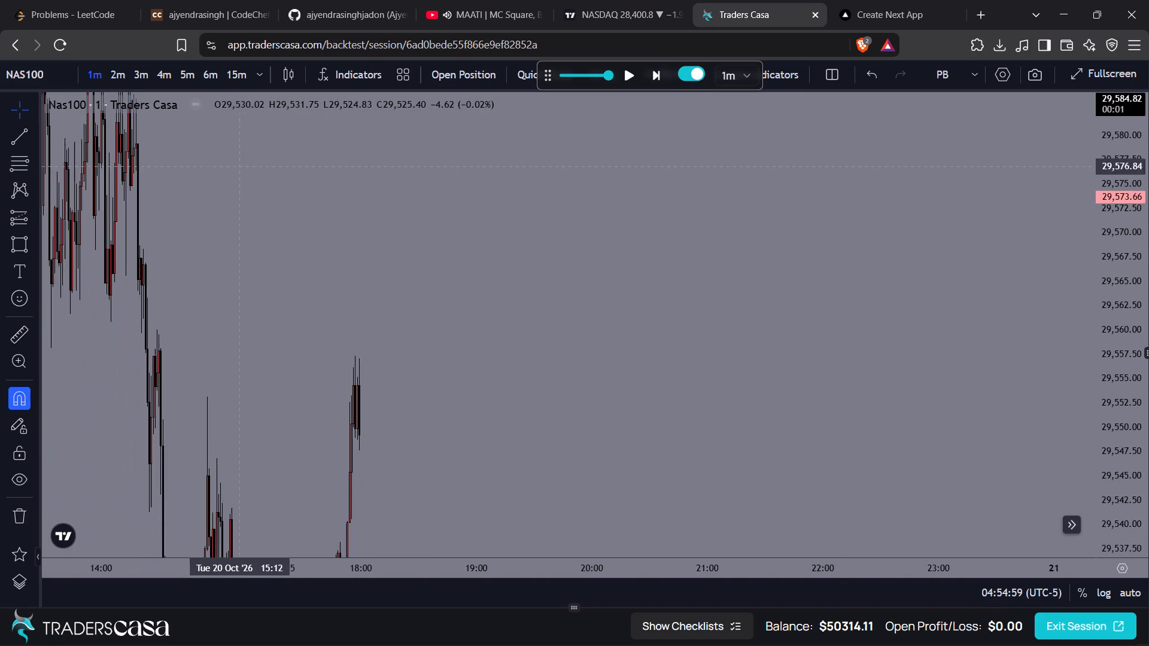
left_click_drag(257, 260, 221, 165)
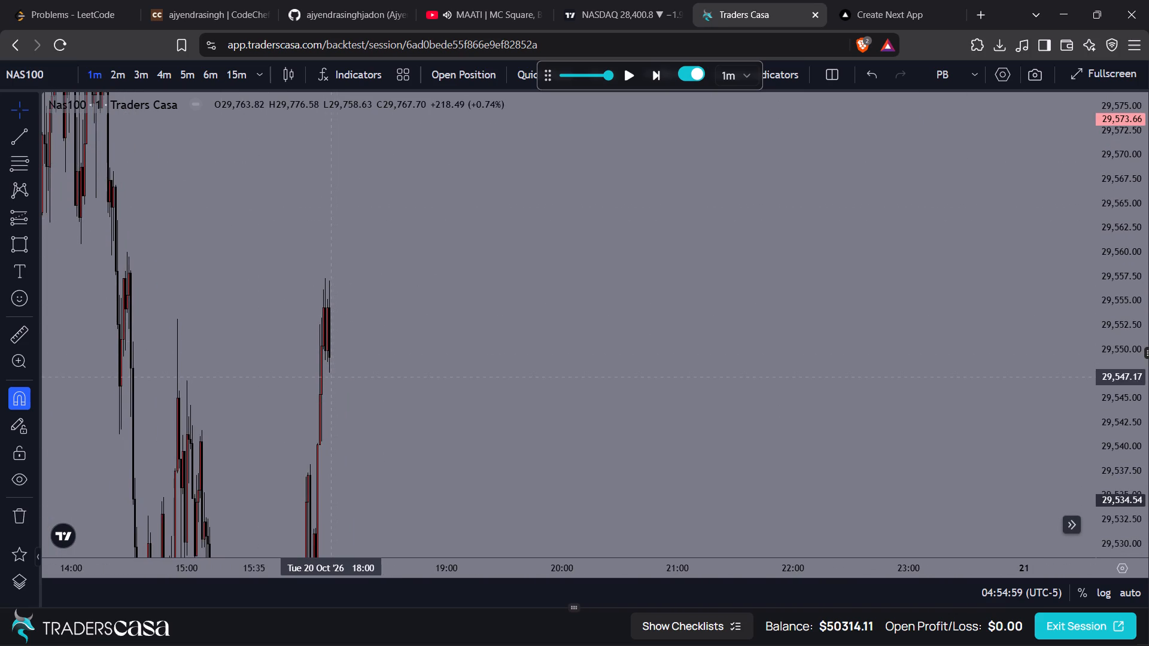
key("alt+j")
left_click_drag(411, 325, 385, 189)
left_click_drag(318, 495, 344, 390)
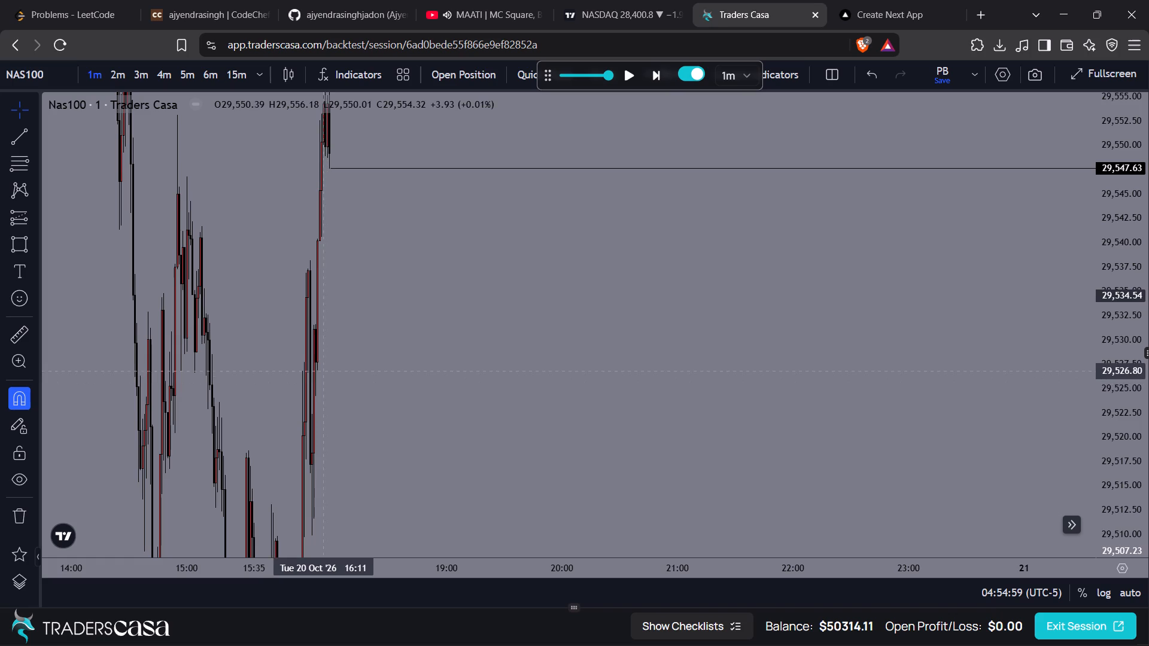
Draw a horizontal ray at 29,509.91 from the low of the 16:05 candle on 20 October.
left_click_drag(331, 406, 339, 358)
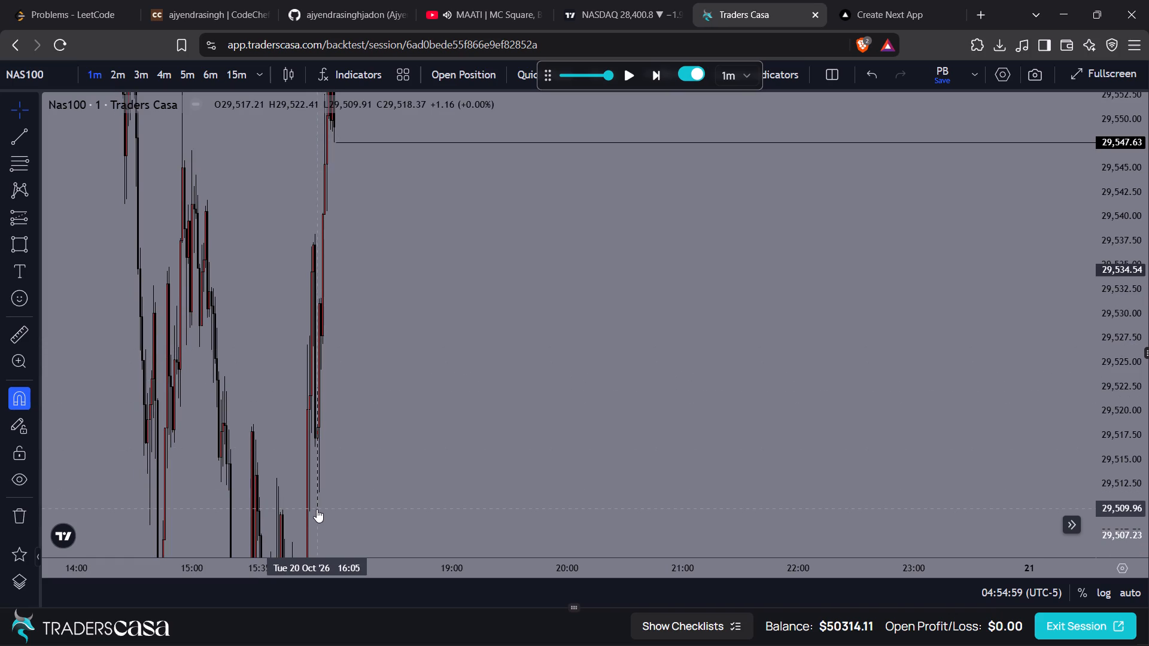
key("alt+j")
left_click_drag(385, 471, 355, 220)
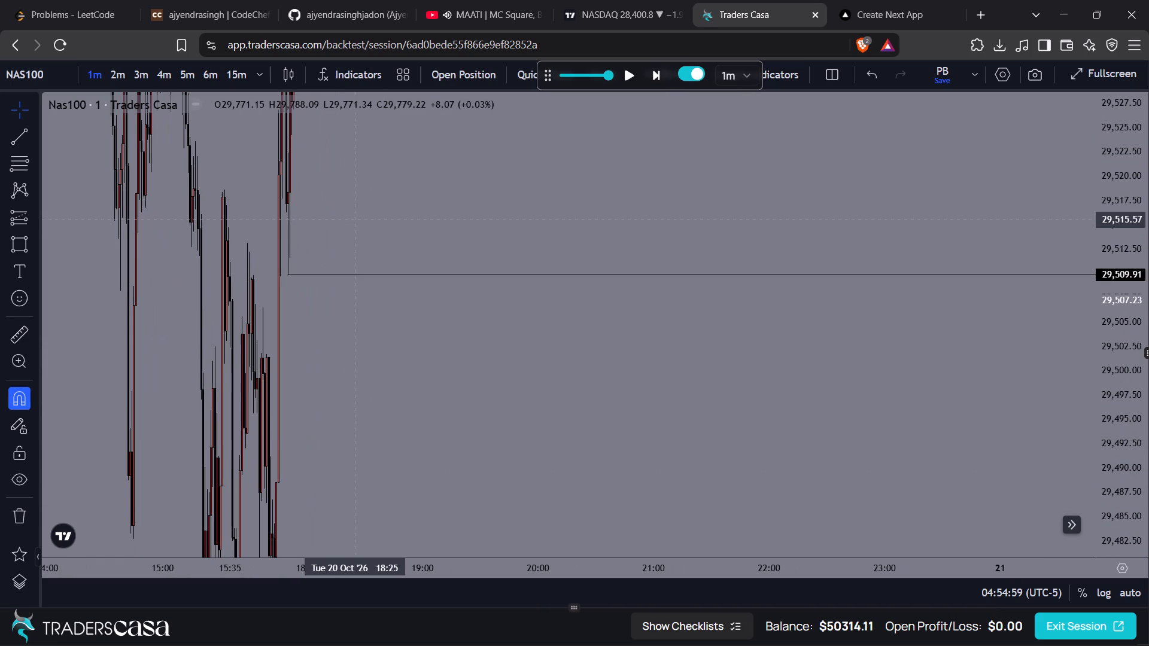
Return to the latest candle and advance the replay eleven 1-minute candles to 05:05.
left_click_drag(370, 447, 305, 444)
left_click_drag(837, 229, 314, 403)
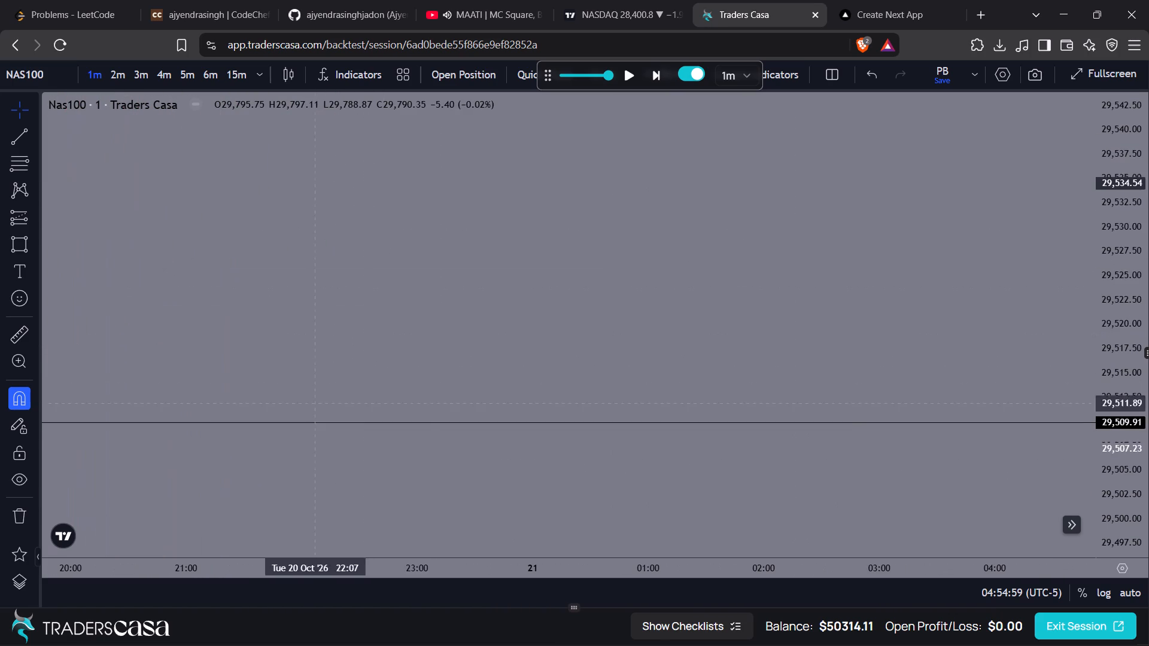
left_click_drag(846, 253, 591, 533)
left_click_drag(881, 400, 812, 615)
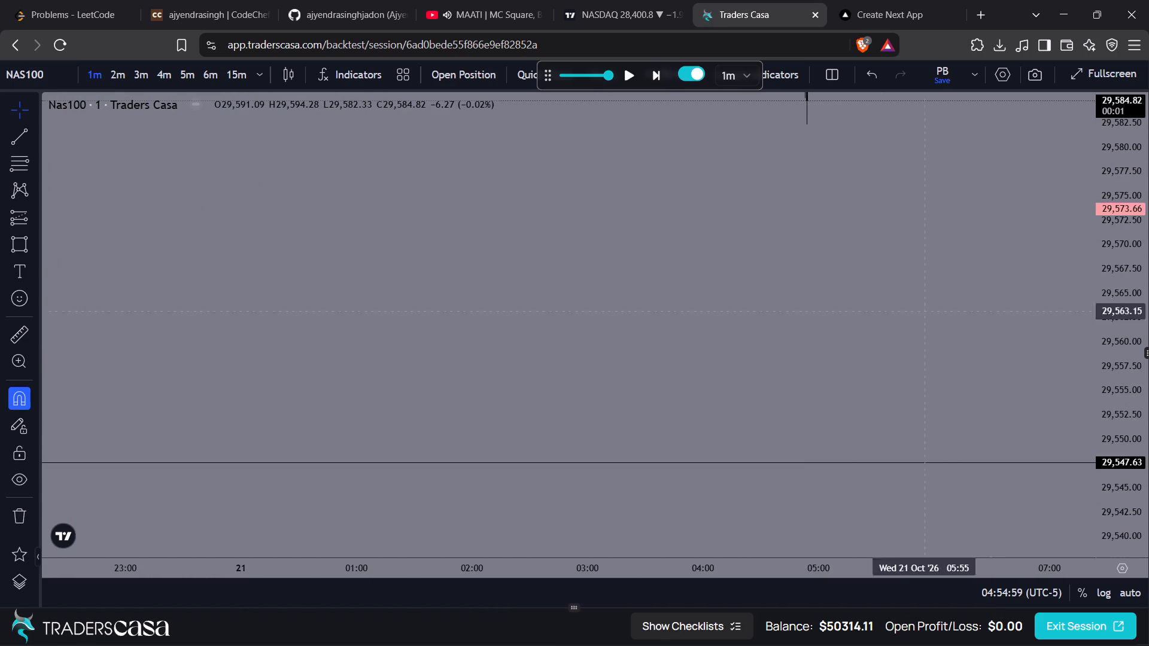
left_click_drag(956, 260, 607, 437)
left_click_drag(906, 316, 424, 371)
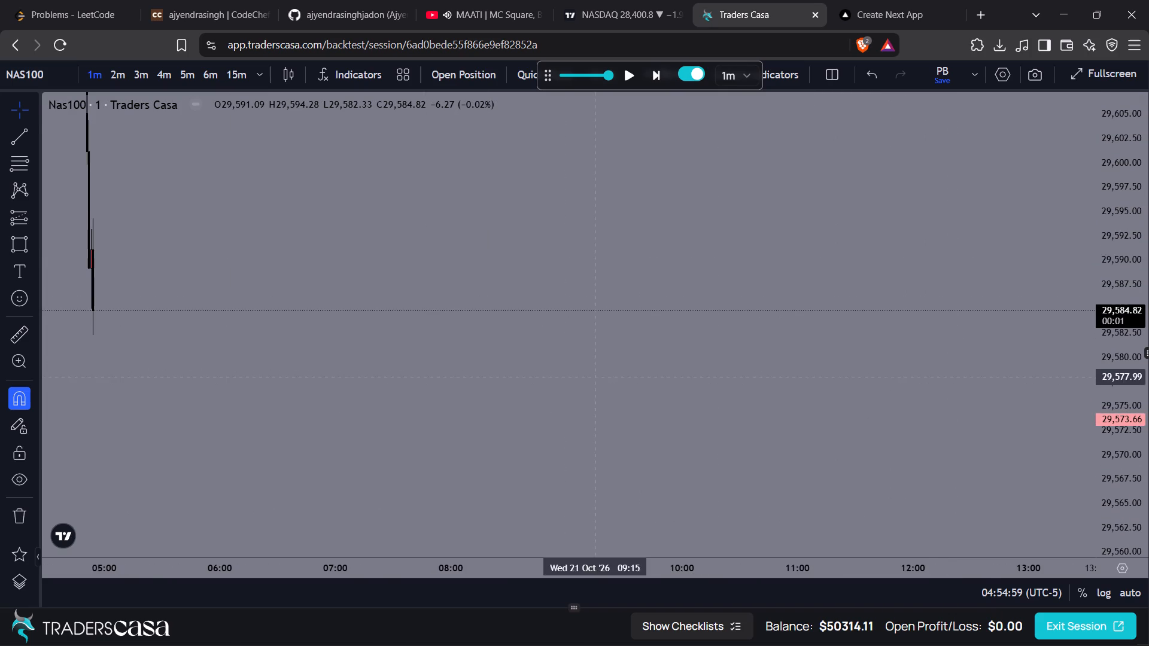
left_click_drag(492, 384, 974, 326)
scroll(585, 315, "up", 6, "ctrl")
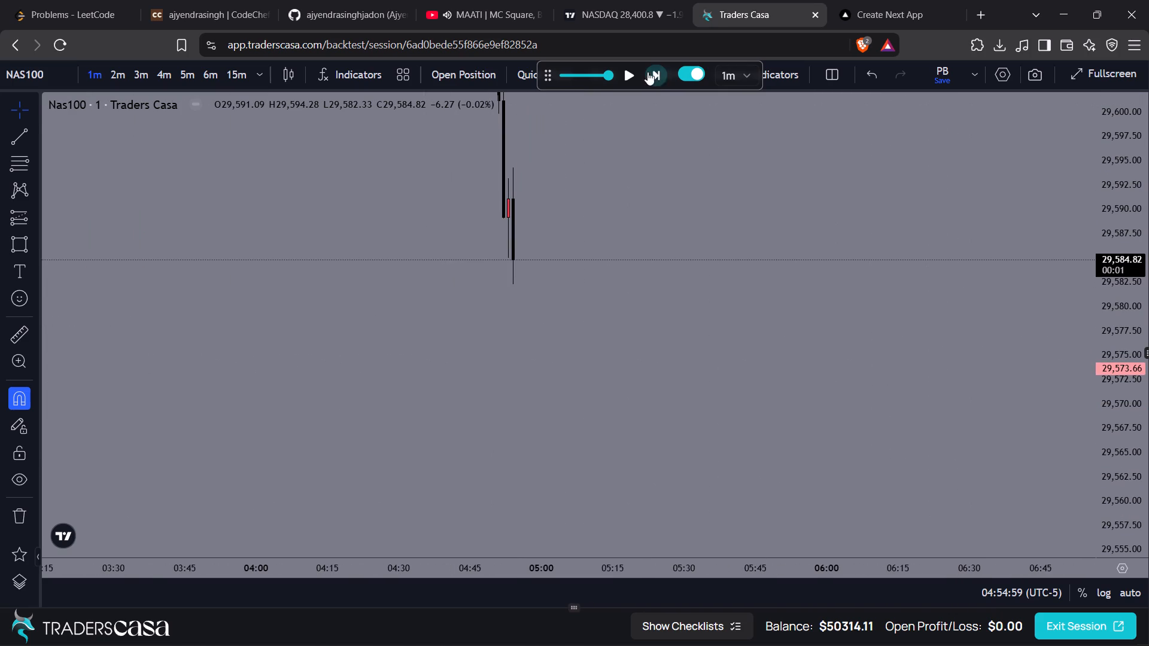
left_click(658, 75)
left_click(658, 75)
left_click(658, 75)
left_click_drag(641, 378, 673, 60)
left_click_drag(628, 321, 649, 242)
left_click(656, 77)
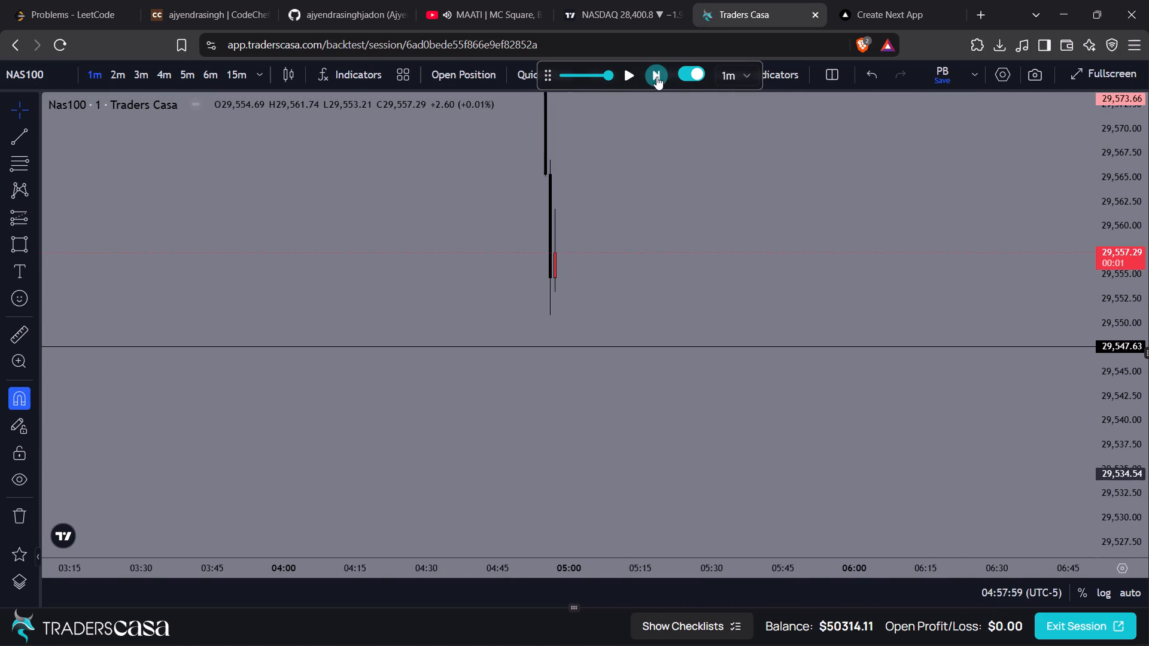
left_click(656, 77)
left_click(656, 77)
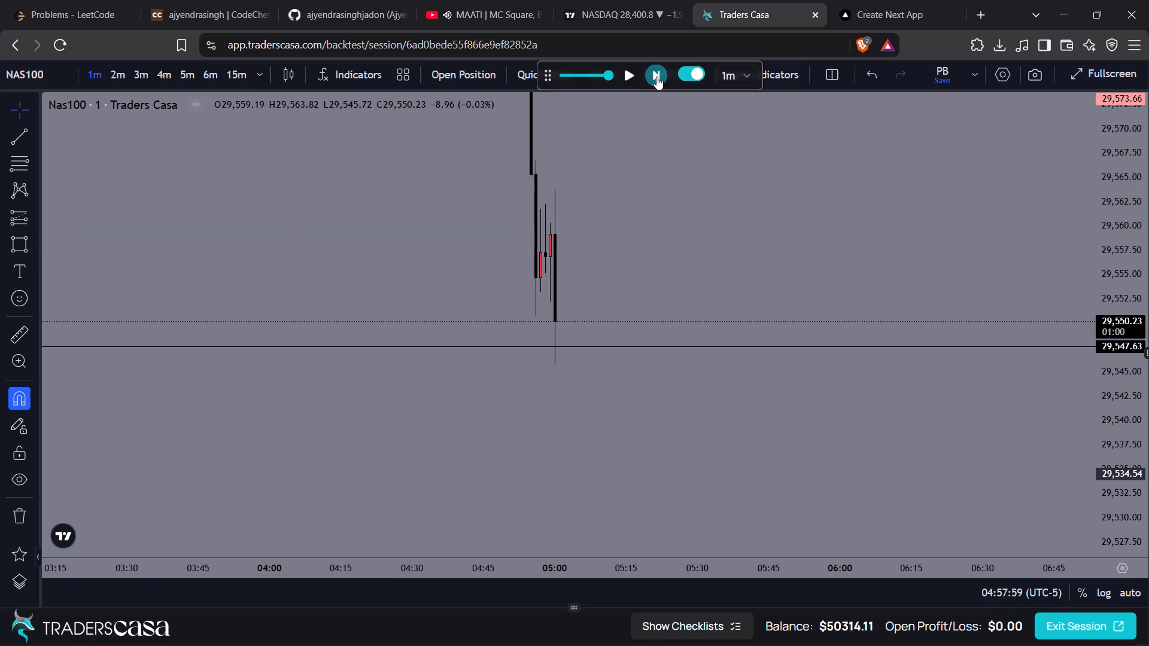
left_click(656, 77)
left_click(656, 77)
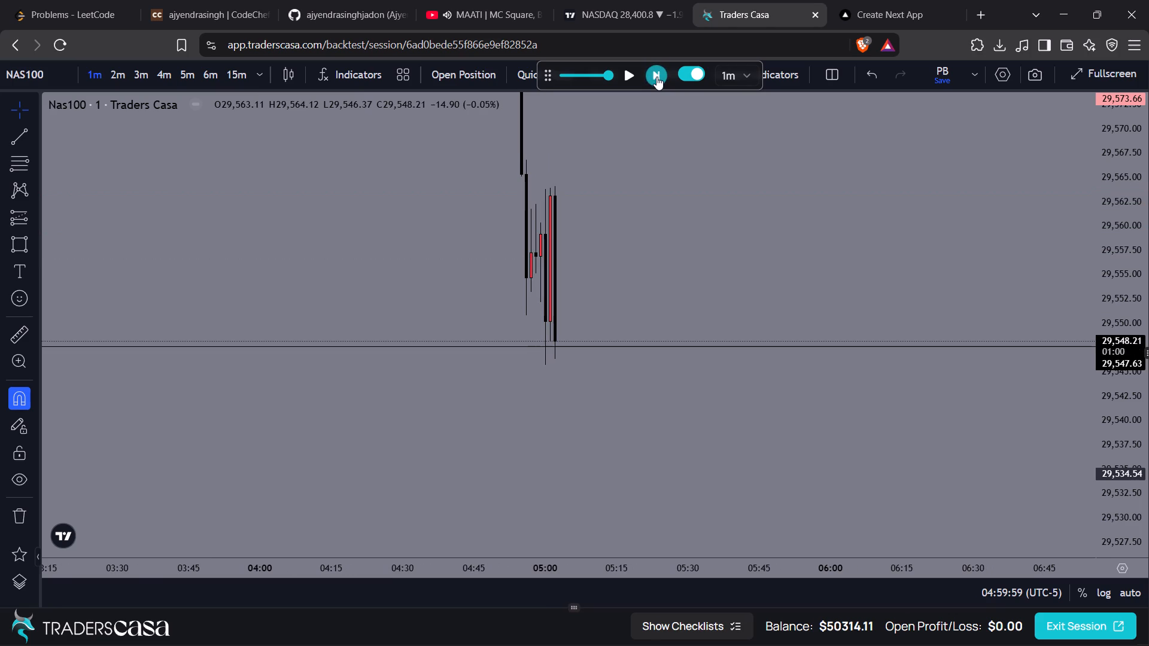
left_click(656, 77)
left_click_drag(636, 184, 637, 210)
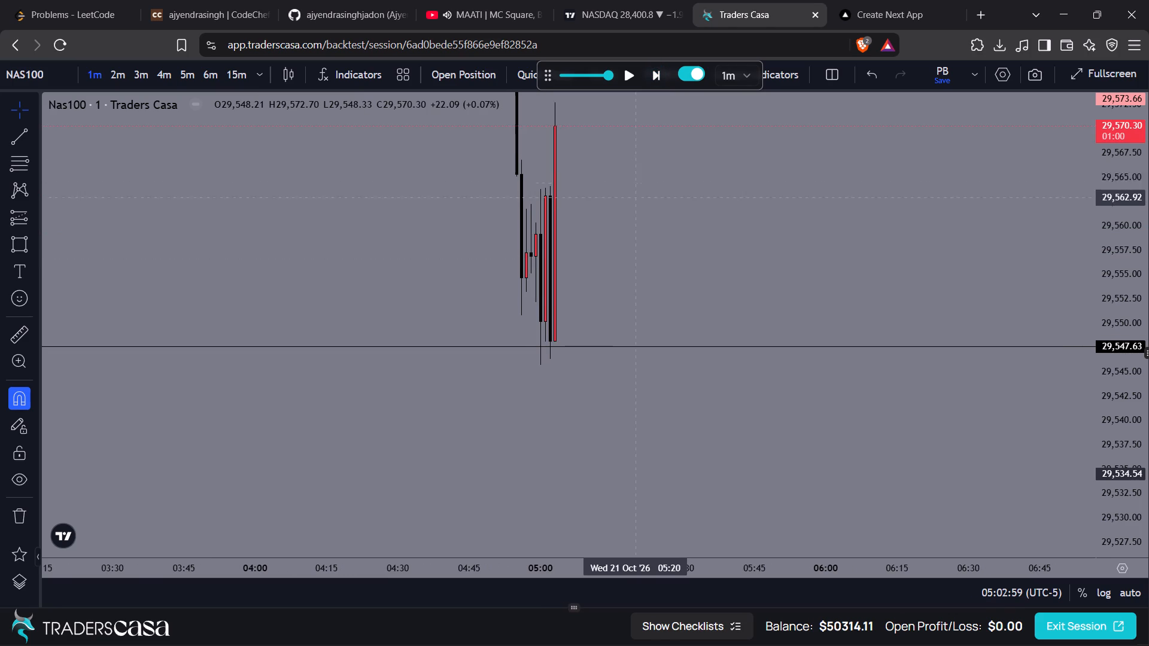
left_click_drag(637, 210, 645, 288)
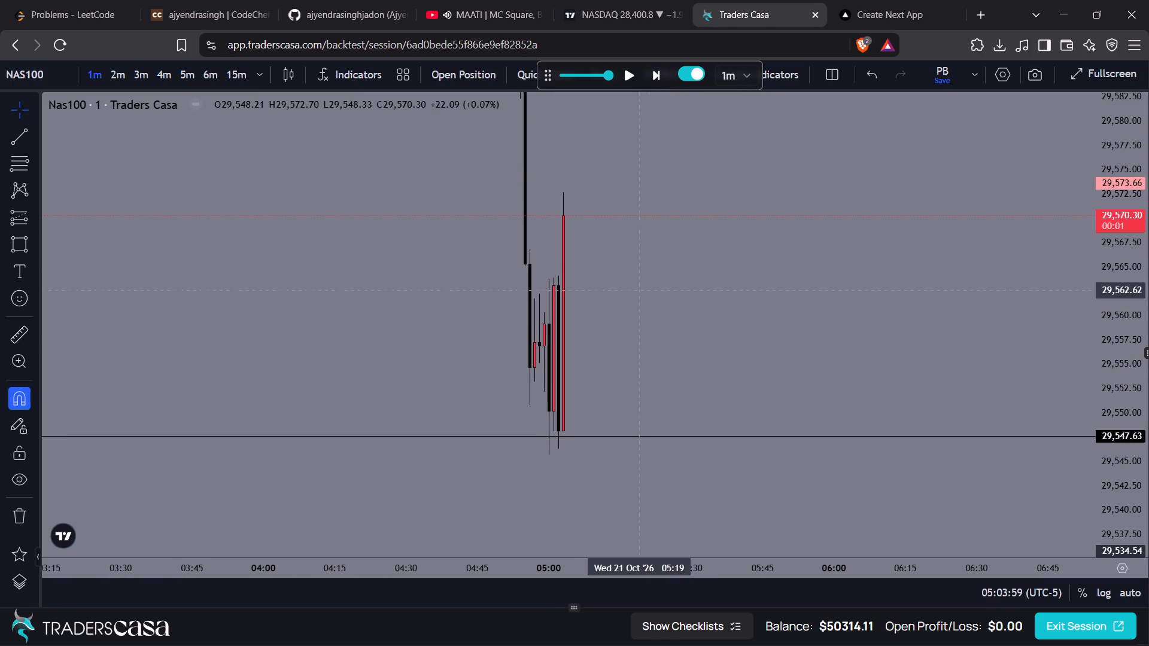
left_click(659, 82)
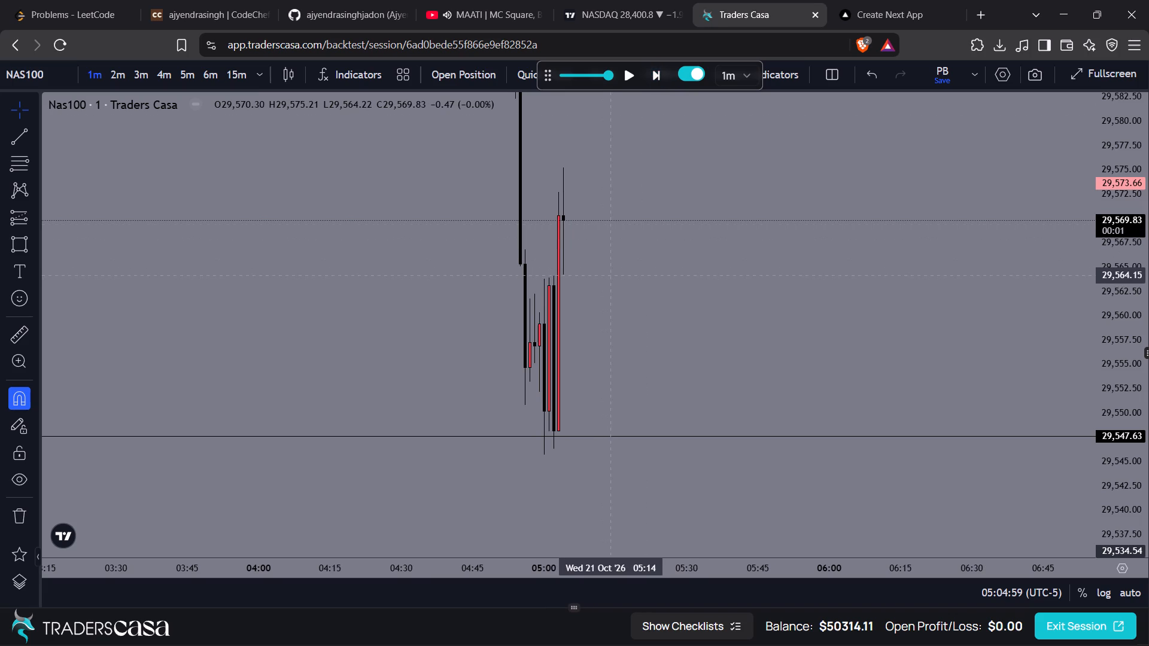
left_click(659, 75)
Advance the replay twenty-two 1-minute candles to 05:27.
left_click_drag(624, 173, 634, 288)
left_click_drag(743, 202, 780, 408)
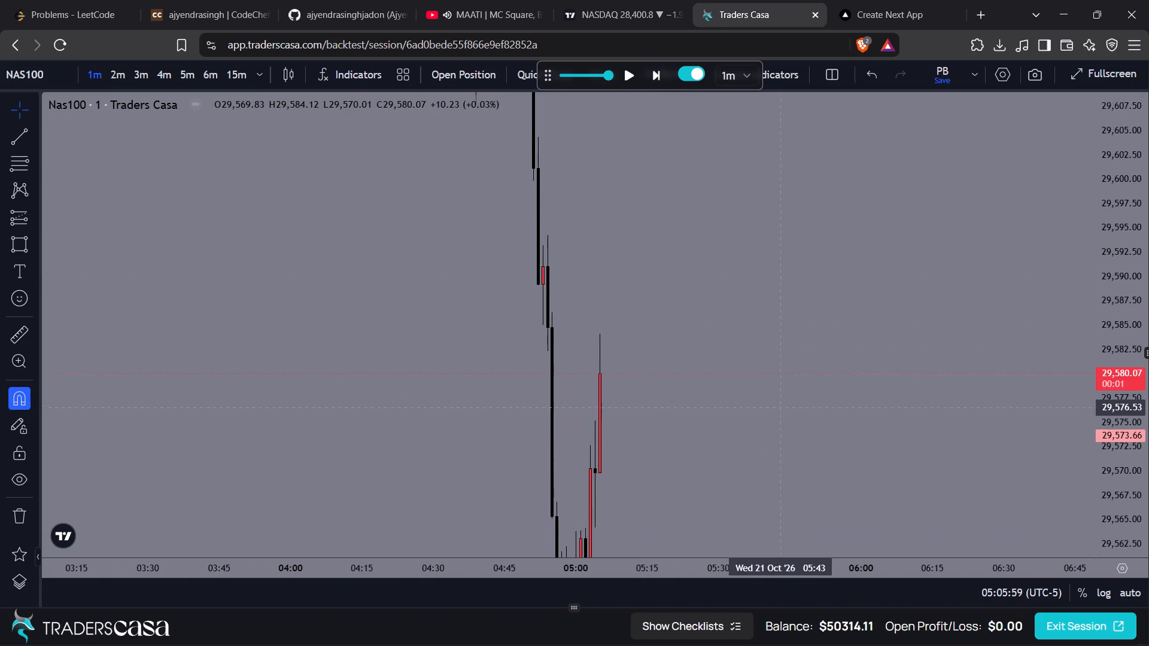
left_click_drag(780, 408, 786, 295)
scroll(786, 295, "up", 1)
left_click_drag(1110, 154, 1108, 338)
left_click_drag(848, 318, 879, 334)
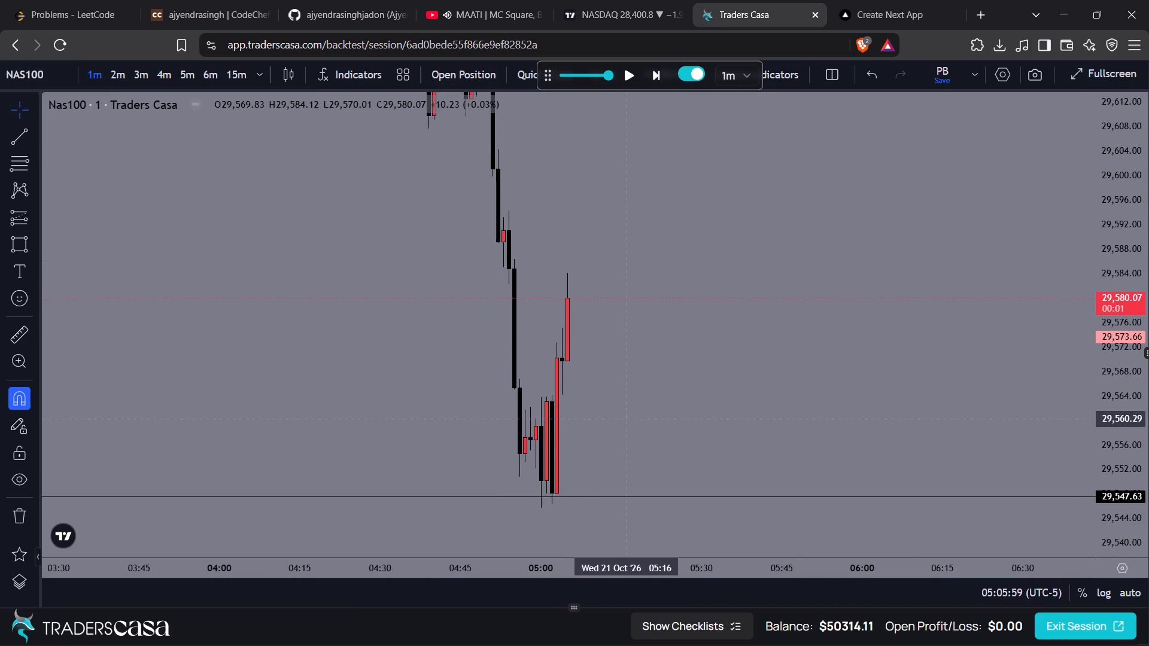
left_click(653, 71)
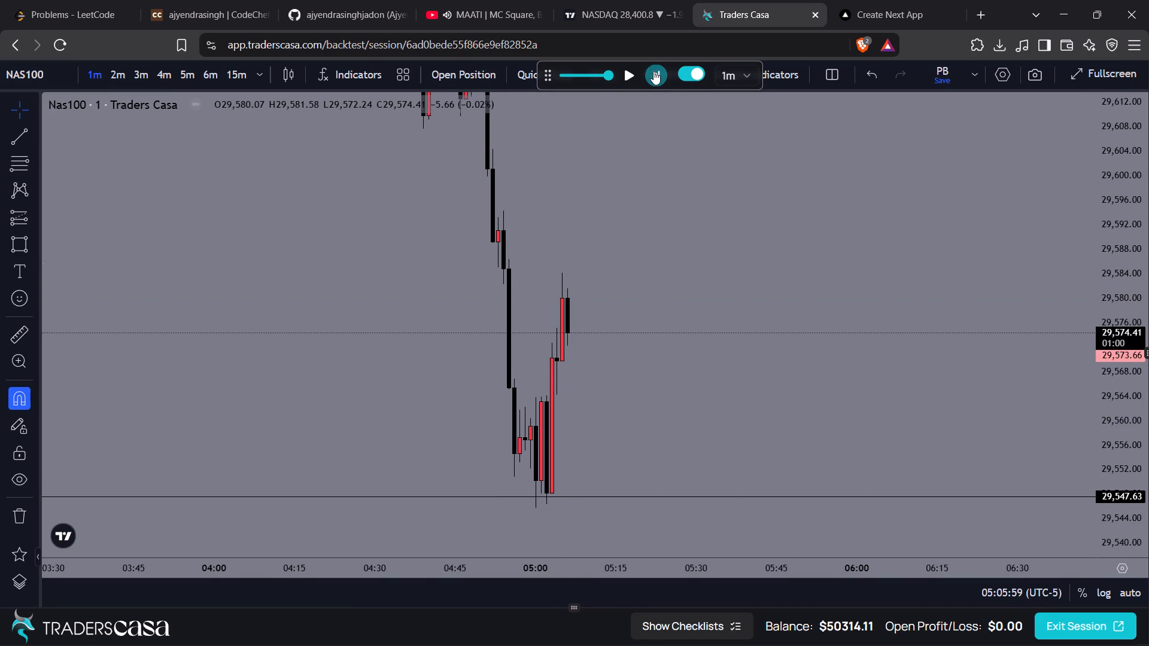
left_click(653, 77)
left_click(653, 75)
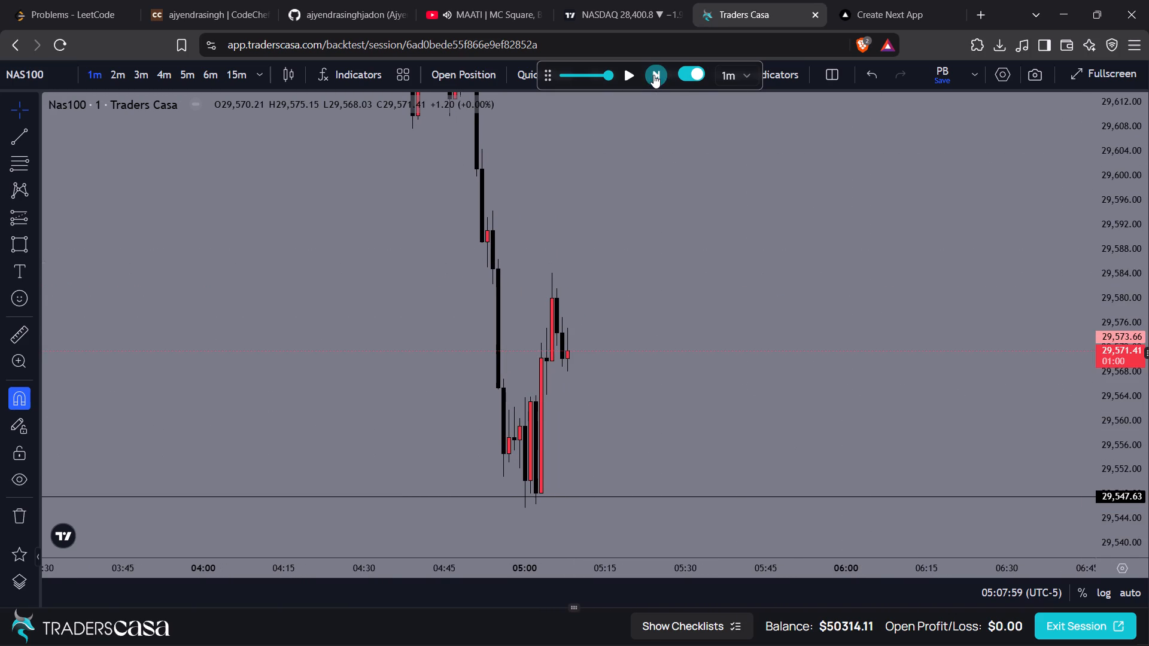
left_click(653, 75)
left_click(653, 75)
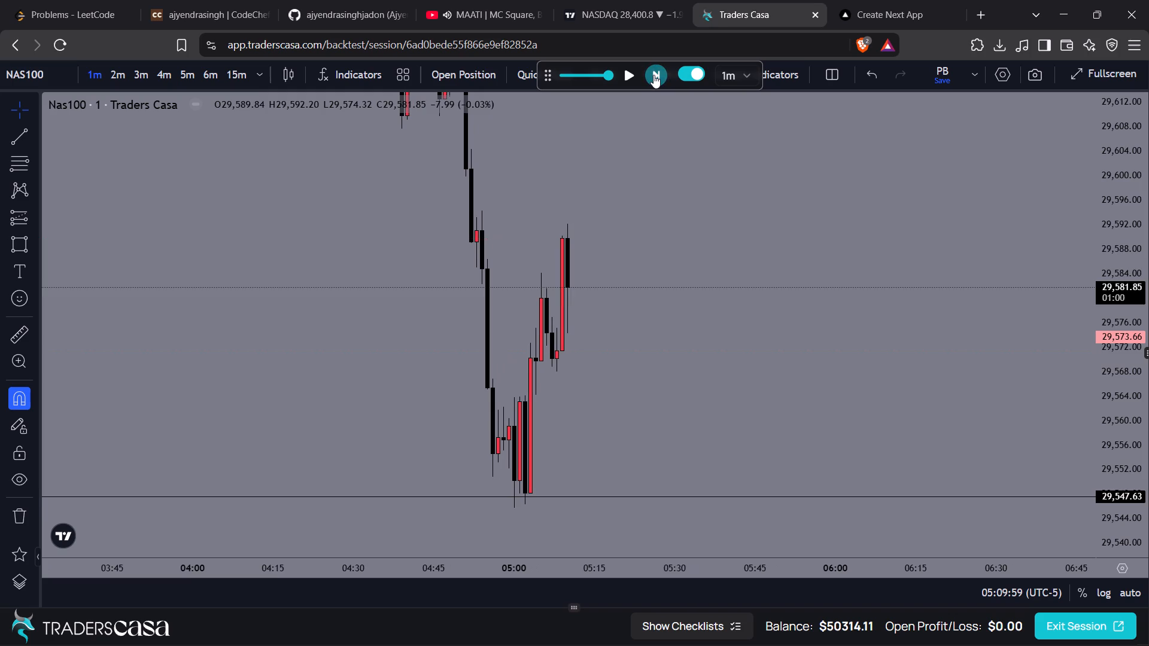
left_click(653, 75)
left_click(653, 75)
left_click(653, 75)
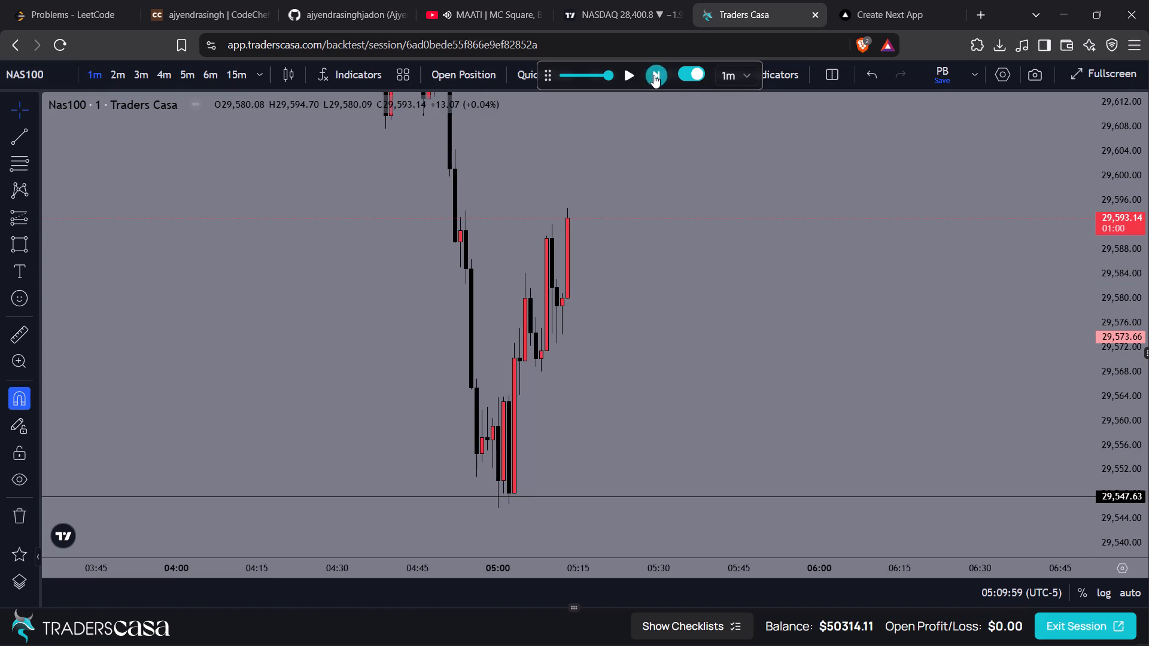
left_click(653, 75)
left_click(653, 75)
left_click(653, 75)
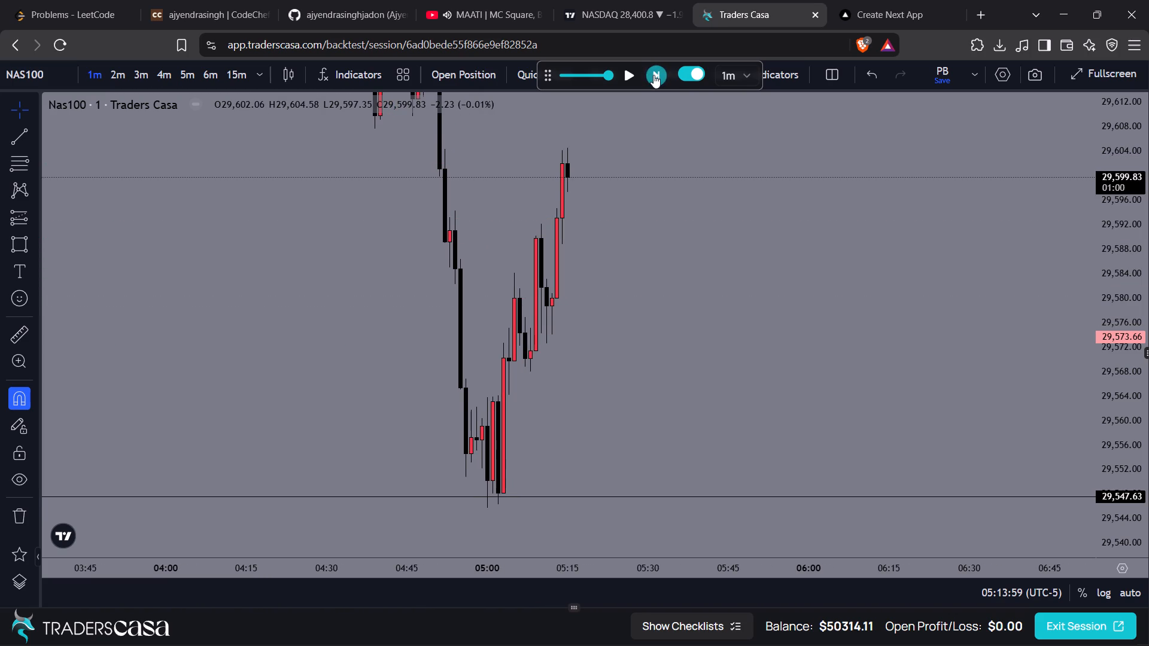
left_click(653, 75)
left_click(653, 75)
left_click(653, 75)
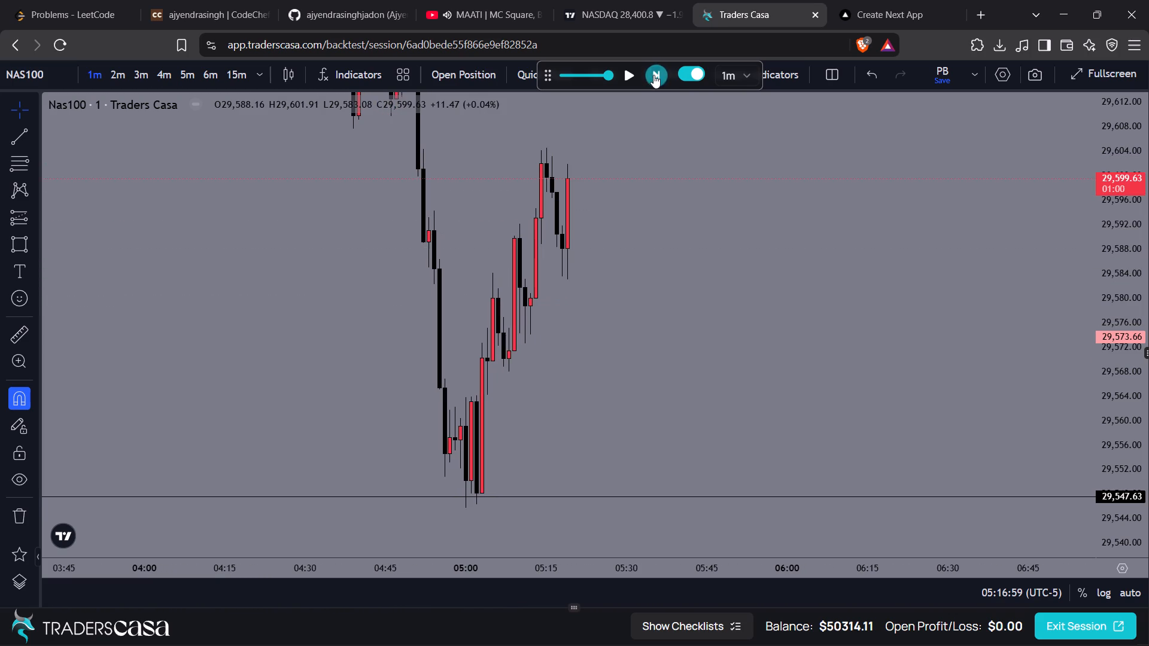
left_click(653, 75)
left_click(653, 75)
left_click(653, 75)
triple_click(653, 75)
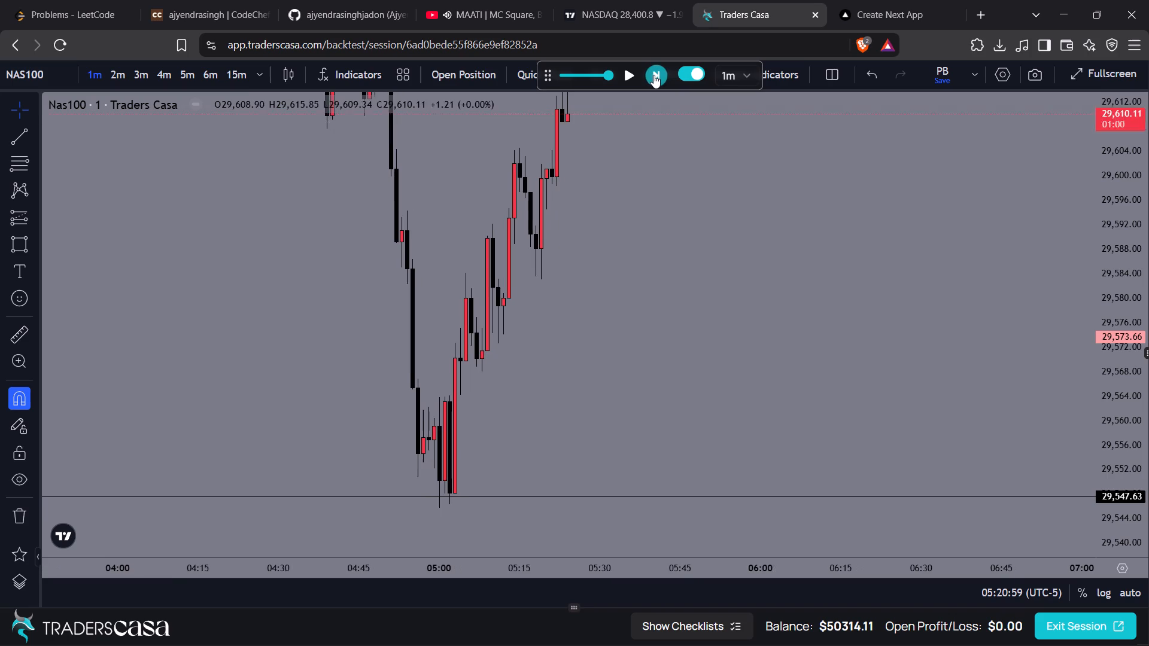
double_click(653, 75)
Switch the chart to the 15-minute interval and advance the replay four candles to 06:14.
left_click(646, 267)
type("15")
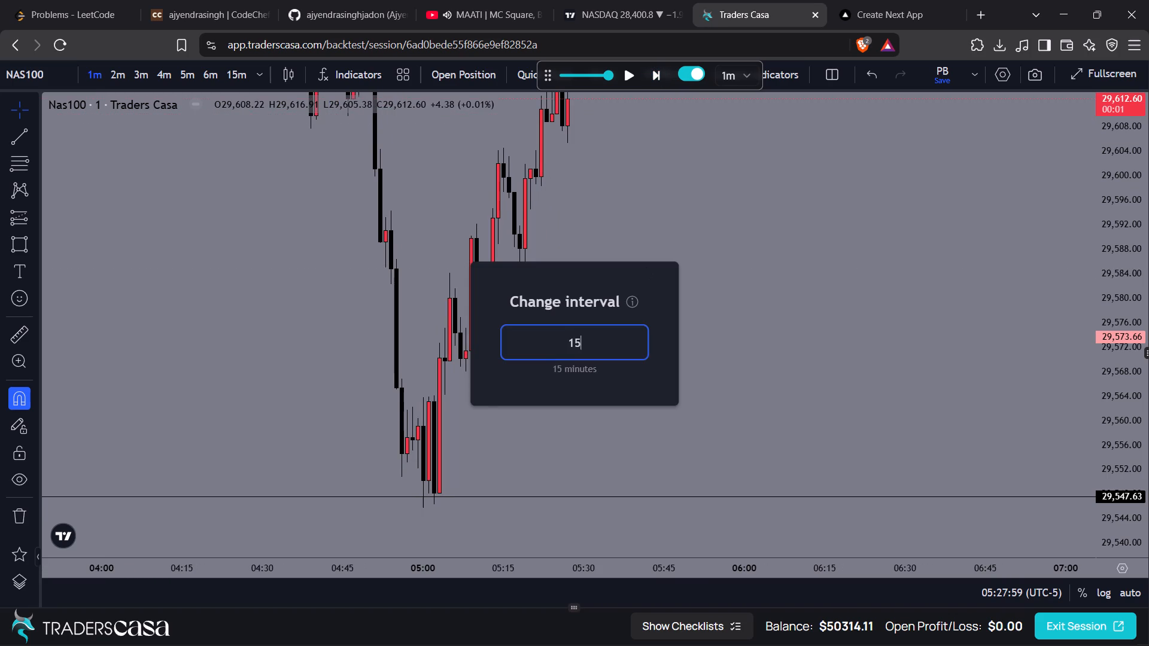
key("Return")
left_click_drag(722, 340, 659, 532)
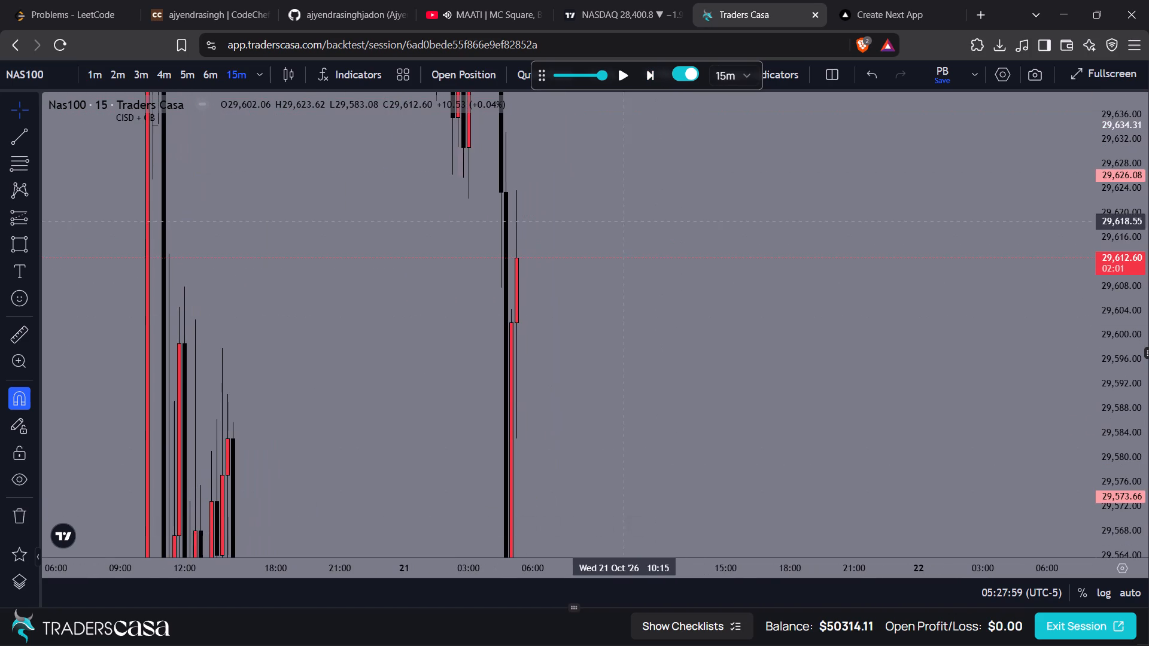
left_click_drag(652, 66, 651, 76)
triple_click(651, 76)
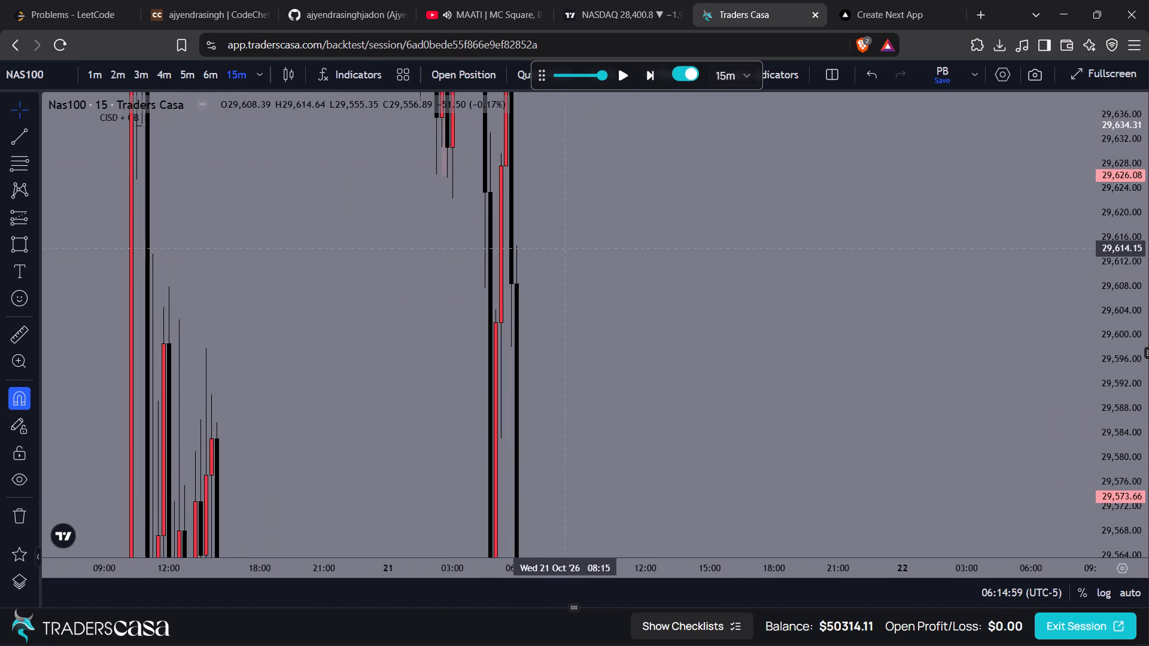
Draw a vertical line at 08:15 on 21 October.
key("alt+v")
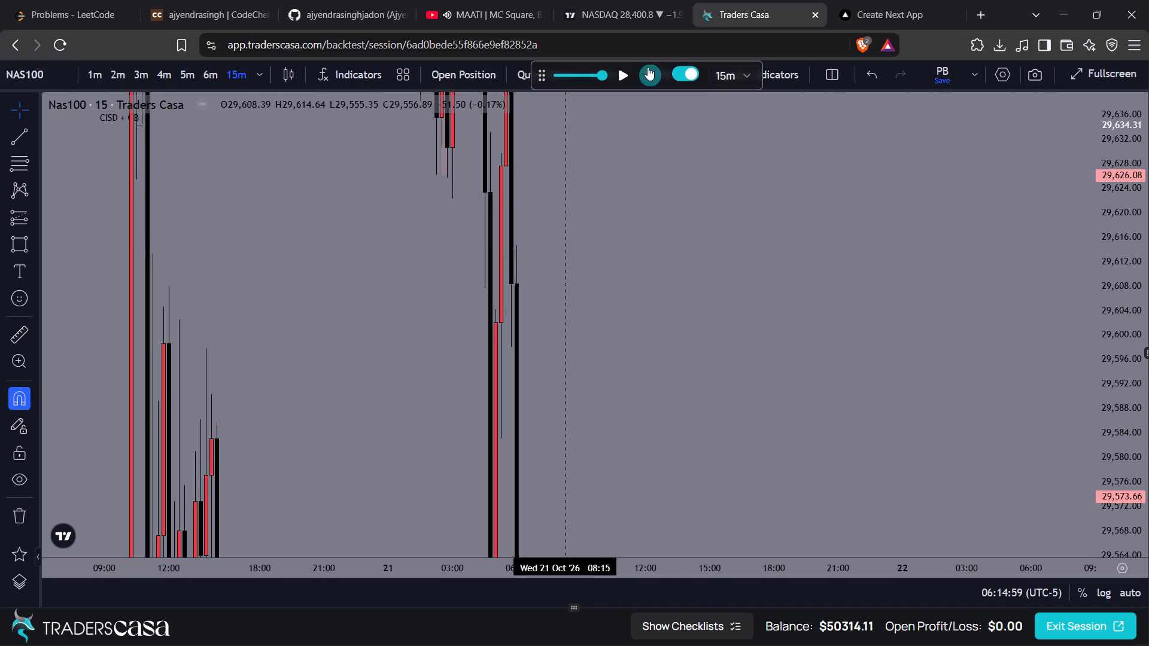
Advance the replay nine 15-minute candles to 08:29.
triple_click(648, 67)
left_click(648, 67)
left_click_drag(618, 228, 639, 469)
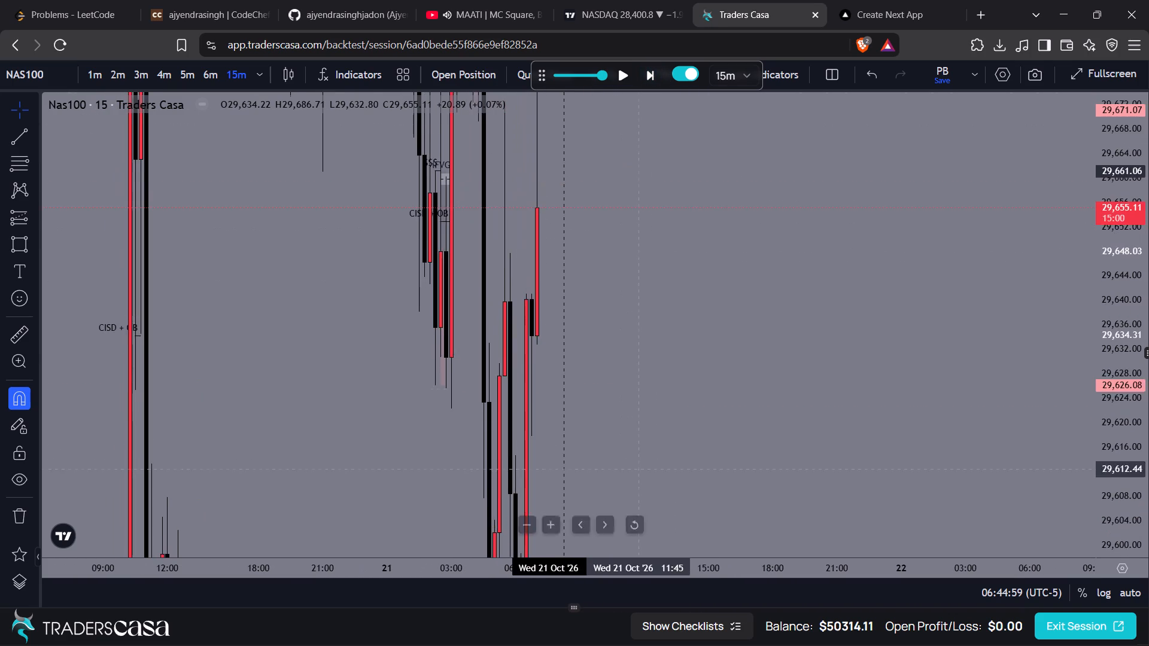
left_click_drag(665, 218, 648, 335)
triple_click(646, 75)
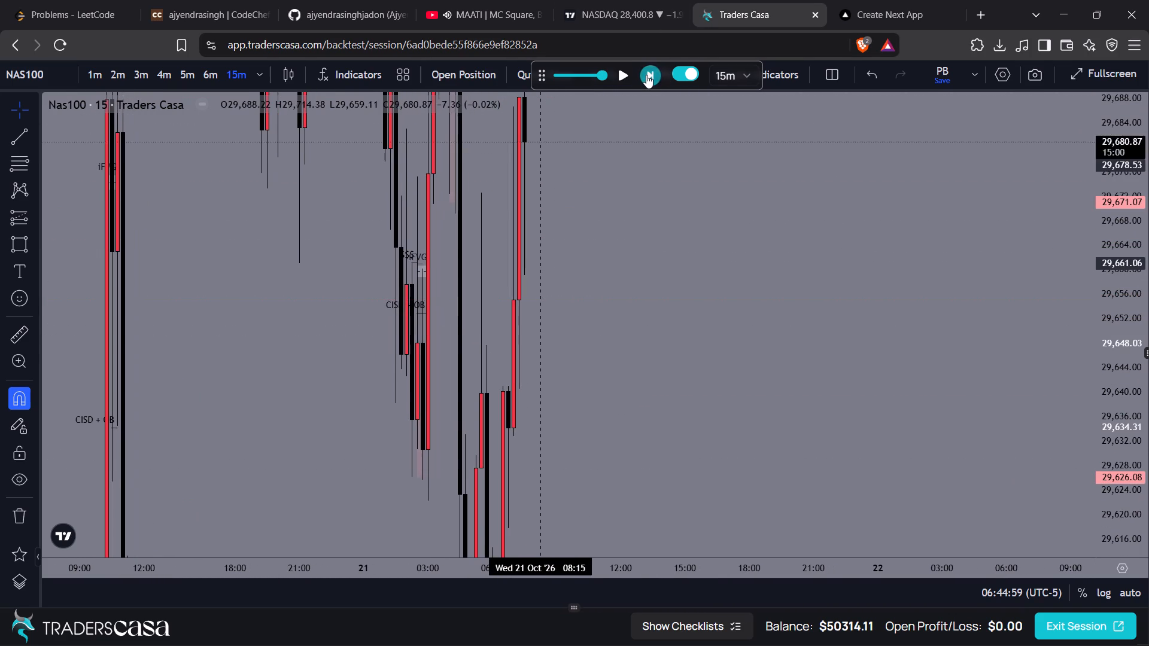
left_click(646, 75)
left_click(646, 75)
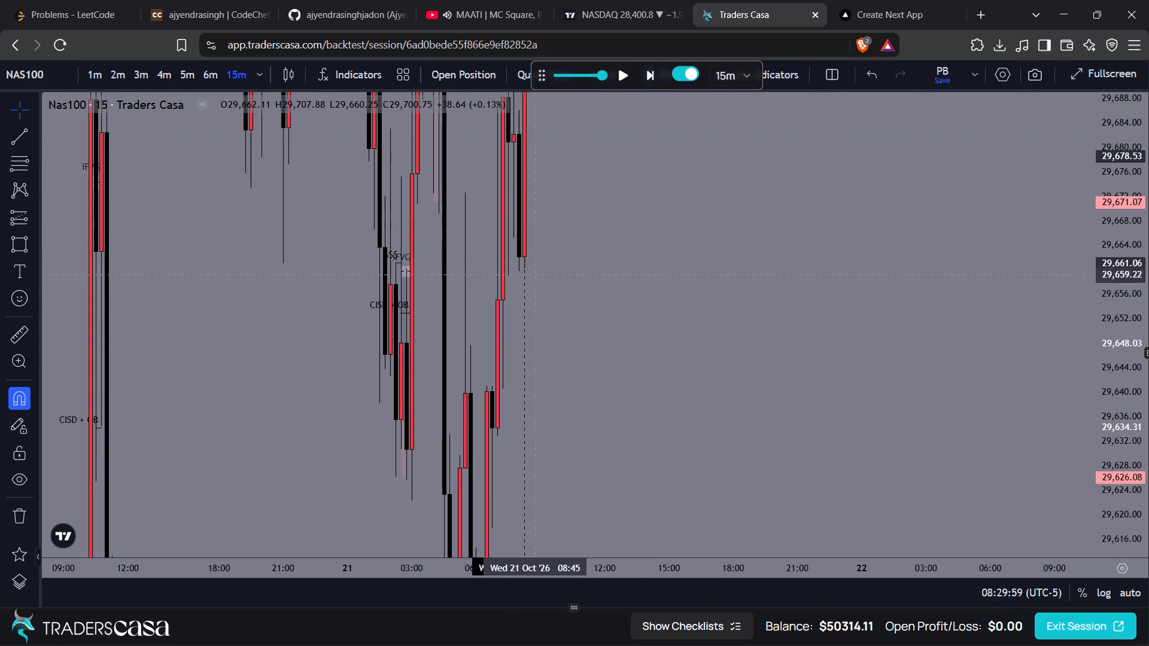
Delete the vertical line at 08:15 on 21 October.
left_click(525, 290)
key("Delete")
Switch the chart back to the 1-minute interval and advance the replay seven candles to 08:36.
key("1")
key("Return")
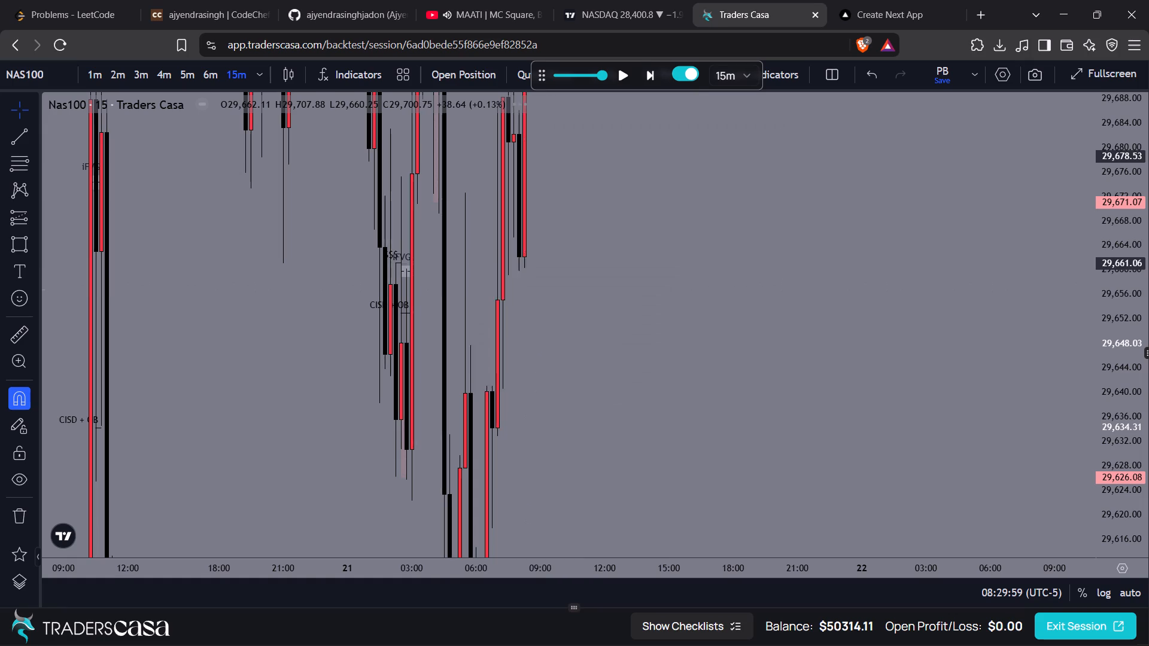
left_click_drag(610, 156, 555, 596)
left_click_drag(606, 406, 671, 290)
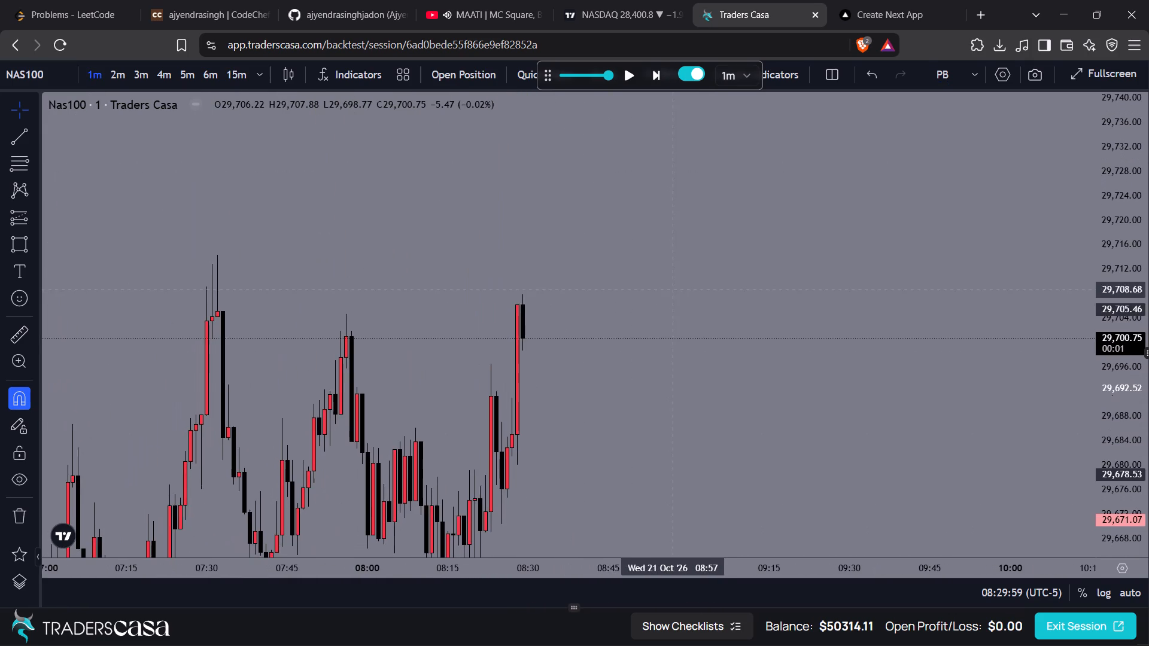
left_click(653, 80)
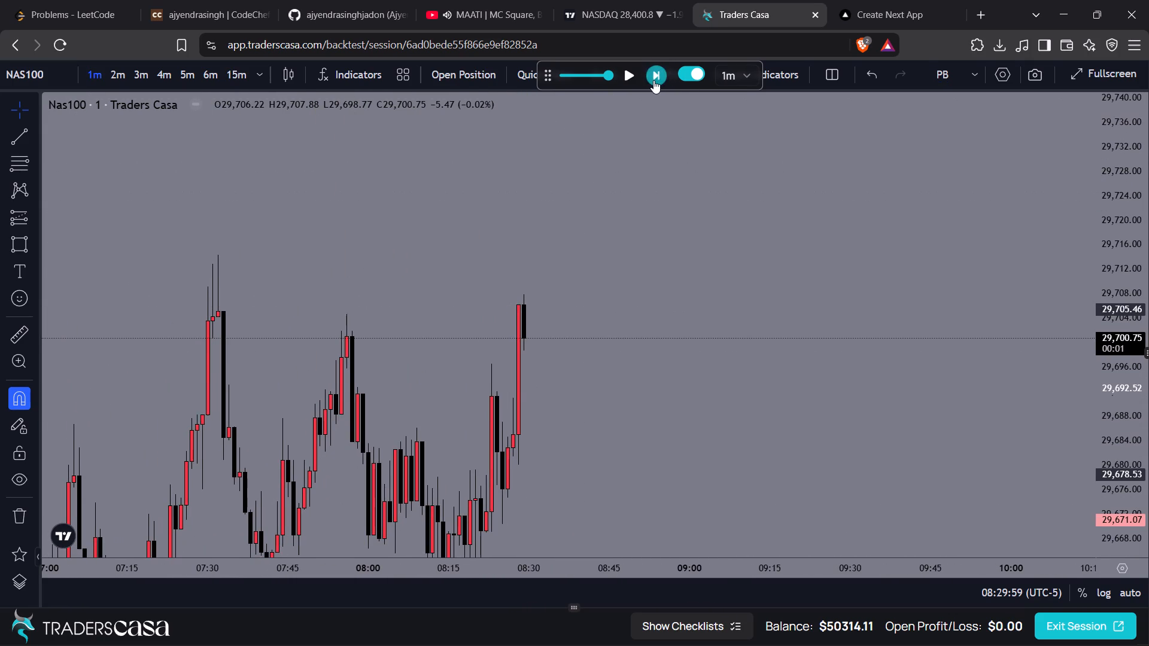
left_click_drag(620, 316, 690, 192)
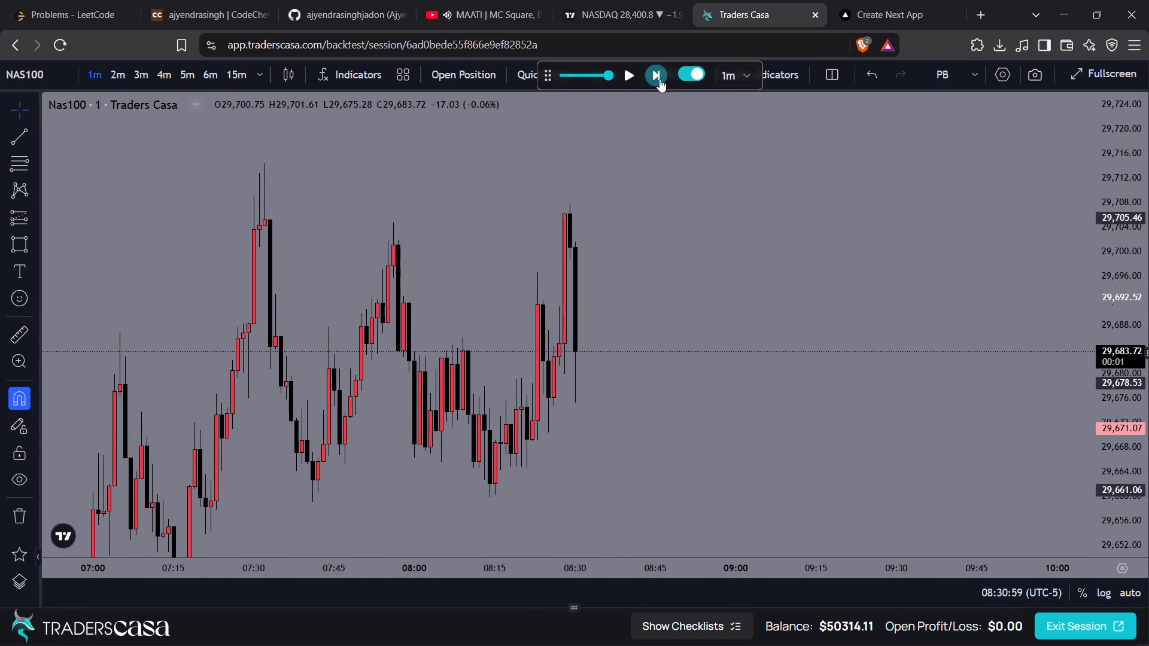
left_click(659, 79)
left_click(659, 79)
left_click(659, 79)
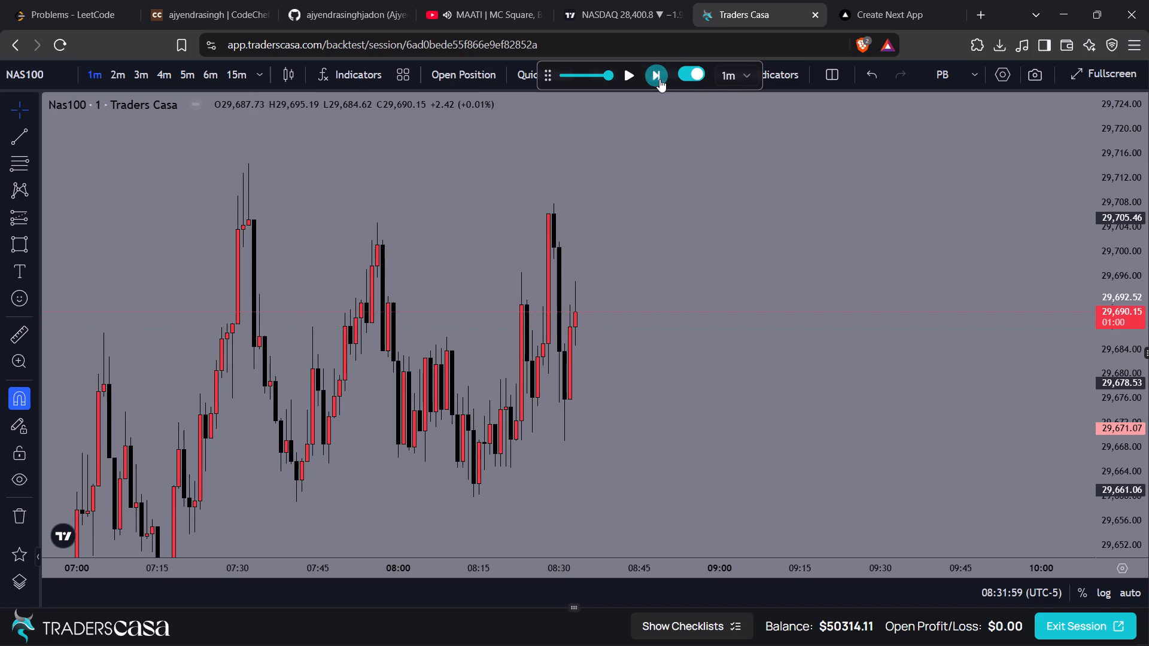
left_click(659, 79)
left_click(659, 79)
left_click(659, 79)
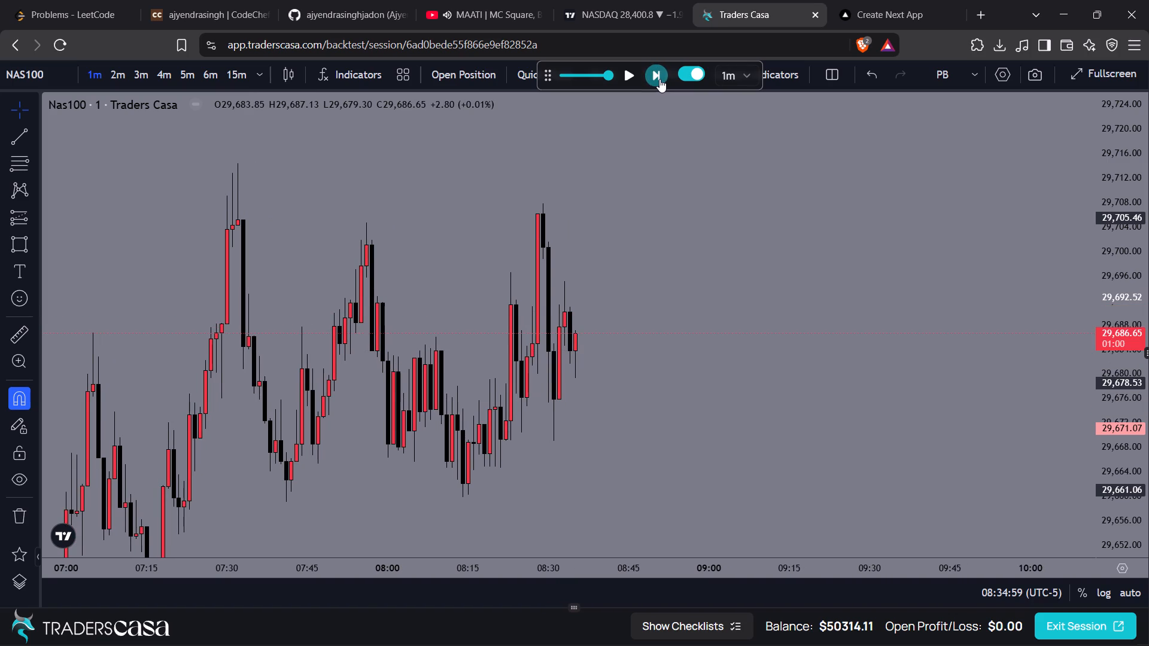
Draw a short position at the 08:36 candle with entry 29,678.92, stop 29,699.04 and target 29,658.61.
left_click(35, 215)
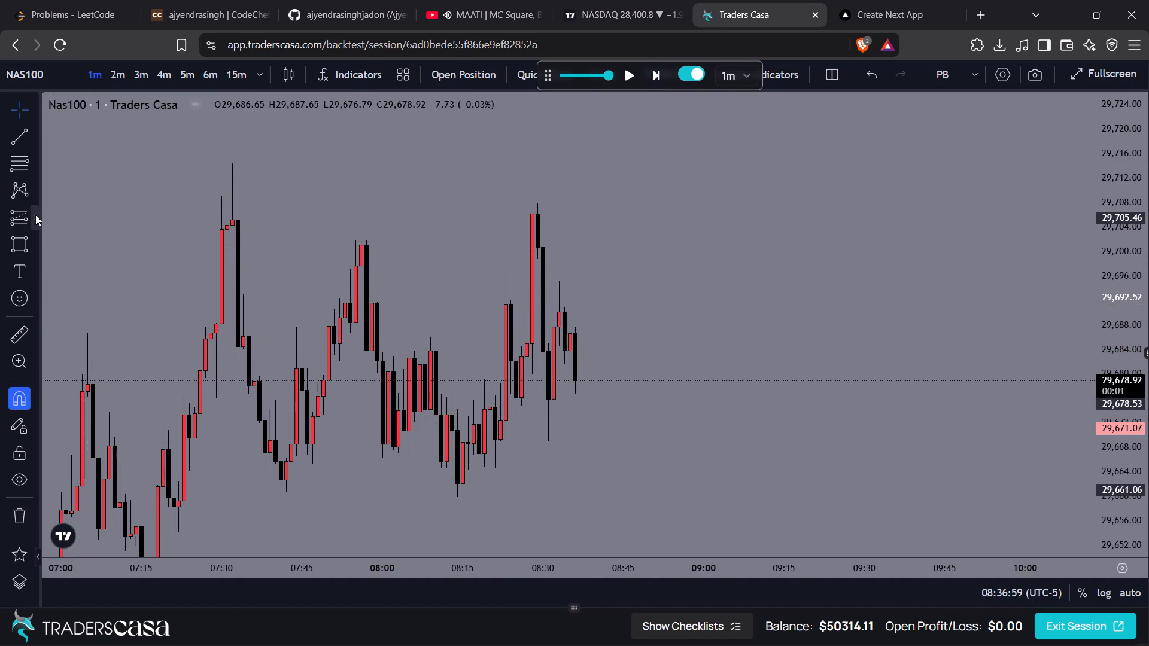
left_click(76, 252)
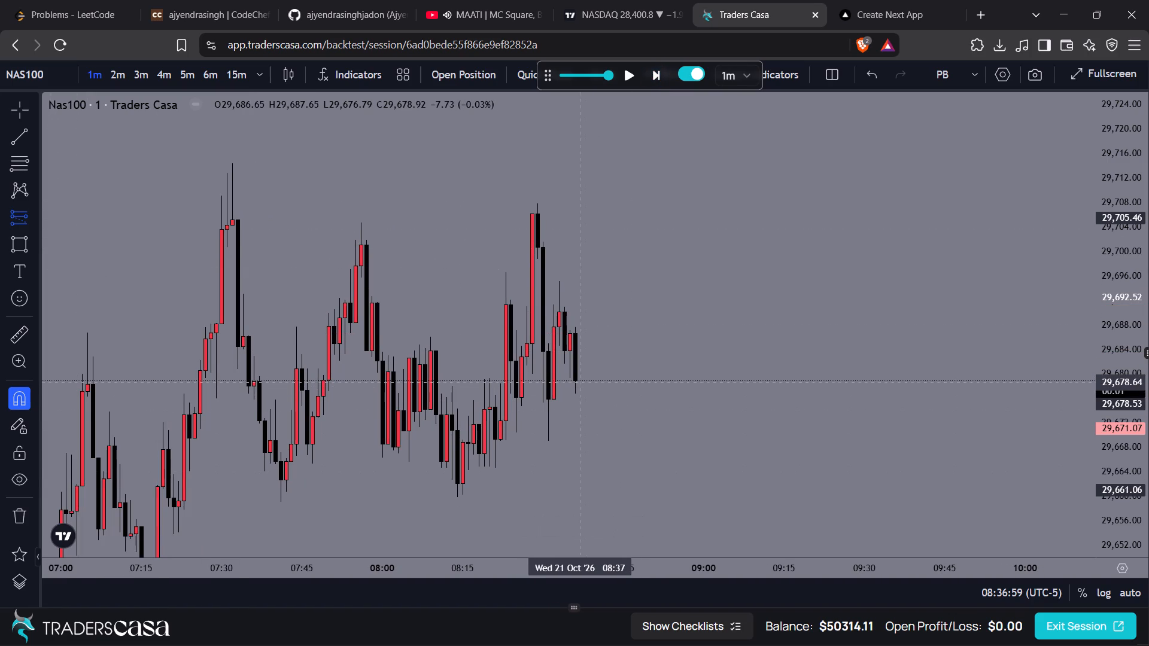
left_click(577, 382)
left_click_drag(578, 278, 598, 258)
left_click_drag(742, 273, 740, 218)
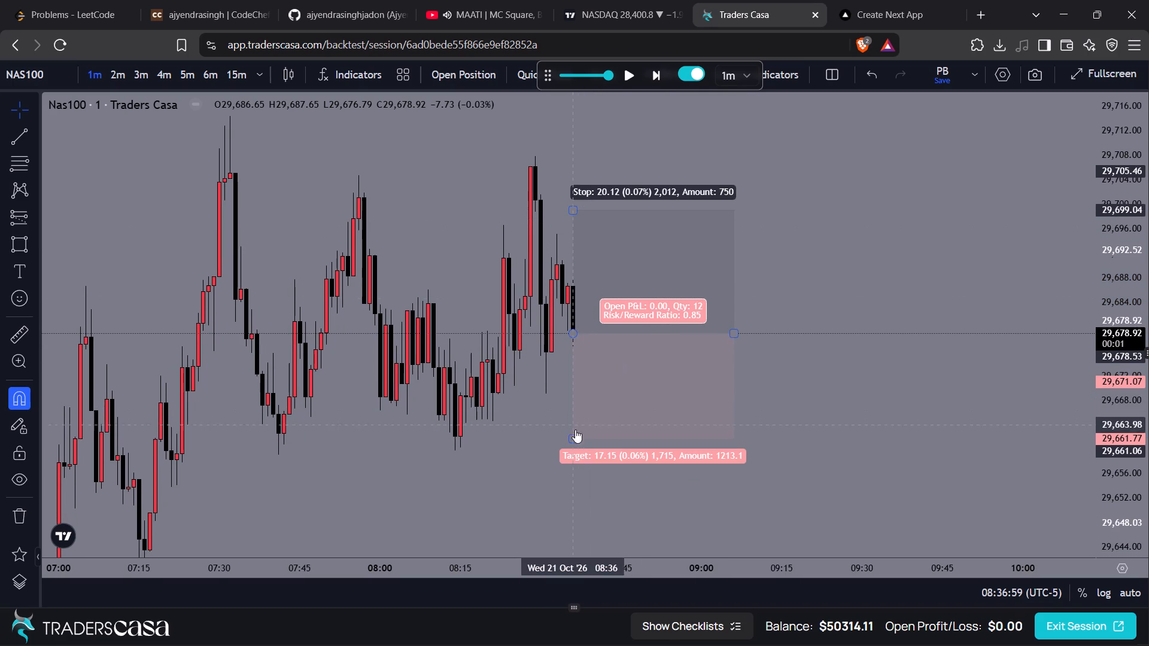
left_click_drag(574, 437, 586, 453)
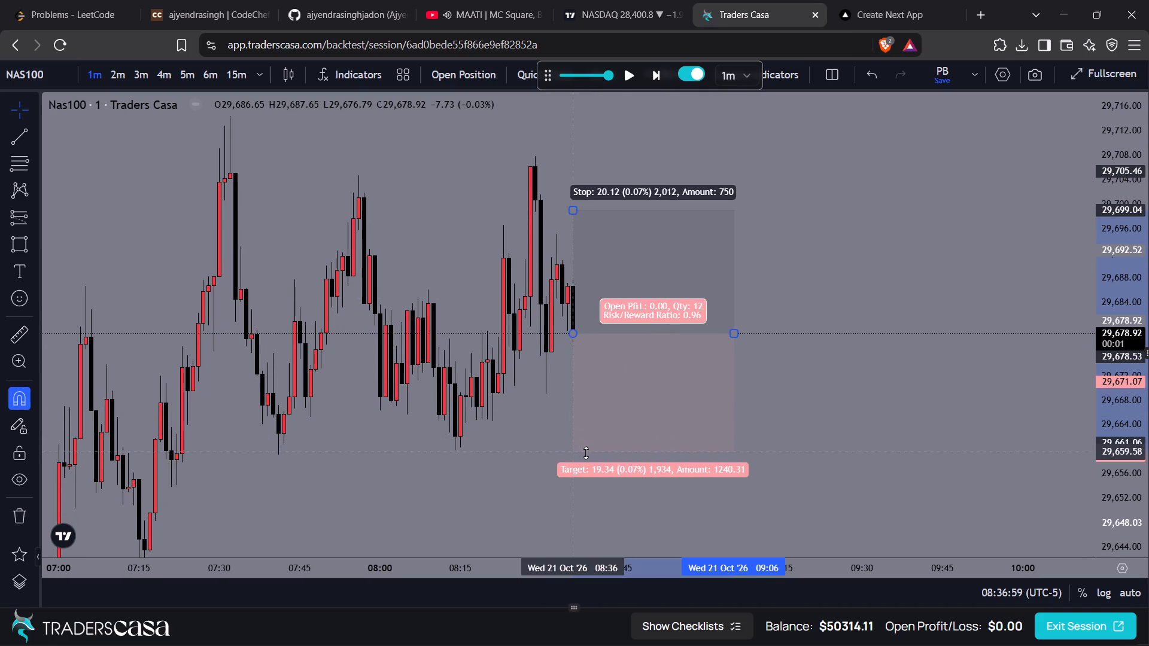
left_click_drag(586, 453, 589, 458)
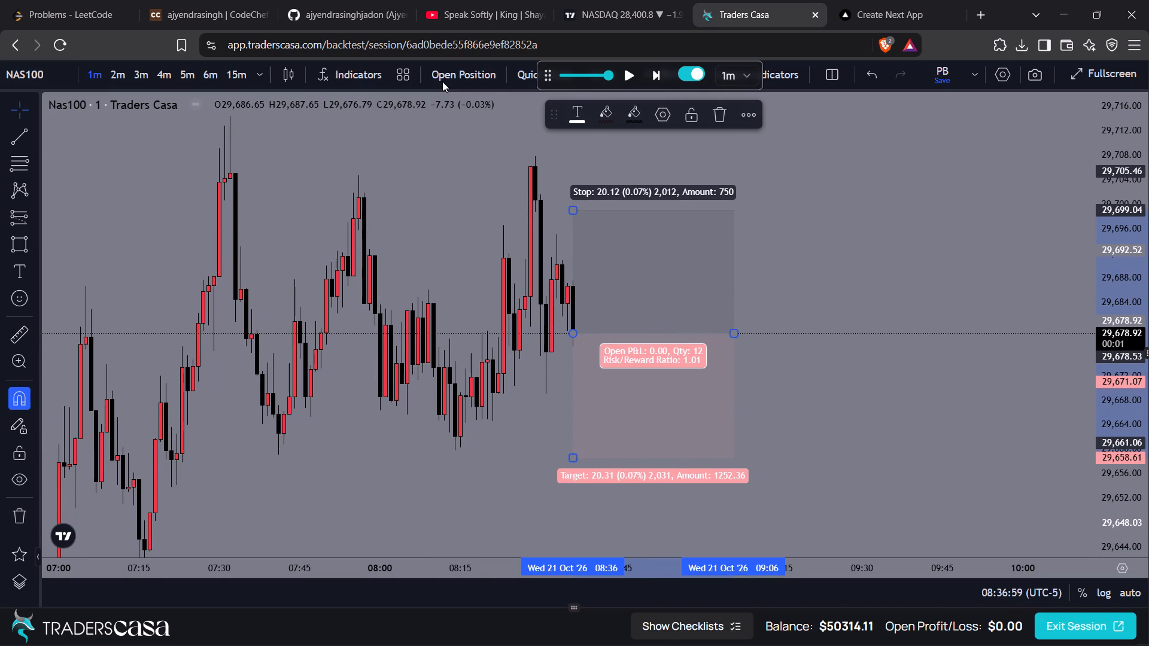
Open a short trade at 29,678.92 with stop loss 29,699.04 and take profit 29,658.61.
left_click(442, 81)
left_click(550, 563)
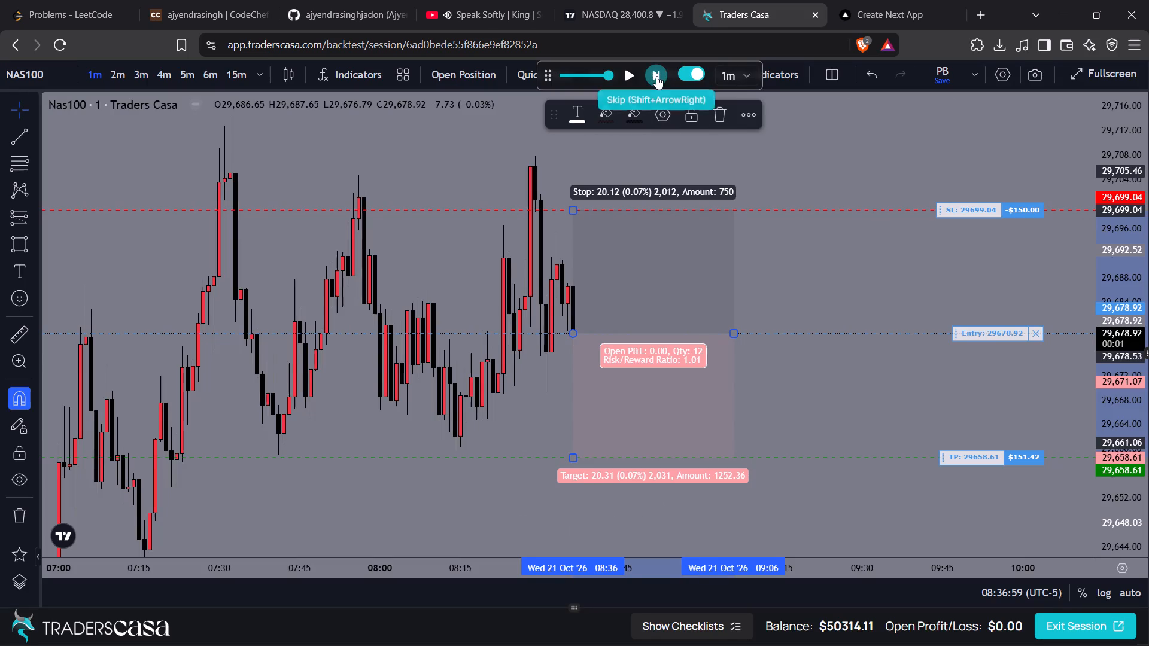
Advance the replay six 1-minute candles to 08:42.
left_click(656, 76)
left_click(656, 76)
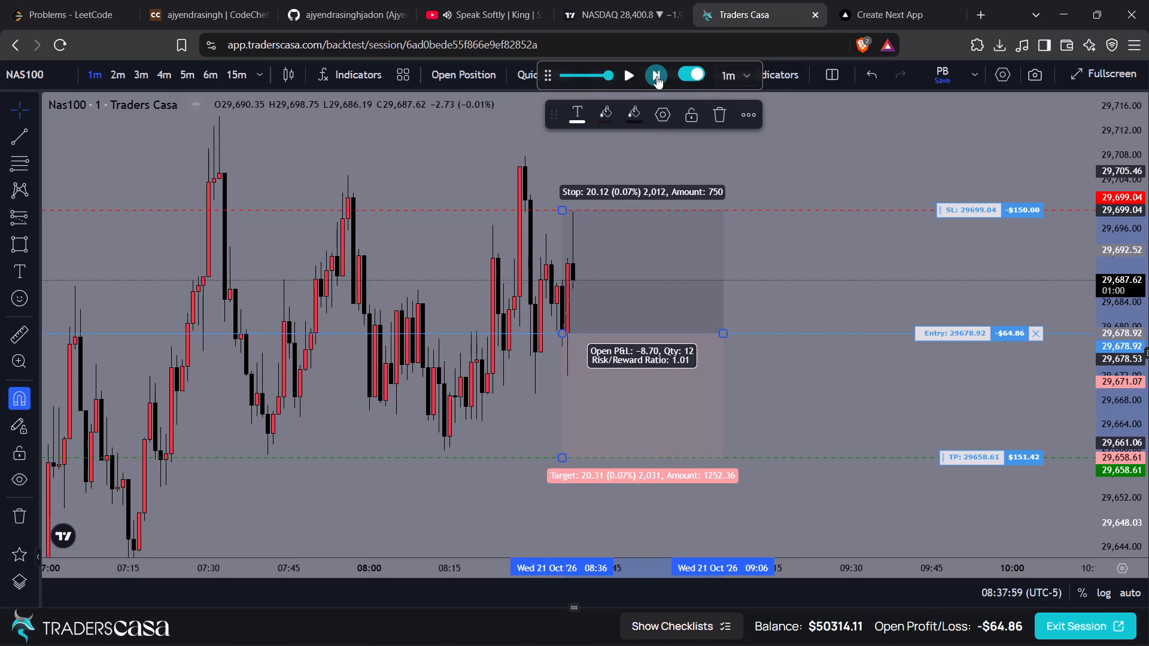
left_click(656, 76)
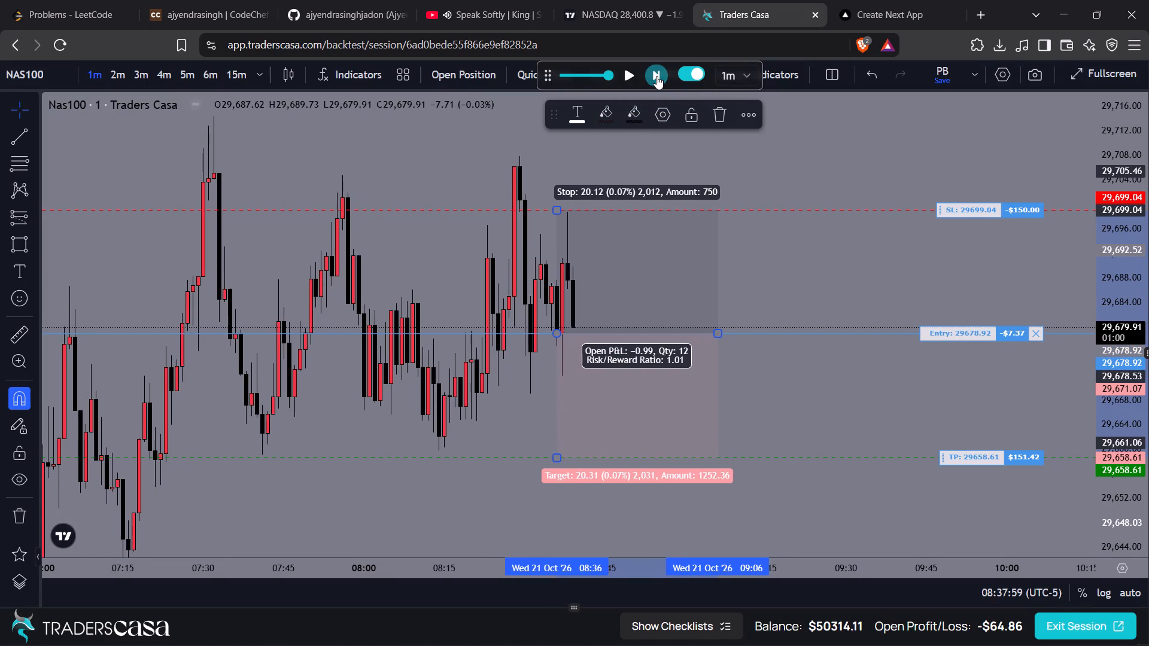
left_click(656, 76)
left_click(656, 76)
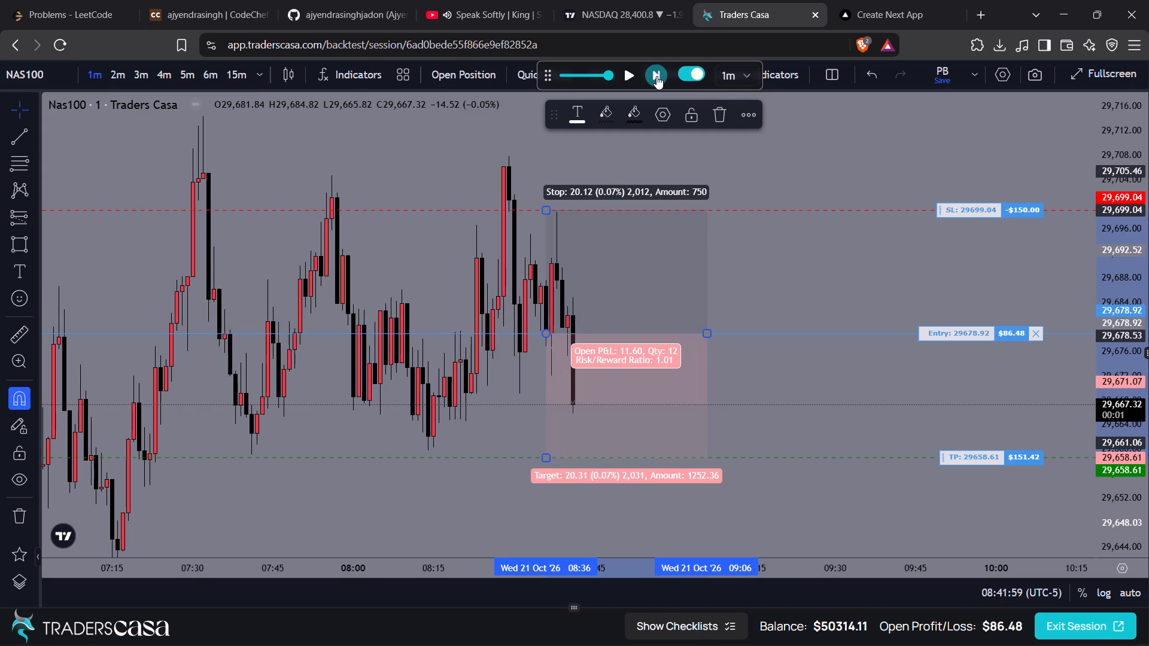
left_click_drag(800, 269, 780, 242)
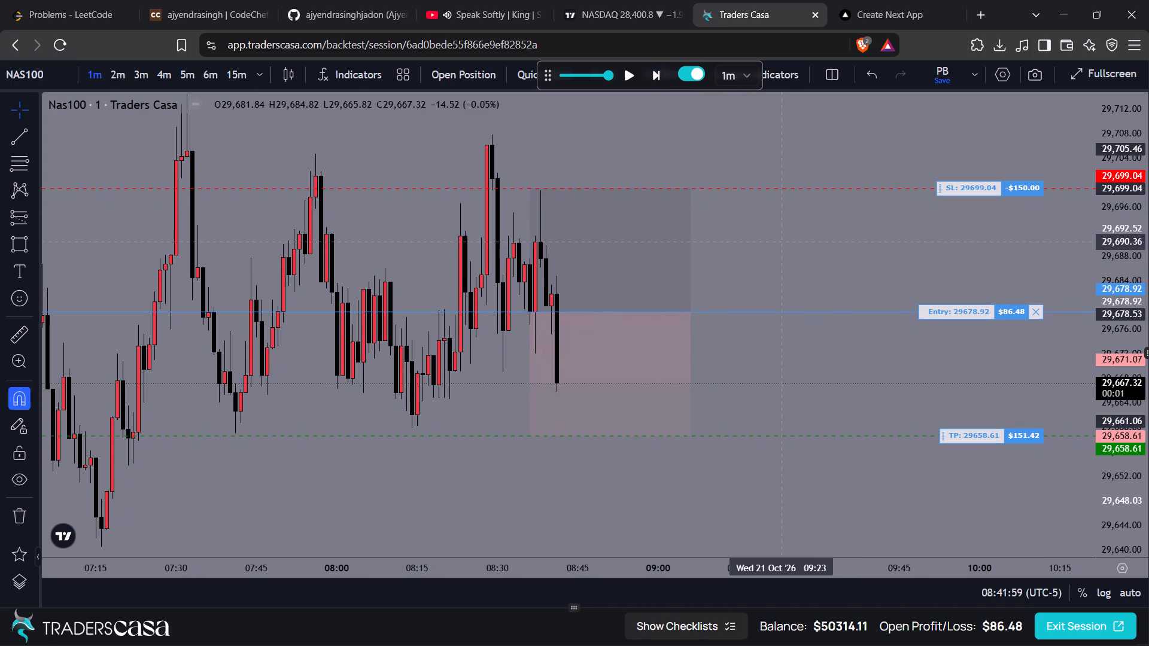
left_click_drag(781, 263, 774, 240)
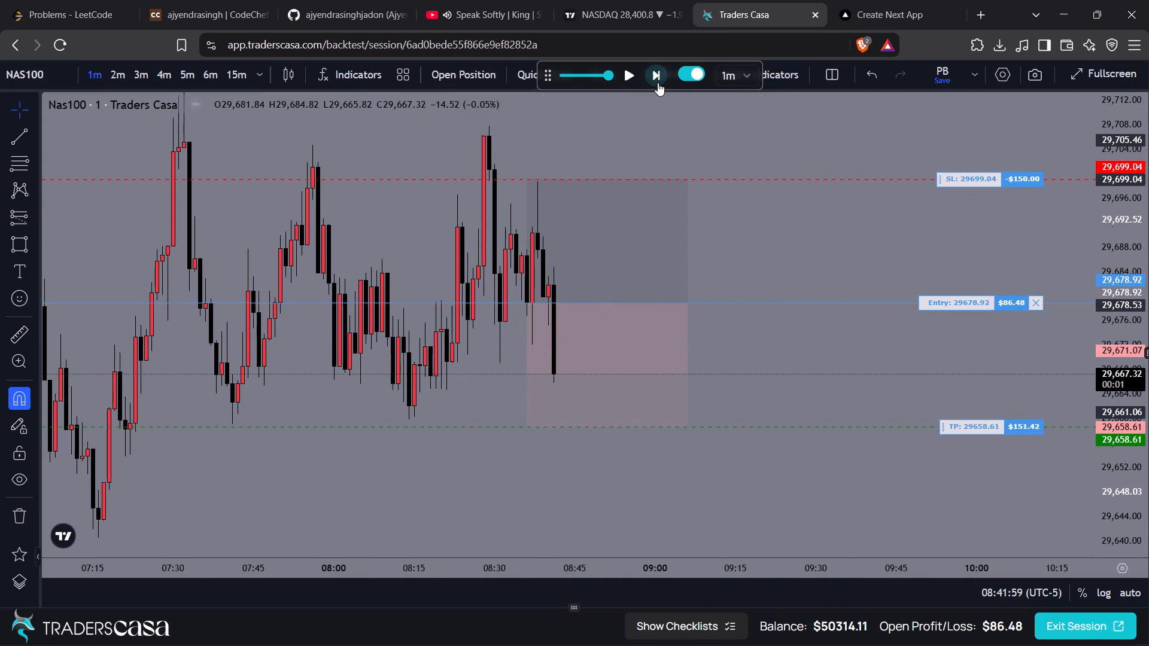
left_click(658, 78)
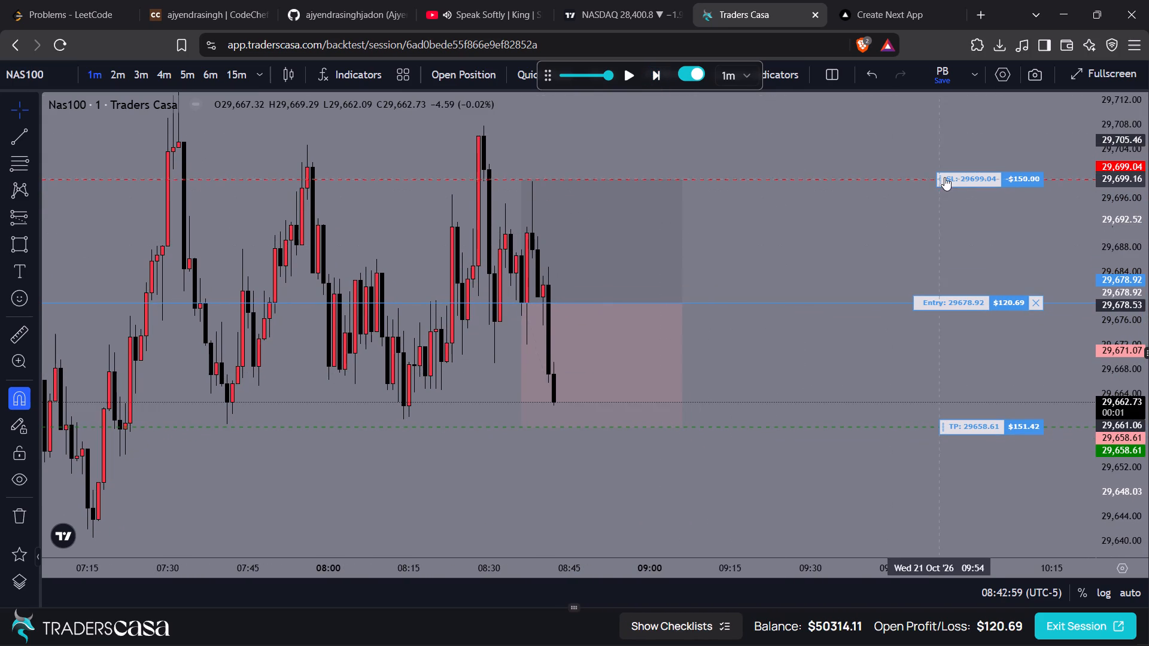
Move the open trade's stop loss to 29,678.64, just below the entry price.
left_click_drag(945, 176, 987, 306)
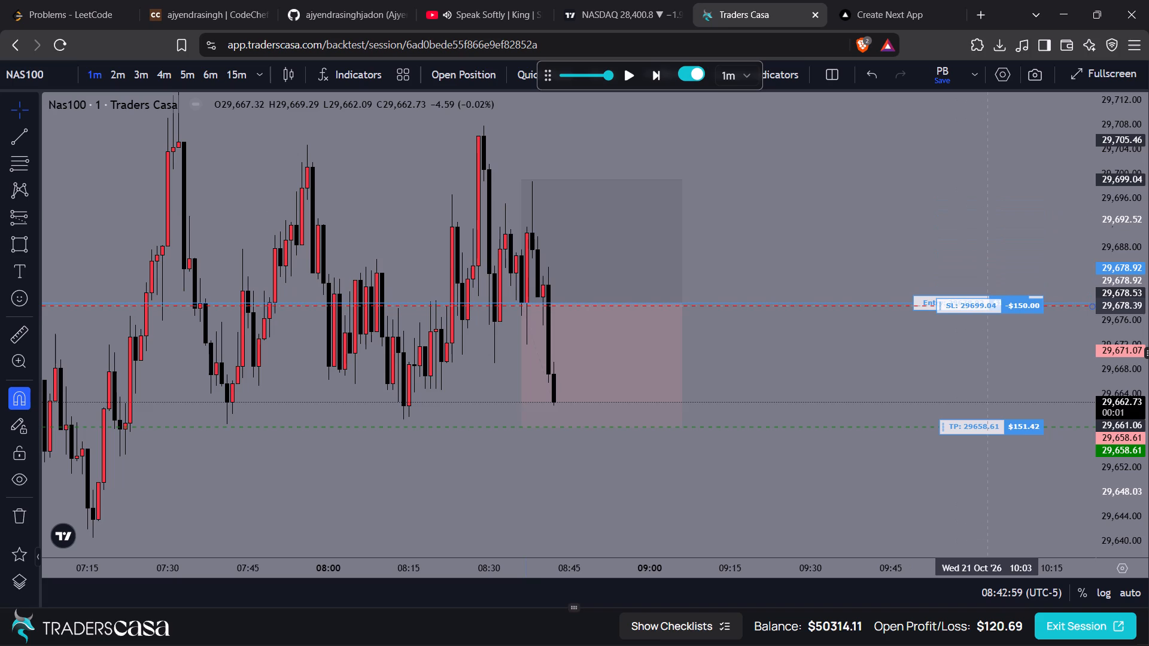
left_click_drag(987, 306, 994, 305)
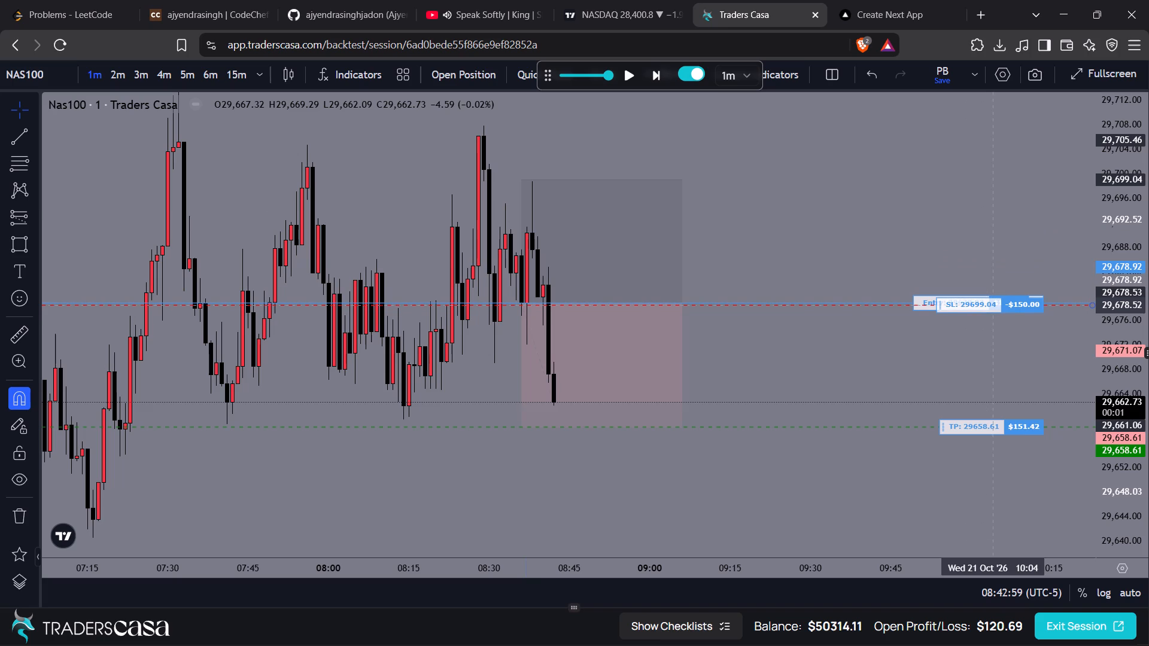
left_click_drag(994, 305, 994, 304)
Advance the replay one 1-minute candle to 08:43.
left_click_drag(885, 263, 913, 233)
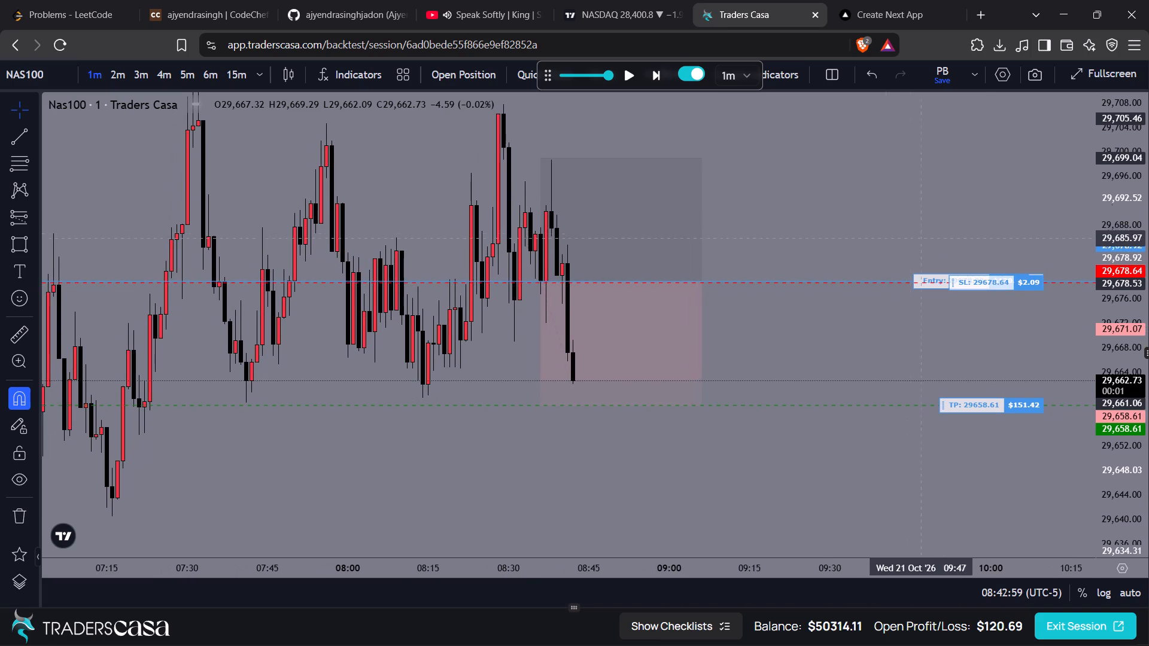
left_click_drag(1116, 477, 1117, 349)
scroll(880, 362, "up", 1)
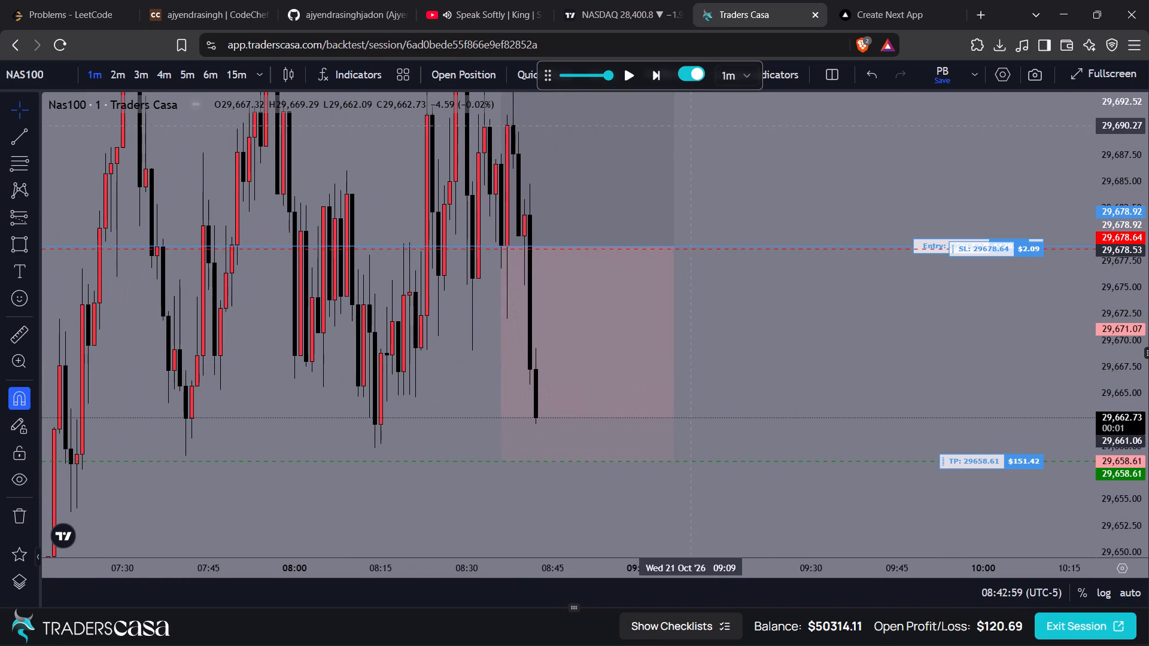
left_click(656, 75)
Shorten the short position drawing so it ends at the latest candle, 08:43.
left_click_drag(701, 213, 719, 251)
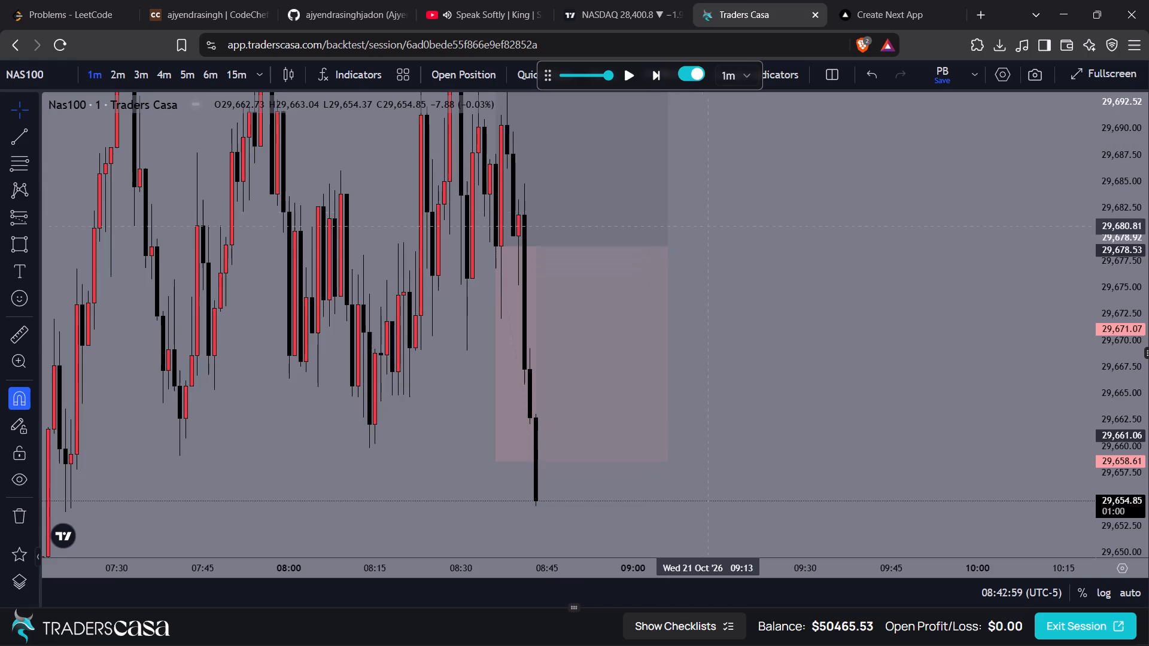
left_click_drag(719, 251, 797, 365)
left_click_drag(1104, 169, 1108, 374)
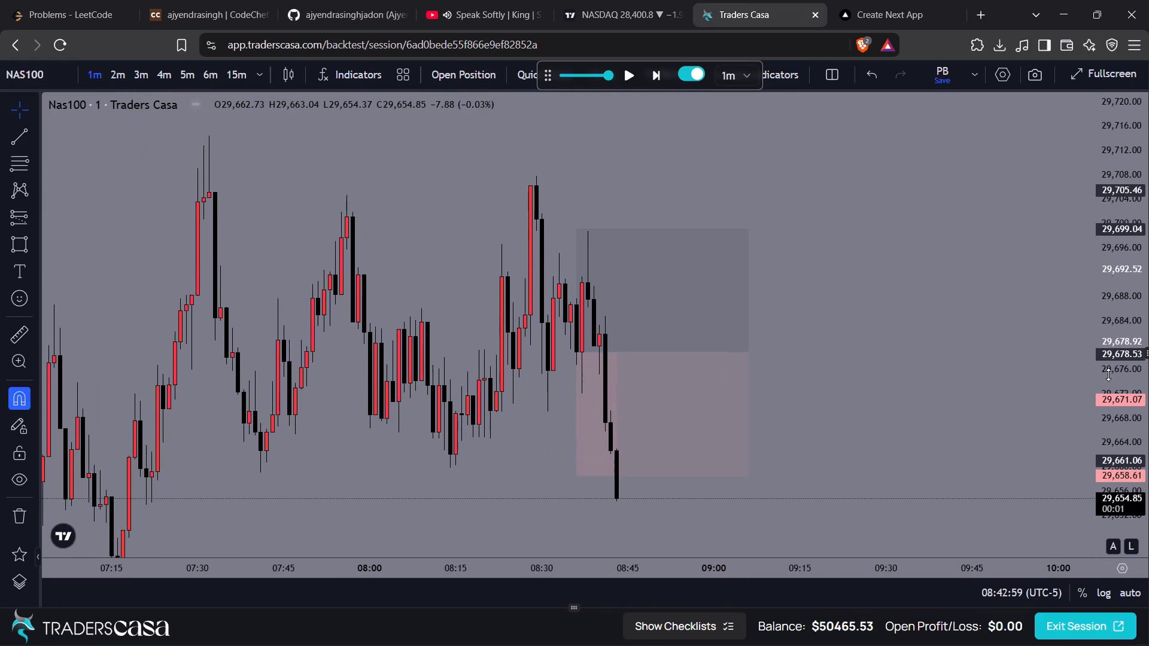
left_click_drag(749, 352, 618, 362)
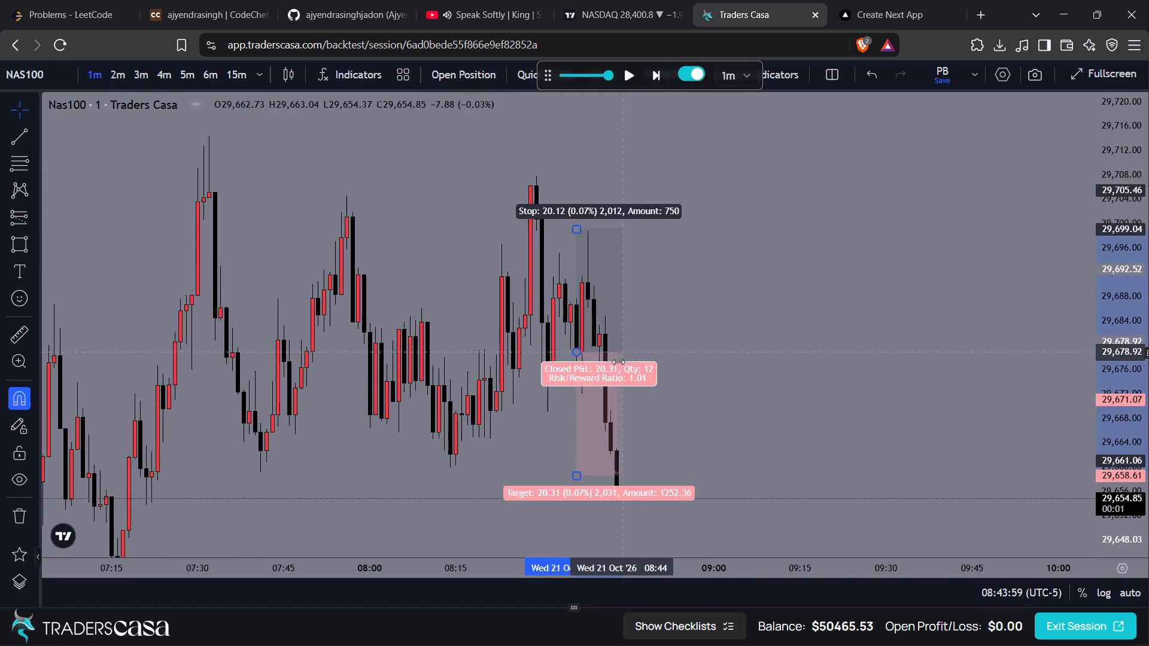
left_click_drag(618, 362, 615, 362)
left_click(658, 346)
Draw a horizontal trend line at 29,704.71 from the 07:56 high to 08:28 and label it "$$$".
scroll(658, 346, "up", 1)
left_click_drag(651, 359, 680, 332)
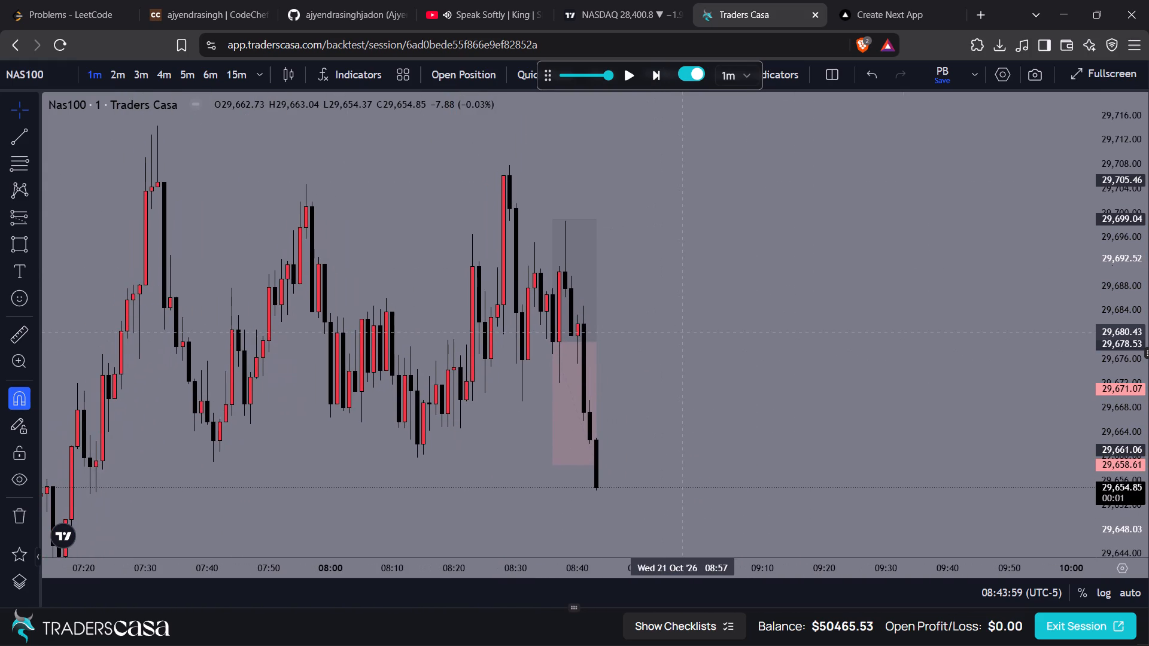
key("Tab")
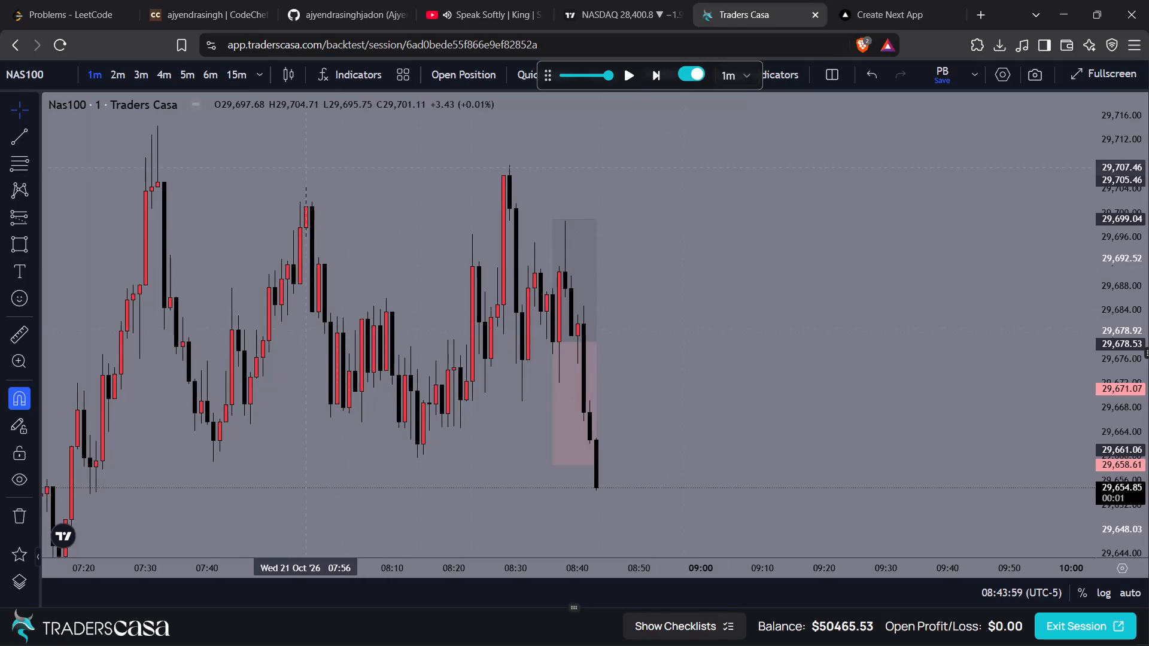
key("alt+t")
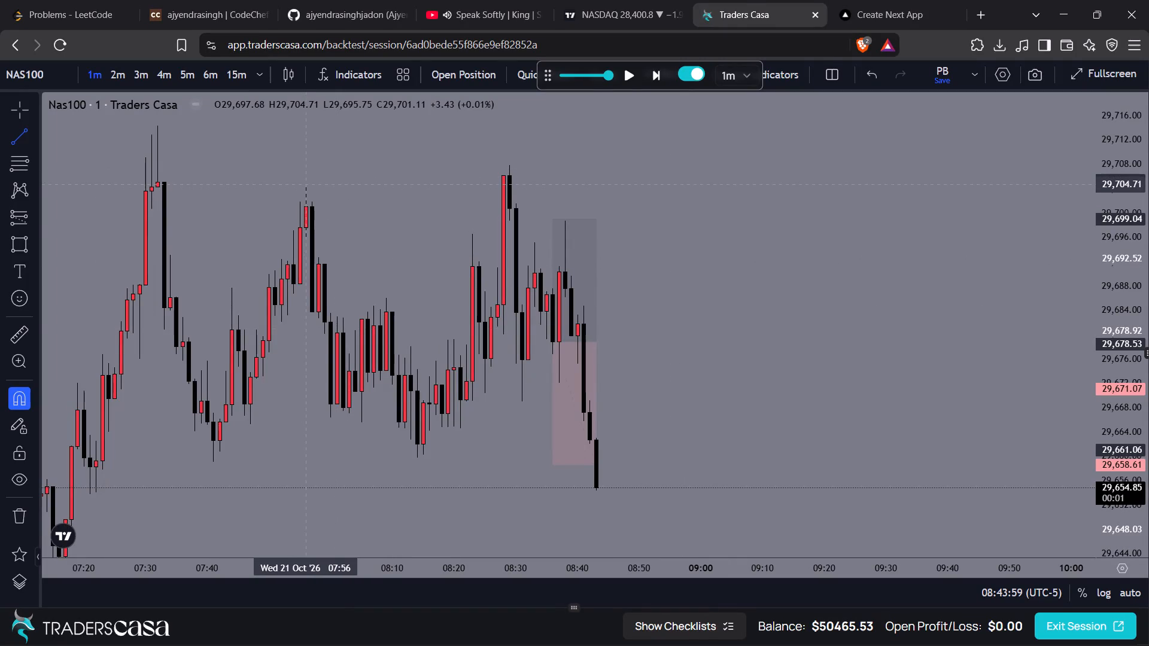
left_click(306, 185)
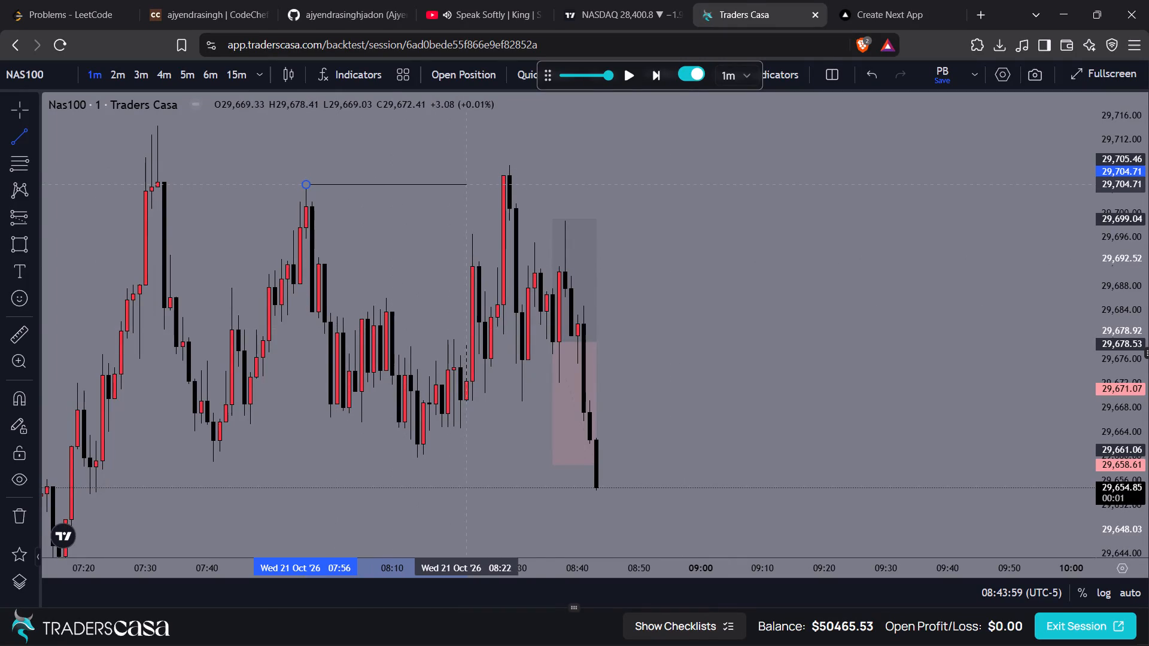
left_click(503, 188, "shift")
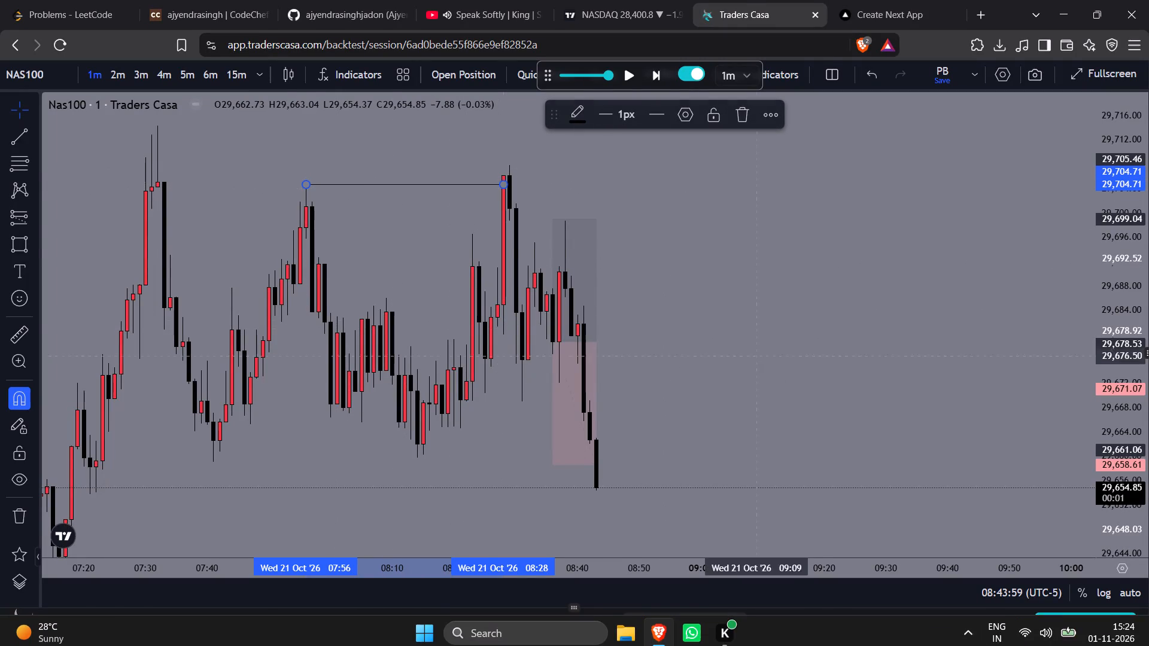
left_click(484, 175)
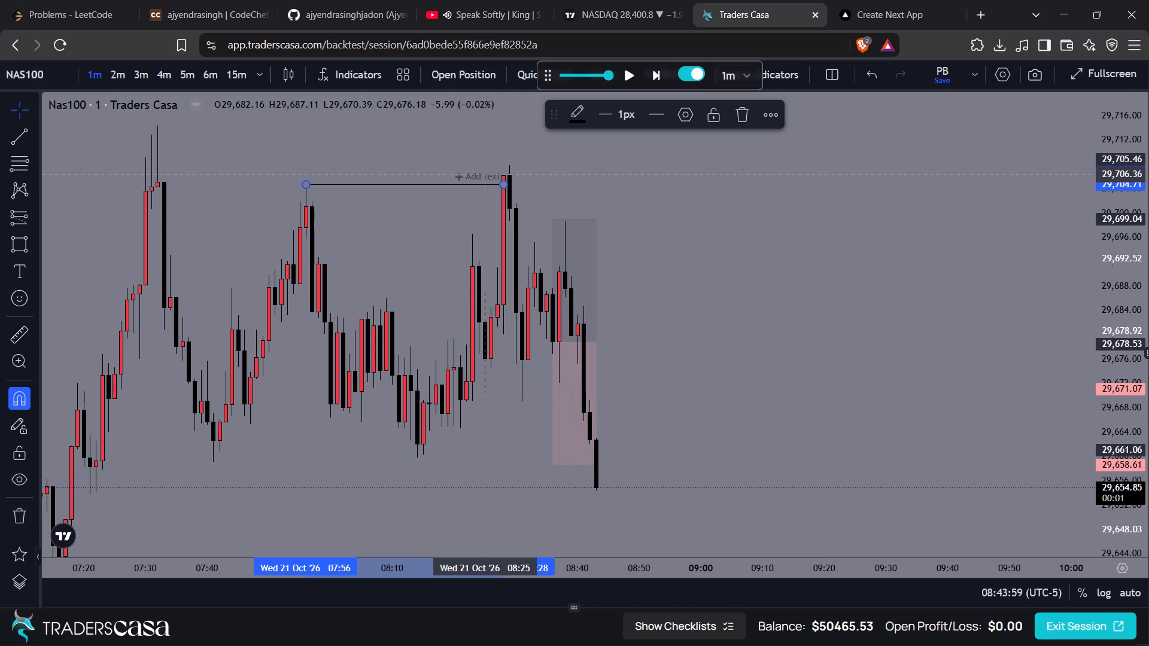
type("$$$")
left_click(564, 159)
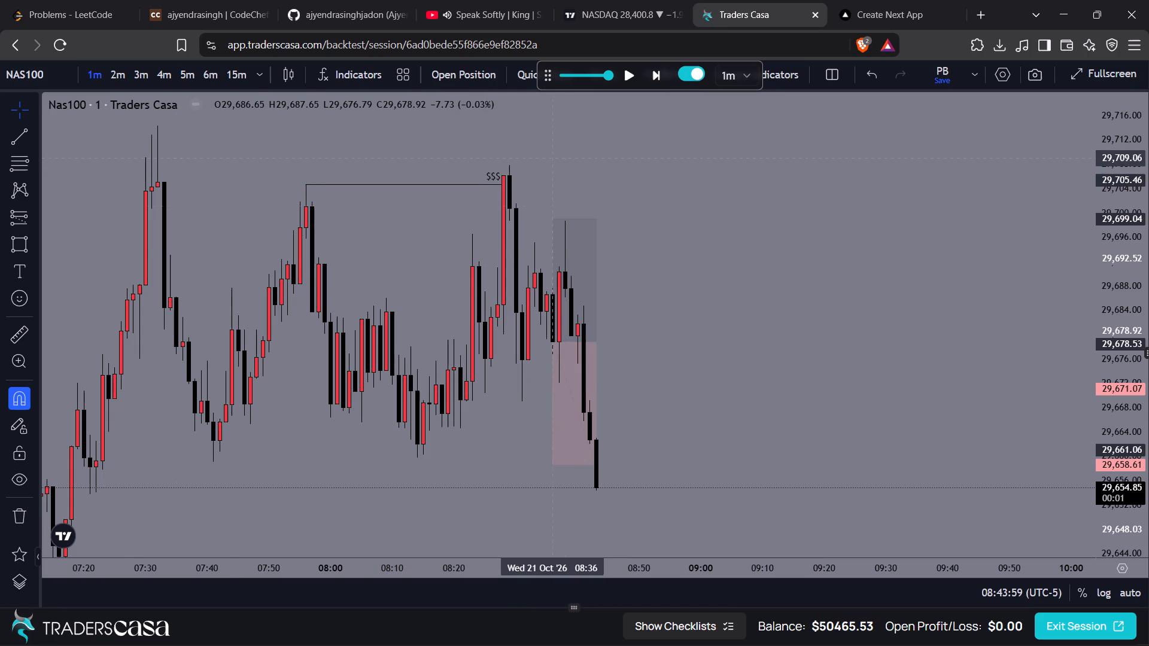
Draw a rectangle zone from 08:27 to 09:02 between 29,691.03 and 29,698.49 and label it "iFVG".
left_click(26, 244)
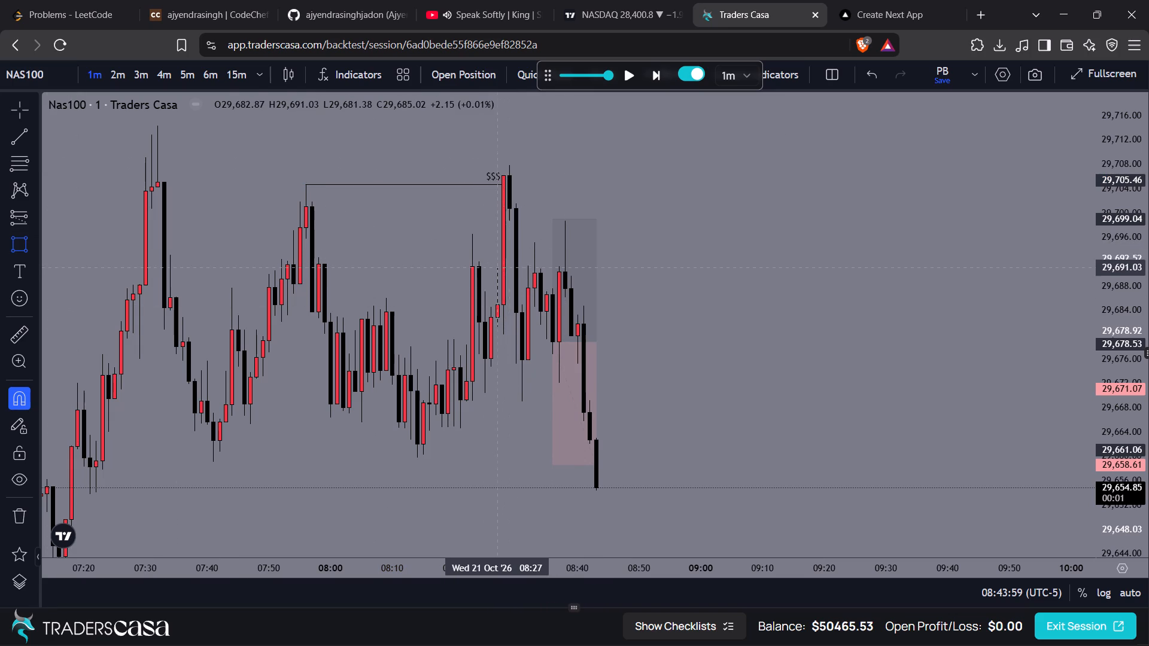
left_click(497, 267)
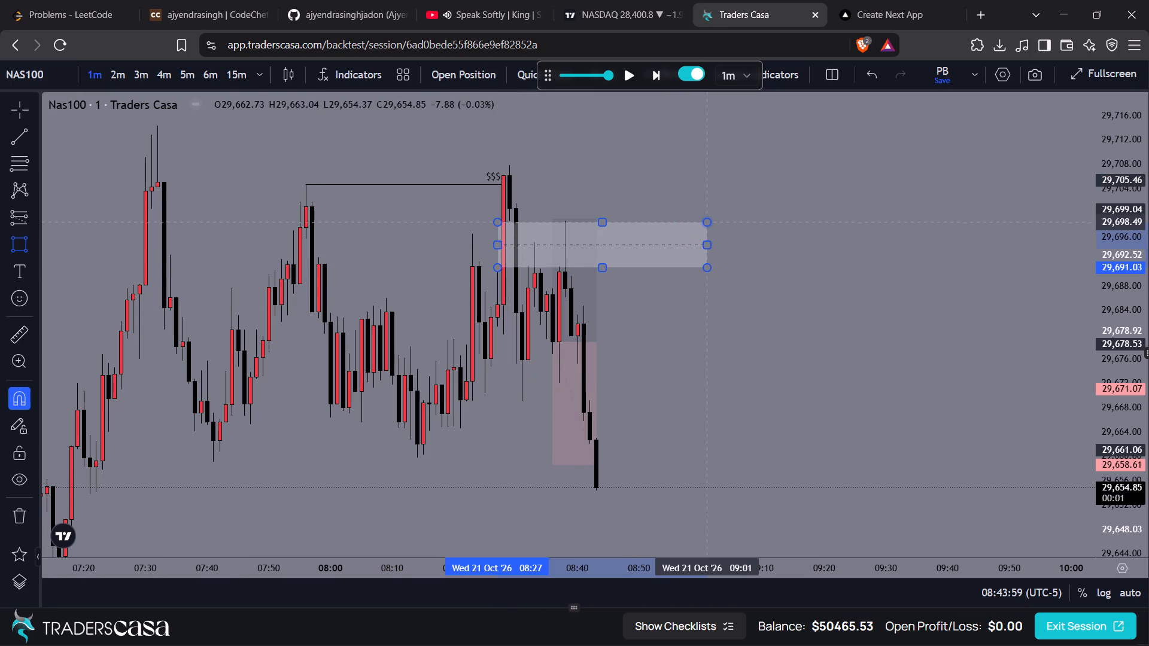
left_click(712, 223)
left_click(691, 214)
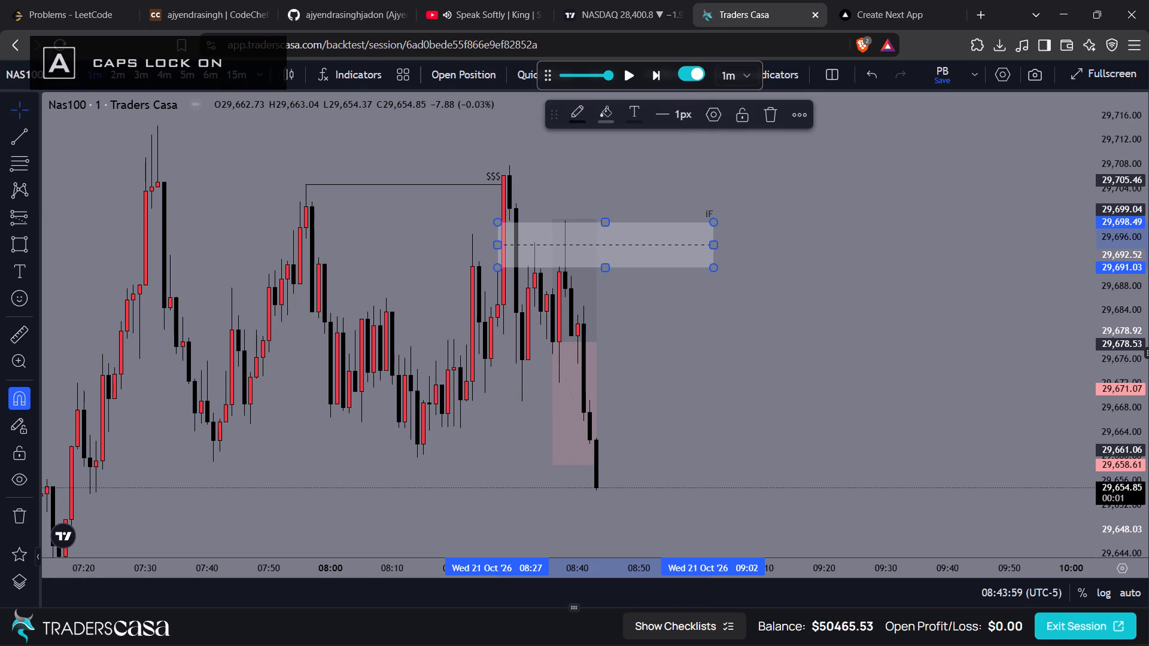
left_click(768, 209)
Draw a horizontal trend line at 29,683.85 from the 08:35 candle to 09:02.
left_click_drag(768, 209, 755, 216)
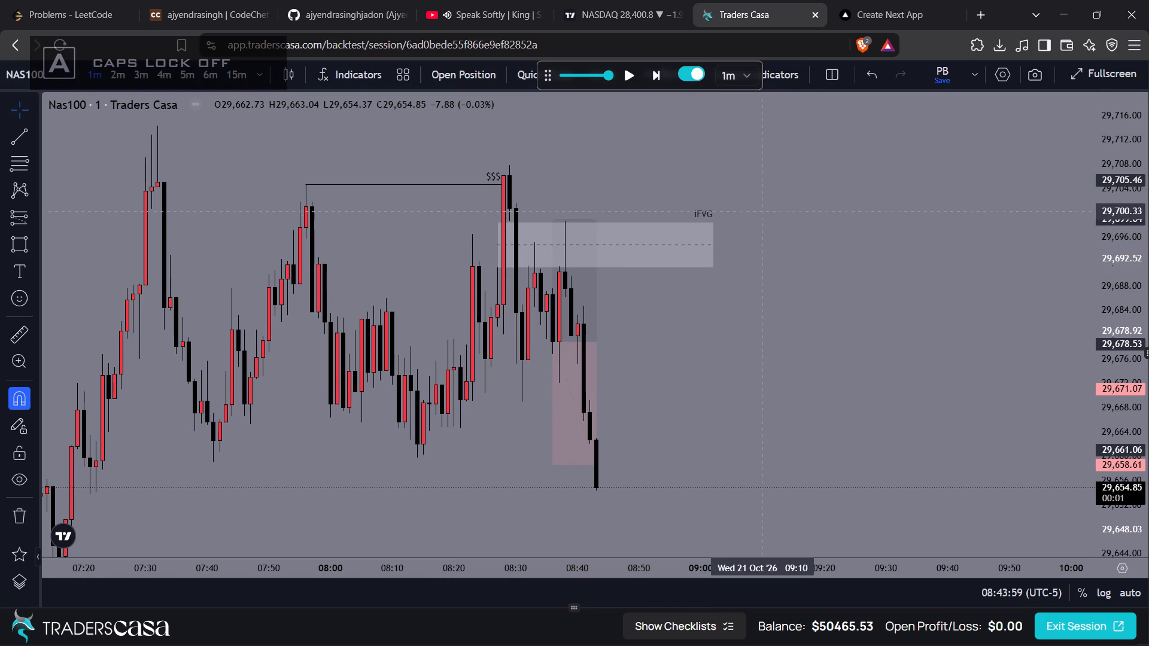
left_click_drag(755, 216, 740, 227)
scroll(740, 227, "up", 1)
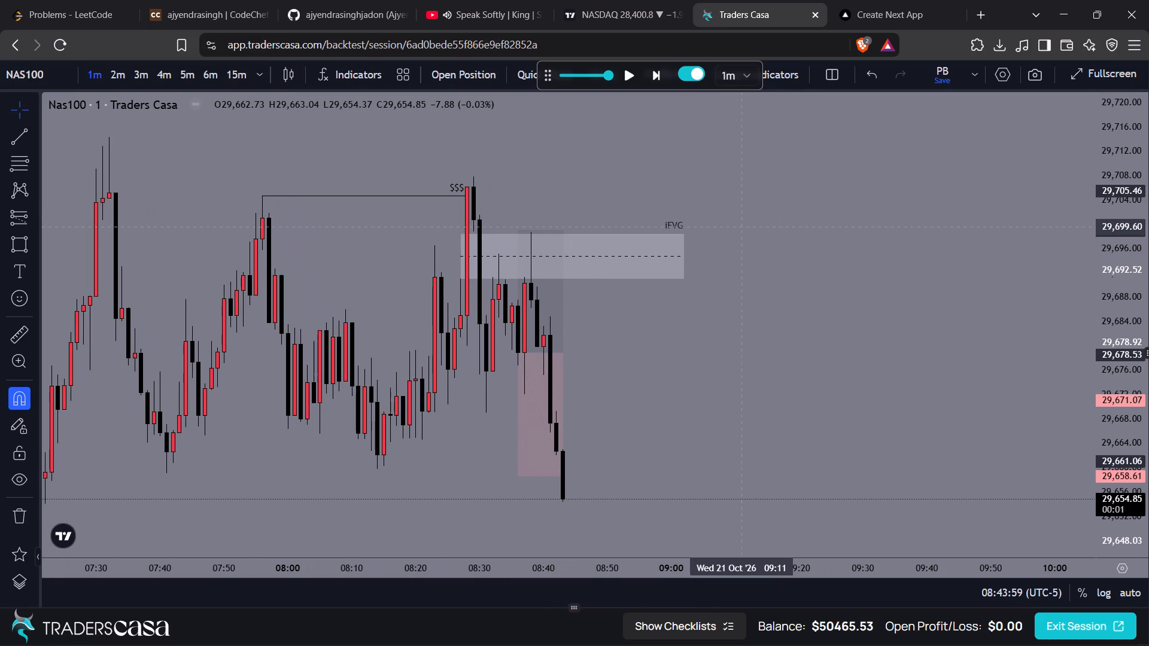
left_click_drag(606, 323, 597, 319)
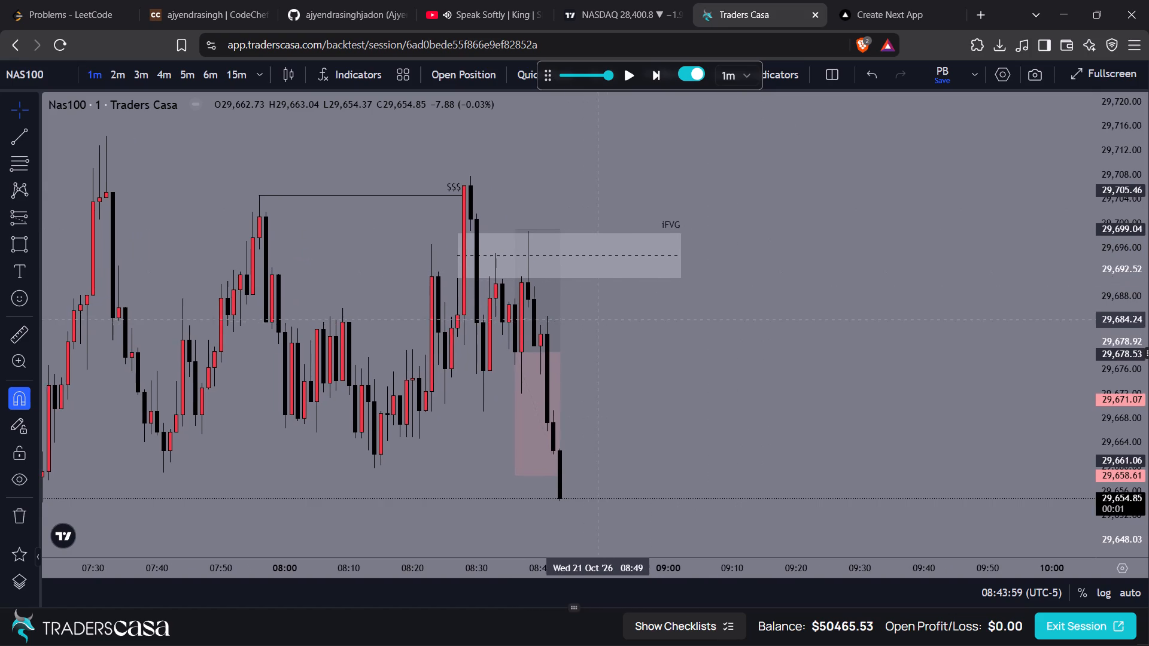
left_click_drag(597, 319, 597, 317)
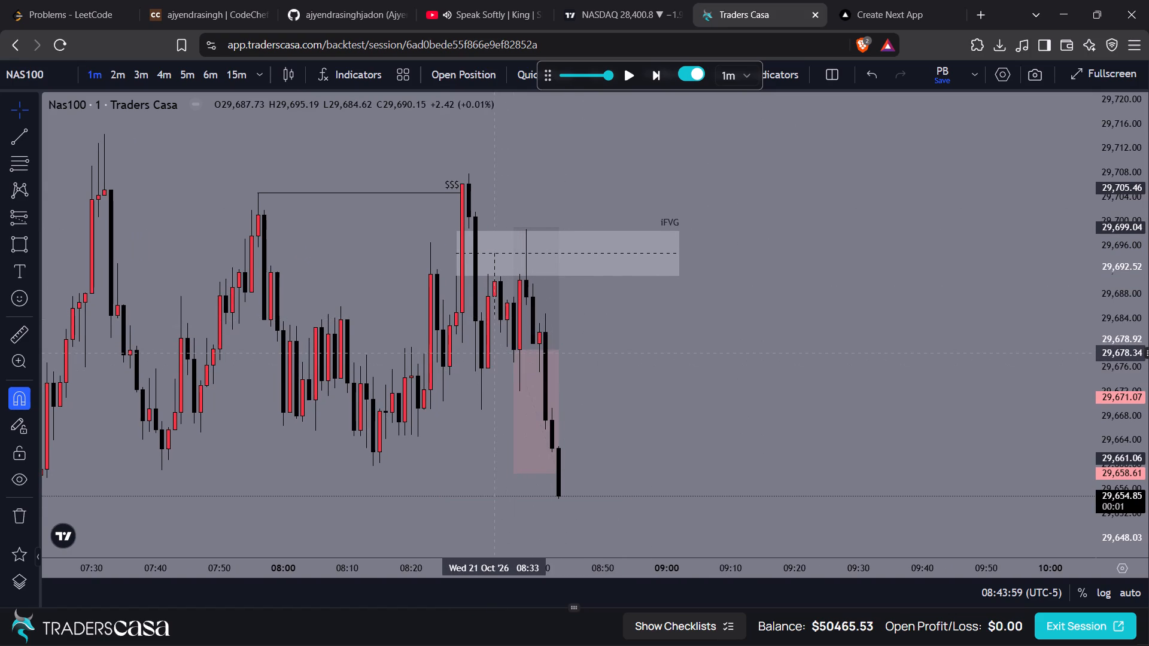
key("alt+t")
left_click(508, 320)
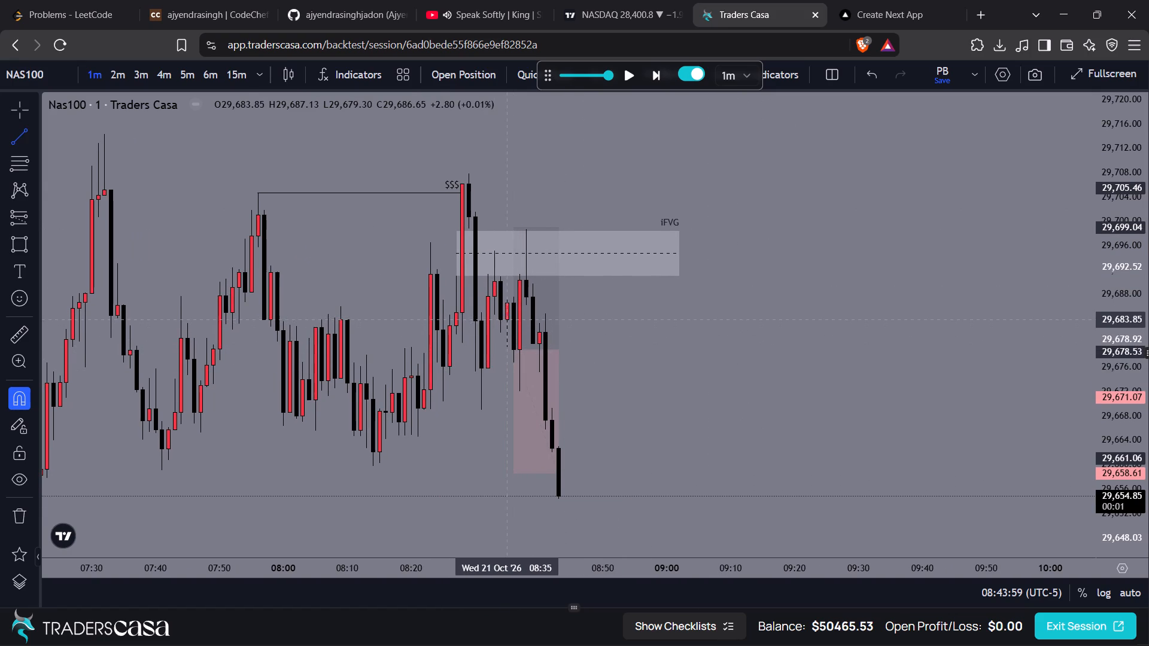
left_click(679, 311, "shift")
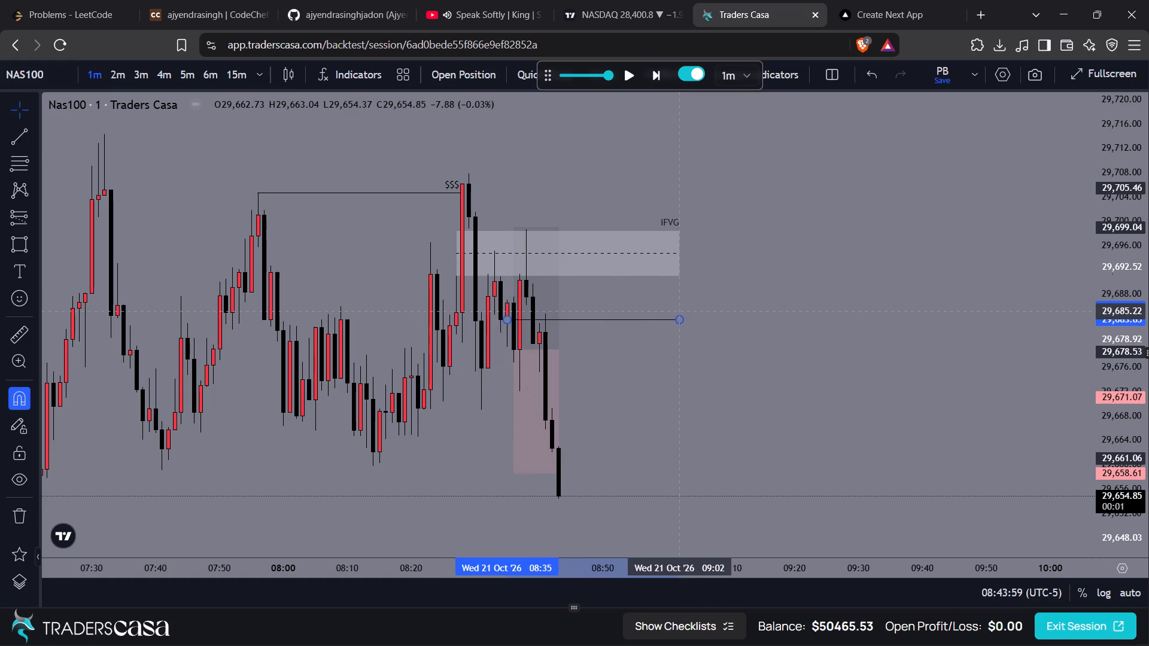
Label the horizontal trend line at 29,683.85 "CISD + OB".
left_click(663, 312)
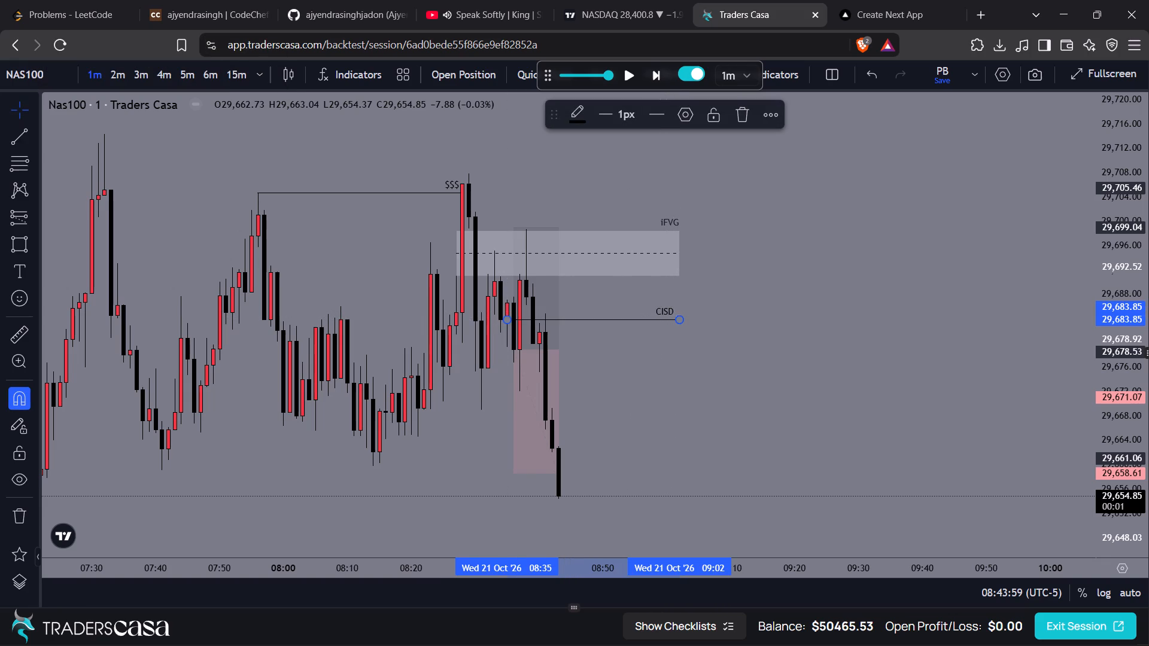
left_click(727, 294)
Add the text note "SL placement was crazy" in the empty chart area at 09:13, near 29,708.57.
scroll(727, 294, "up", 1)
left_click_drag(719, 308, 727, 295)
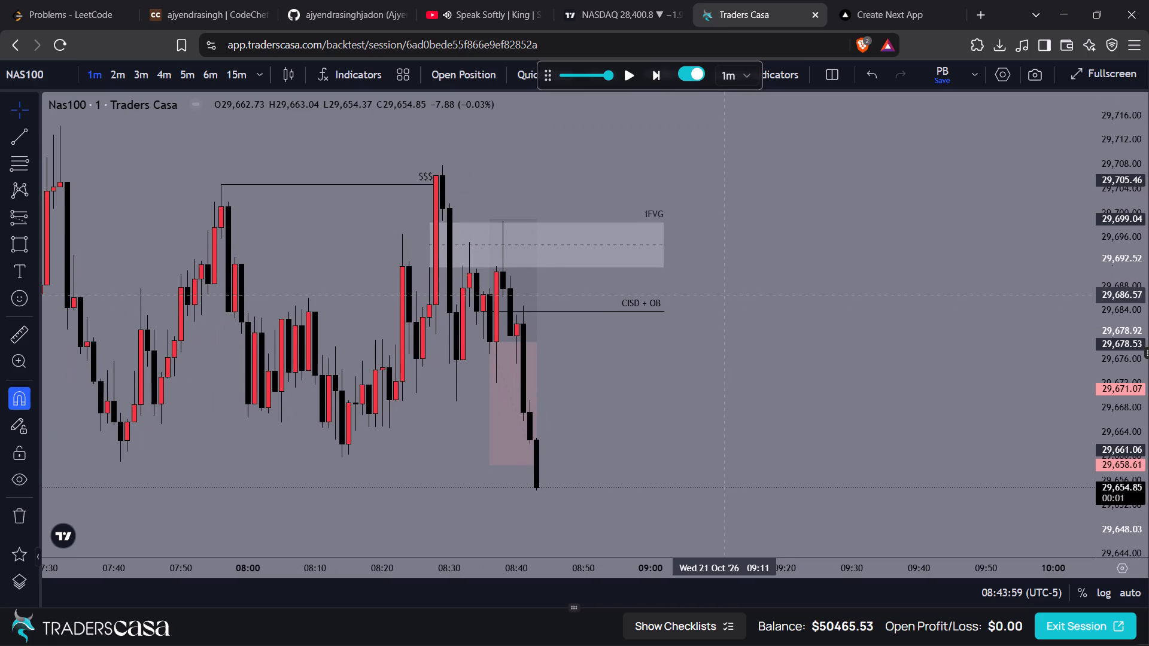
left_click_drag(710, 303, 703, 321)
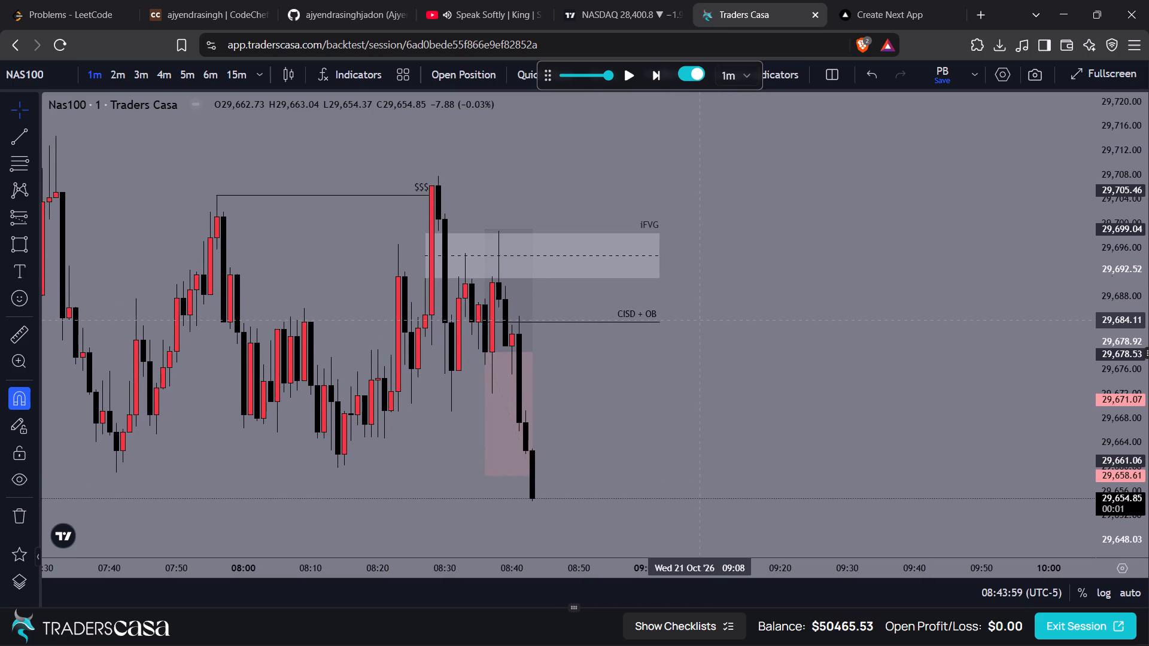
left_click_drag(658, 352, 673, 358)
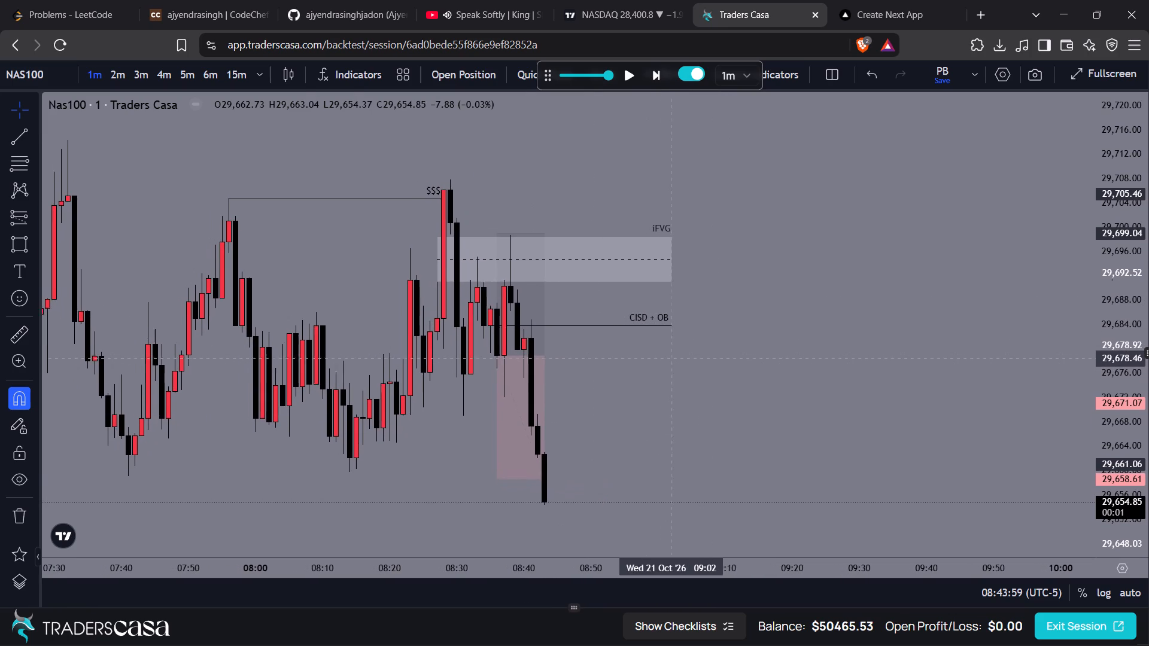
left_click_drag(673, 358, 683, 358)
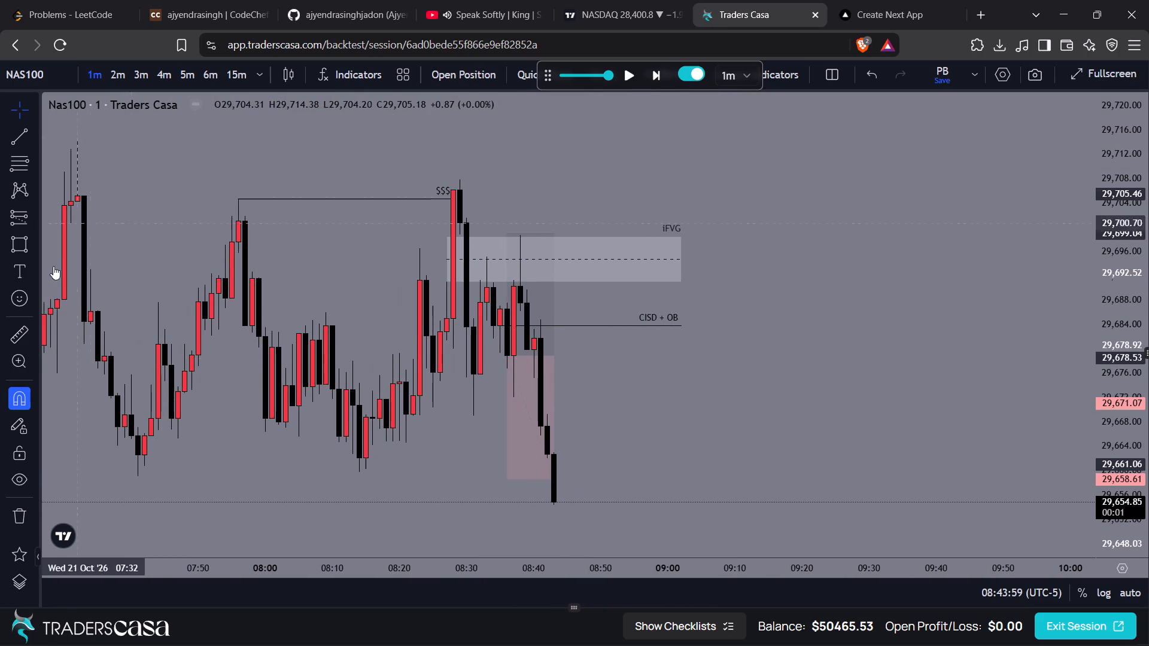
left_click(26, 267)
left_click(758, 175)
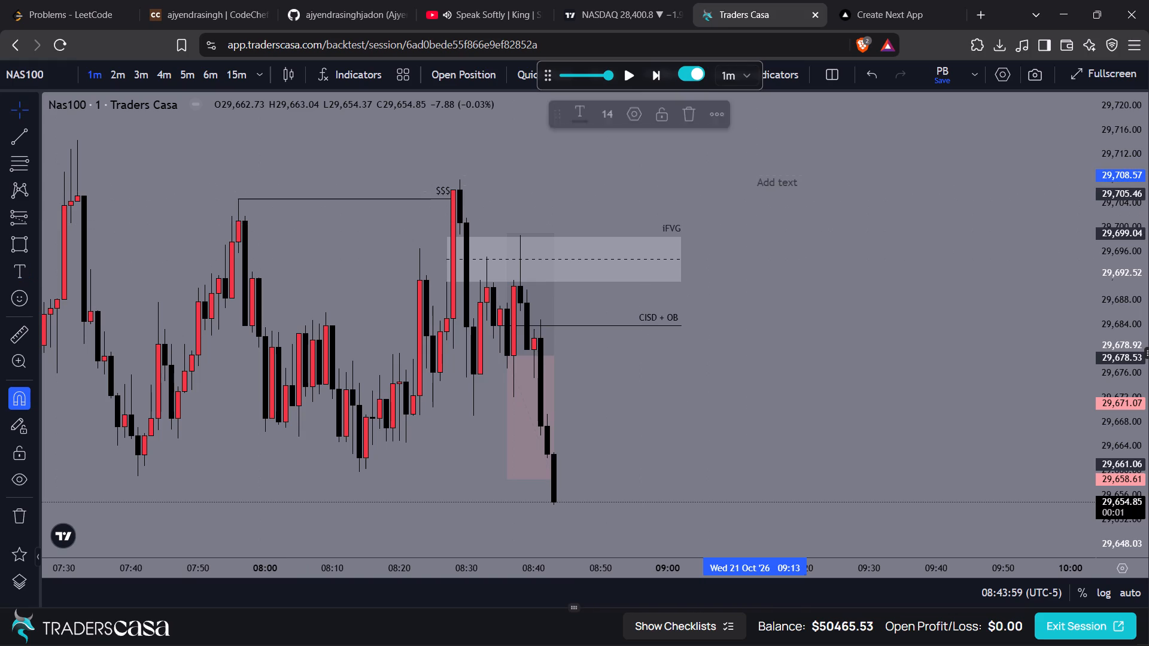
type("sl")
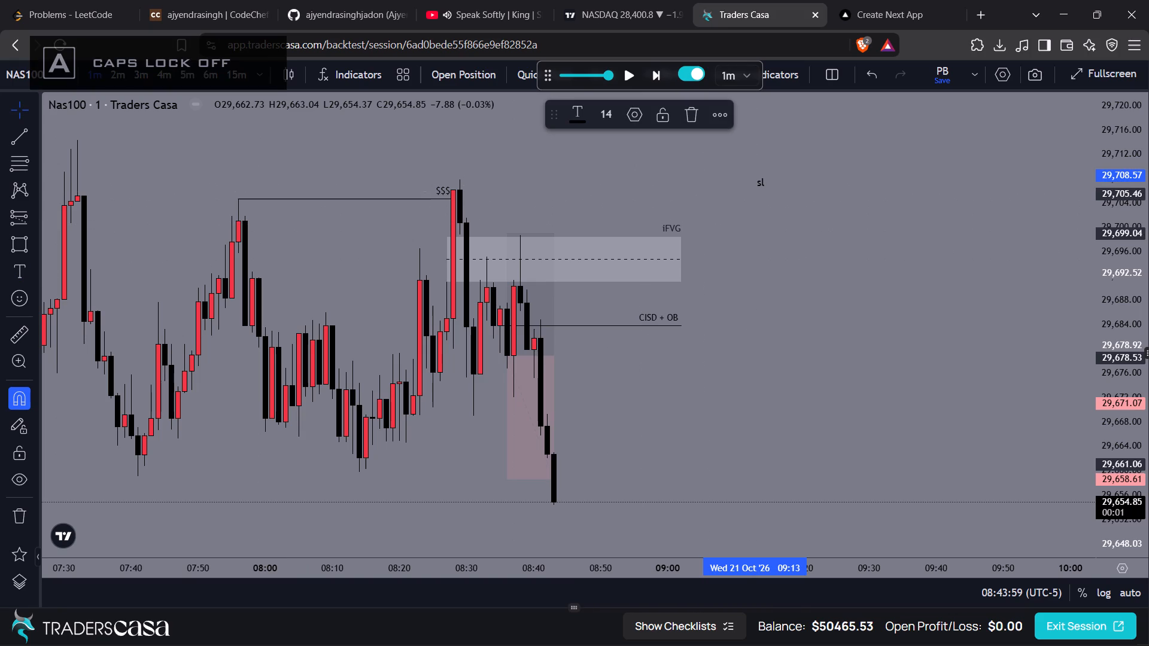
key("BackSpace")
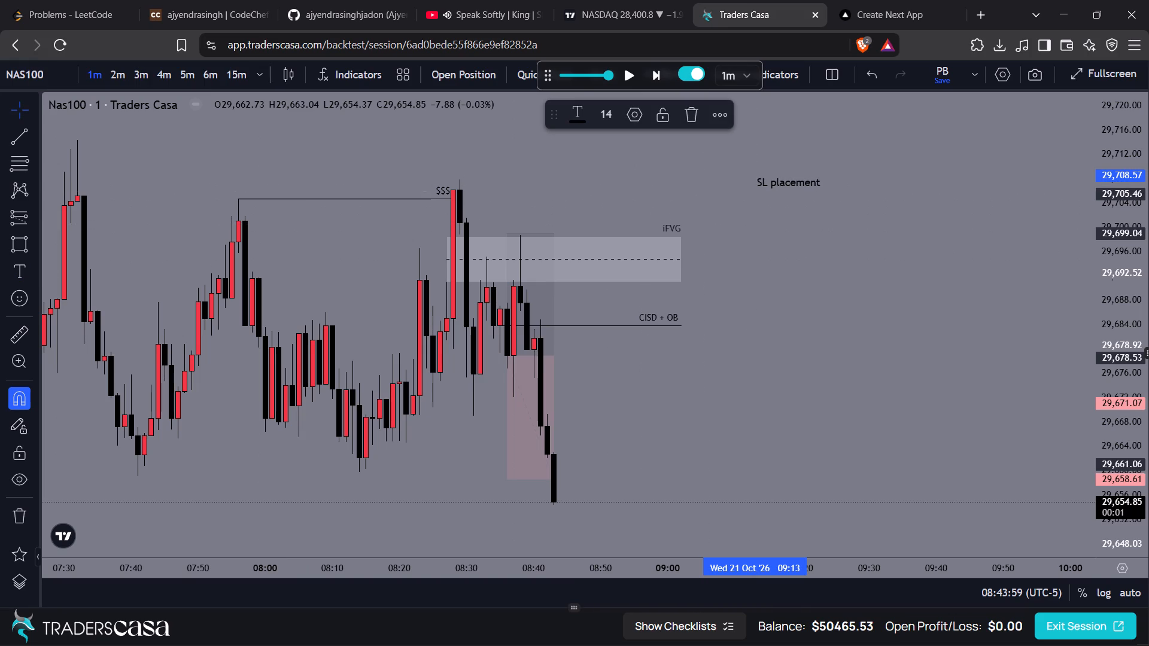
type("cra")
type("zy")
key("space")
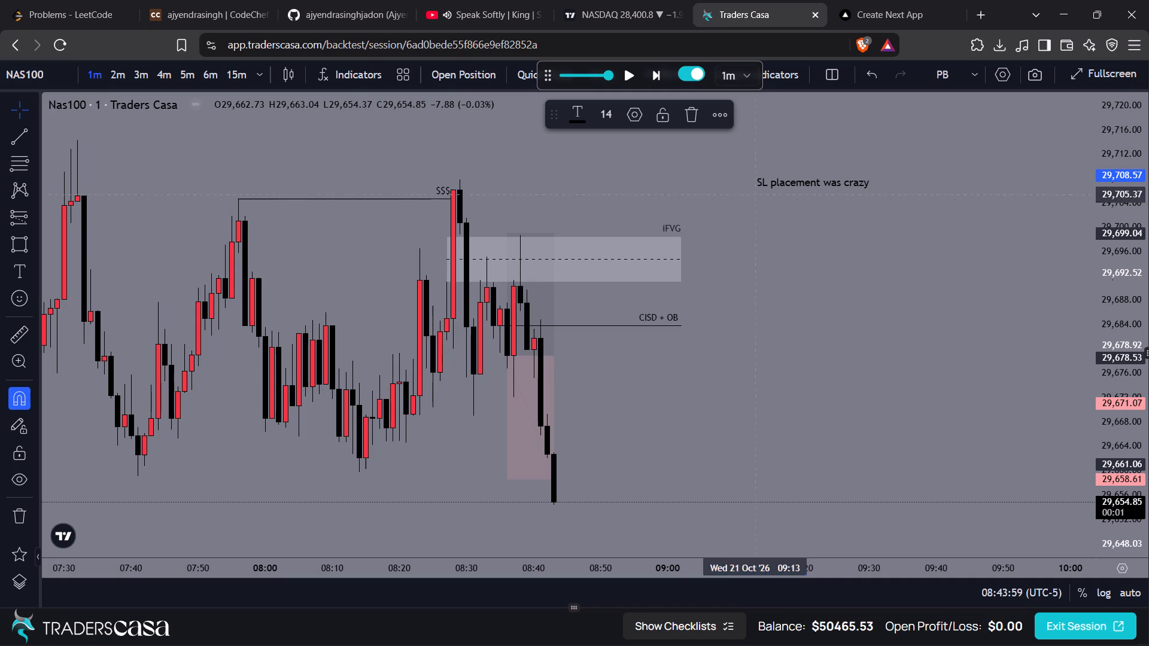
Move the "SL placement was crazy" note to 08:32 at about 29,703, just above the iFVG zone.
left_click_drag(775, 259, 782, 234)
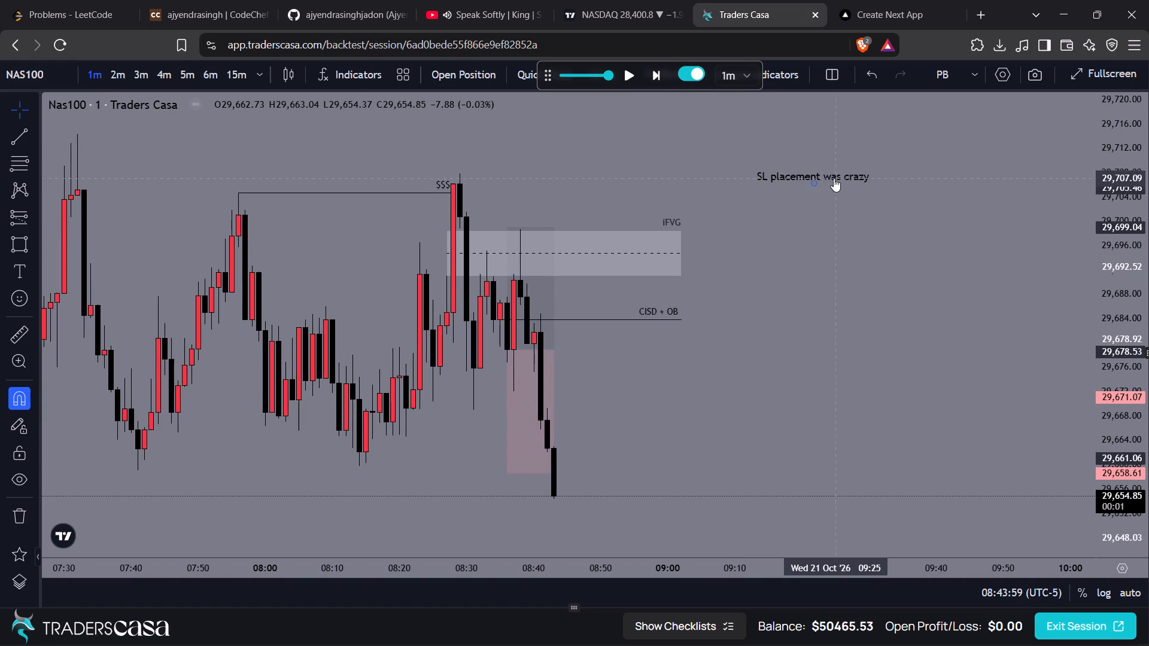
left_click_drag(834, 178, 562, 212)
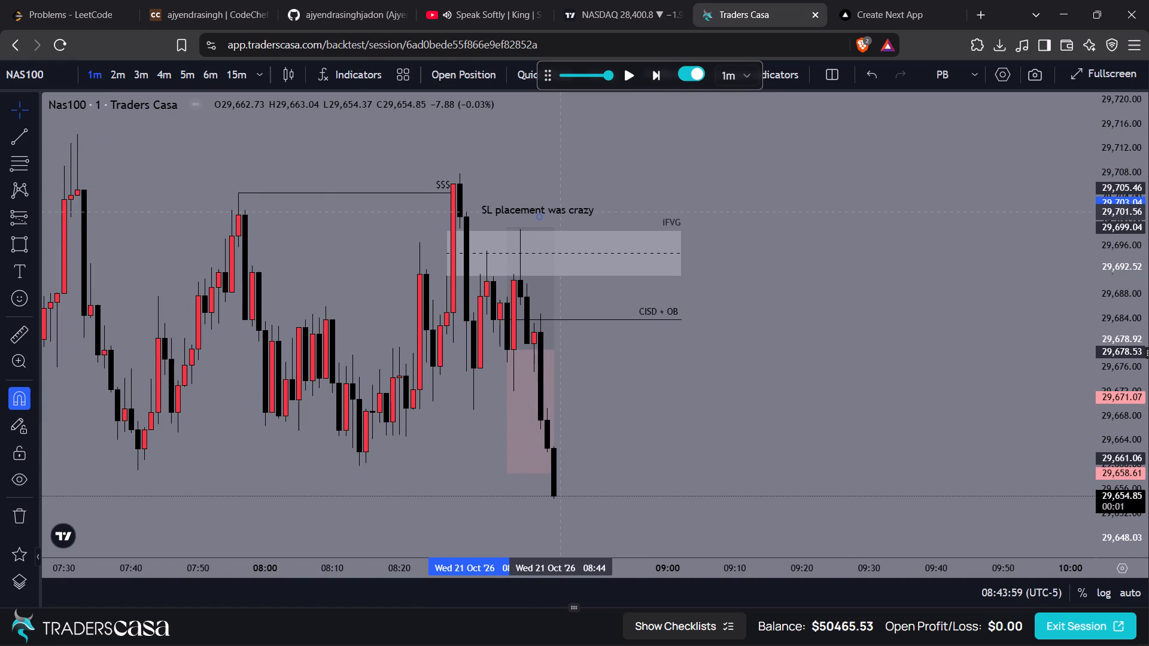
left_click_drag(562, 212, 561, 212)
left_click(582, 208)
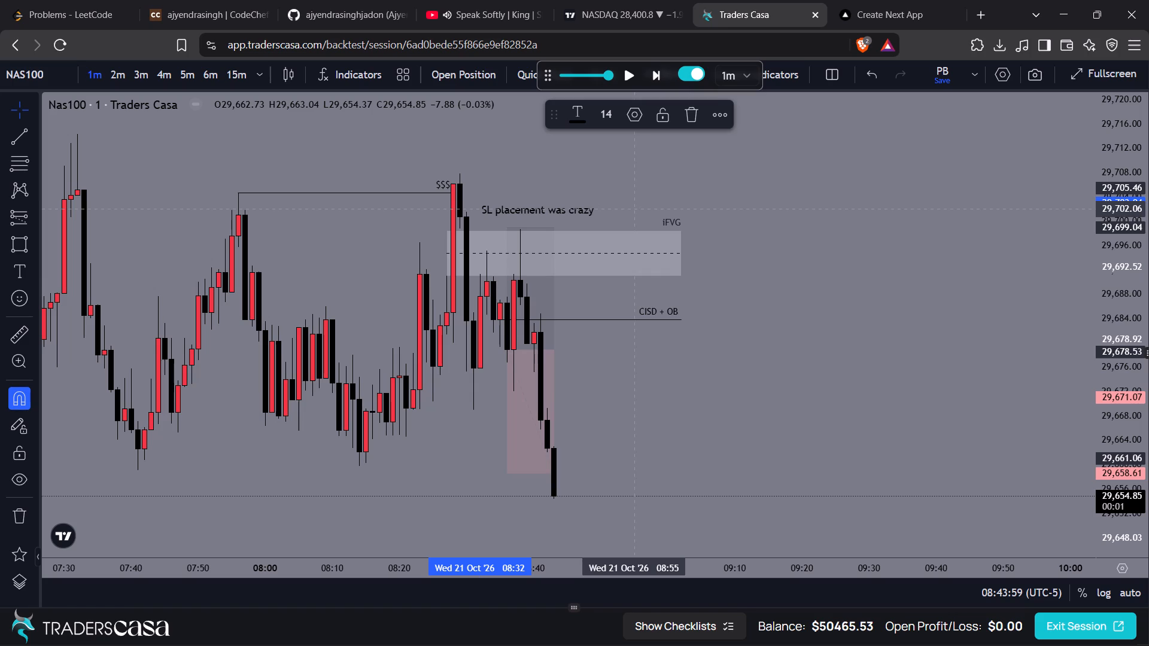
left_click(689, 206)
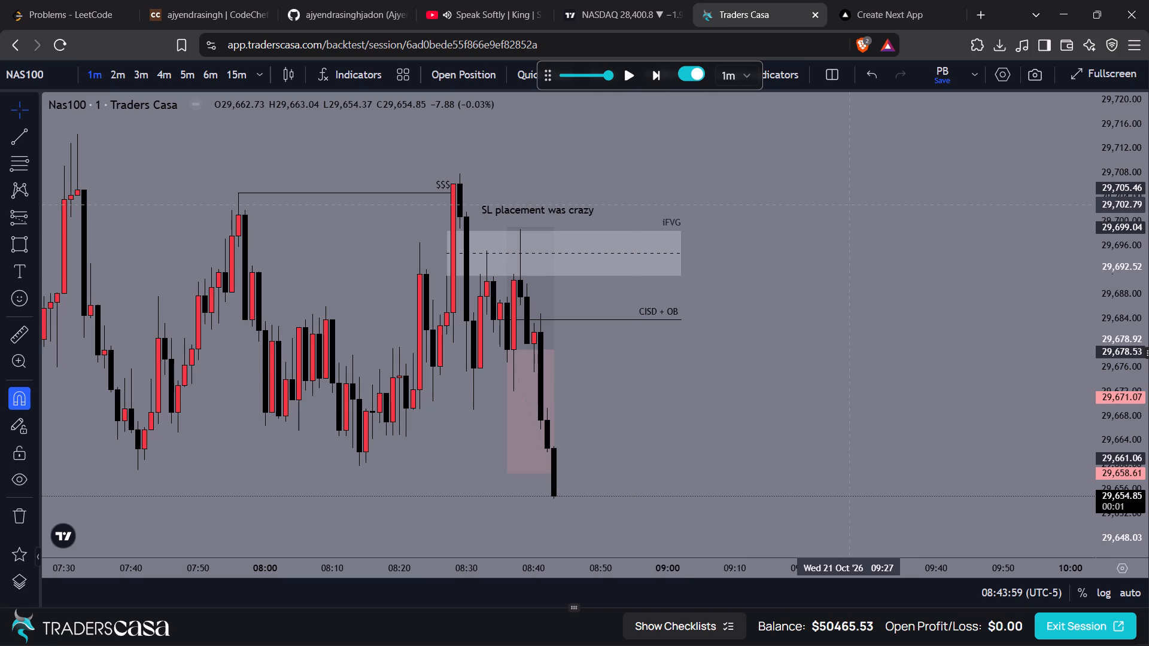
left_click(718, 172)
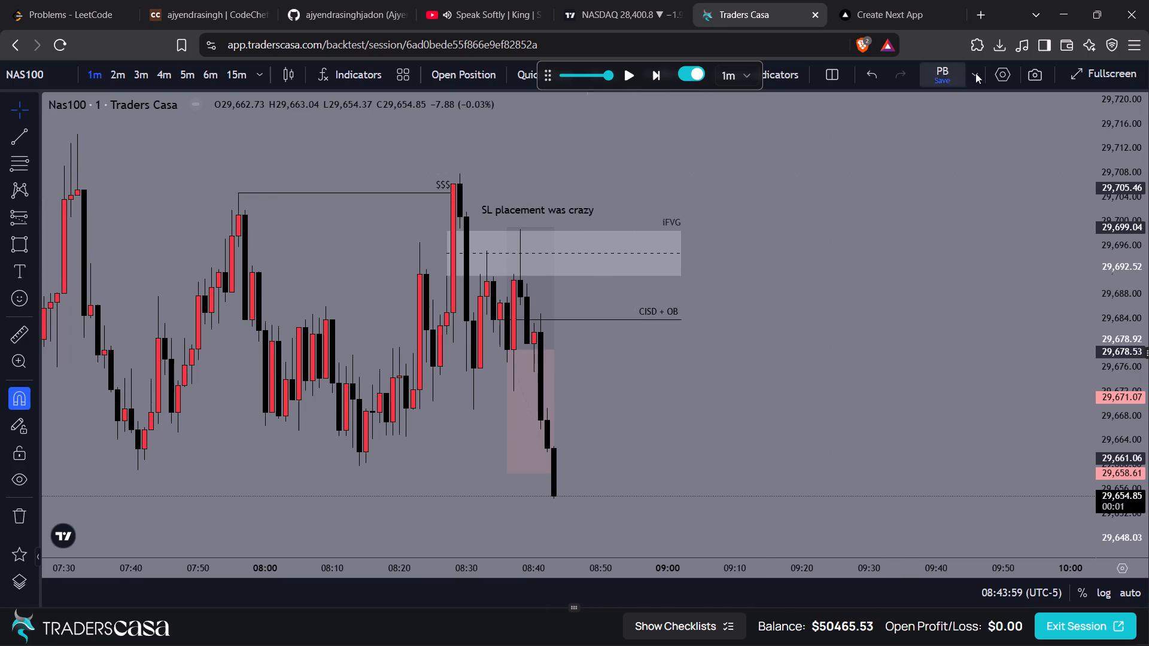
Download a screenshot of the annotated chart as a PNG, keeping the suggested file name.
left_click(1028, 77)
left_click(1078, 108)
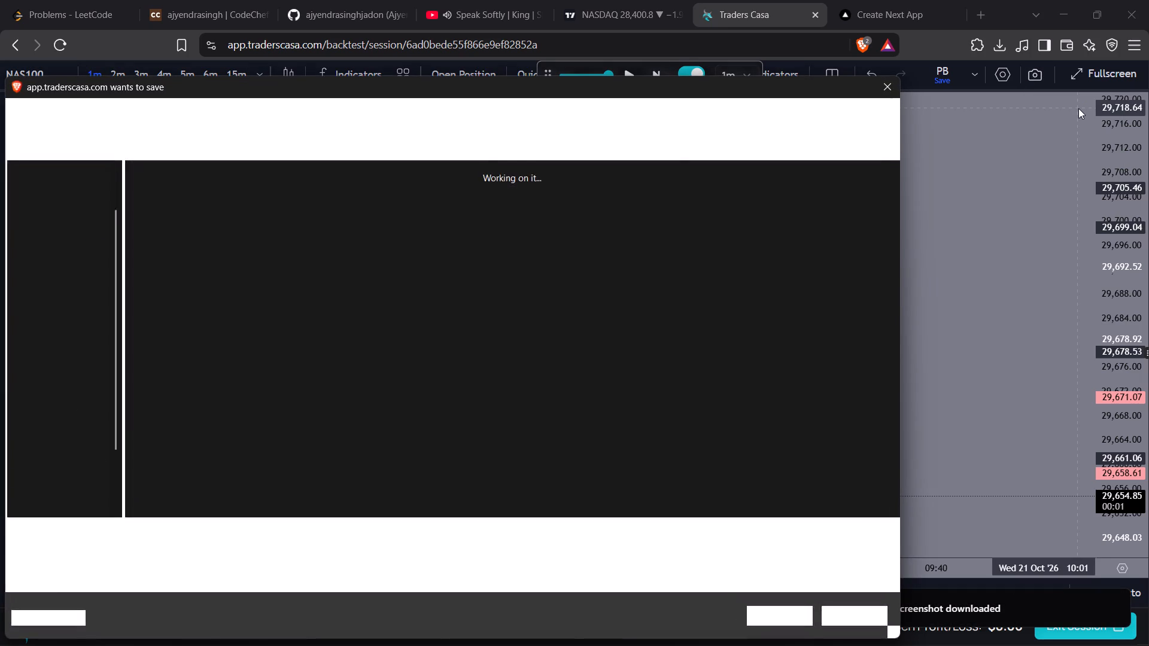
key("Return")
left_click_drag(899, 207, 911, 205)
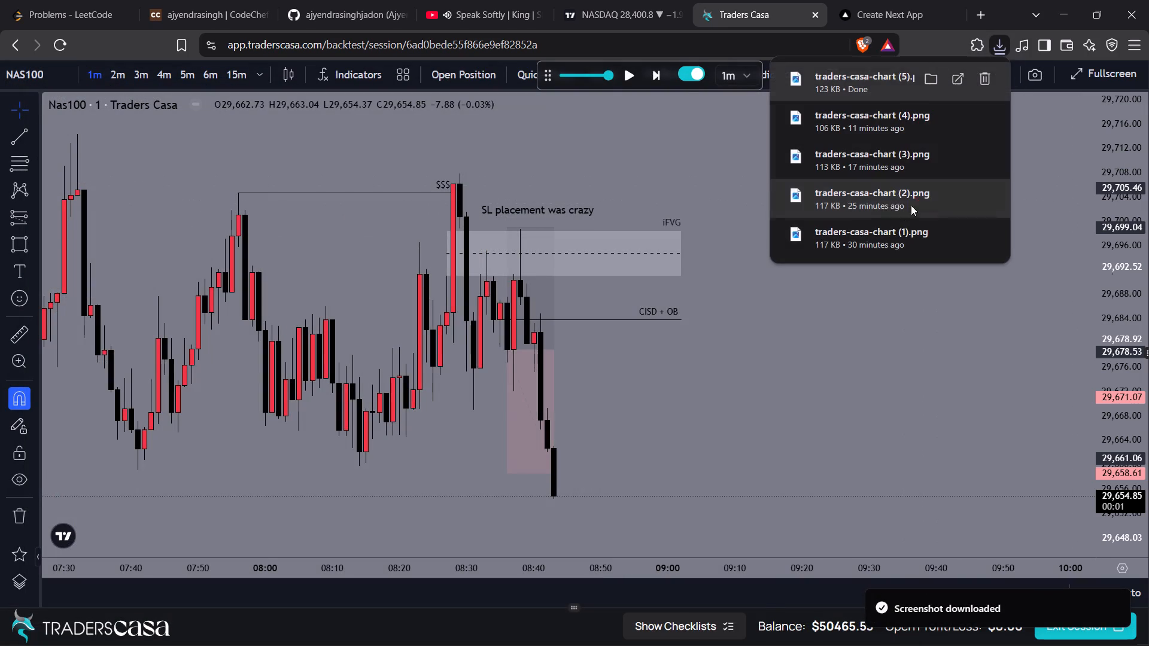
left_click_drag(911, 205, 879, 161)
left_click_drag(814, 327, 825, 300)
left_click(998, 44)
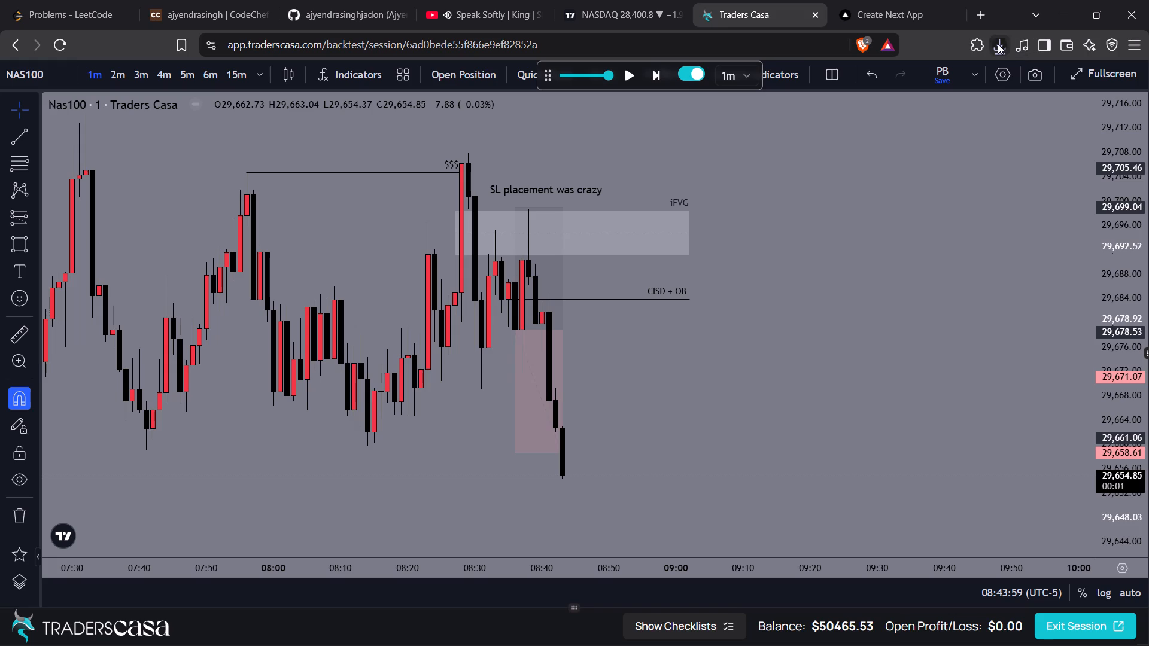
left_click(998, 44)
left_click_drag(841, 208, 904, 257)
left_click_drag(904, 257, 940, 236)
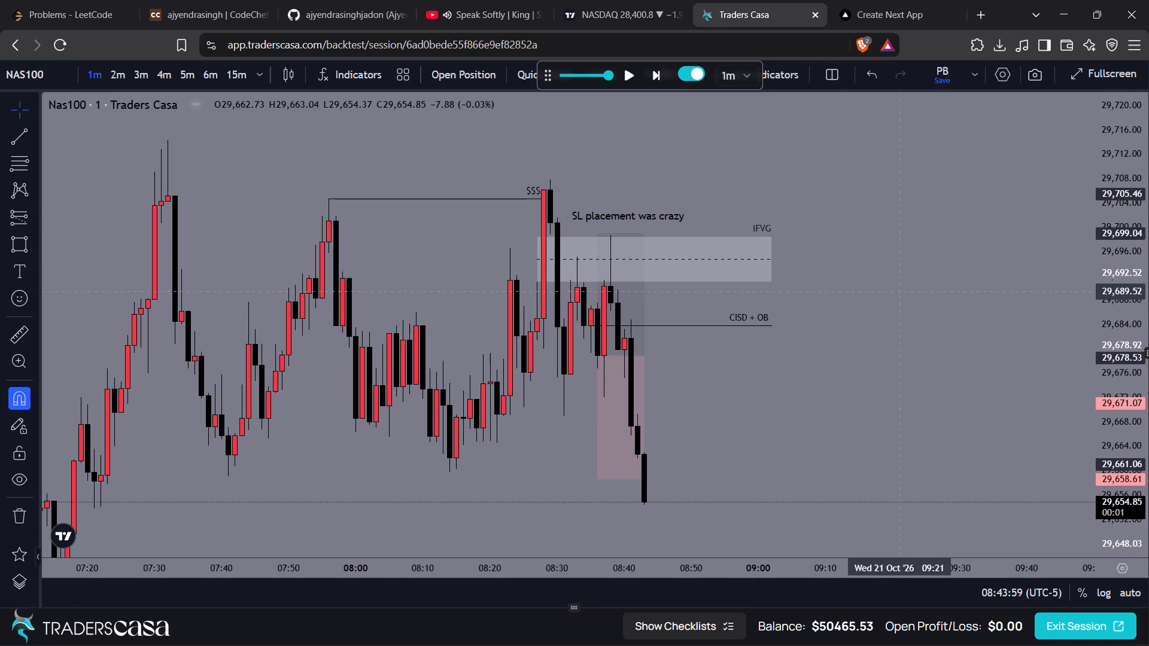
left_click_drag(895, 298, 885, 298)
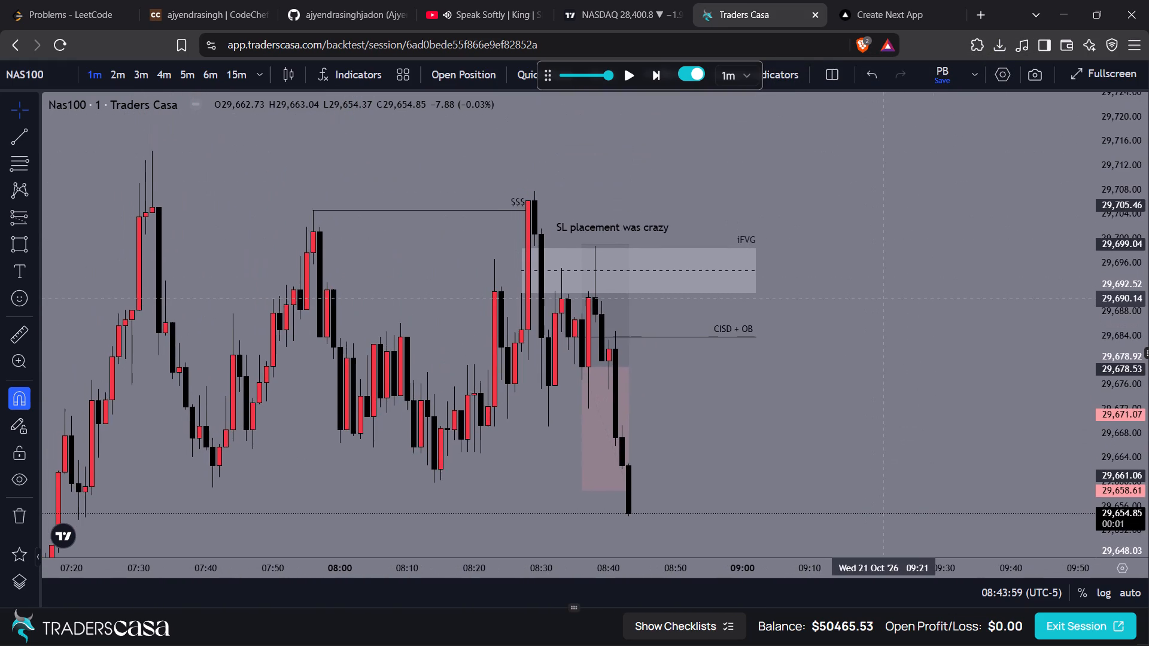